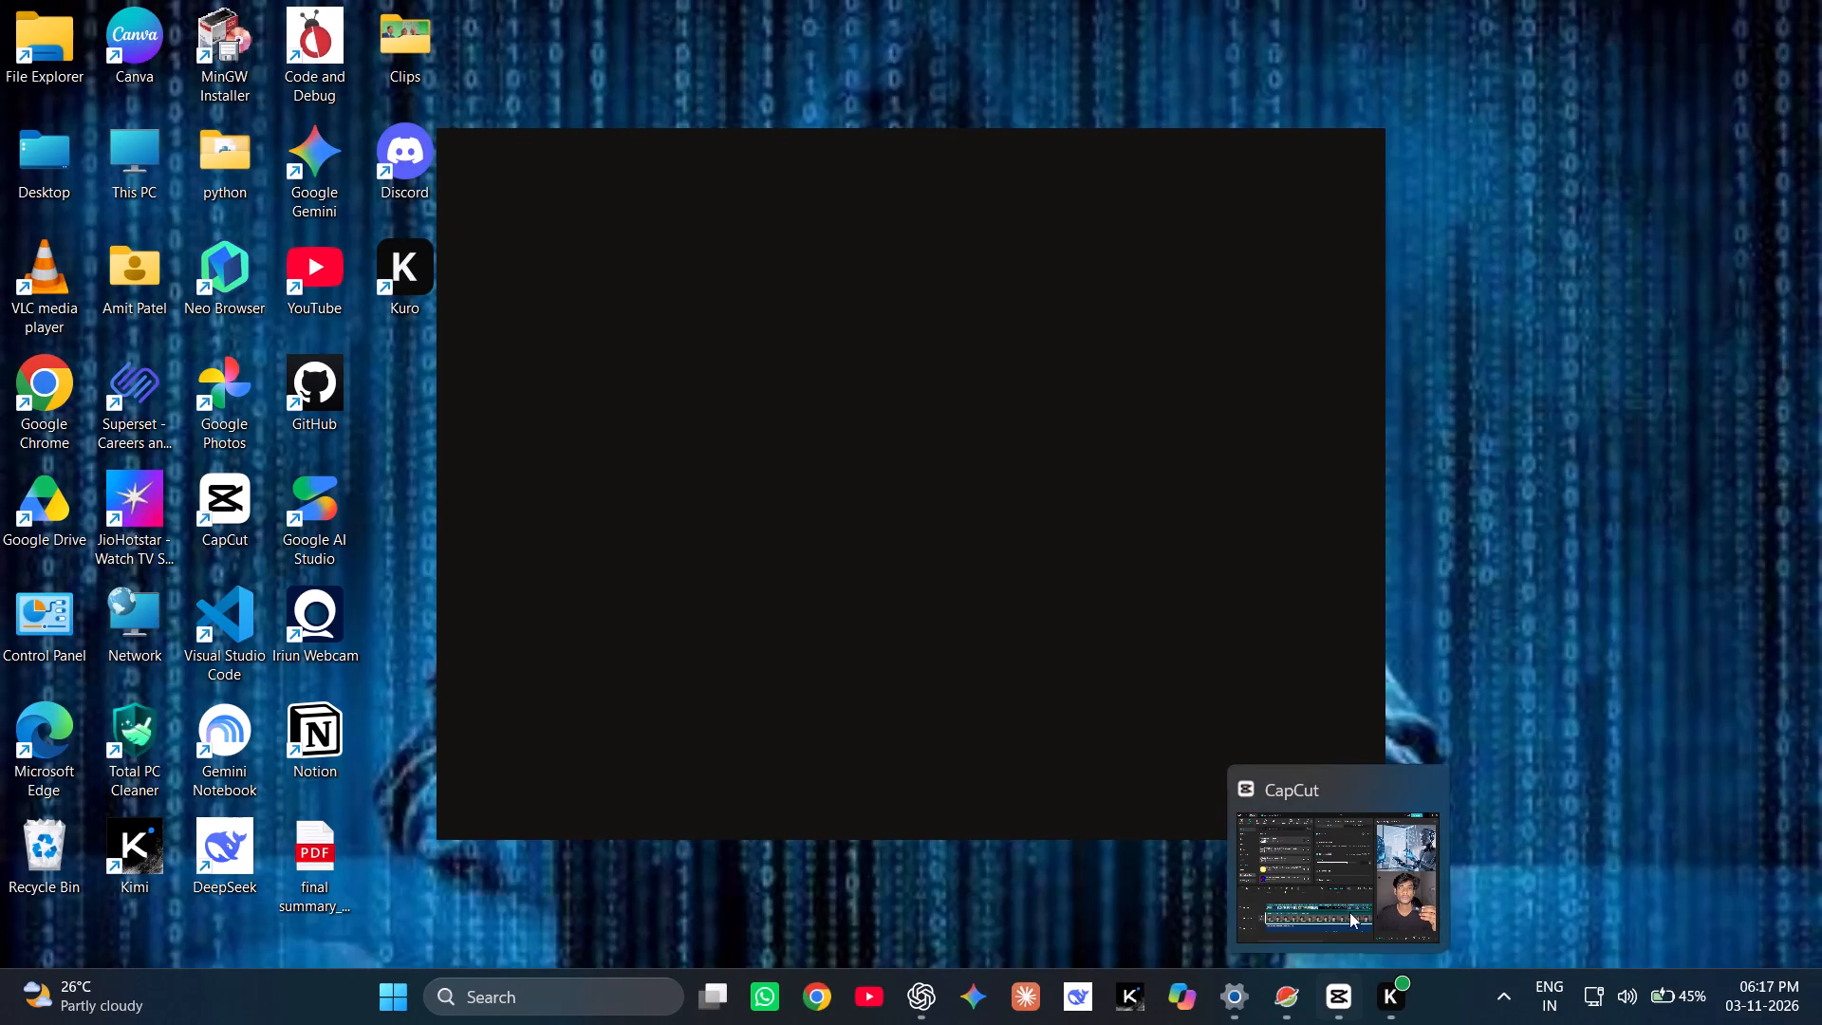
Switch to the open CapCut video project.
left_click(1357, 872)
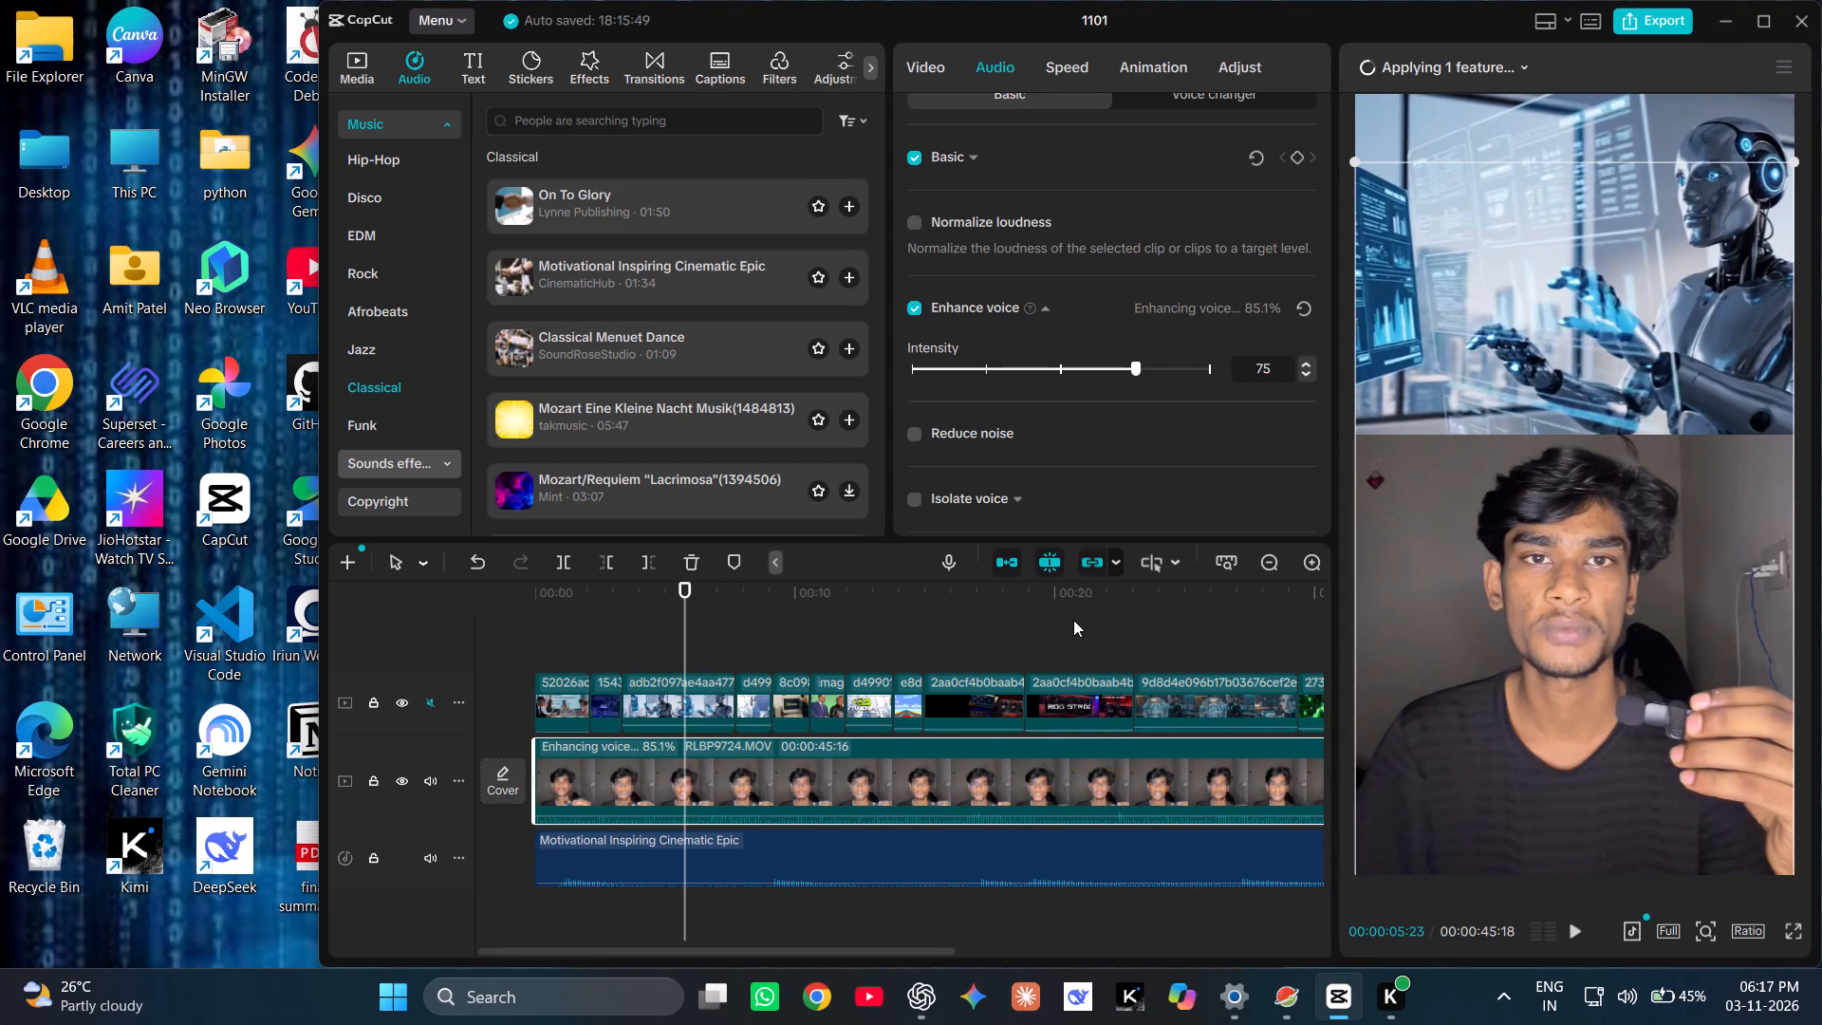
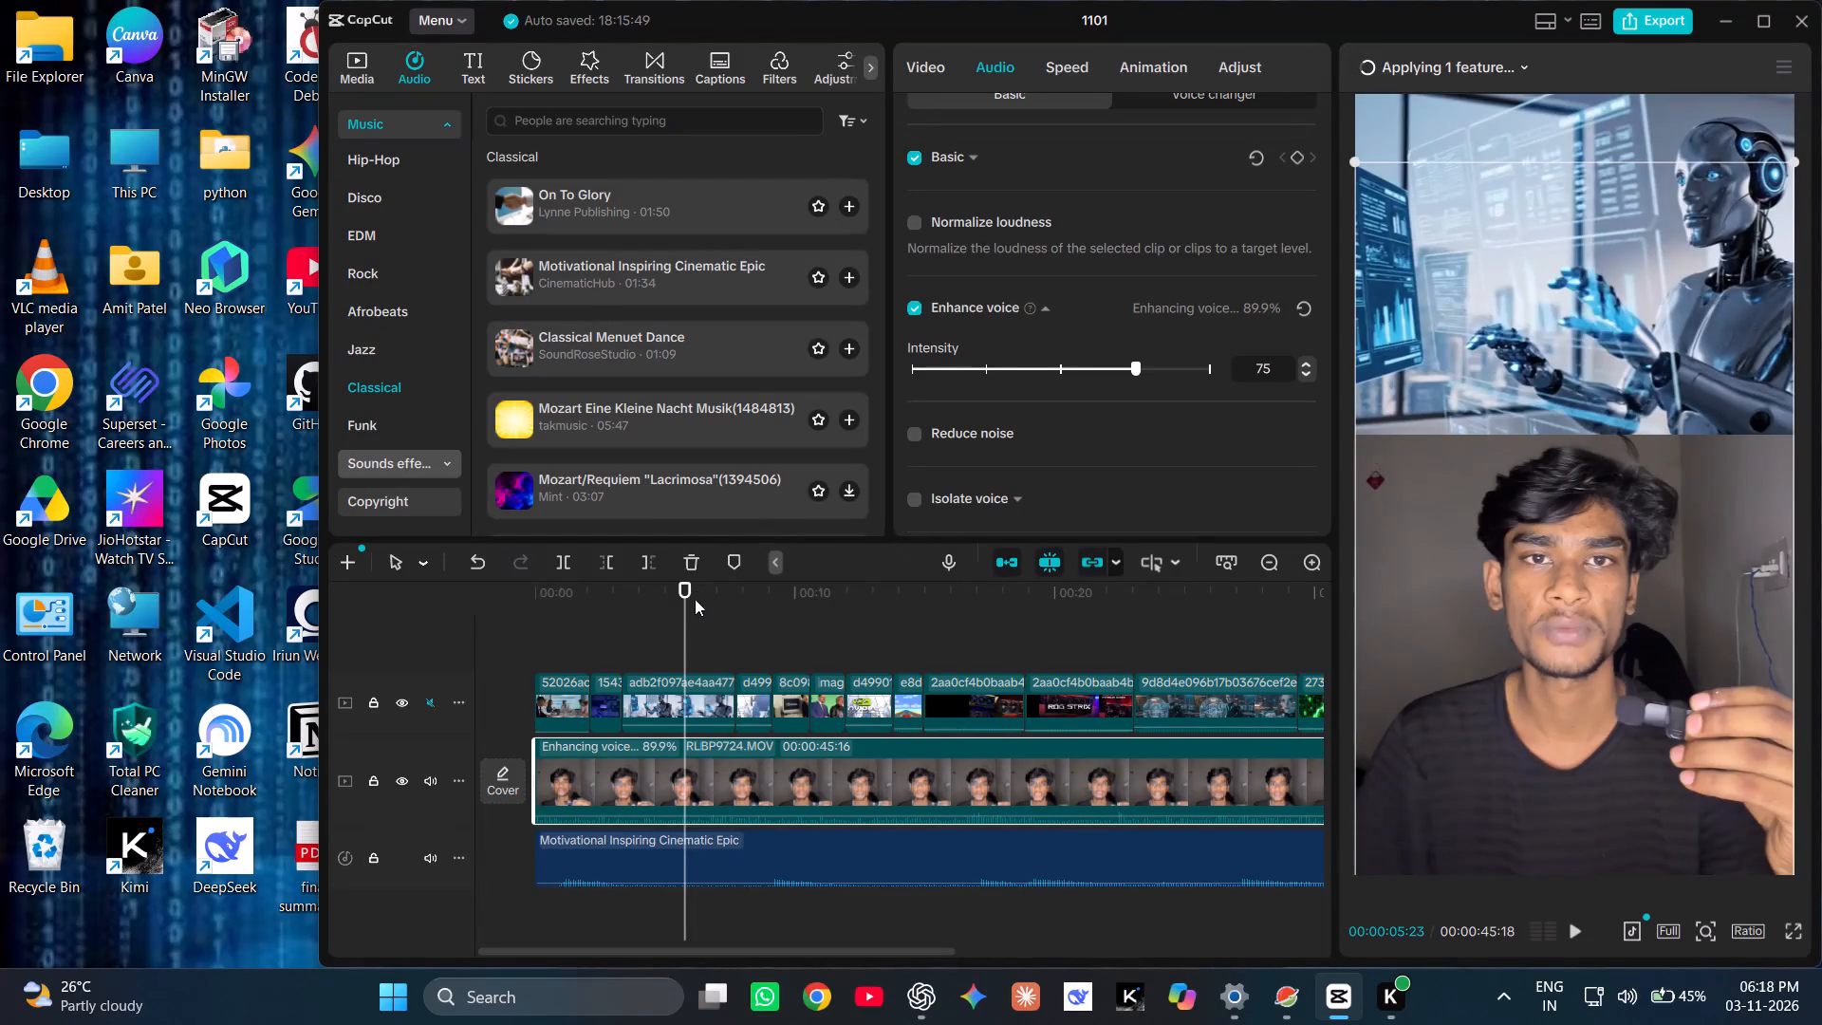
Return the playhead to the very start of the timeline at 00:00:00:00.
left_click_drag(689, 607, 540, 633)
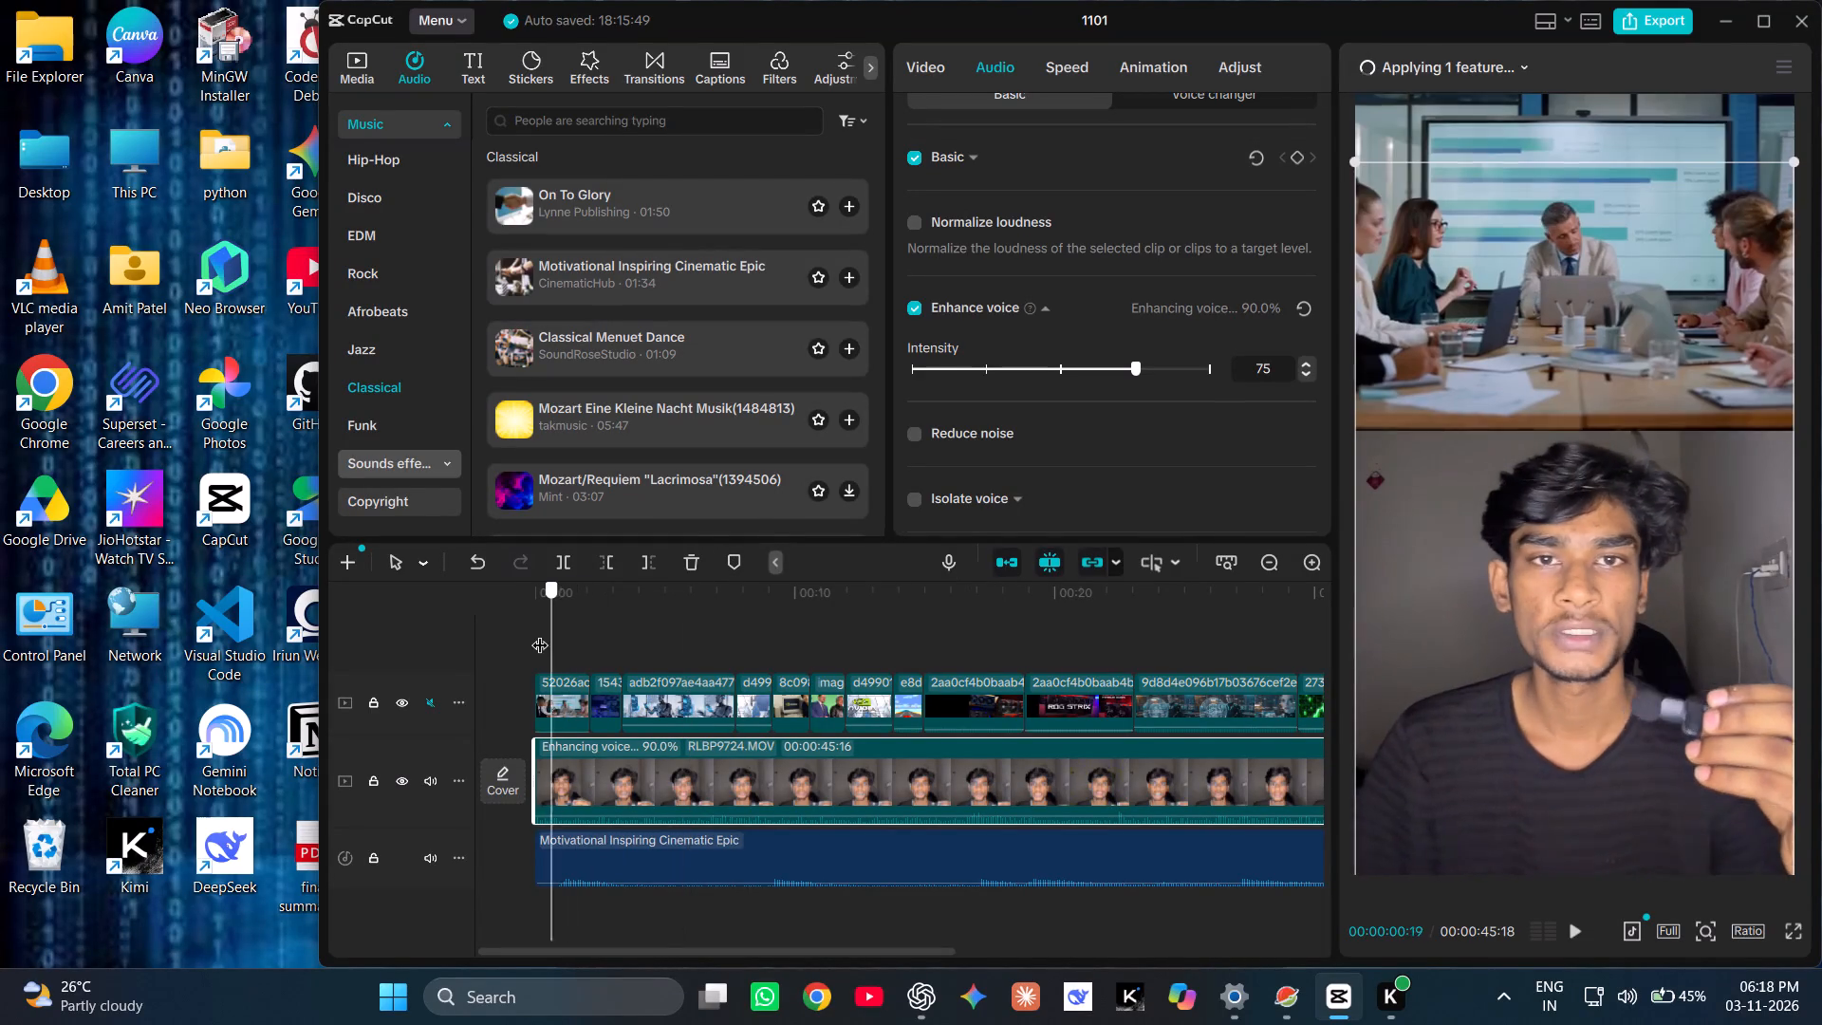
left_click_drag(540, 633, 527, 635)
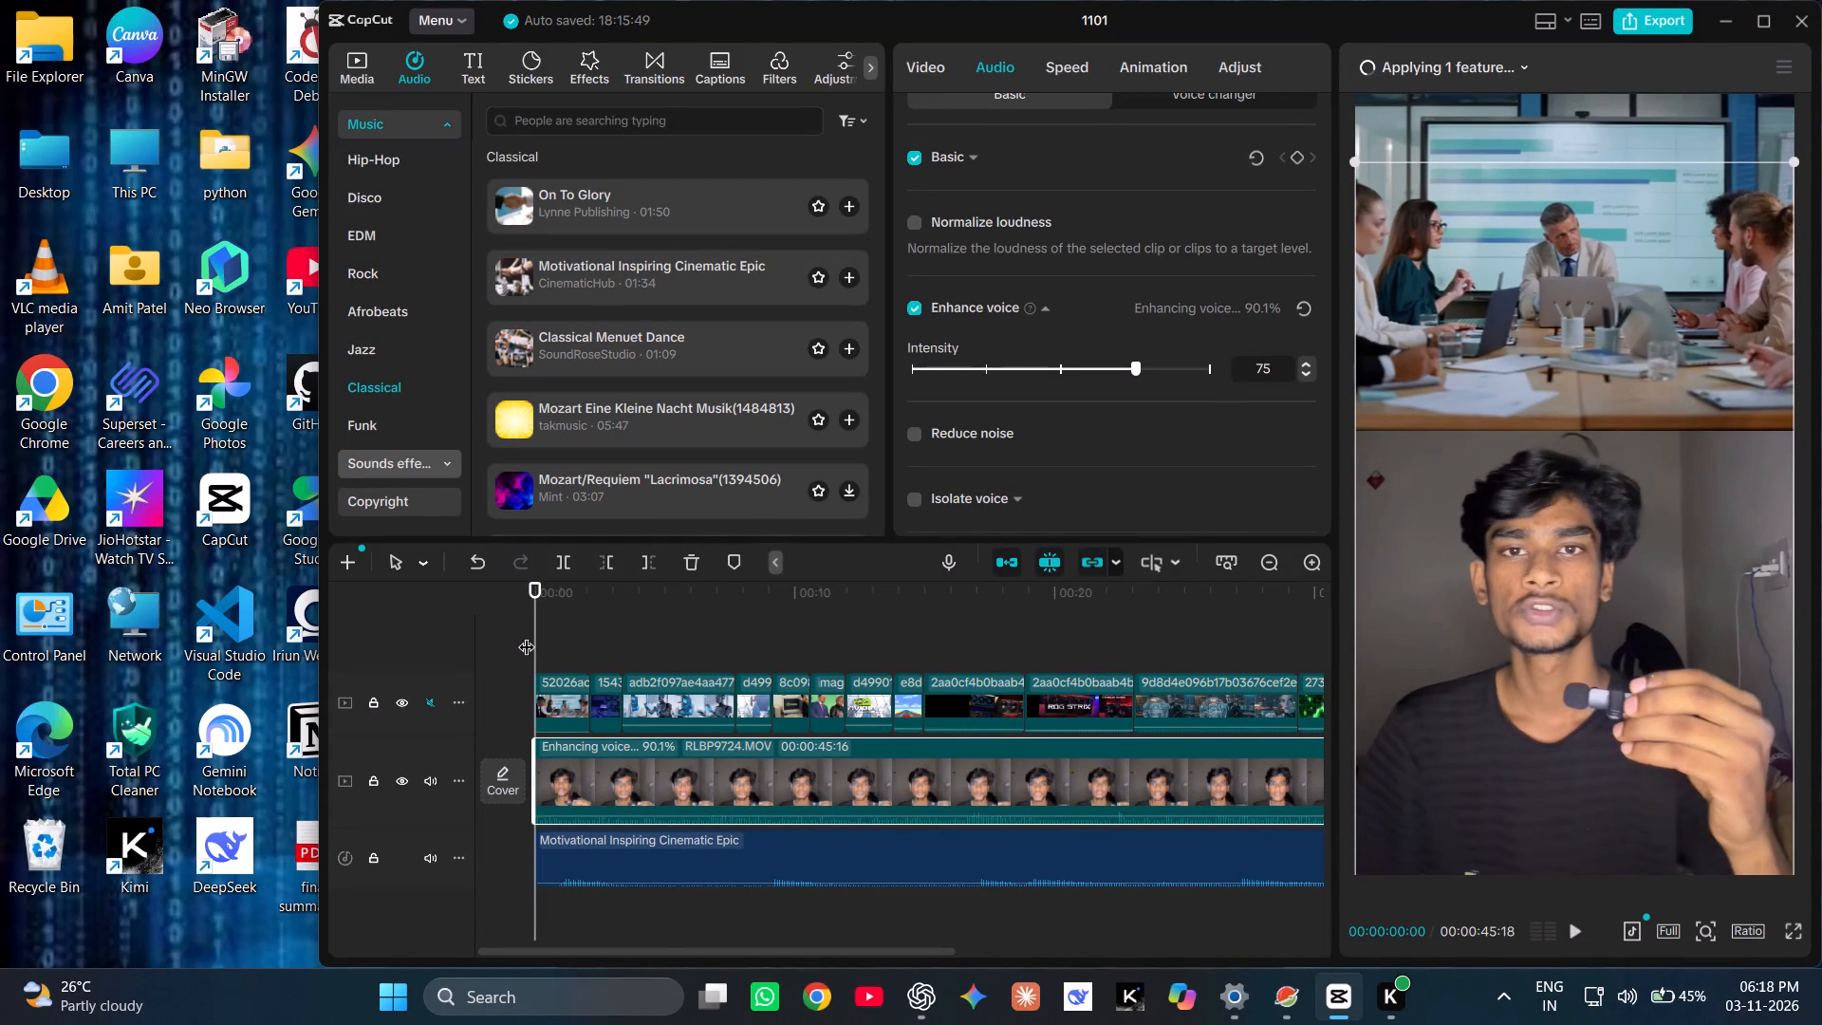
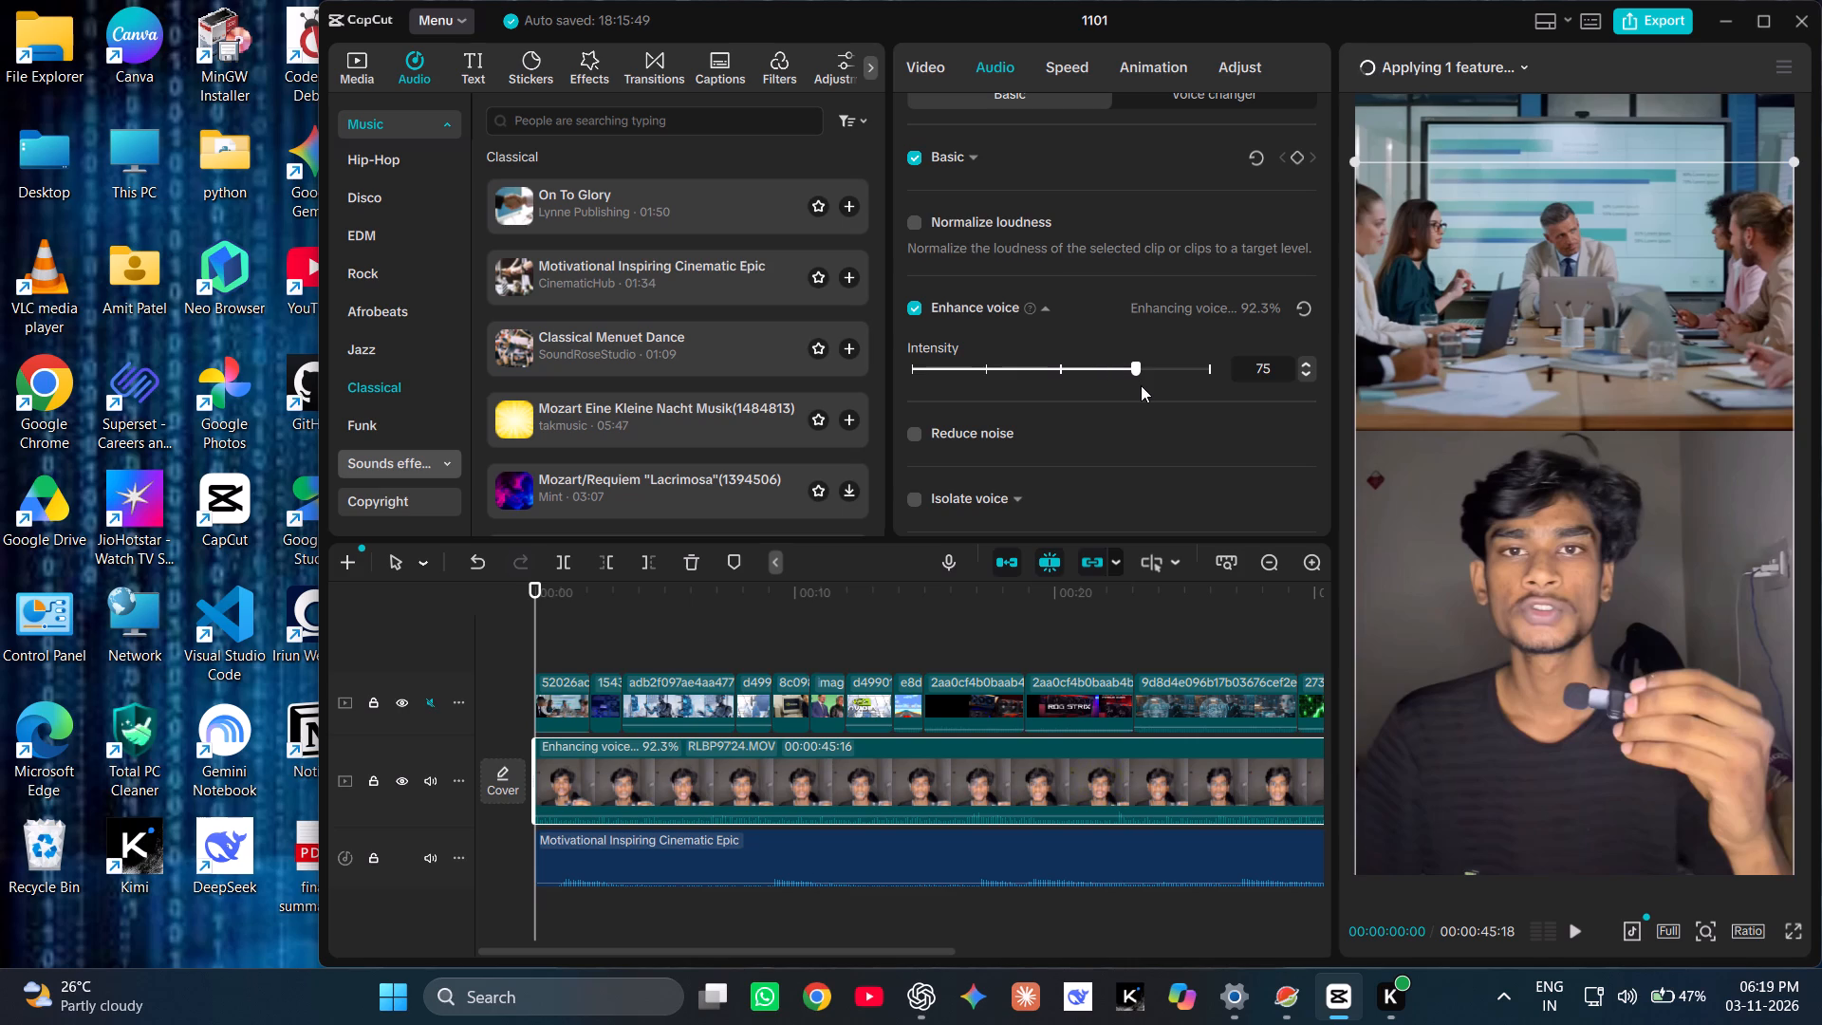
Play the video from the start to about 00:00:10 to hear the enhanced voice.
scroll(1129, 441, "down", 2)
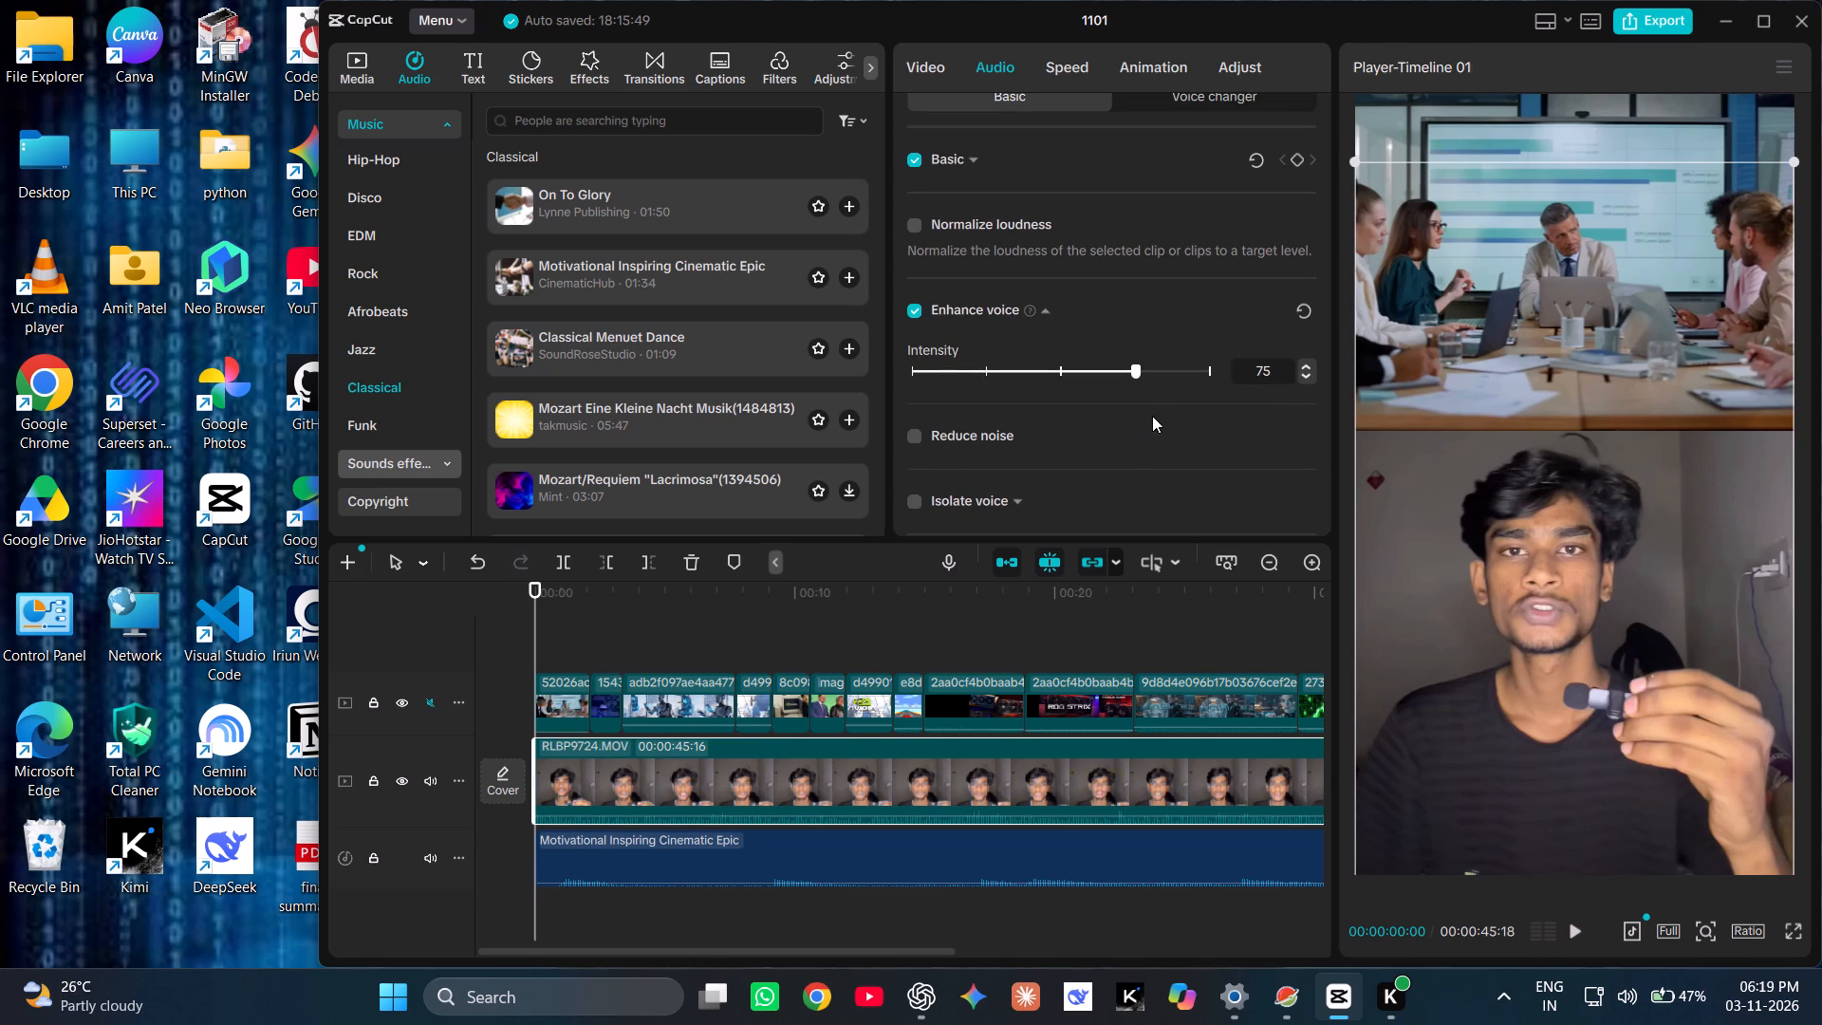
key("space")
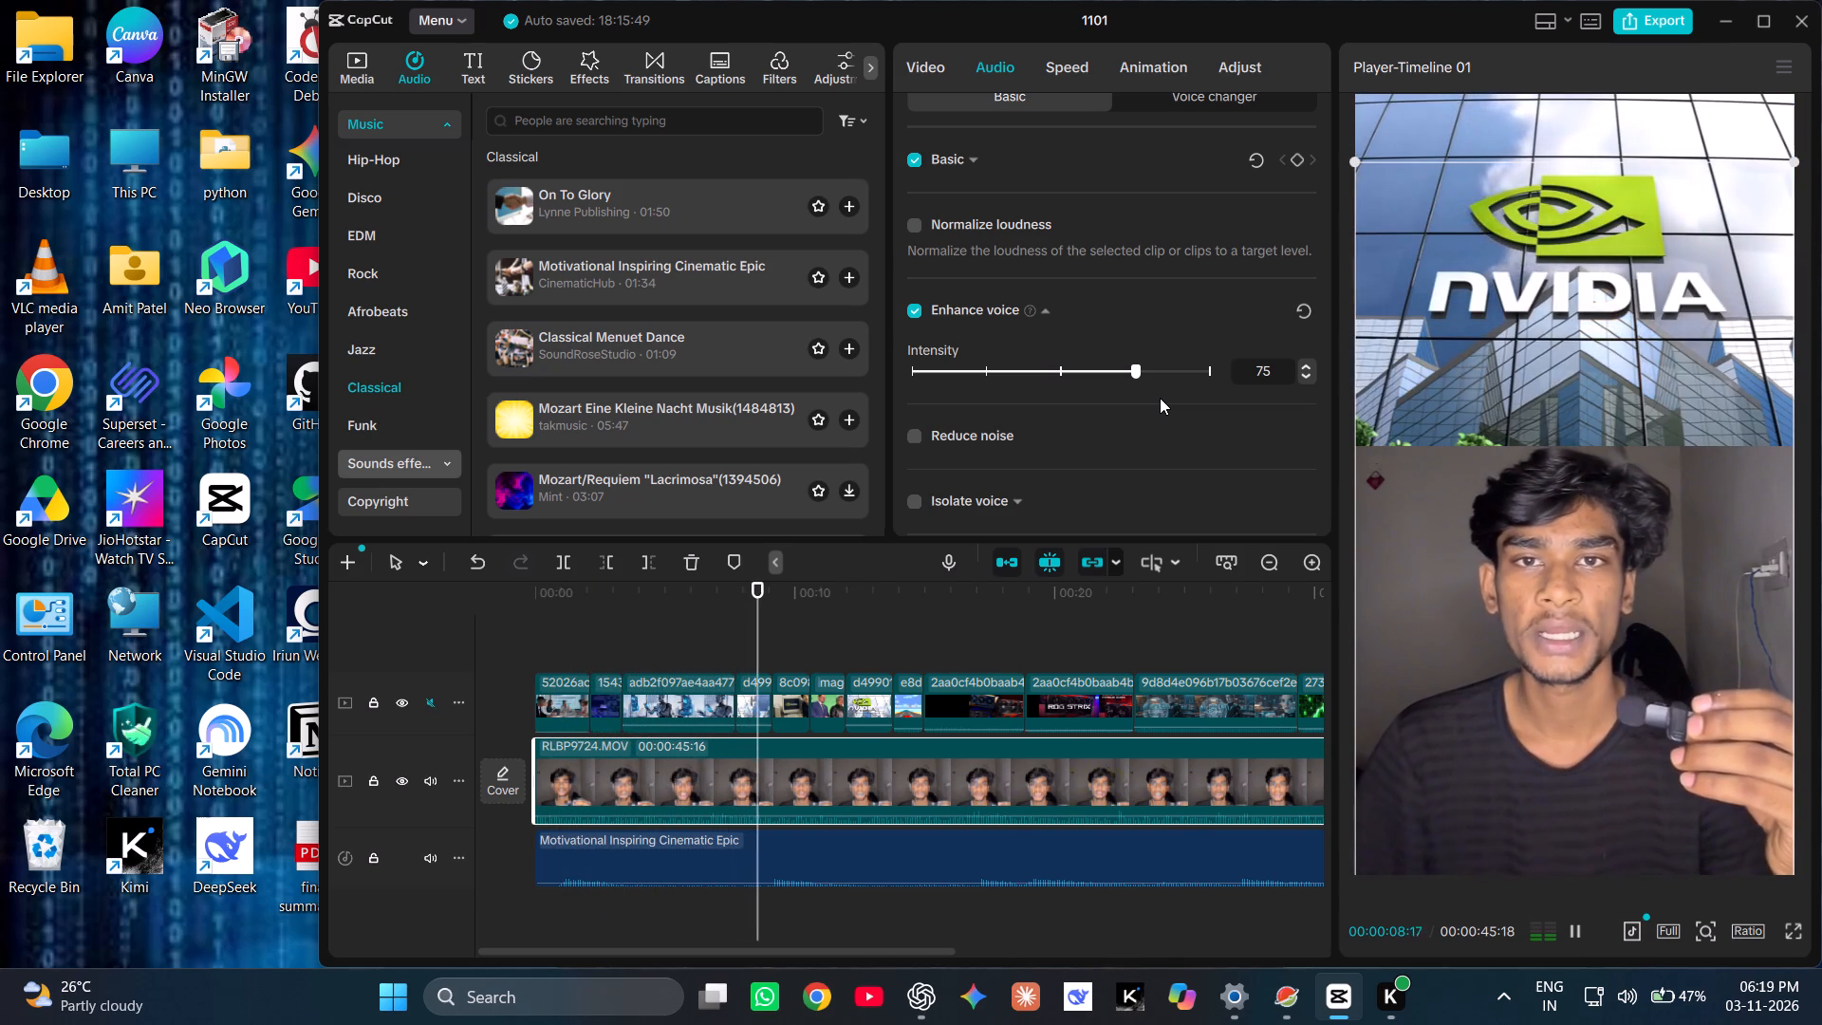
key("space")
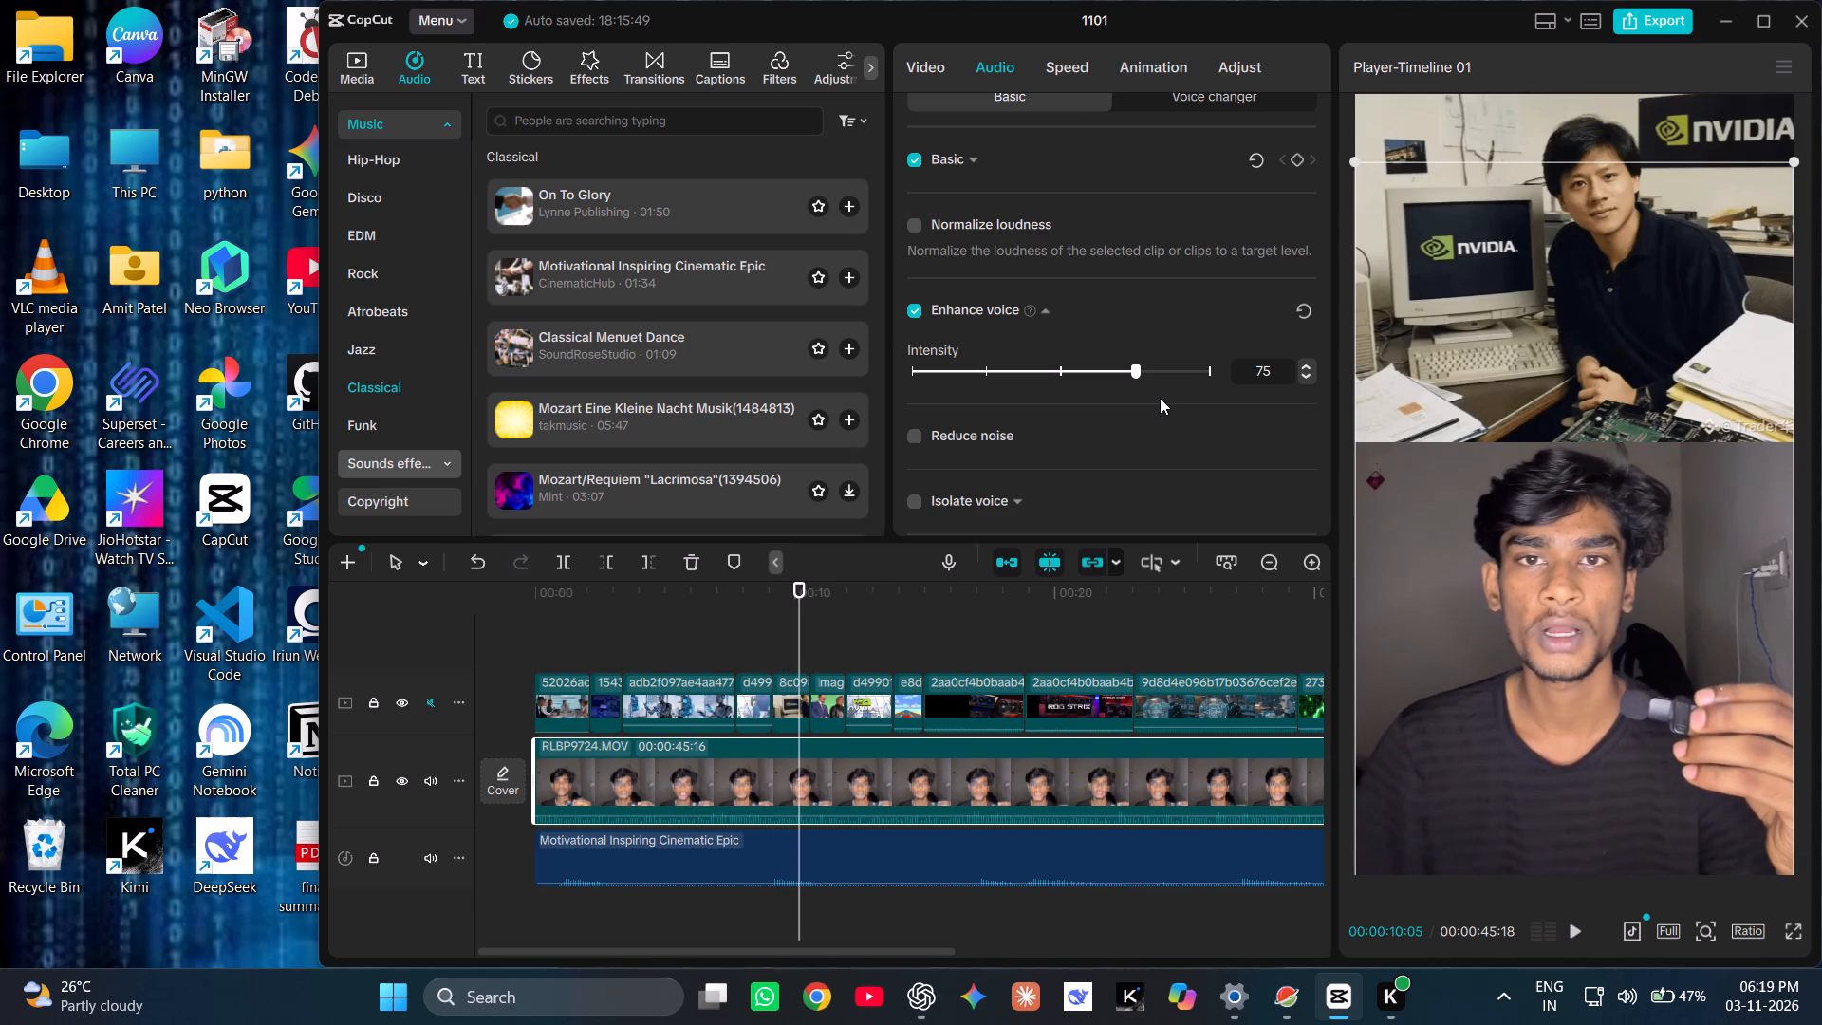
Turn on noise reduction for the talking-head clip RLBP9724.MOV.
left_click(915, 432)
scroll(1007, 422, "down", 1)
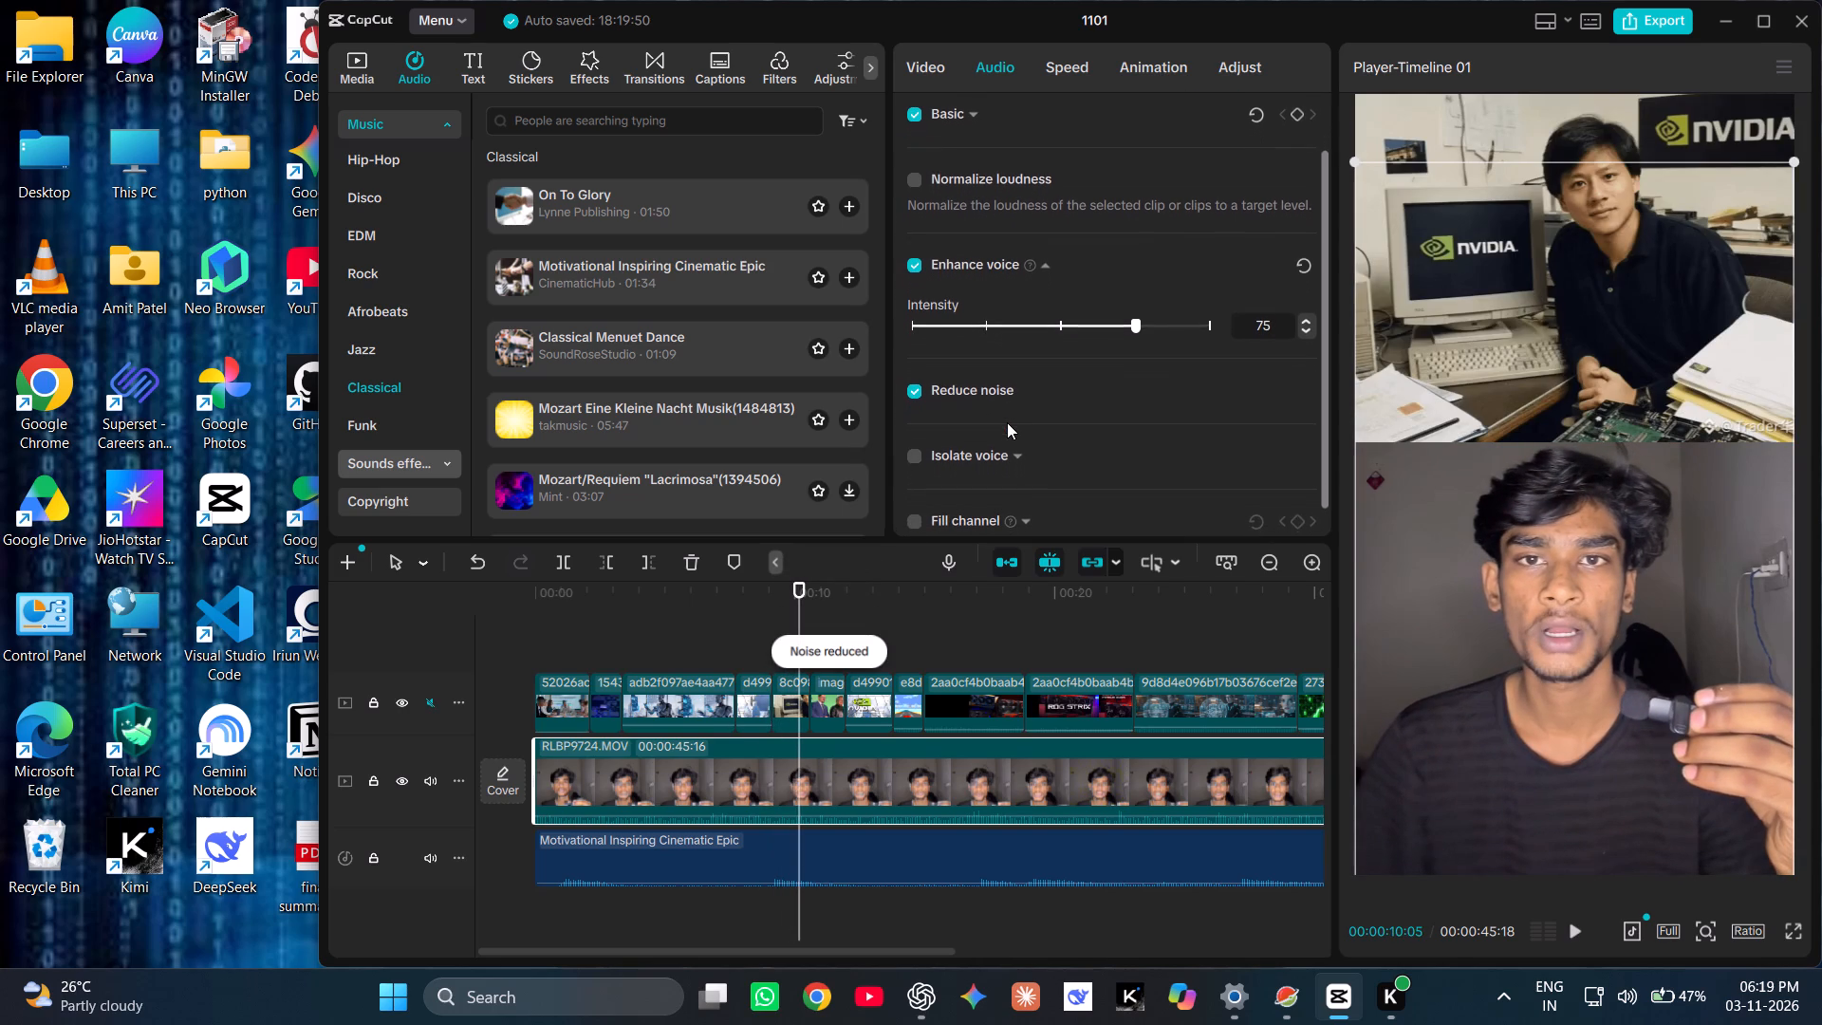
Play on from about 00:00:10 to hear the noise-reduced voice while reviewing the clip's basic audio settings.
key("space")
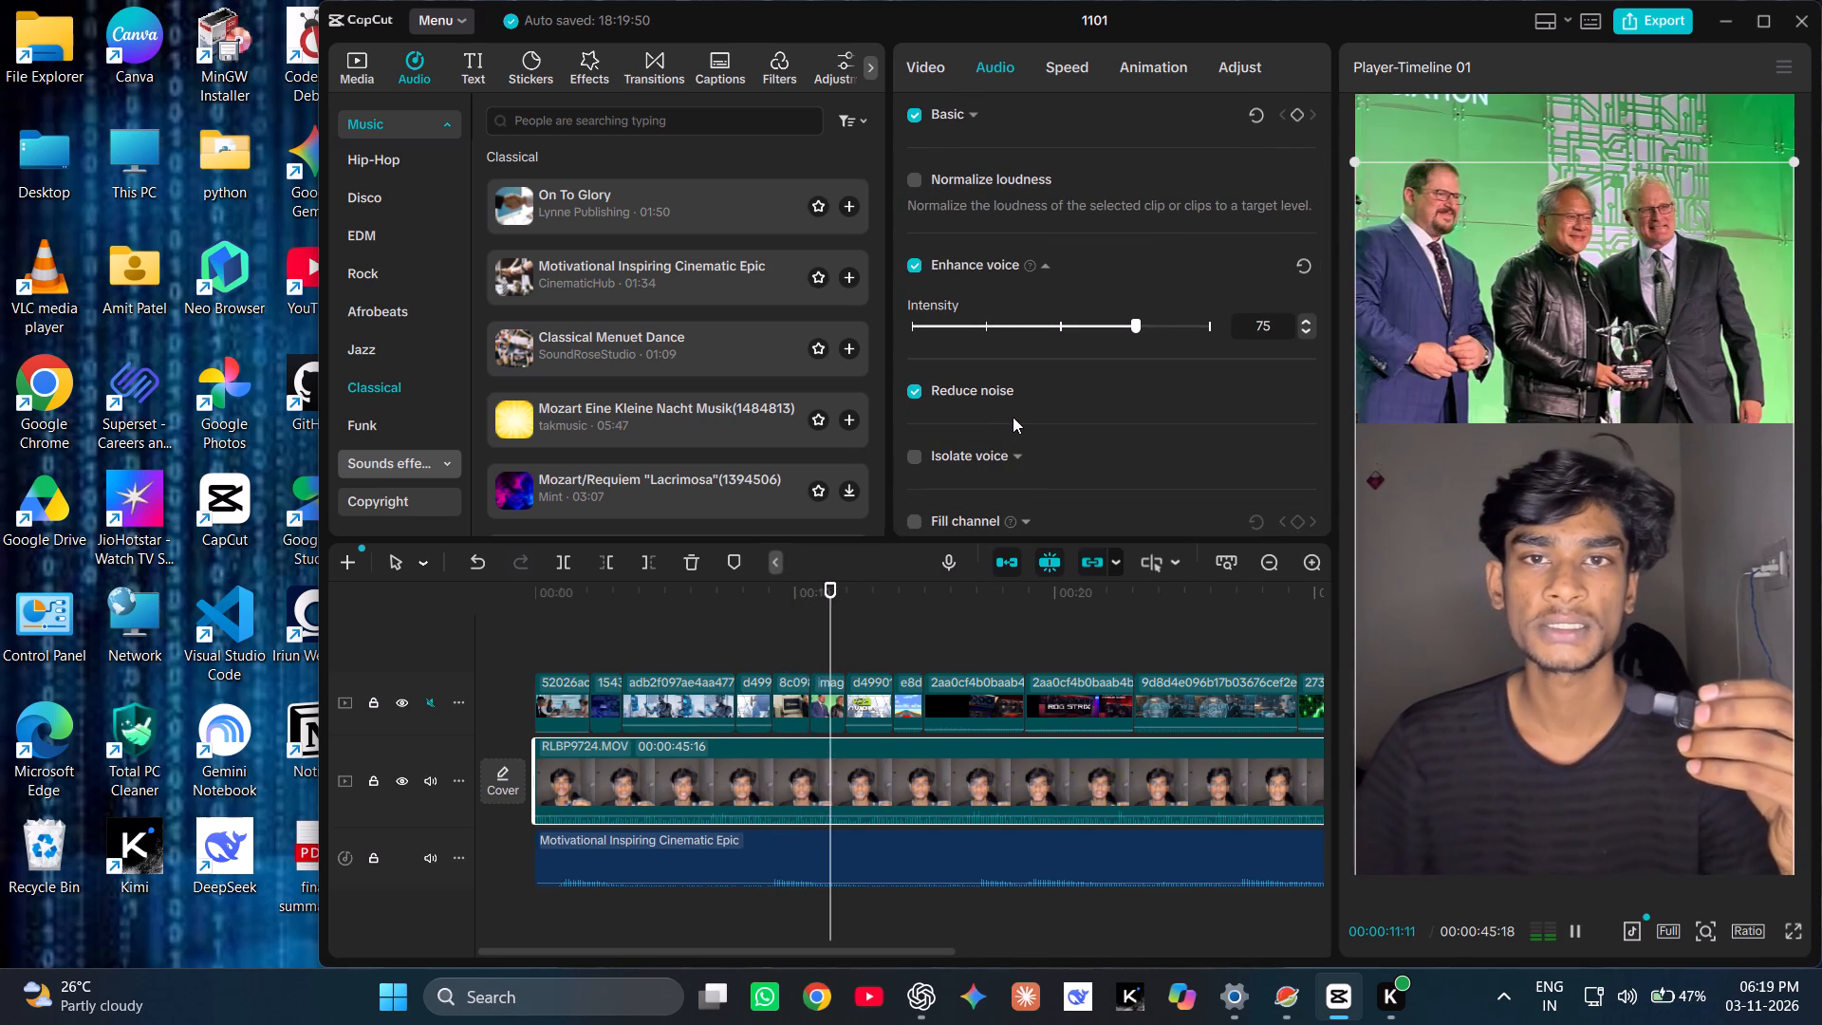
scroll(1038, 404, "down", 1)
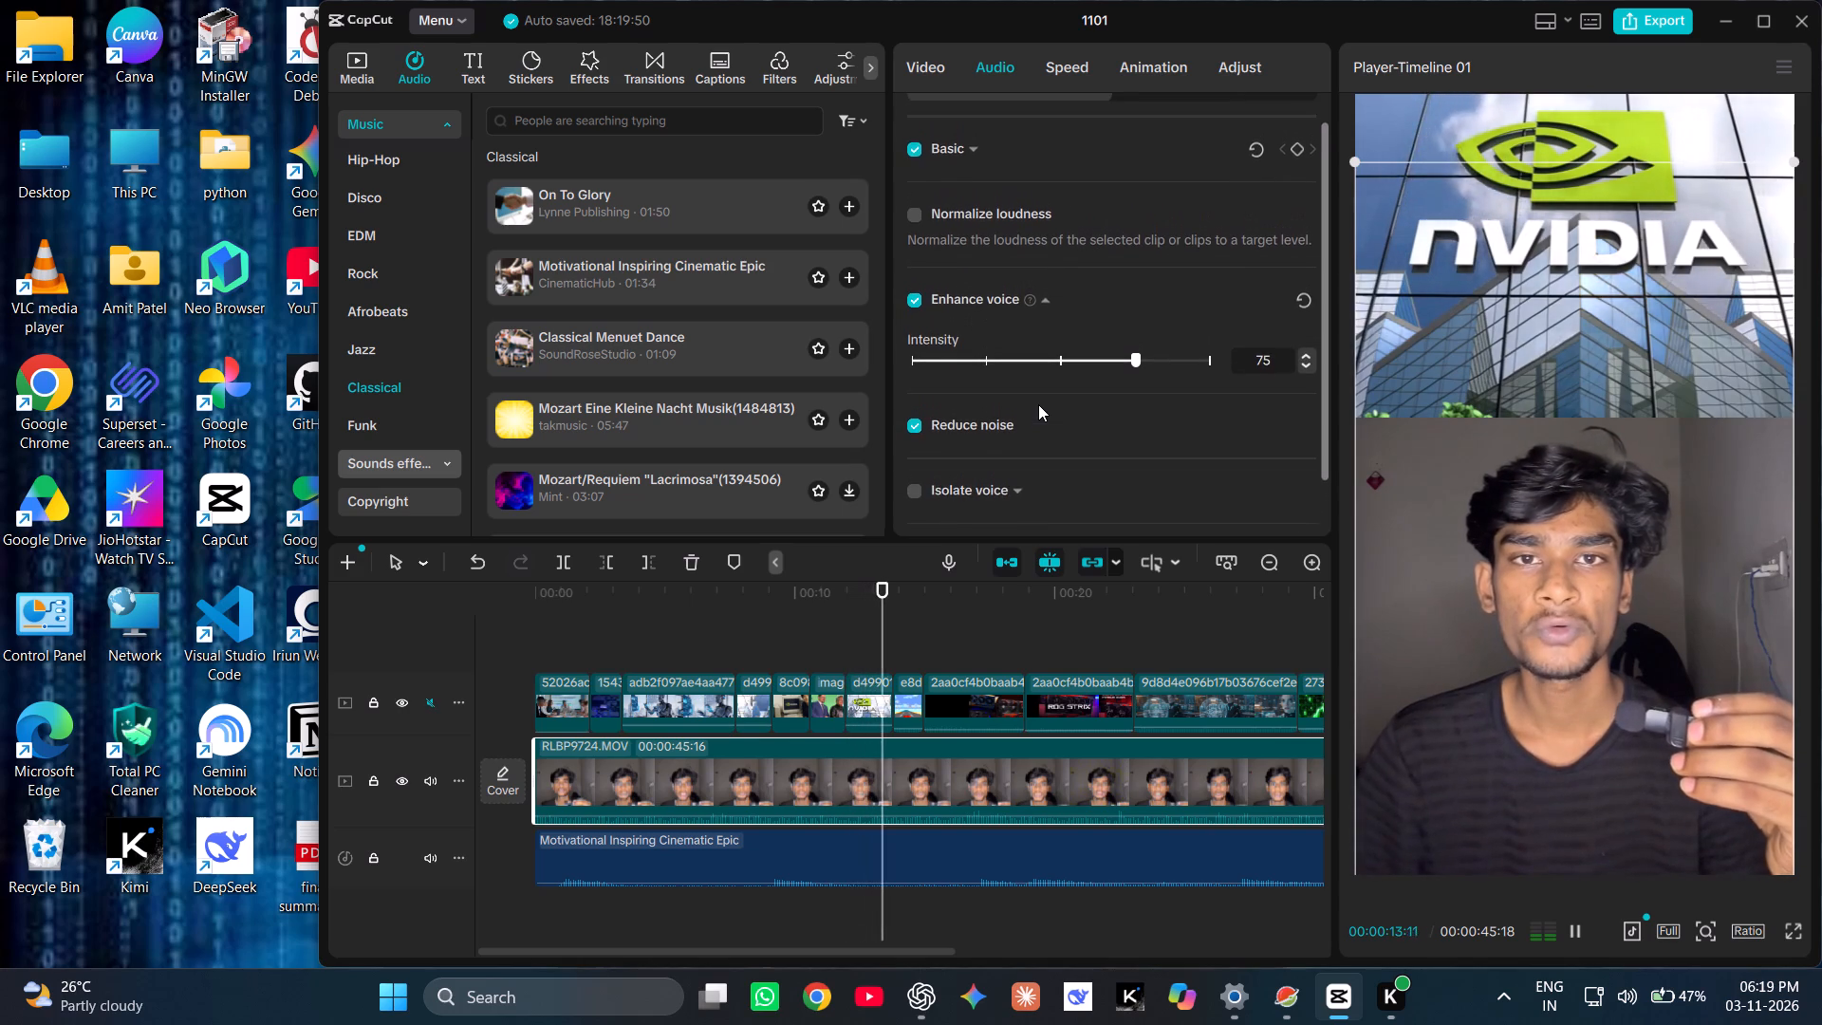
scroll(1038, 404, "down", 2)
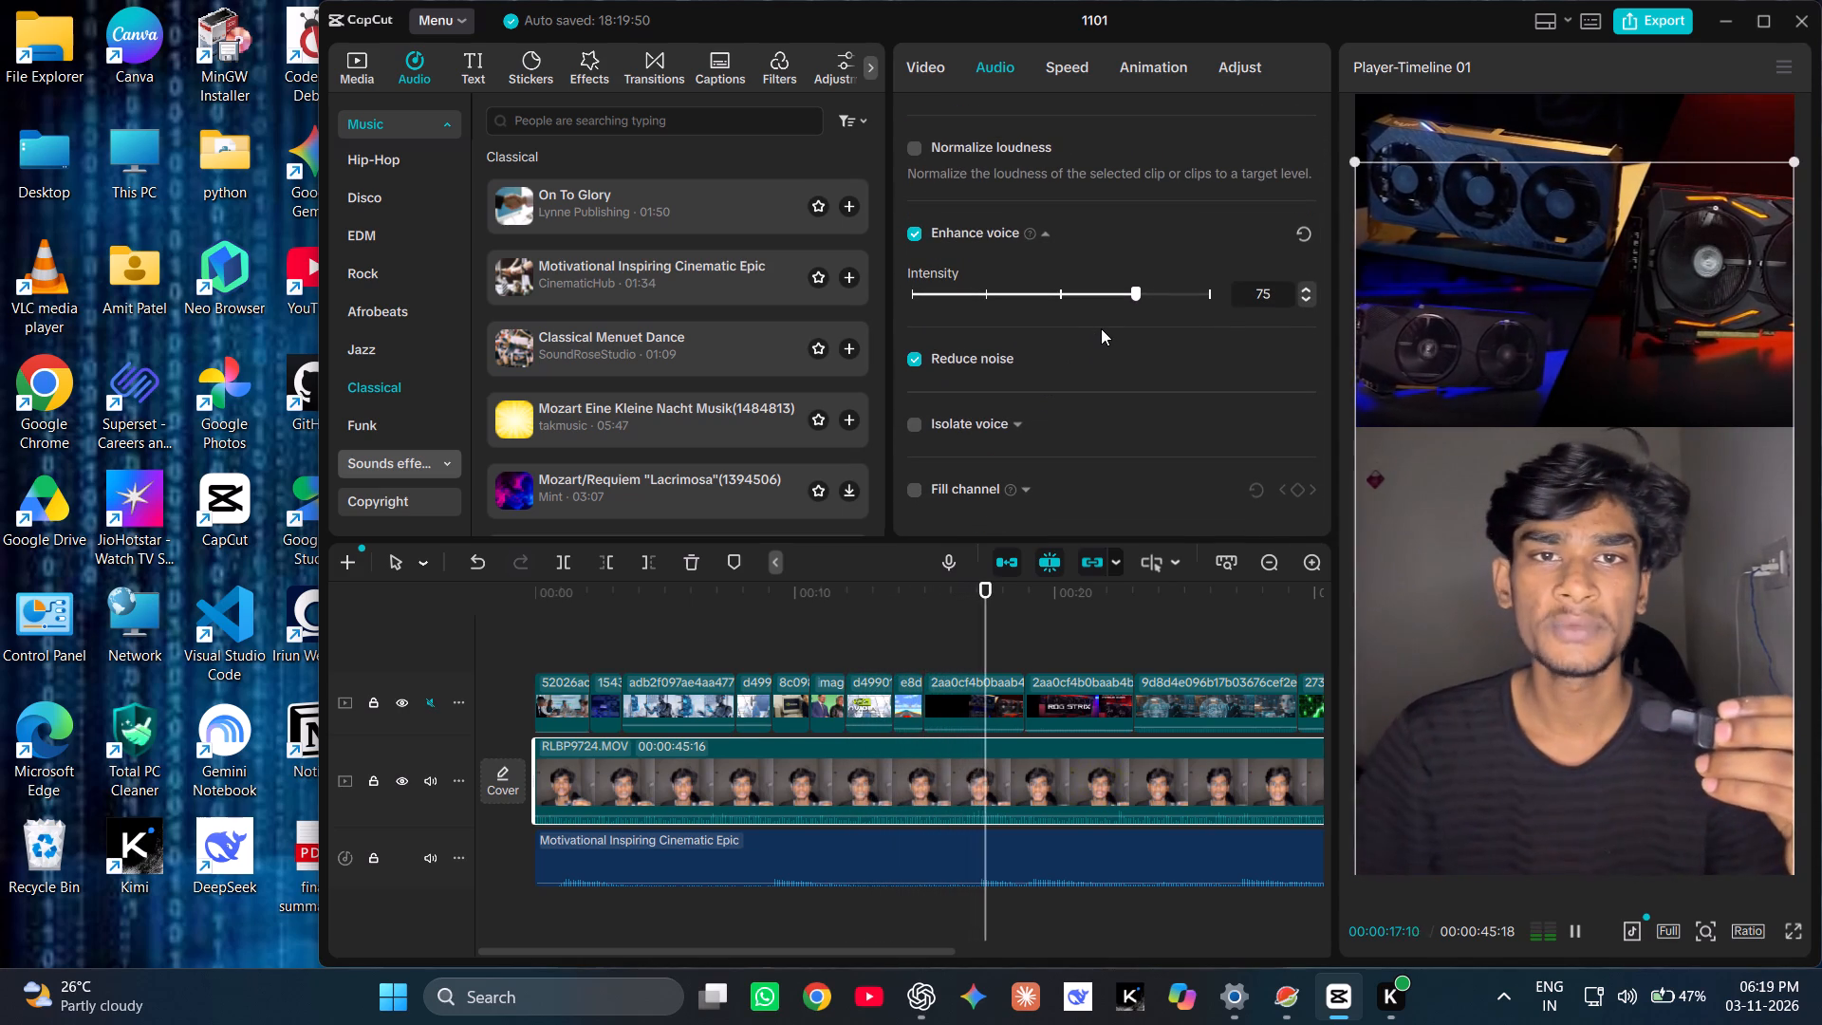
scroll(1117, 319, "down", 1)
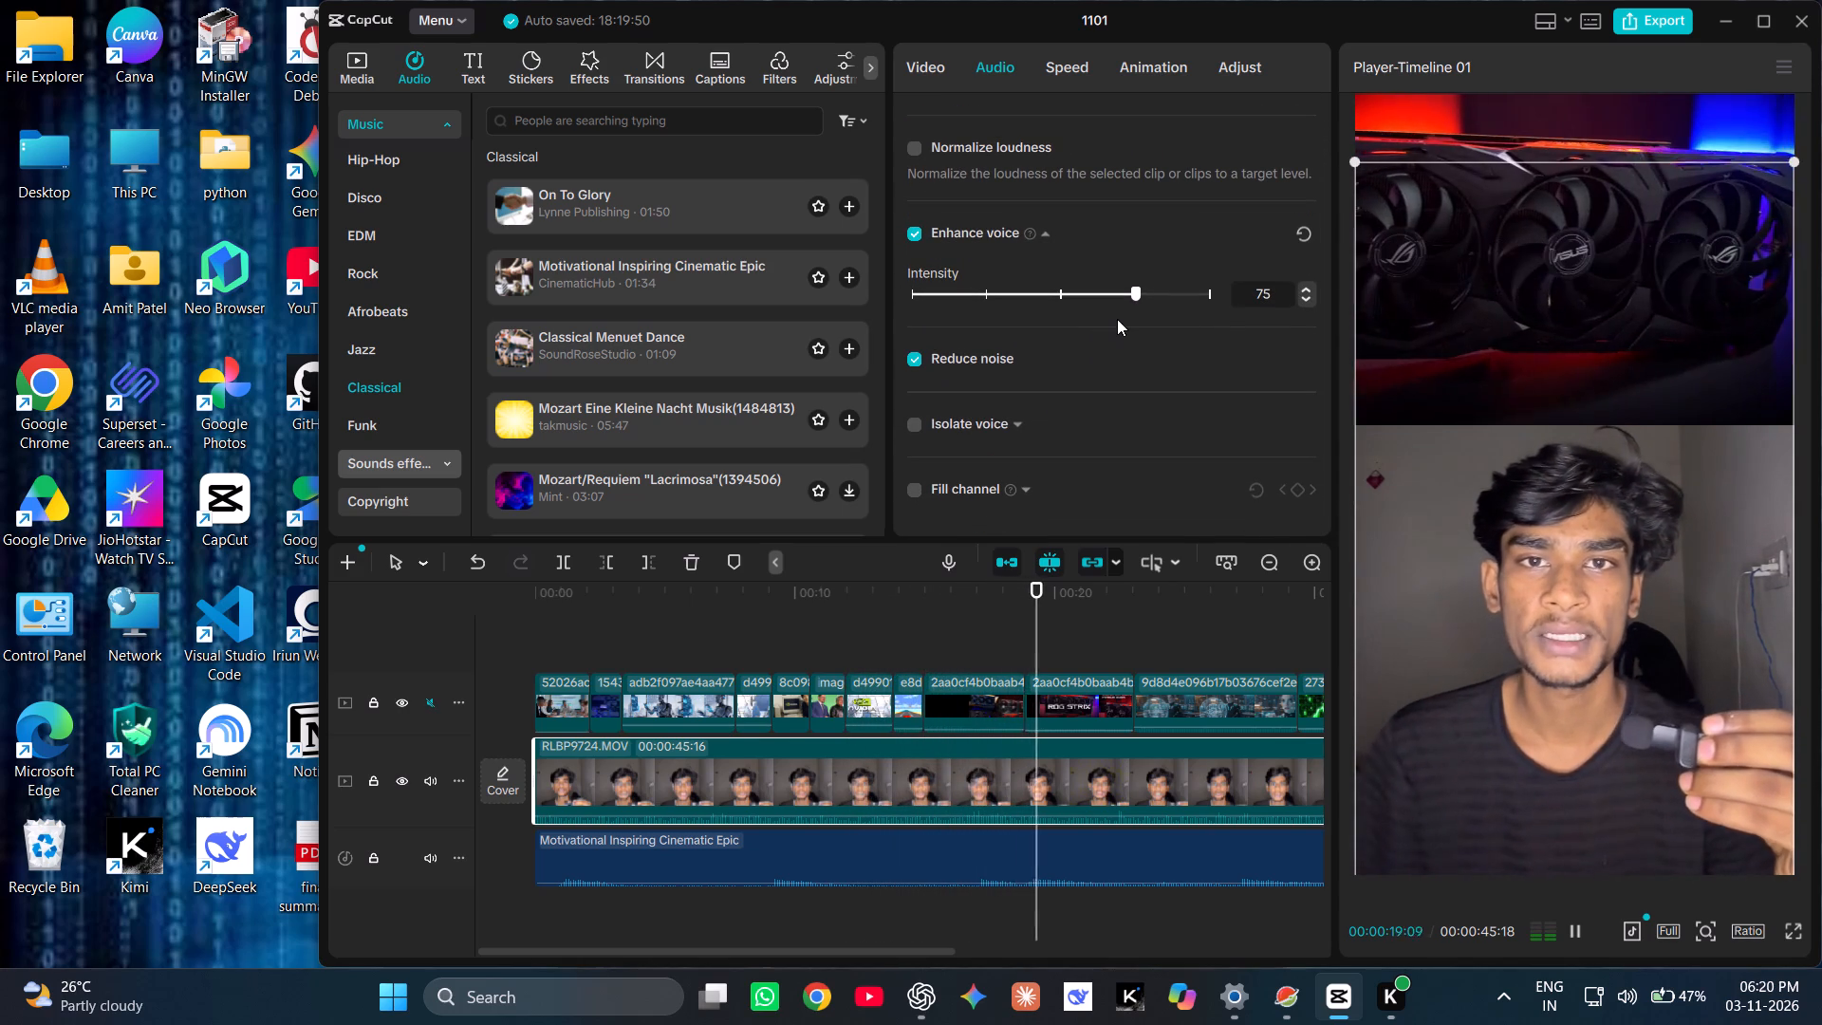
scroll(1117, 319, "down", 1)
scroll(1117, 319, "up", 2)
left_click(972, 162)
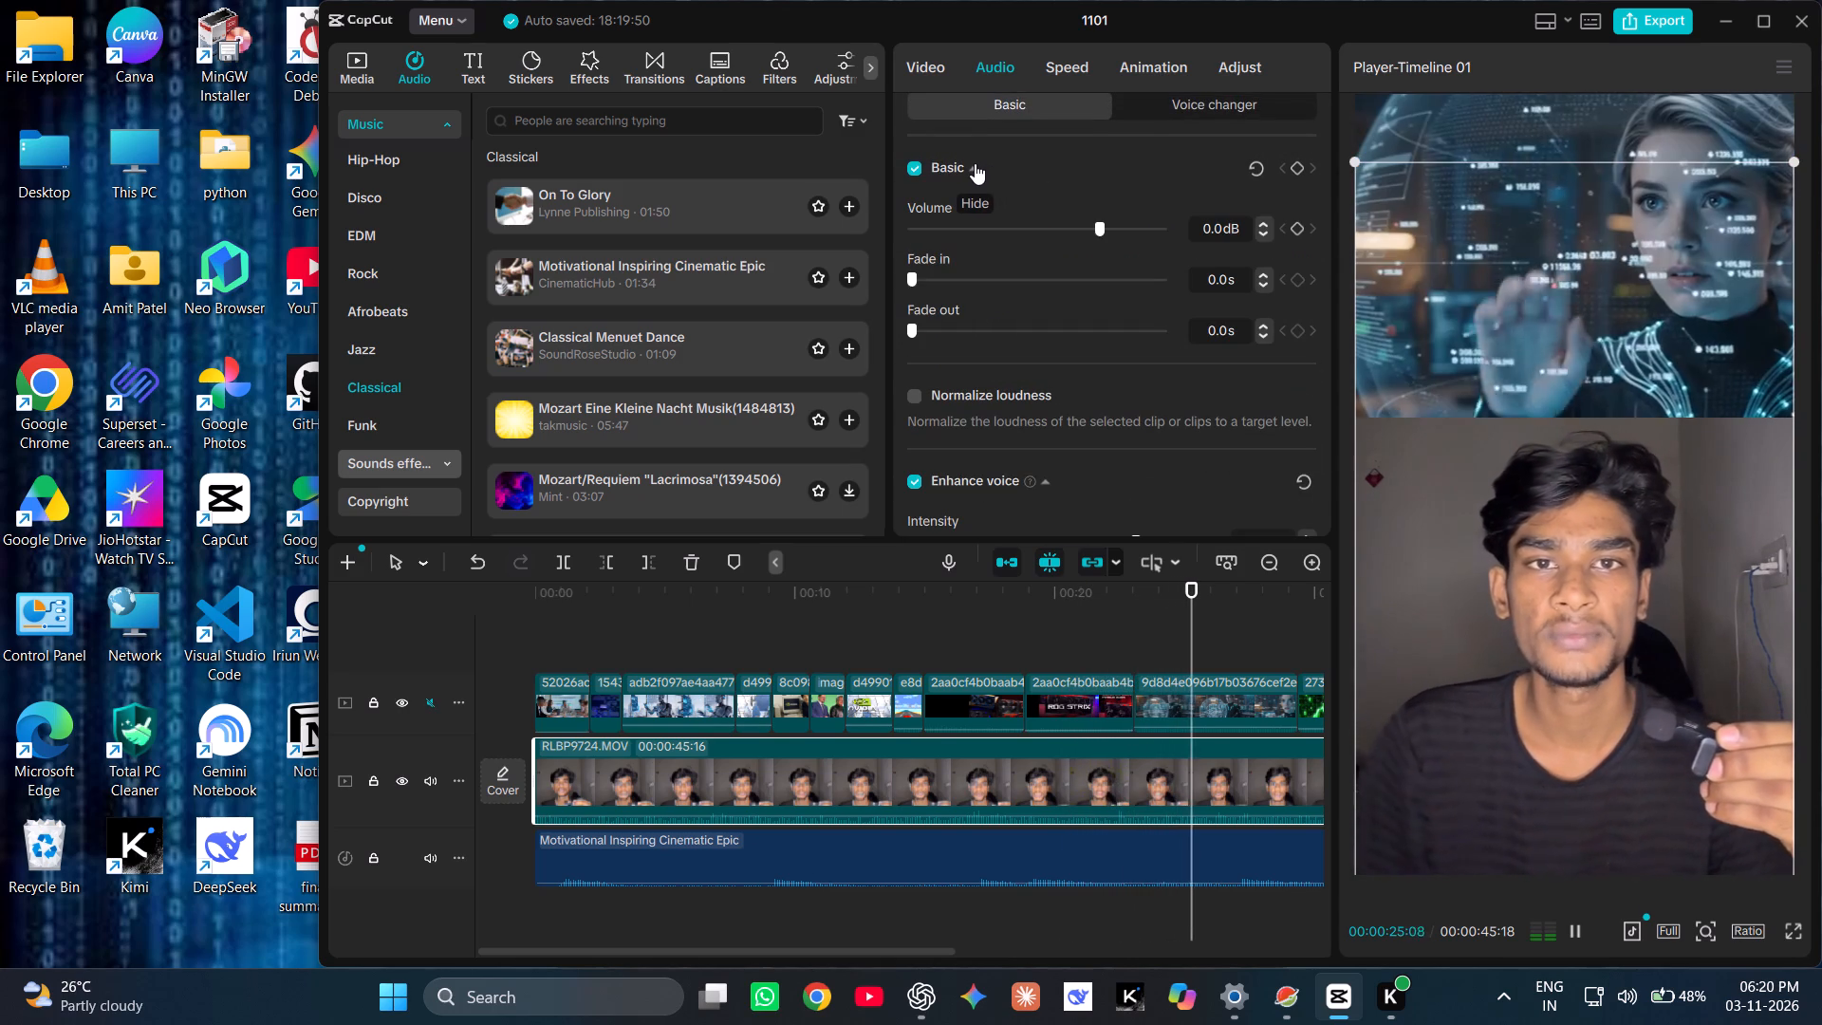
left_click(975, 163)
scroll(1030, 385, "down", 1)
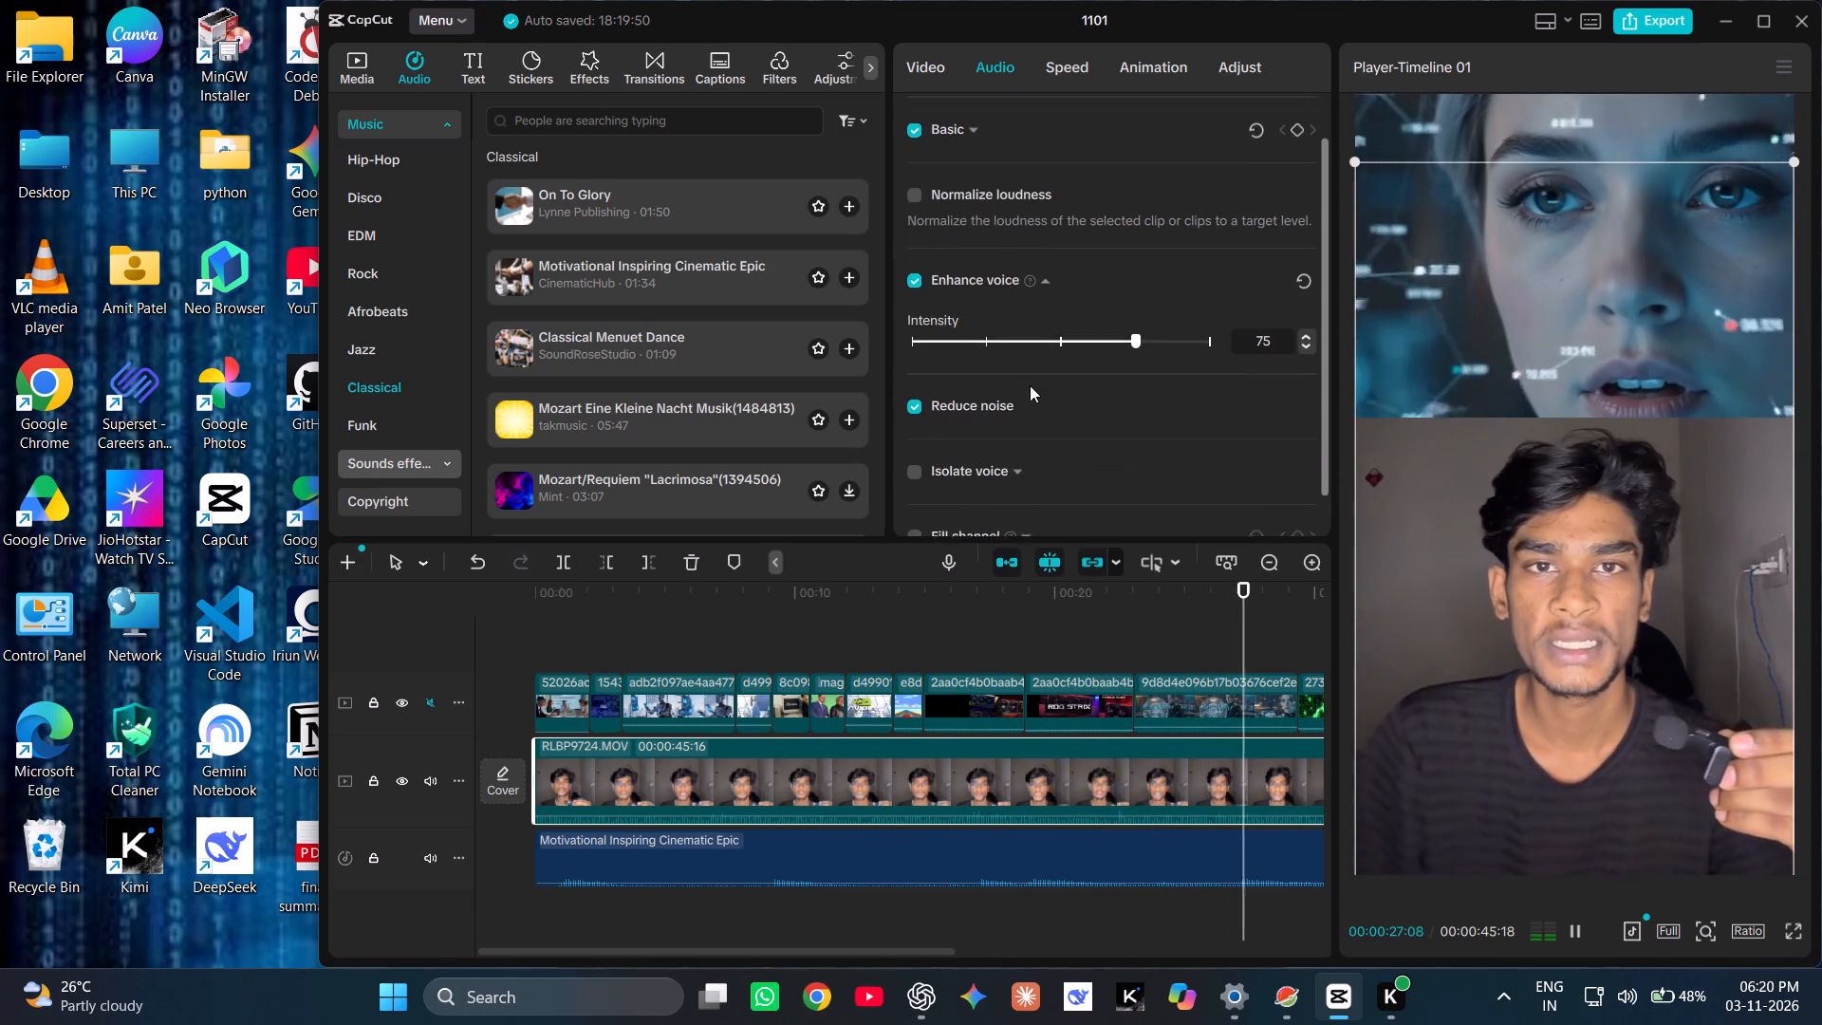
scroll(1030, 385, "down", 1)
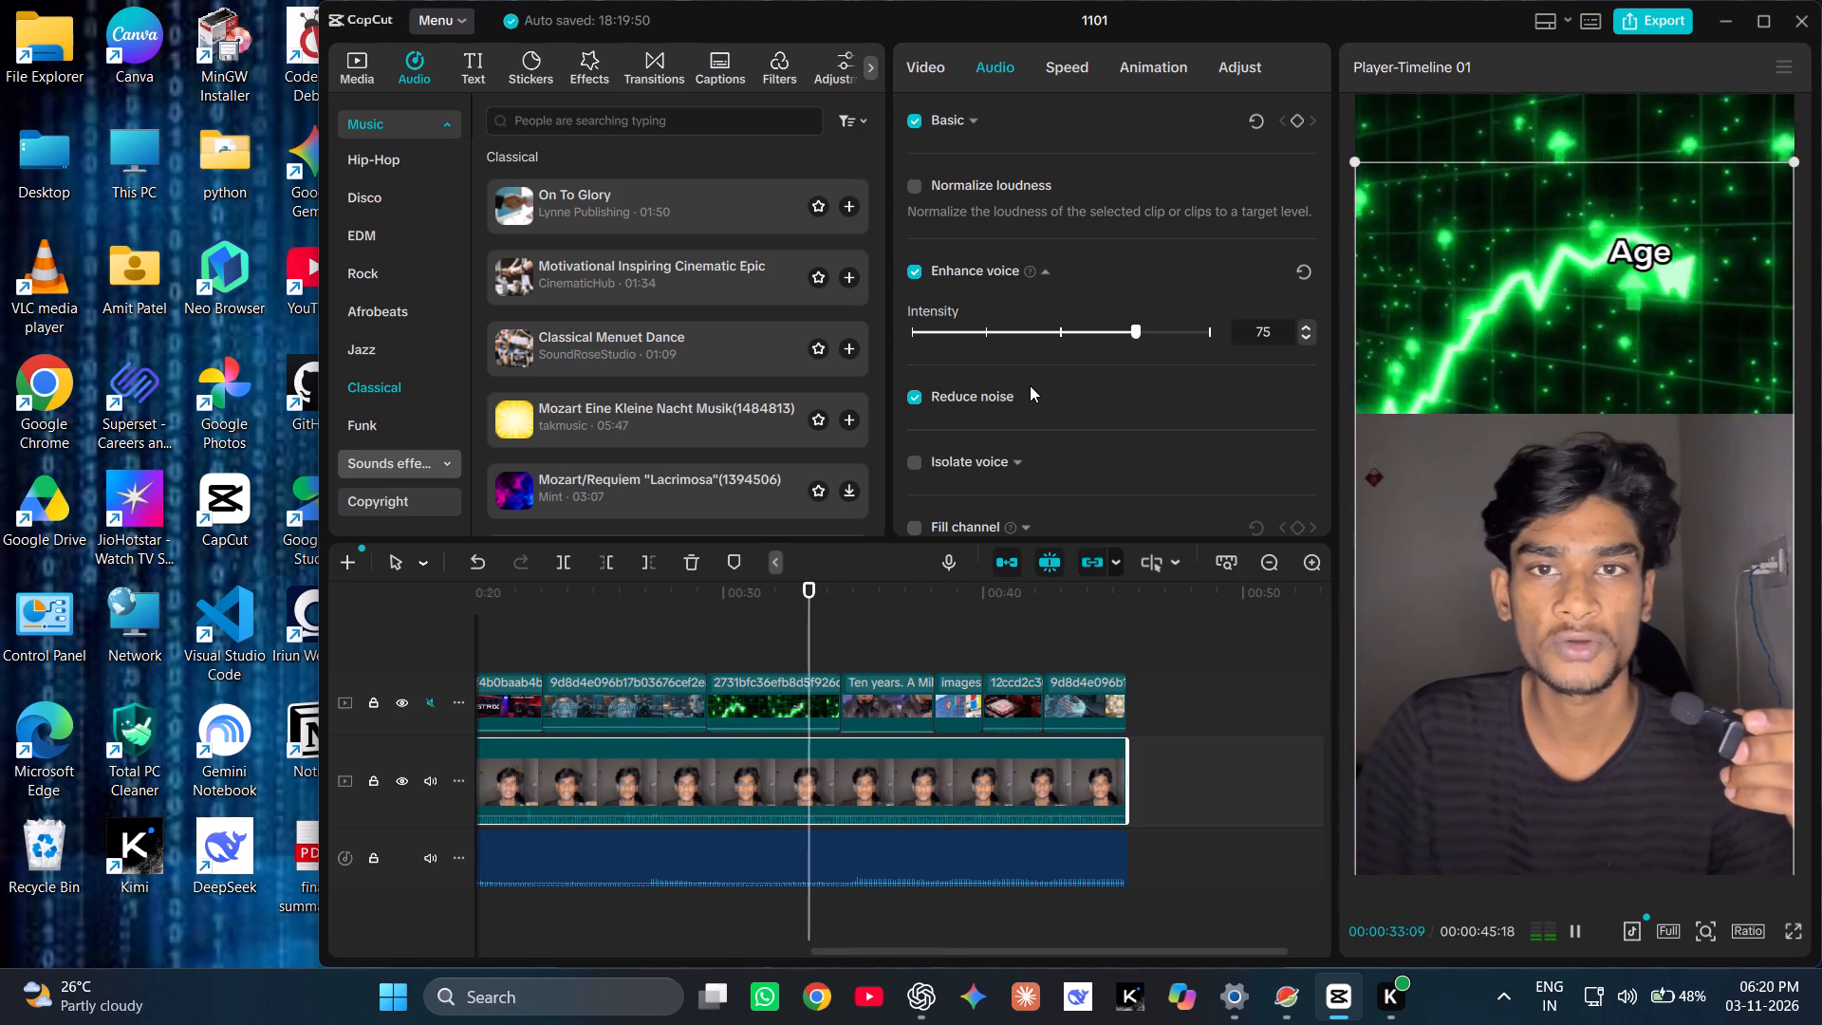
scroll(1024, 437, "down", 1)
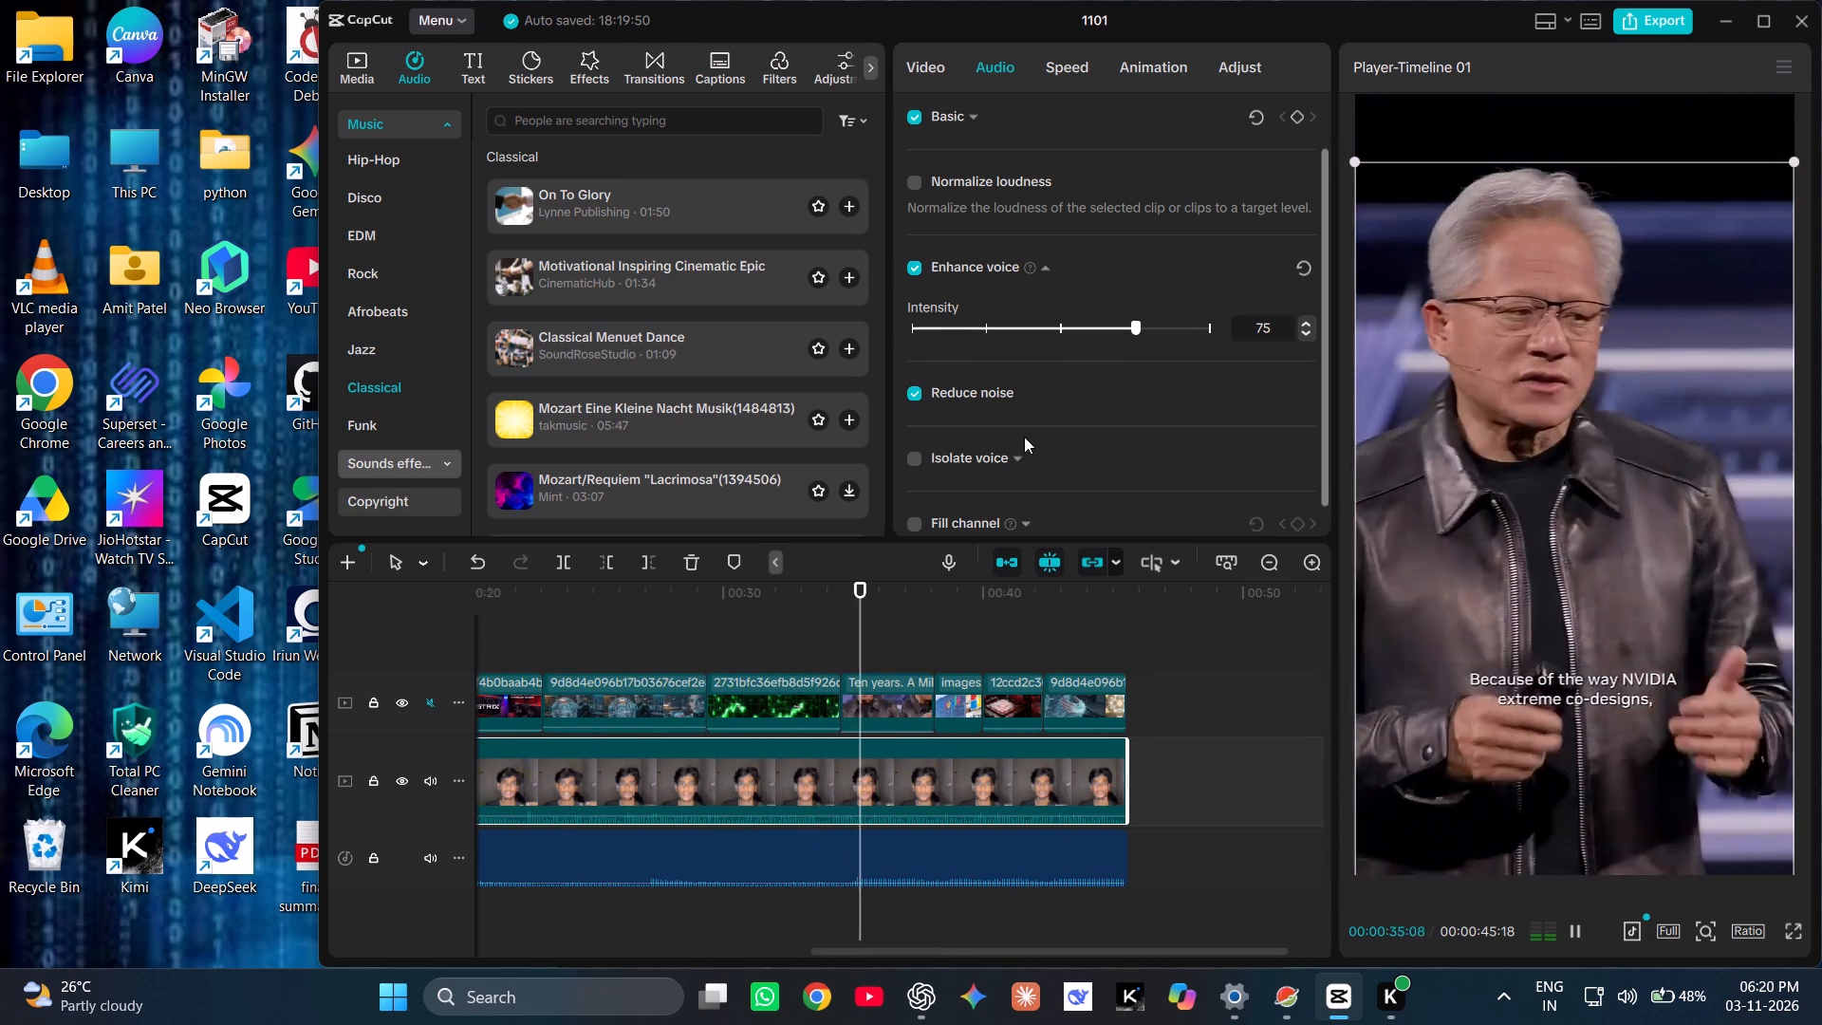
scroll(1024, 437, "down", 2)
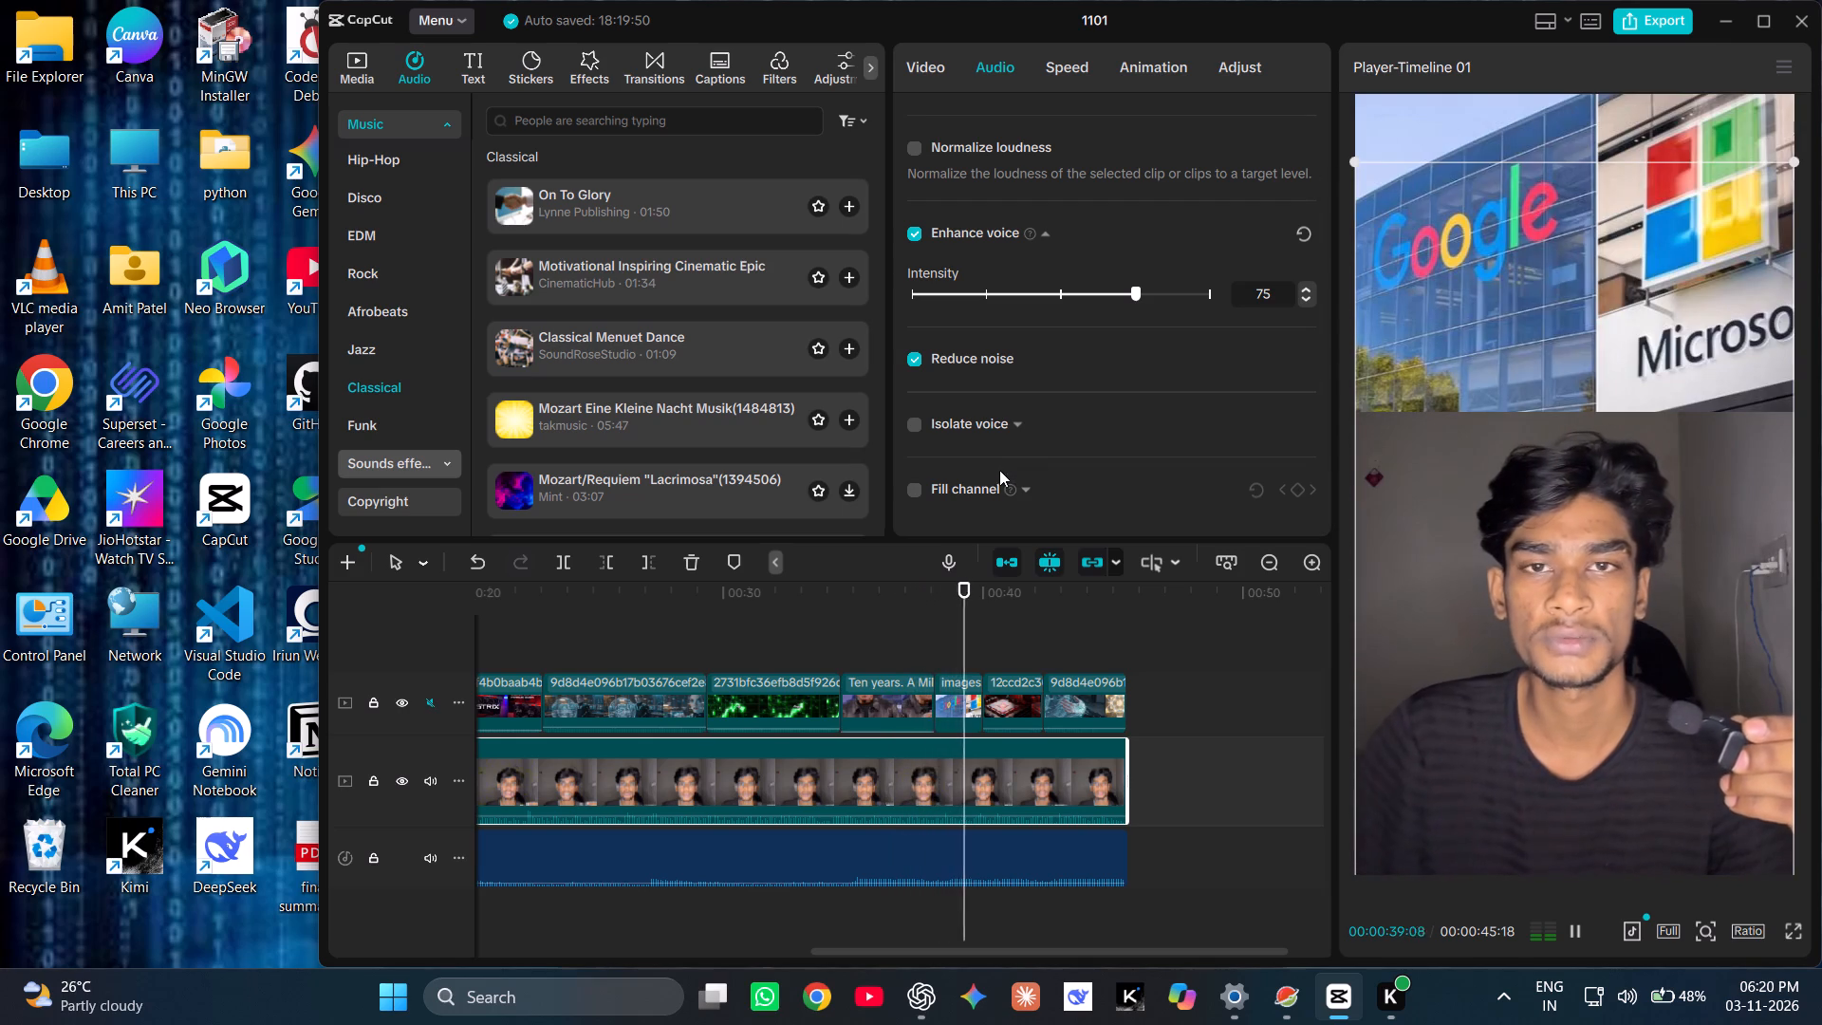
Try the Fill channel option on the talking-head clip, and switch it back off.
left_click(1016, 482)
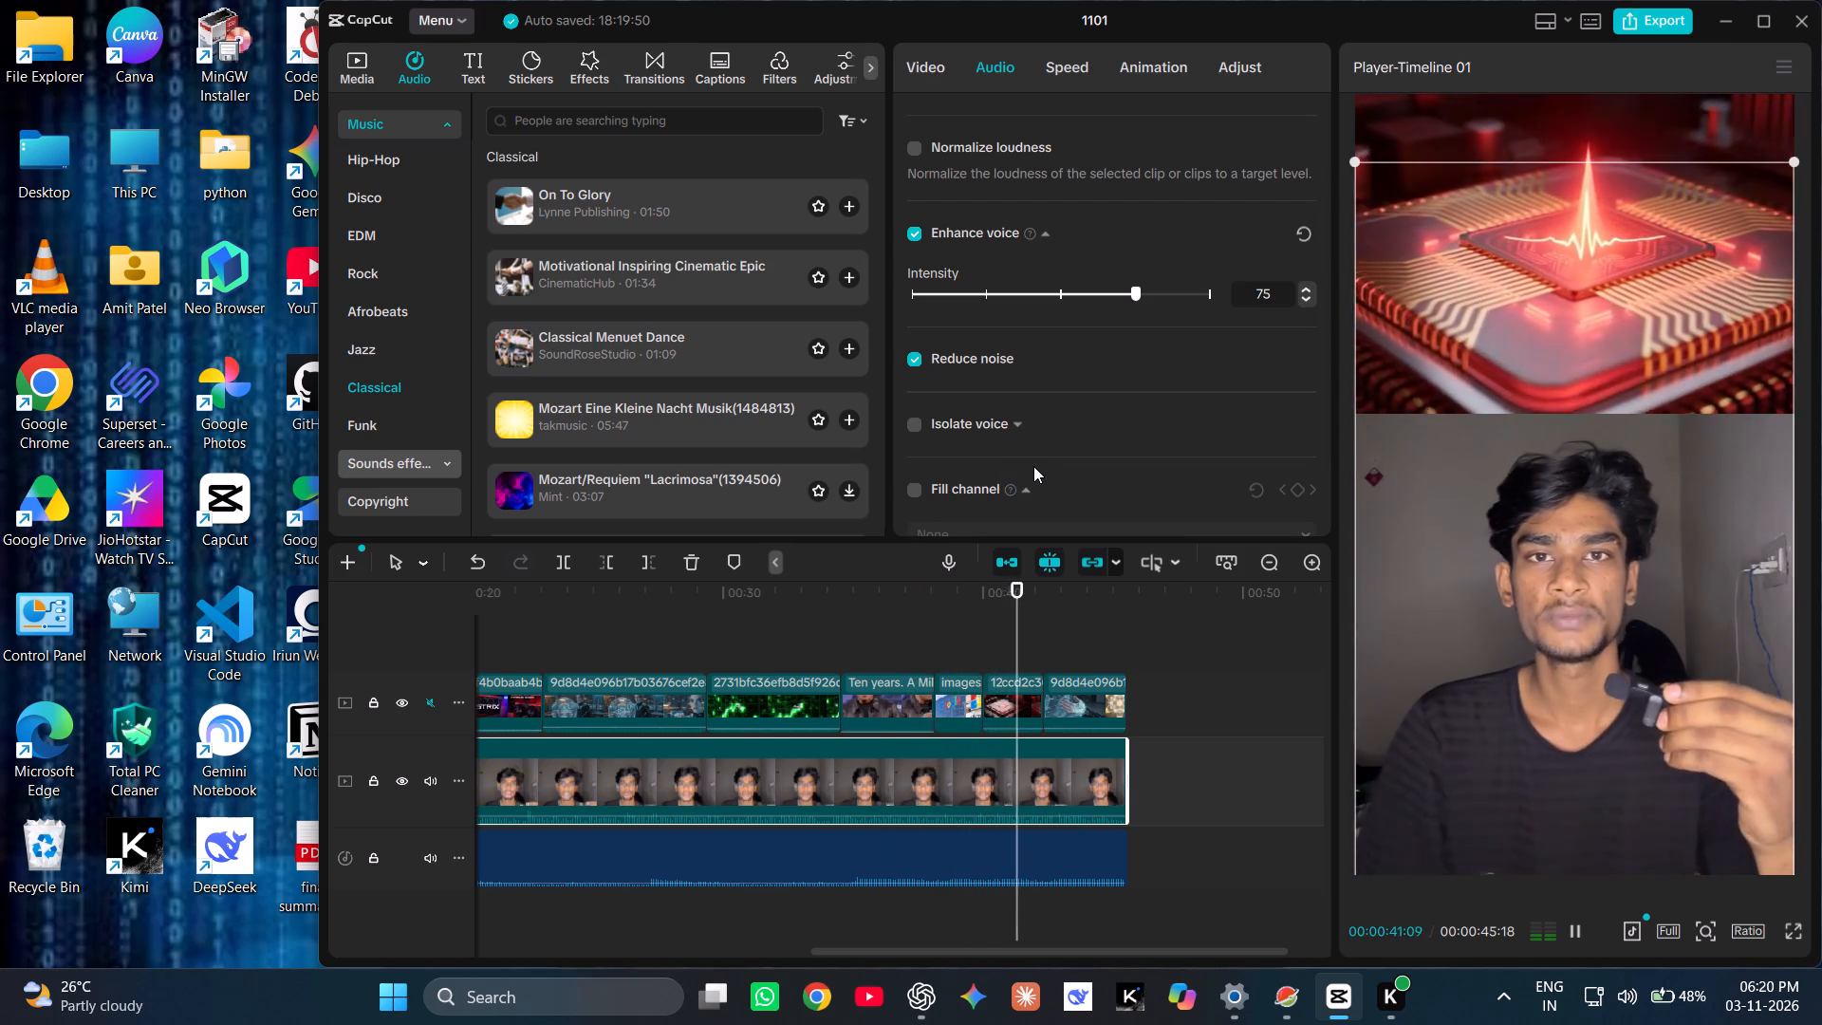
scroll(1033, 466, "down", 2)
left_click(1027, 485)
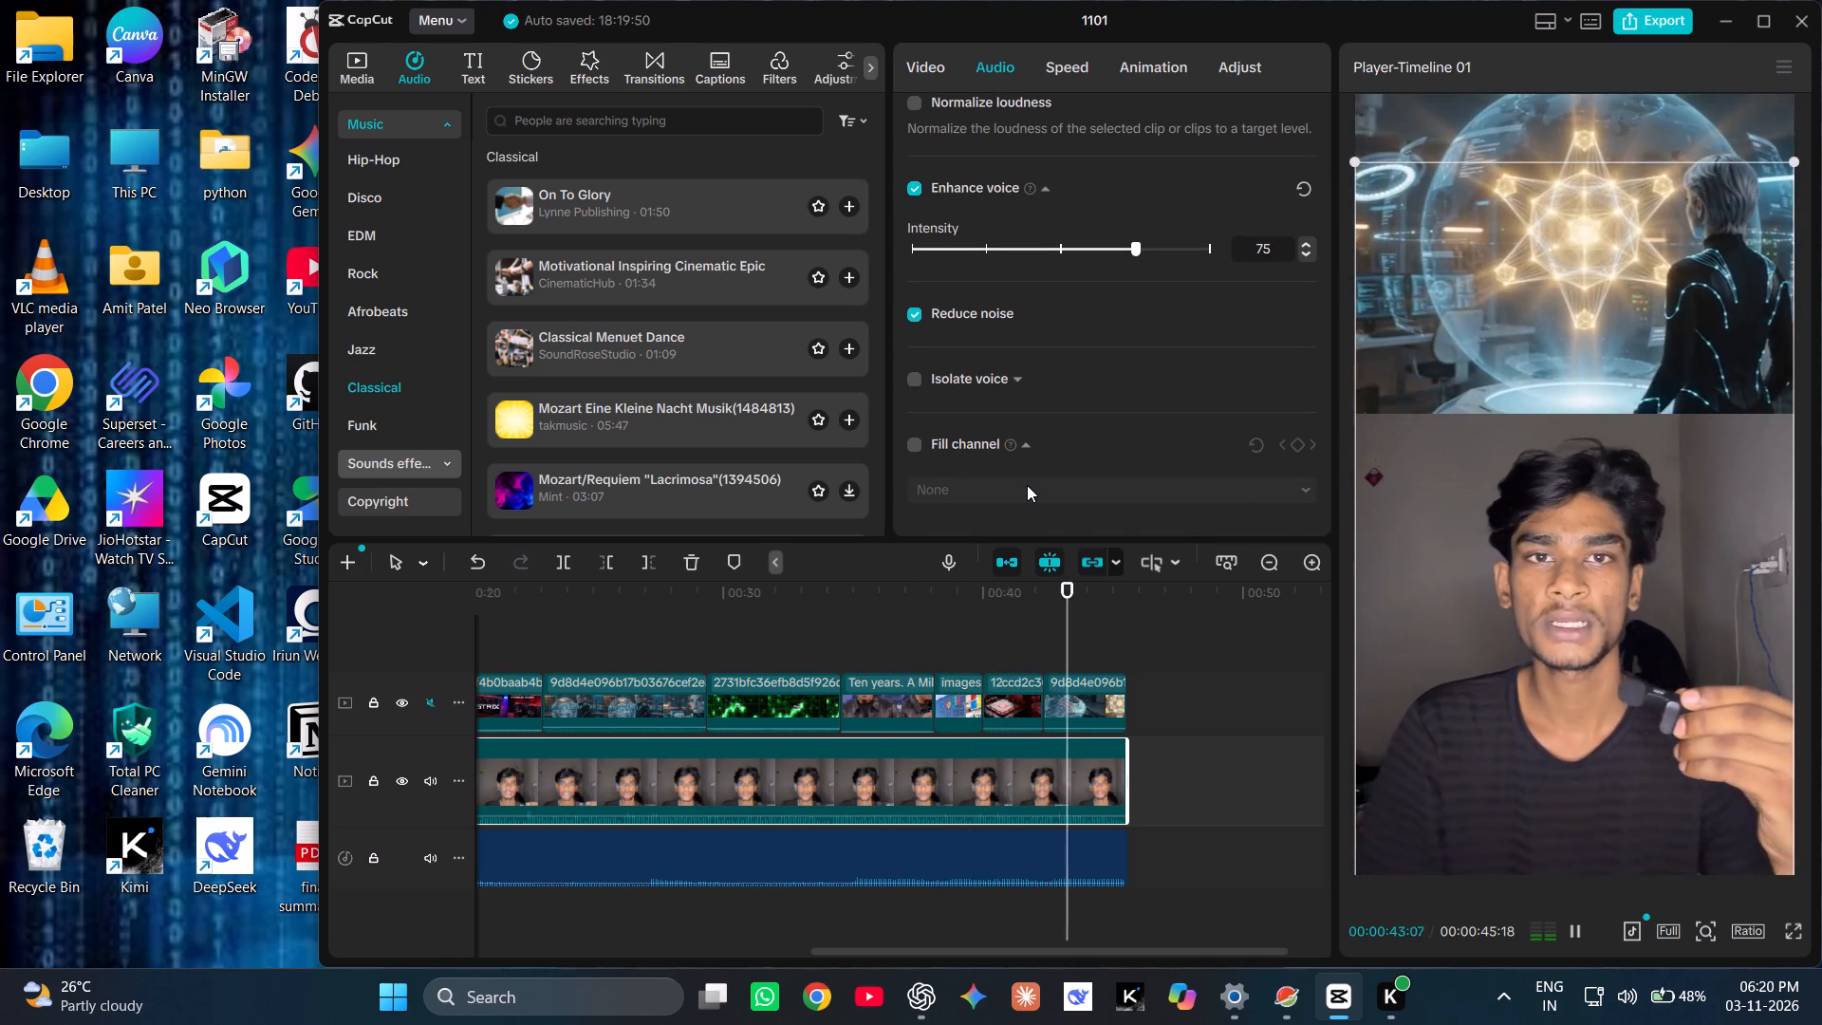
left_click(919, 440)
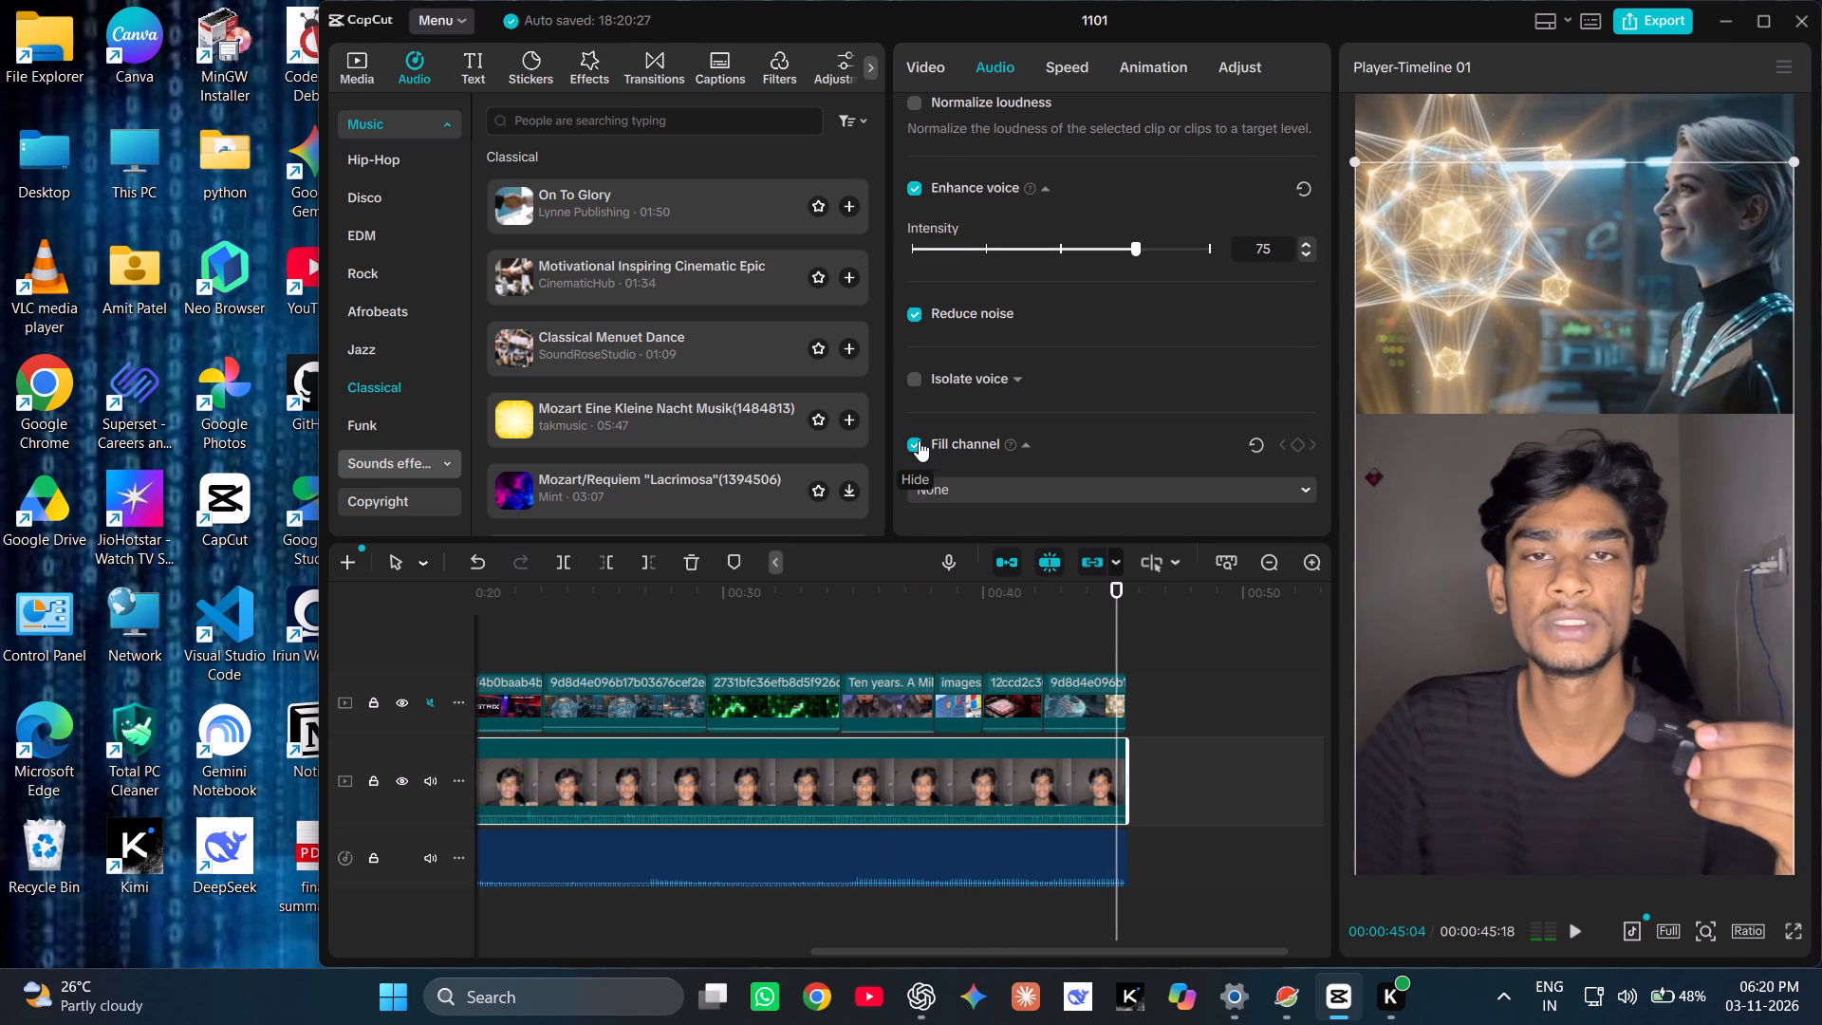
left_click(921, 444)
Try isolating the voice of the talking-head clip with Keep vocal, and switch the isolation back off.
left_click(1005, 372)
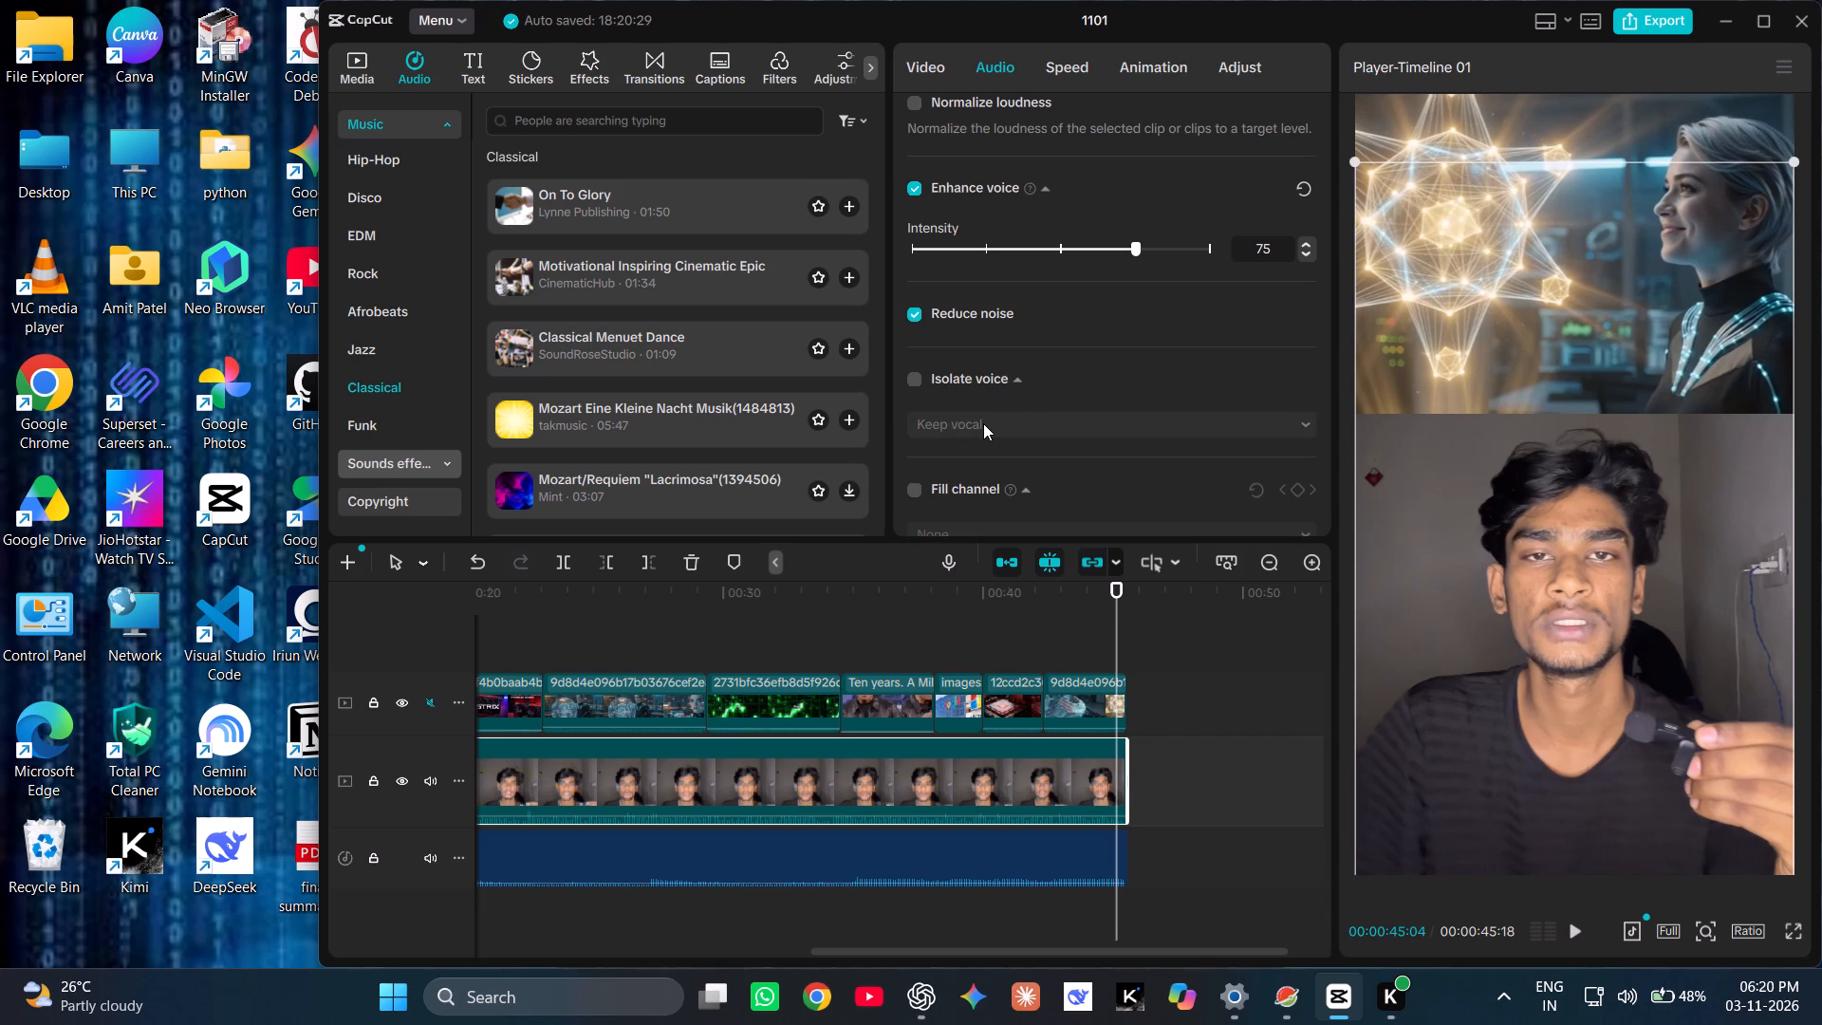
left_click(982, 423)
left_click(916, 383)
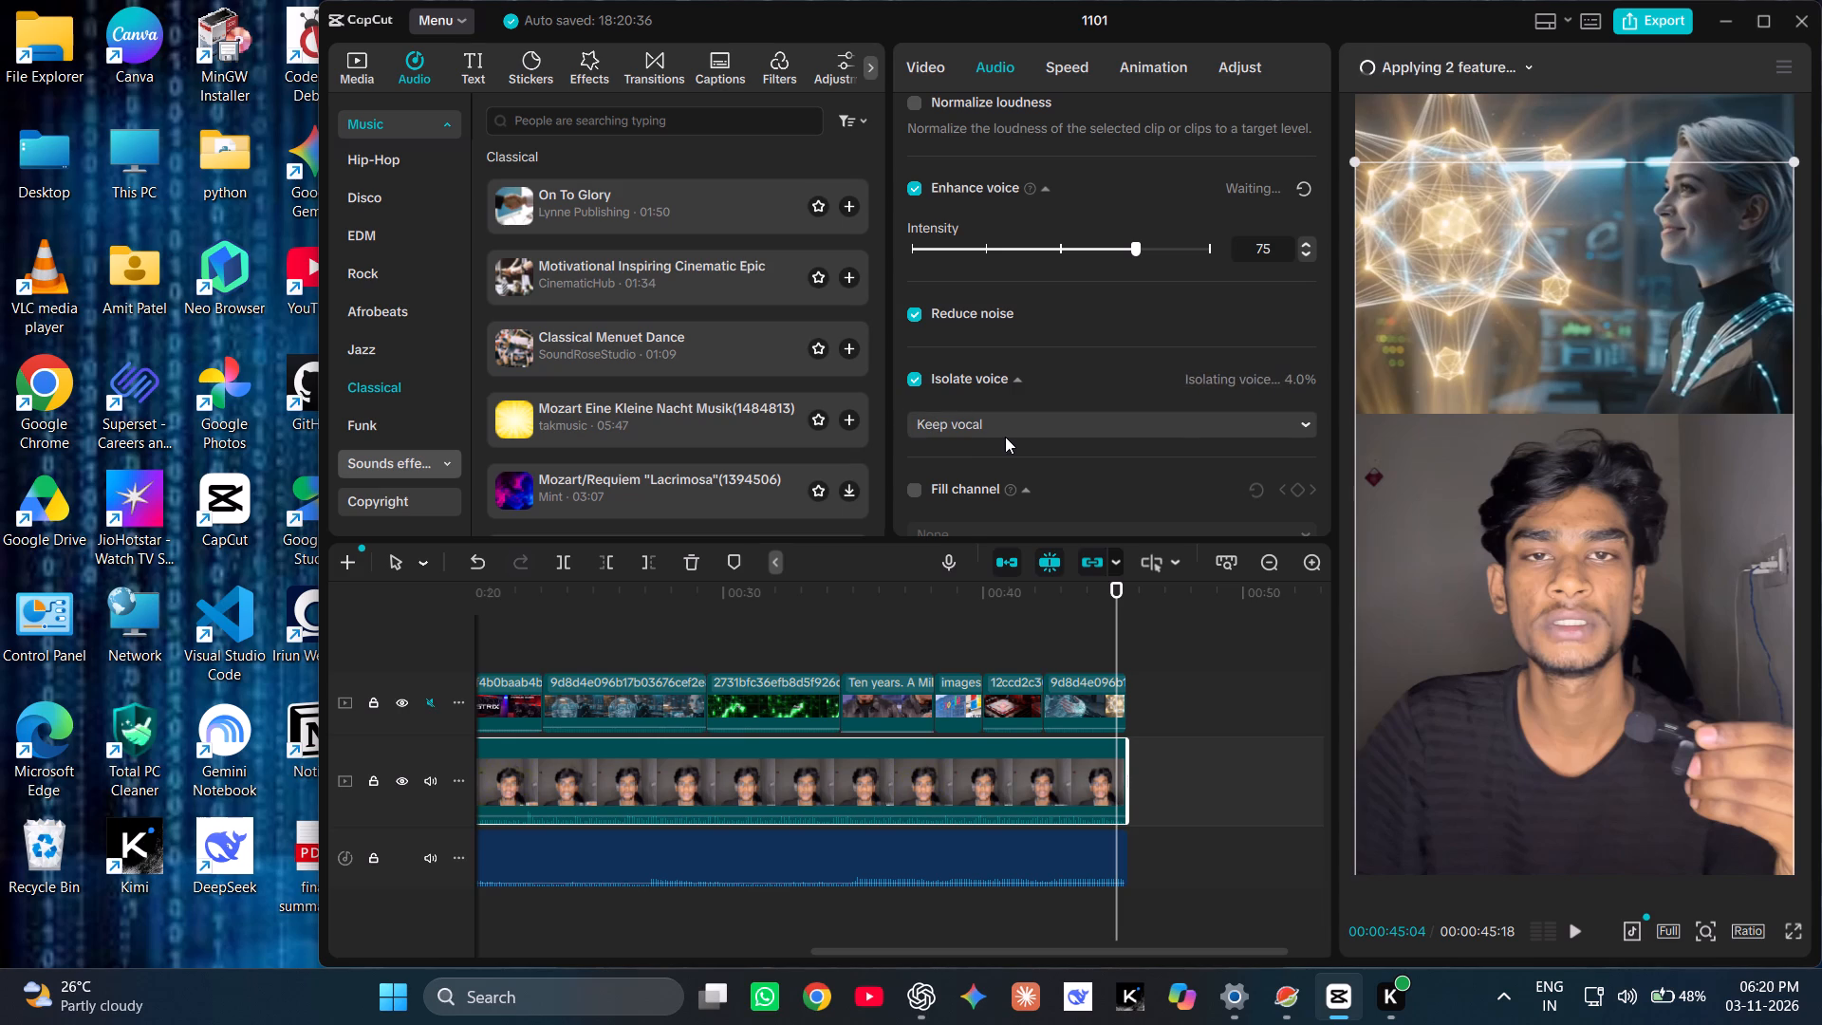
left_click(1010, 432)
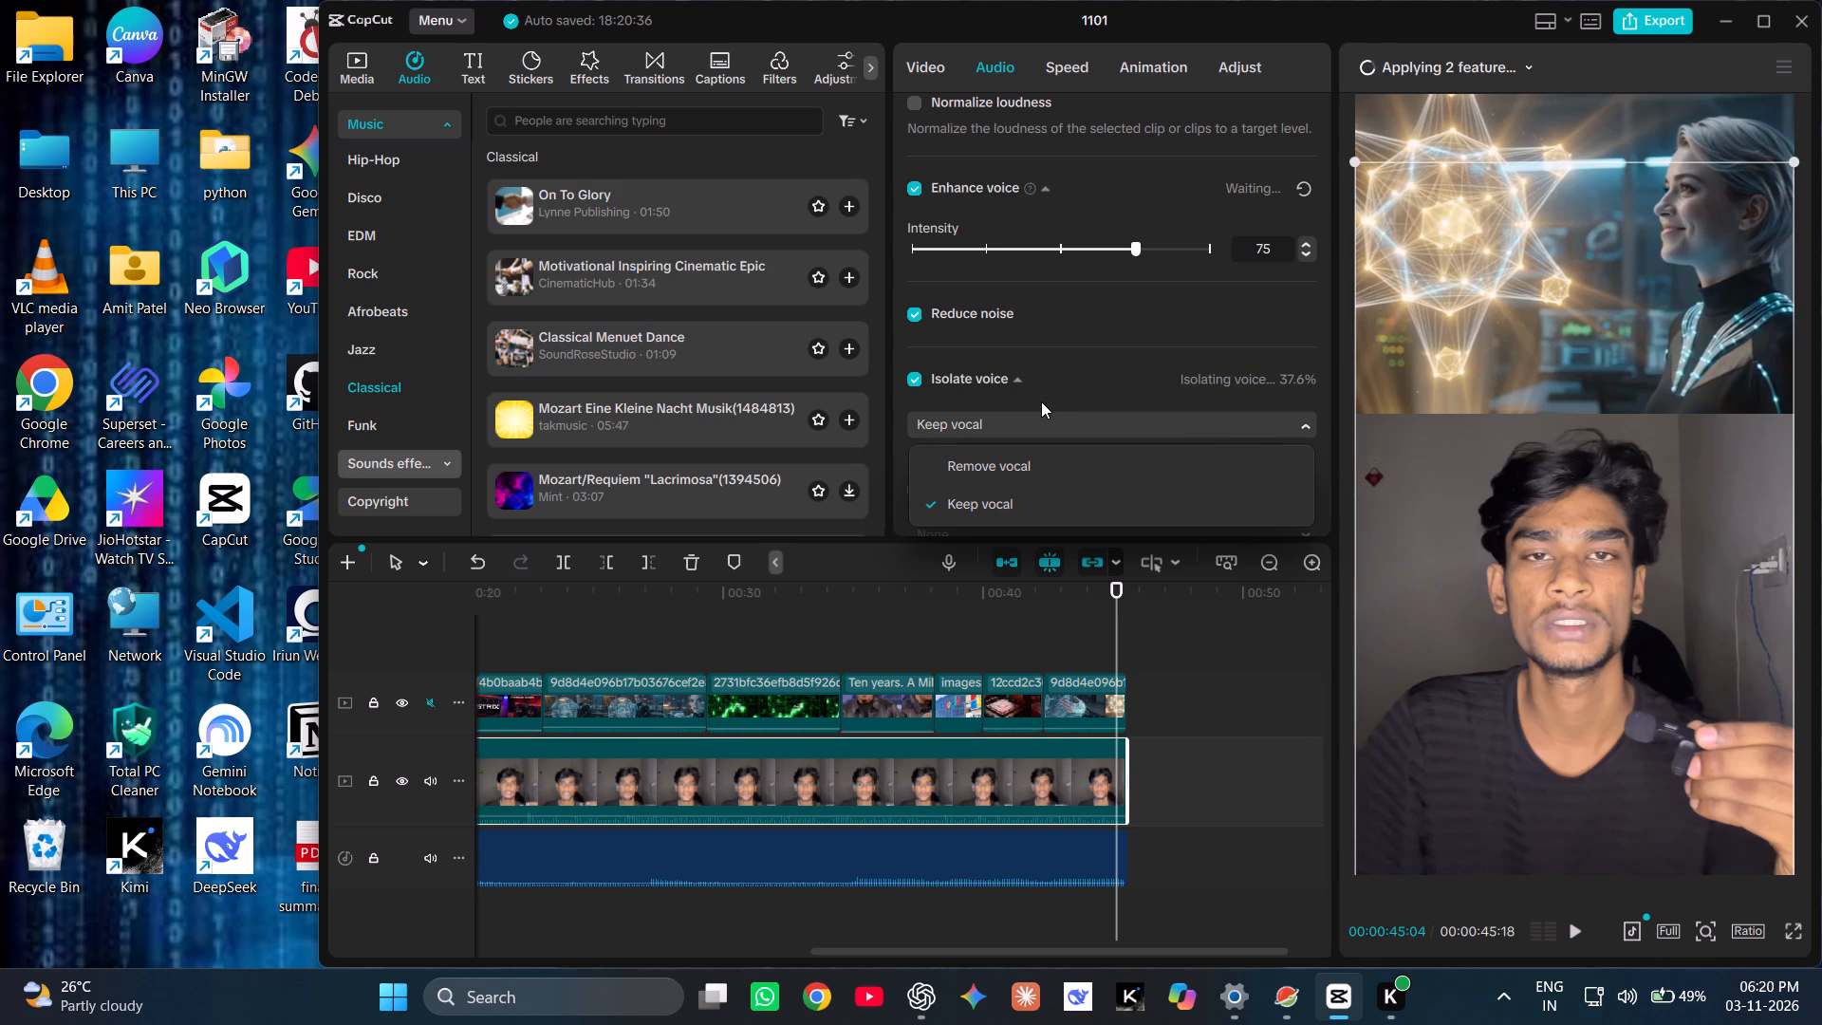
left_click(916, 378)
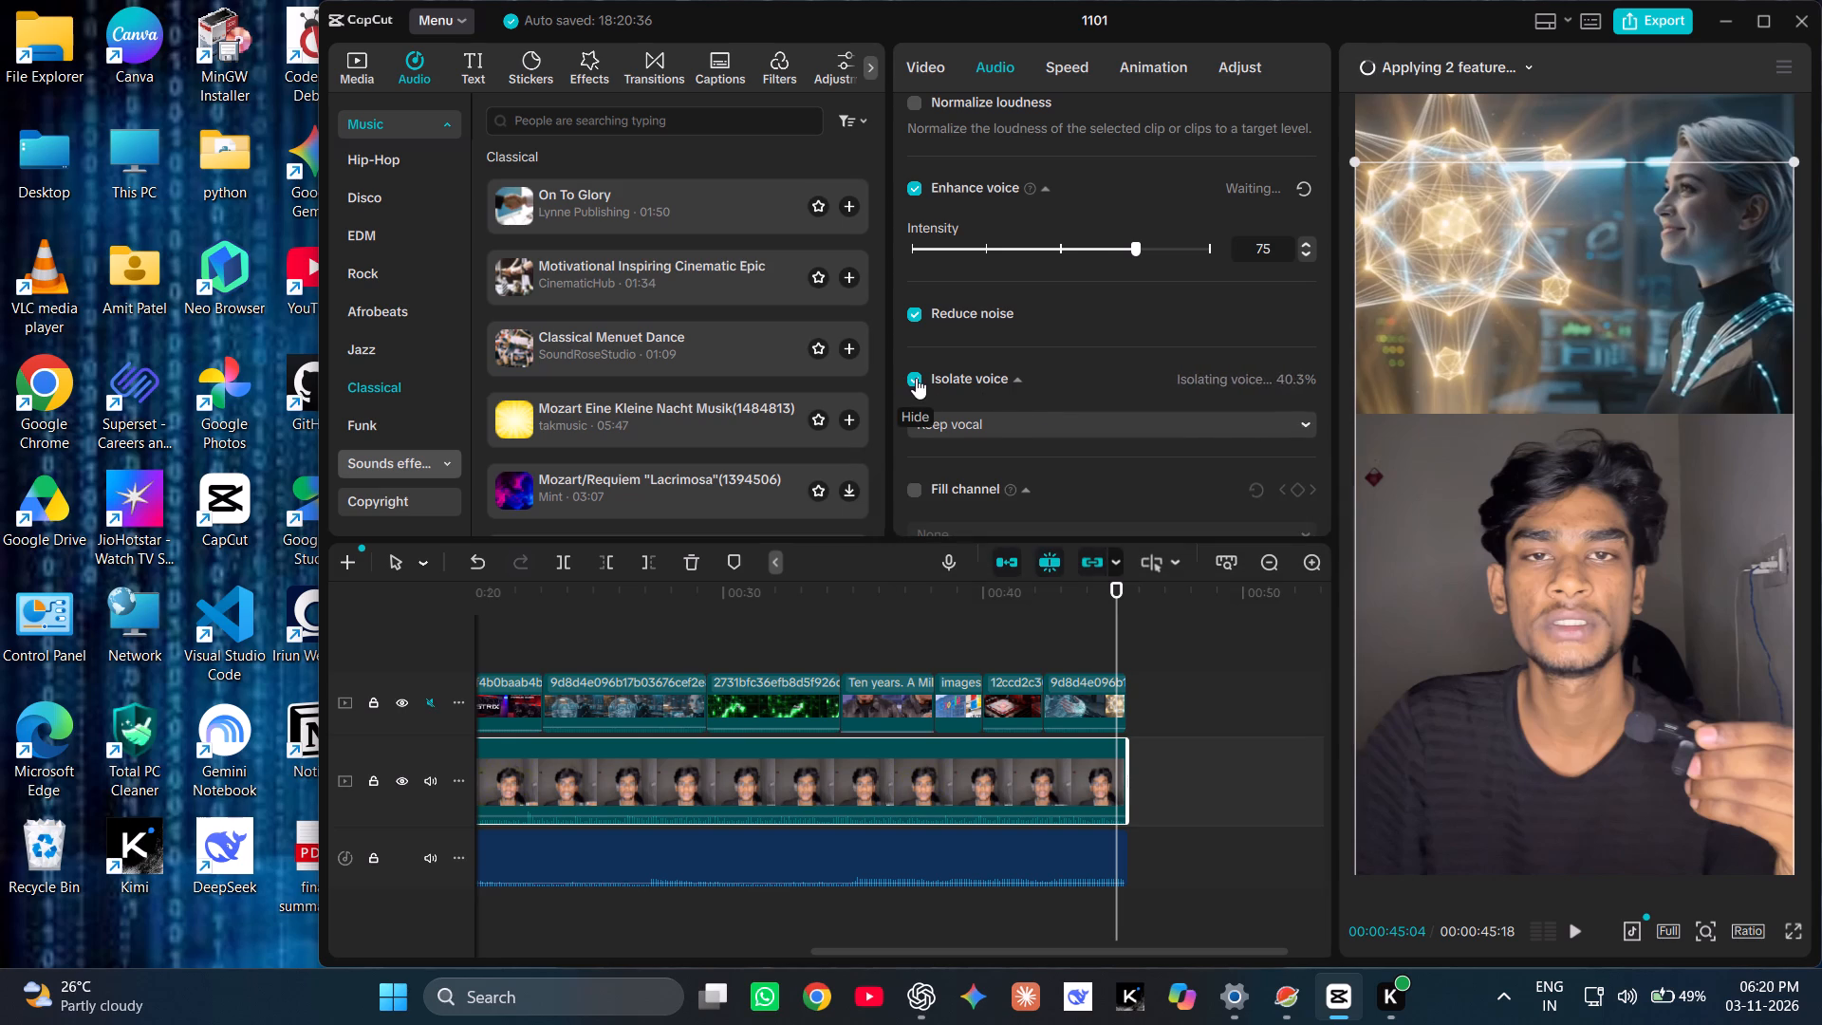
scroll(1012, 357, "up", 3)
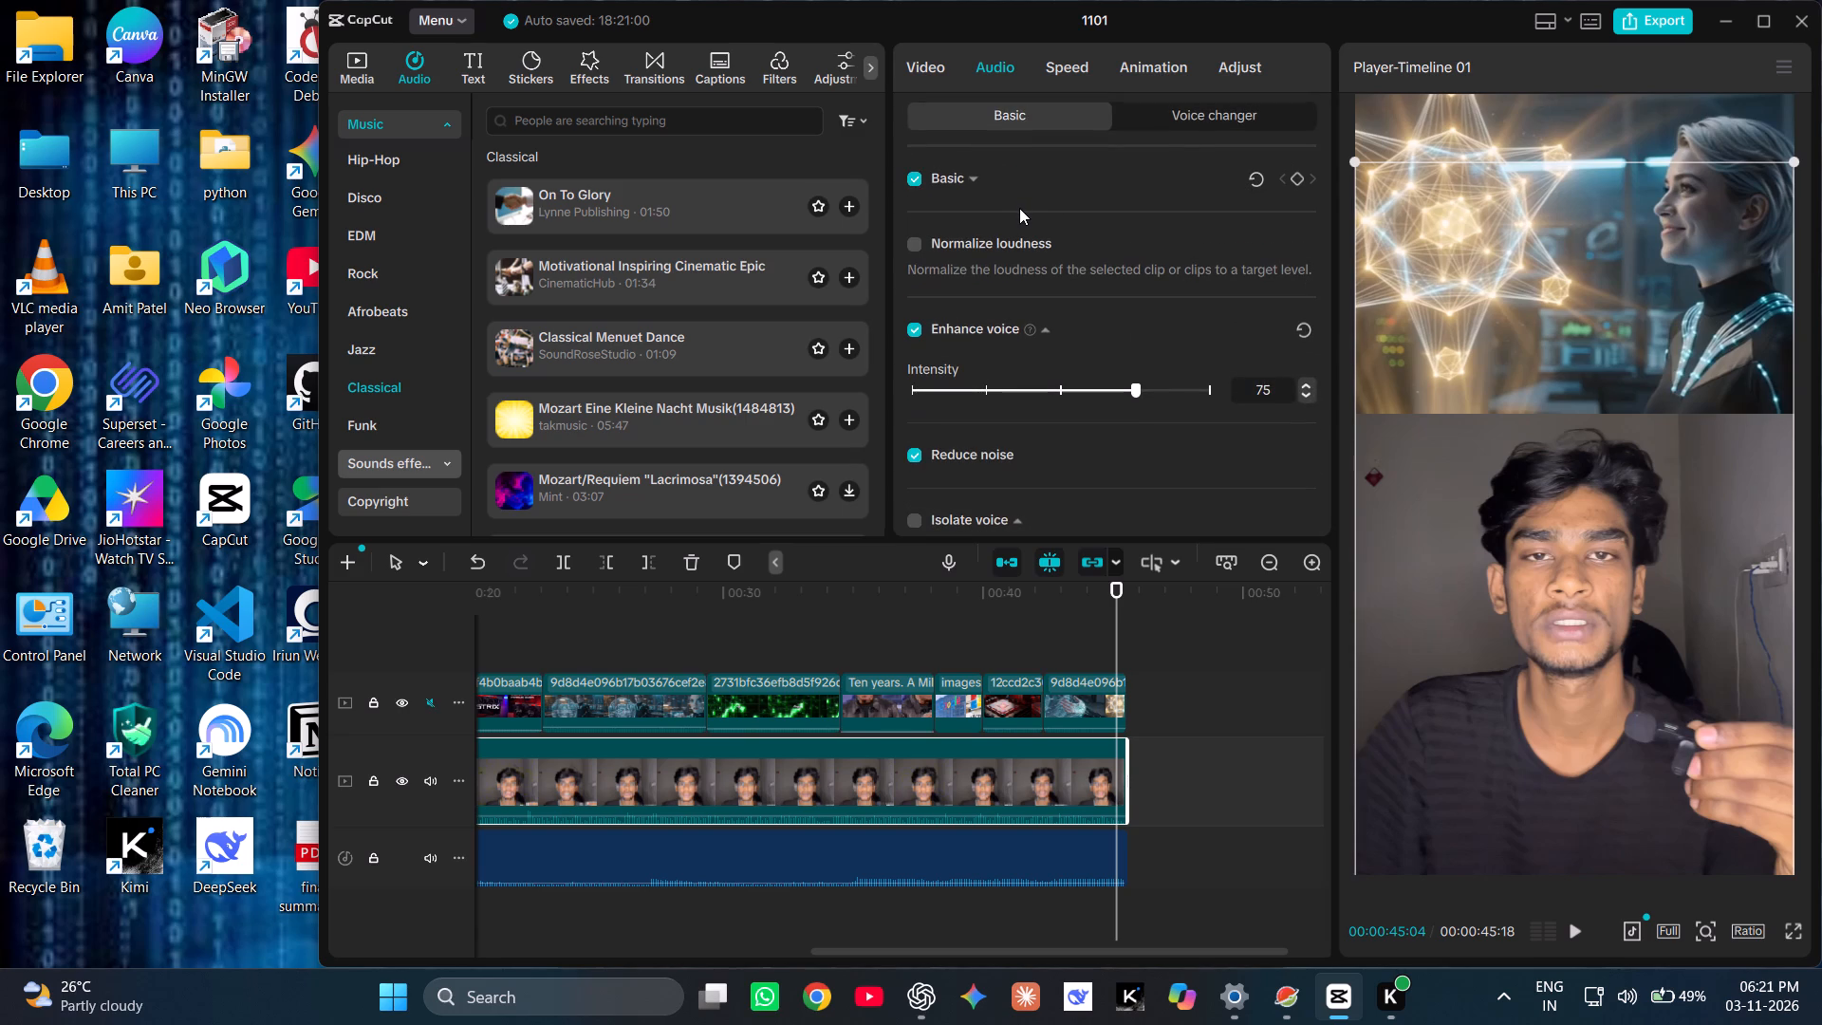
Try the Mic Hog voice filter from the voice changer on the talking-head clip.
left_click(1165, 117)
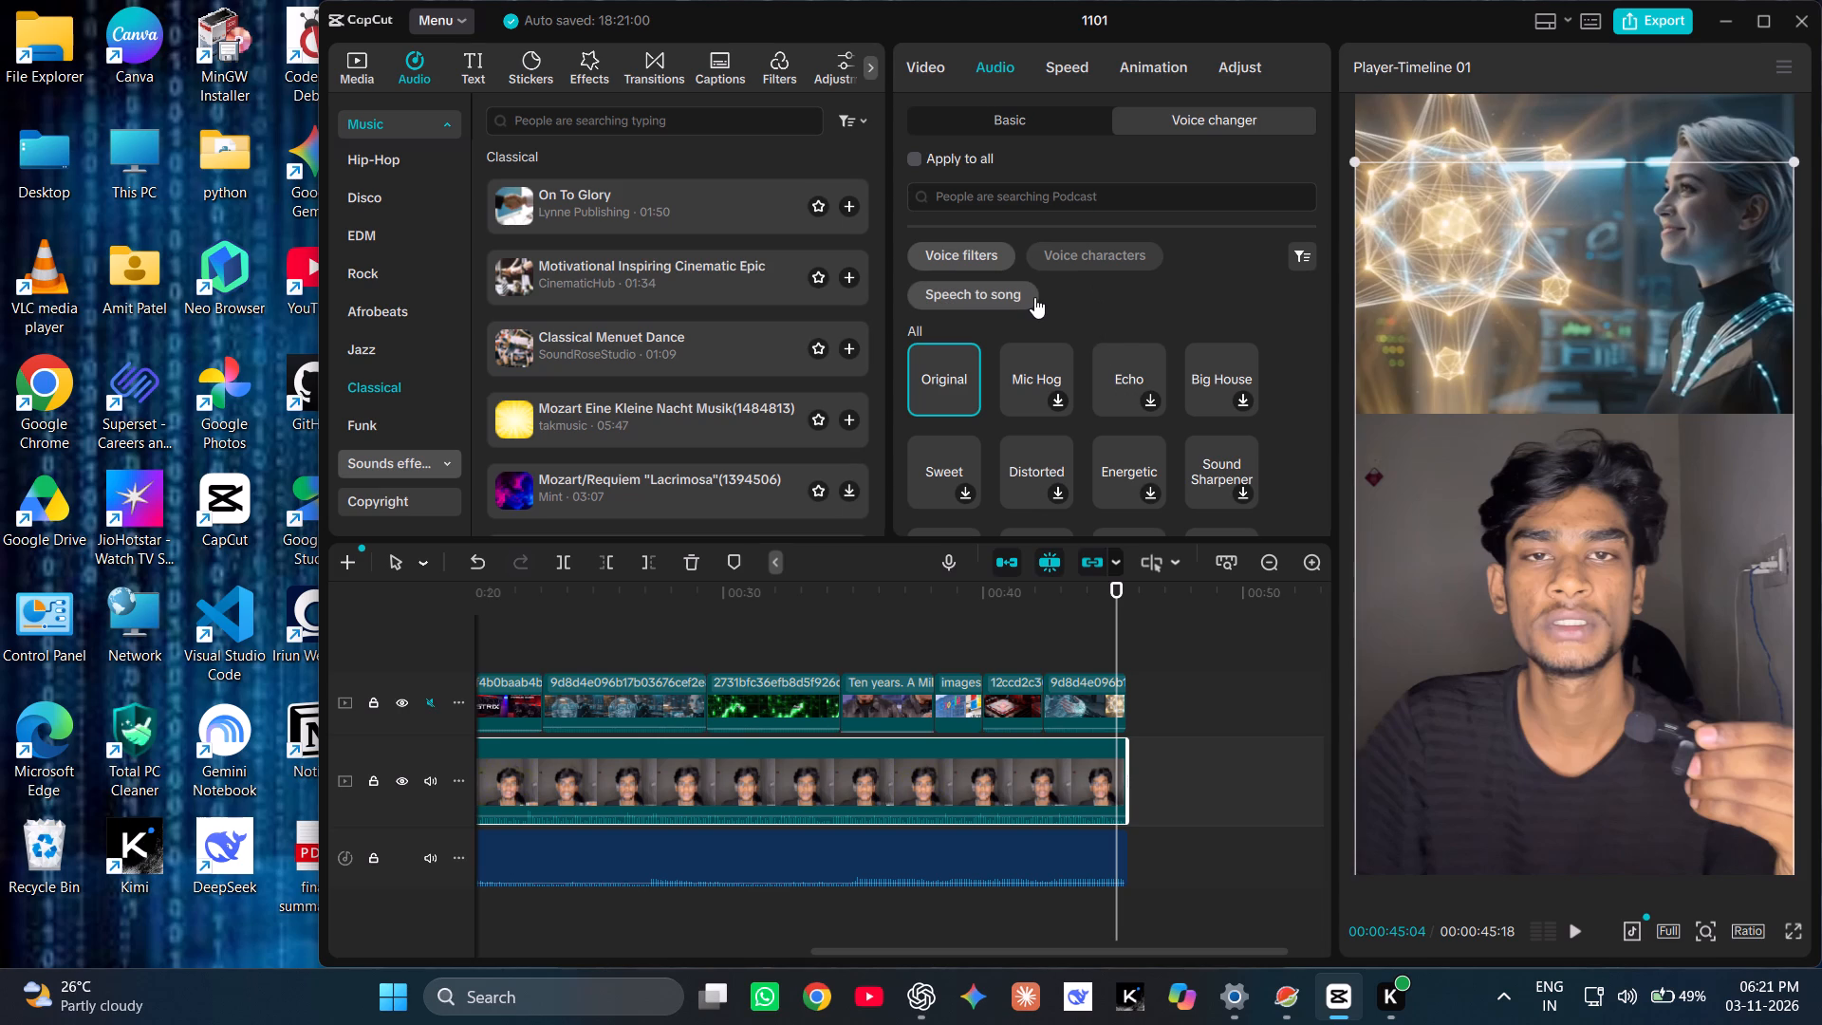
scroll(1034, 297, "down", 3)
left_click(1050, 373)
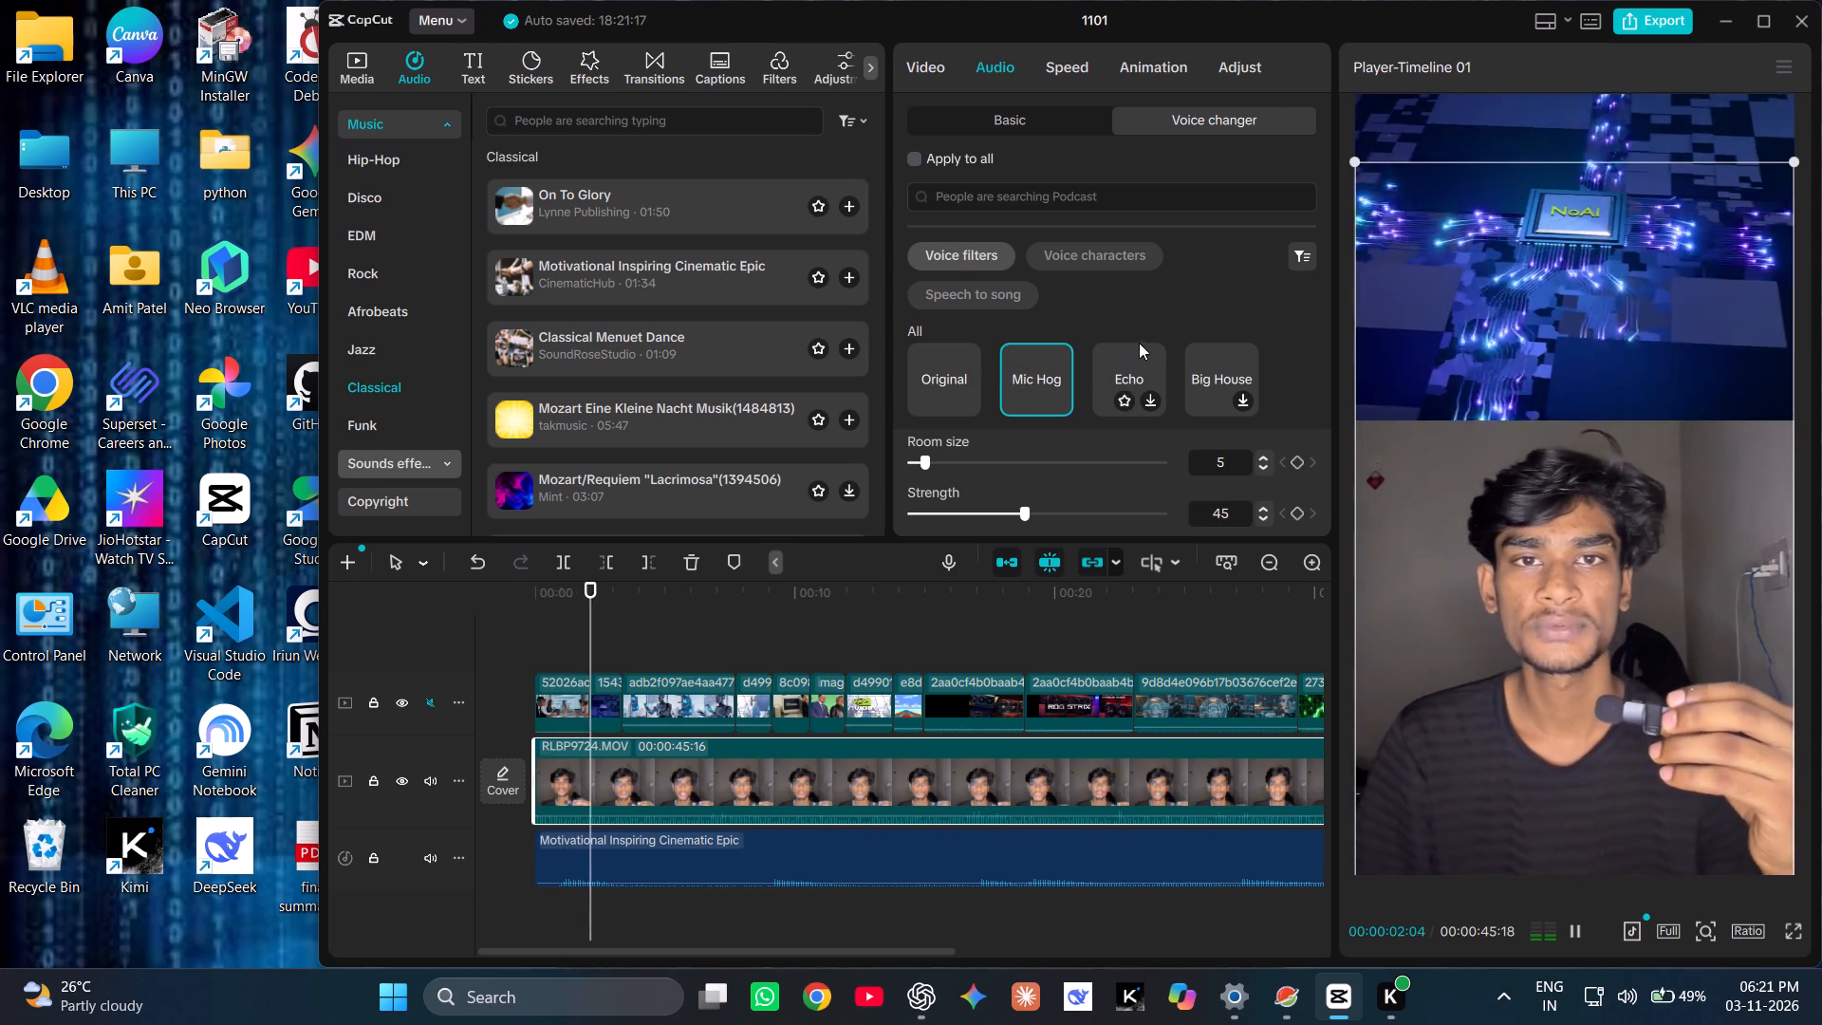
Apply the Echo voice filter to the talking-head clip and listen to its opening seconds.
left_click(1133, 370)
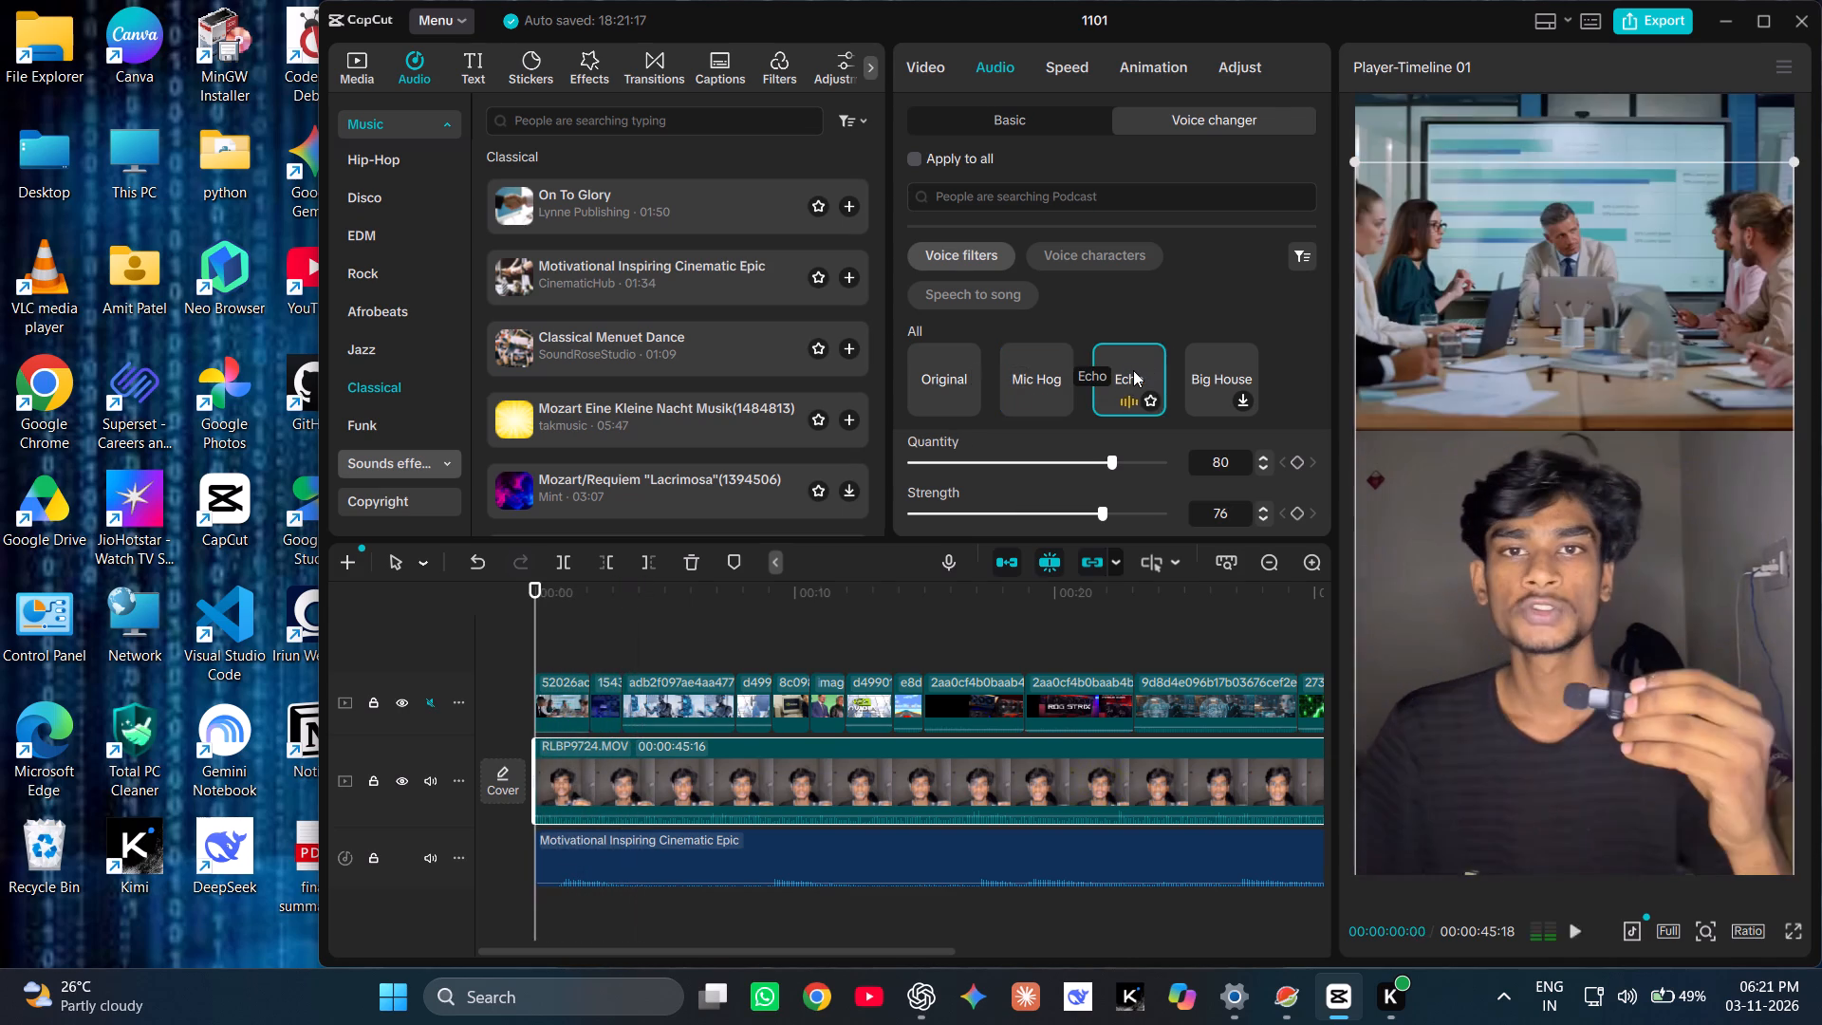
scroll(1182, 324, "down", 1)
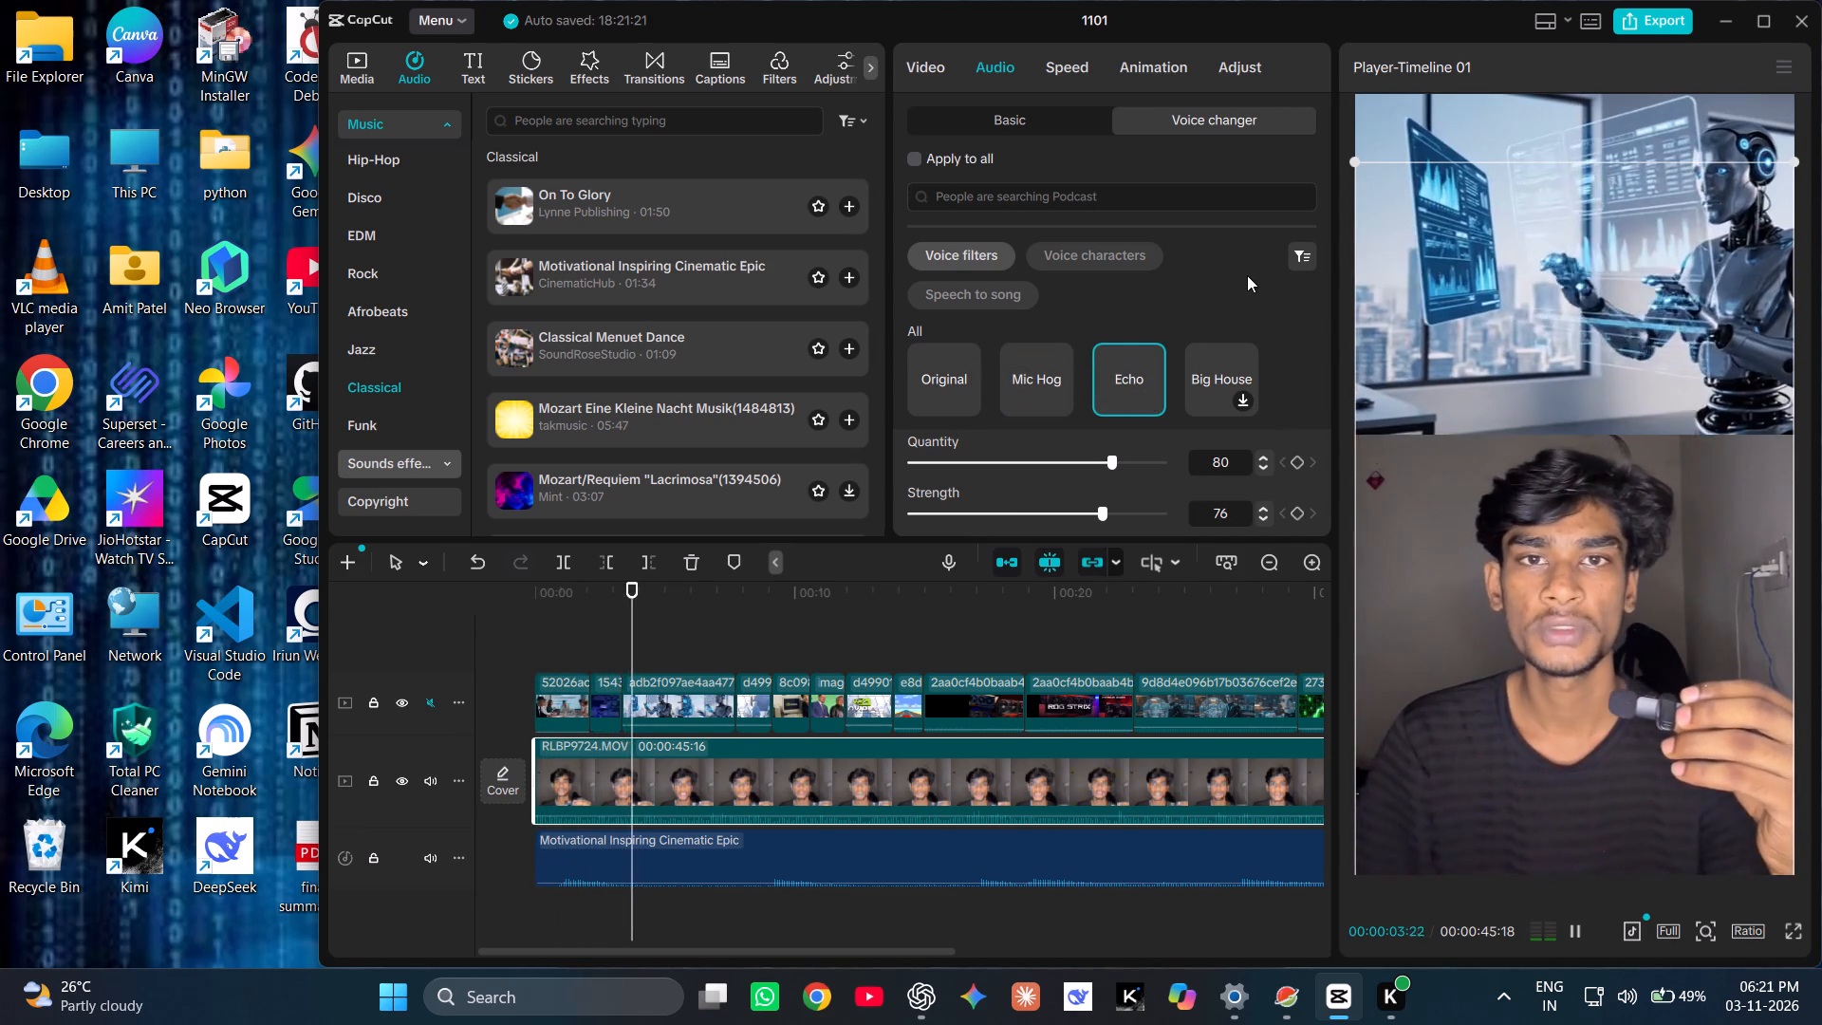
Look through the voice characters and speech-to-song effects, and return to the voice filters.
left_click(1131, 252)
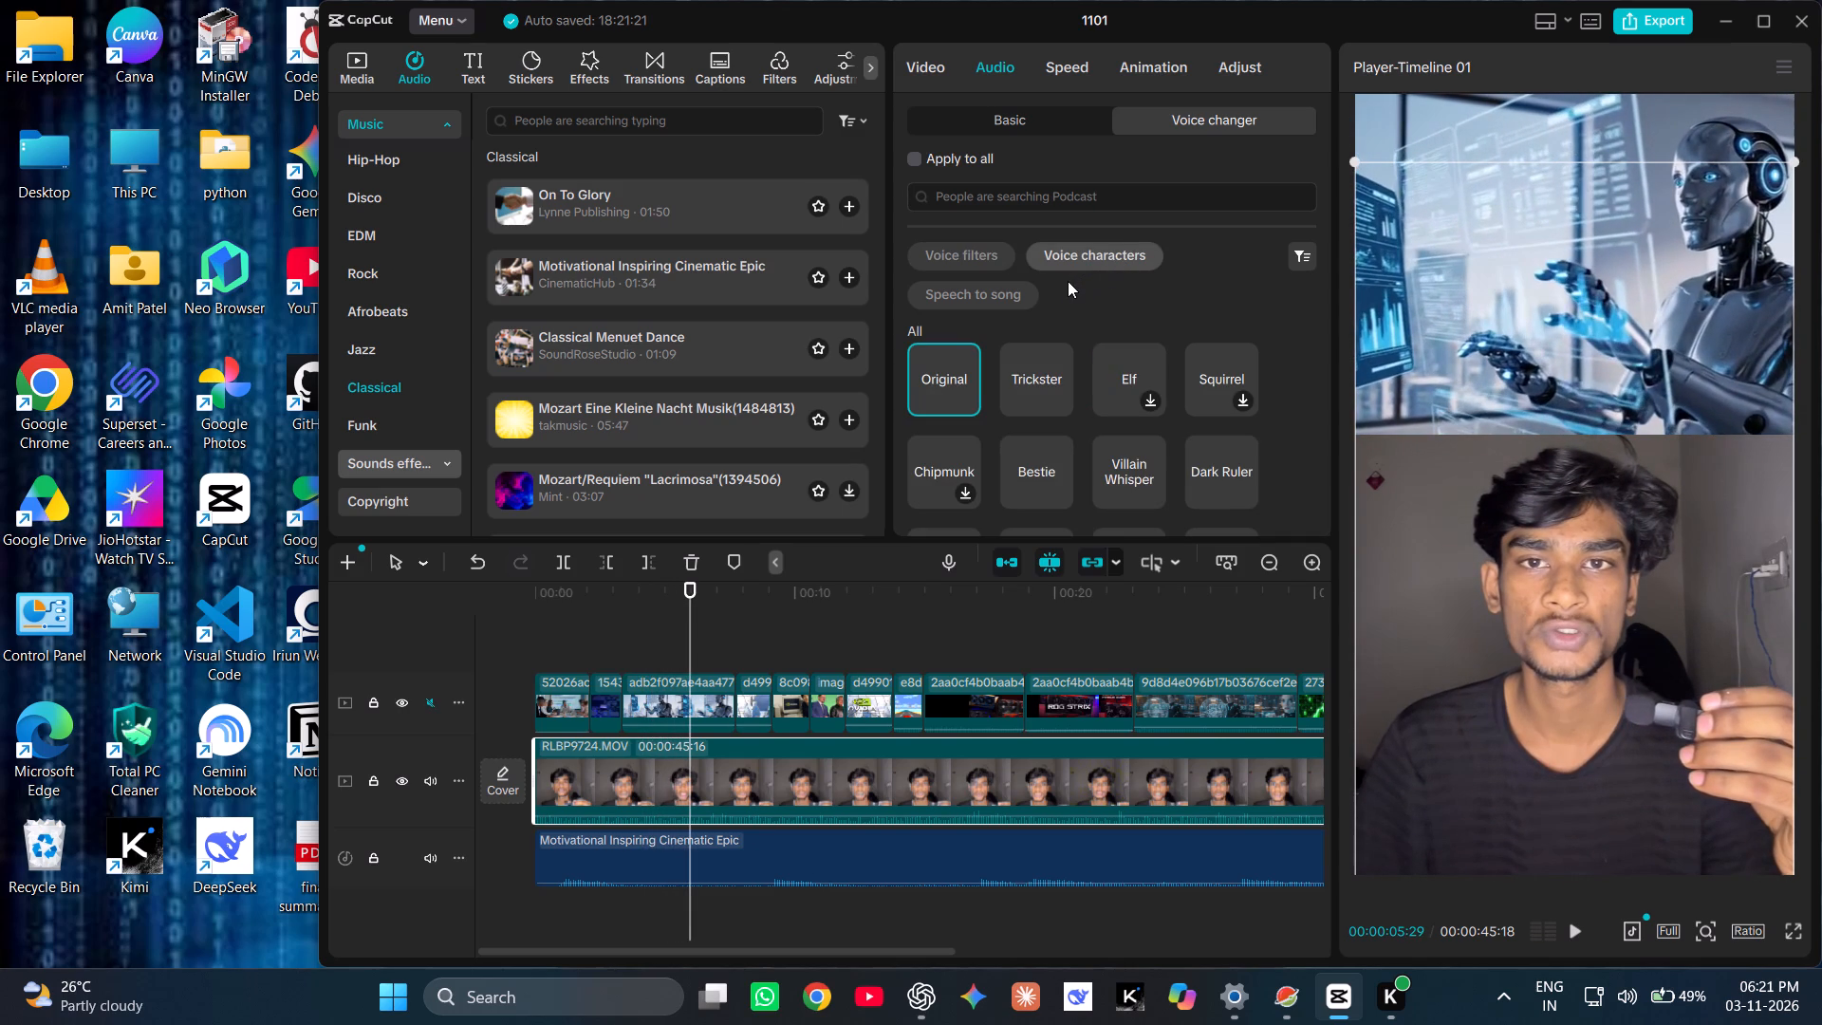
left_click(991, 293)
left_click(985, 251)
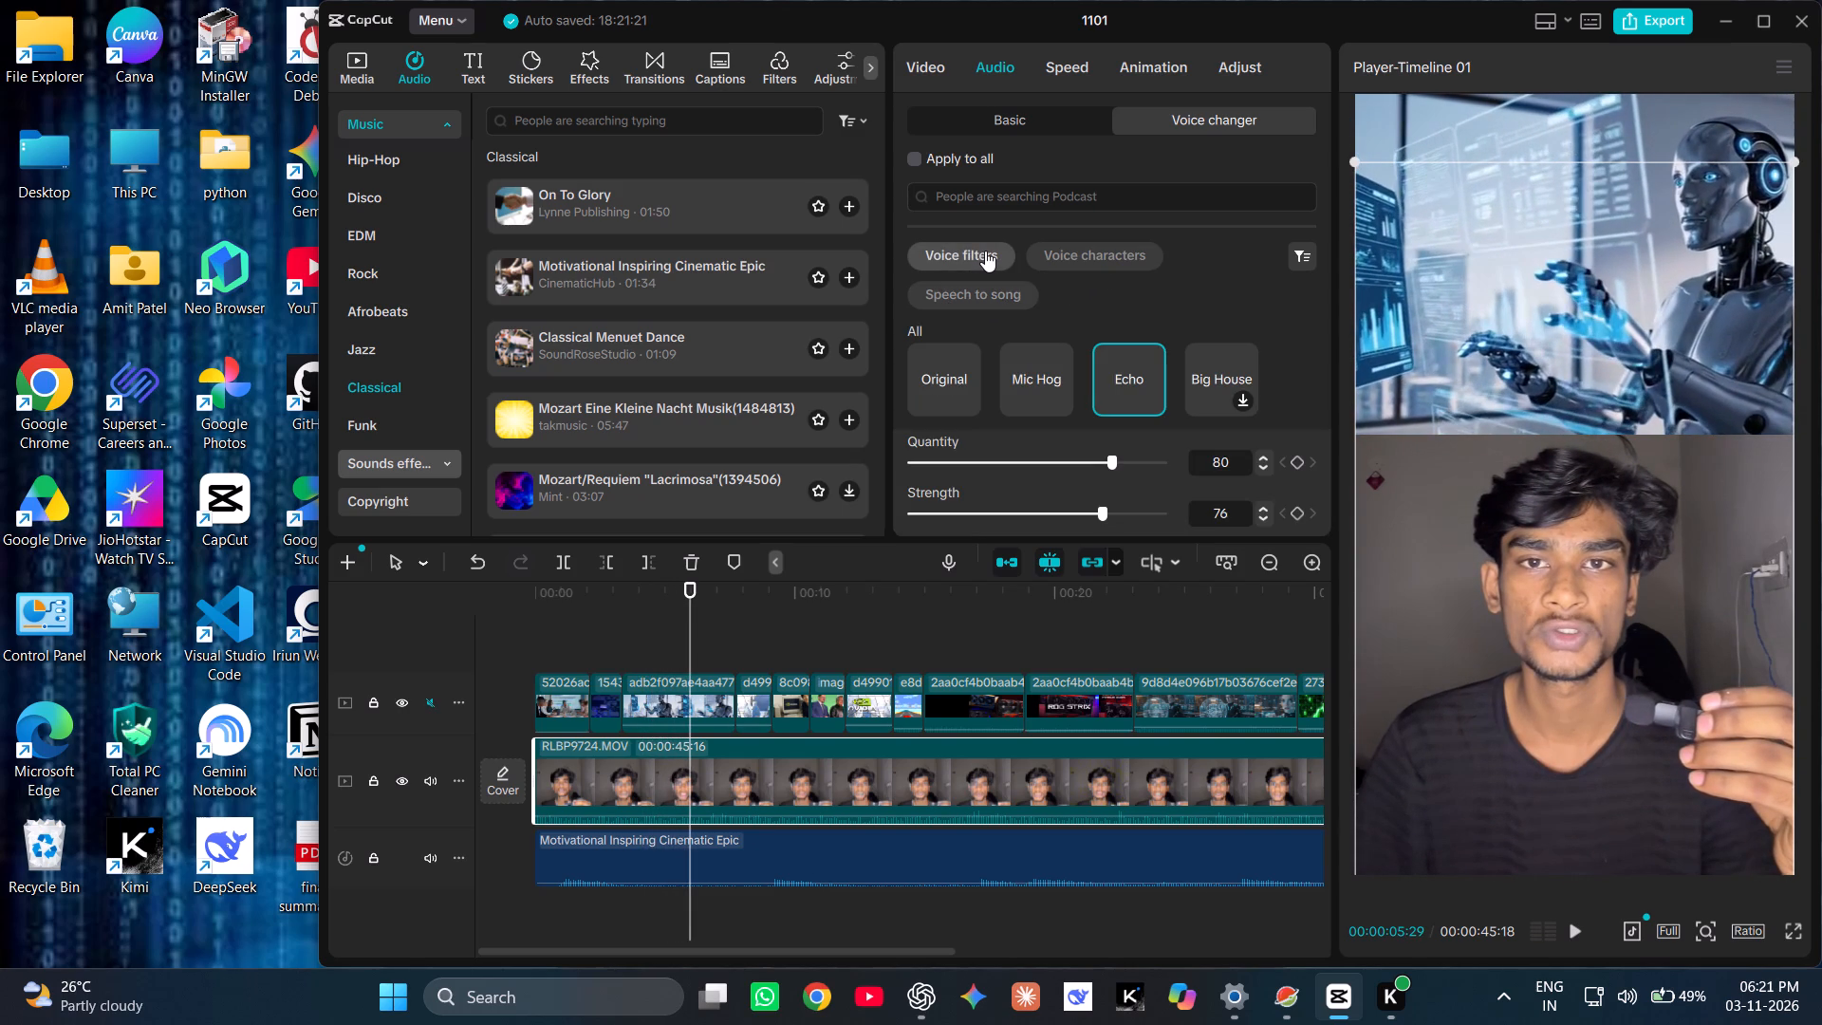
scroll(1084, 291, "down", 1)
left_click(920, 326)
Limit the voice filter list to commercial materials.
left_click(1300, 259)
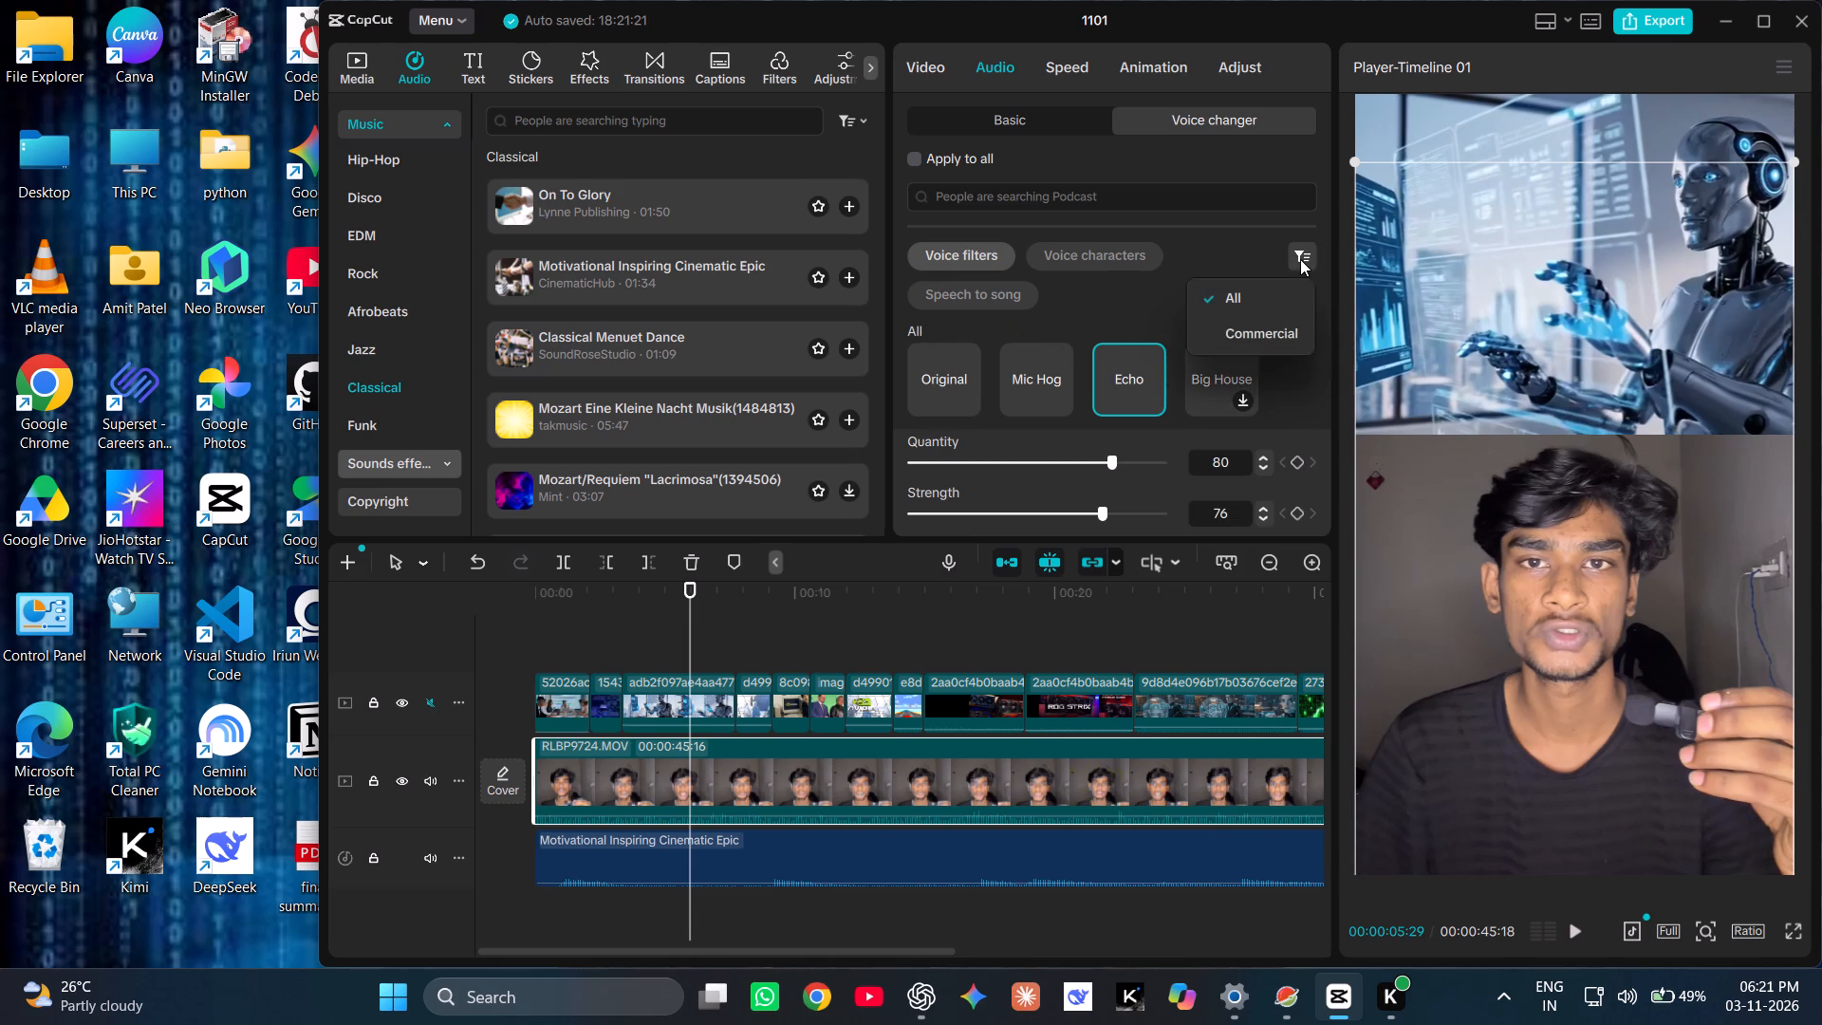
left_click(1229, 318)
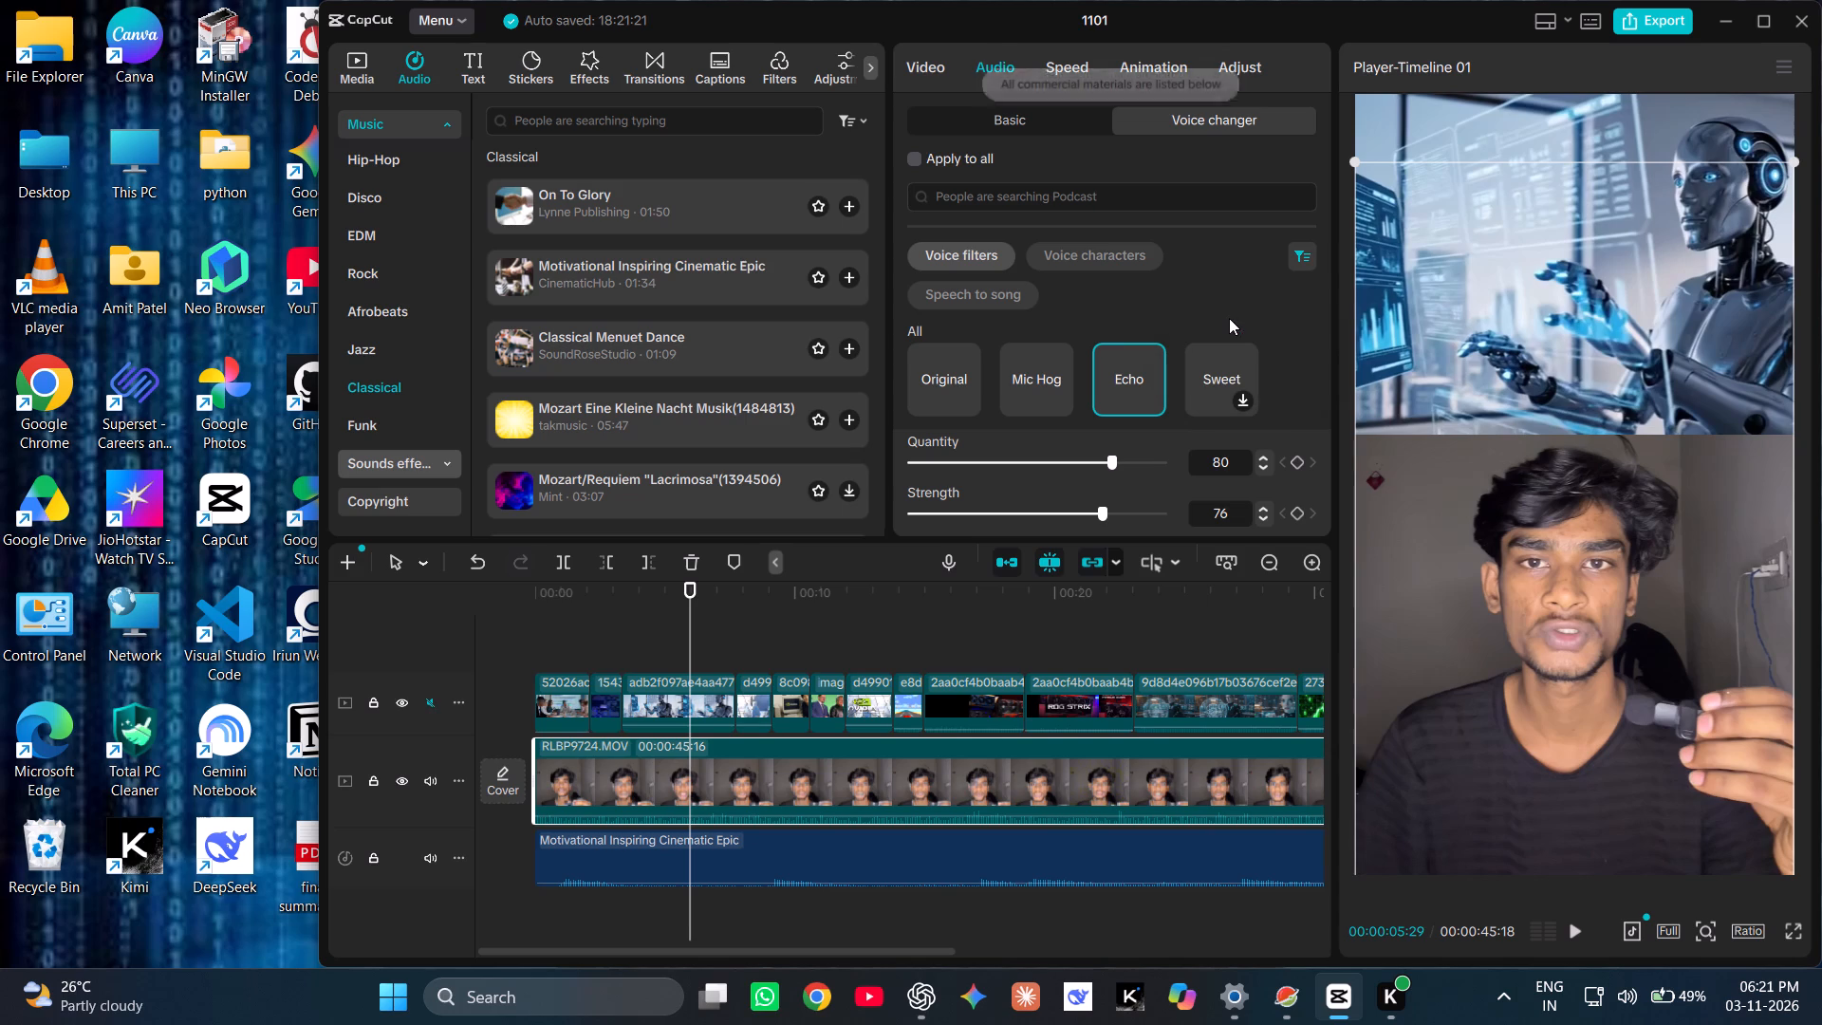
Switch the voice filter list from commercial materials back to all materials.
left_click(1296, 269)
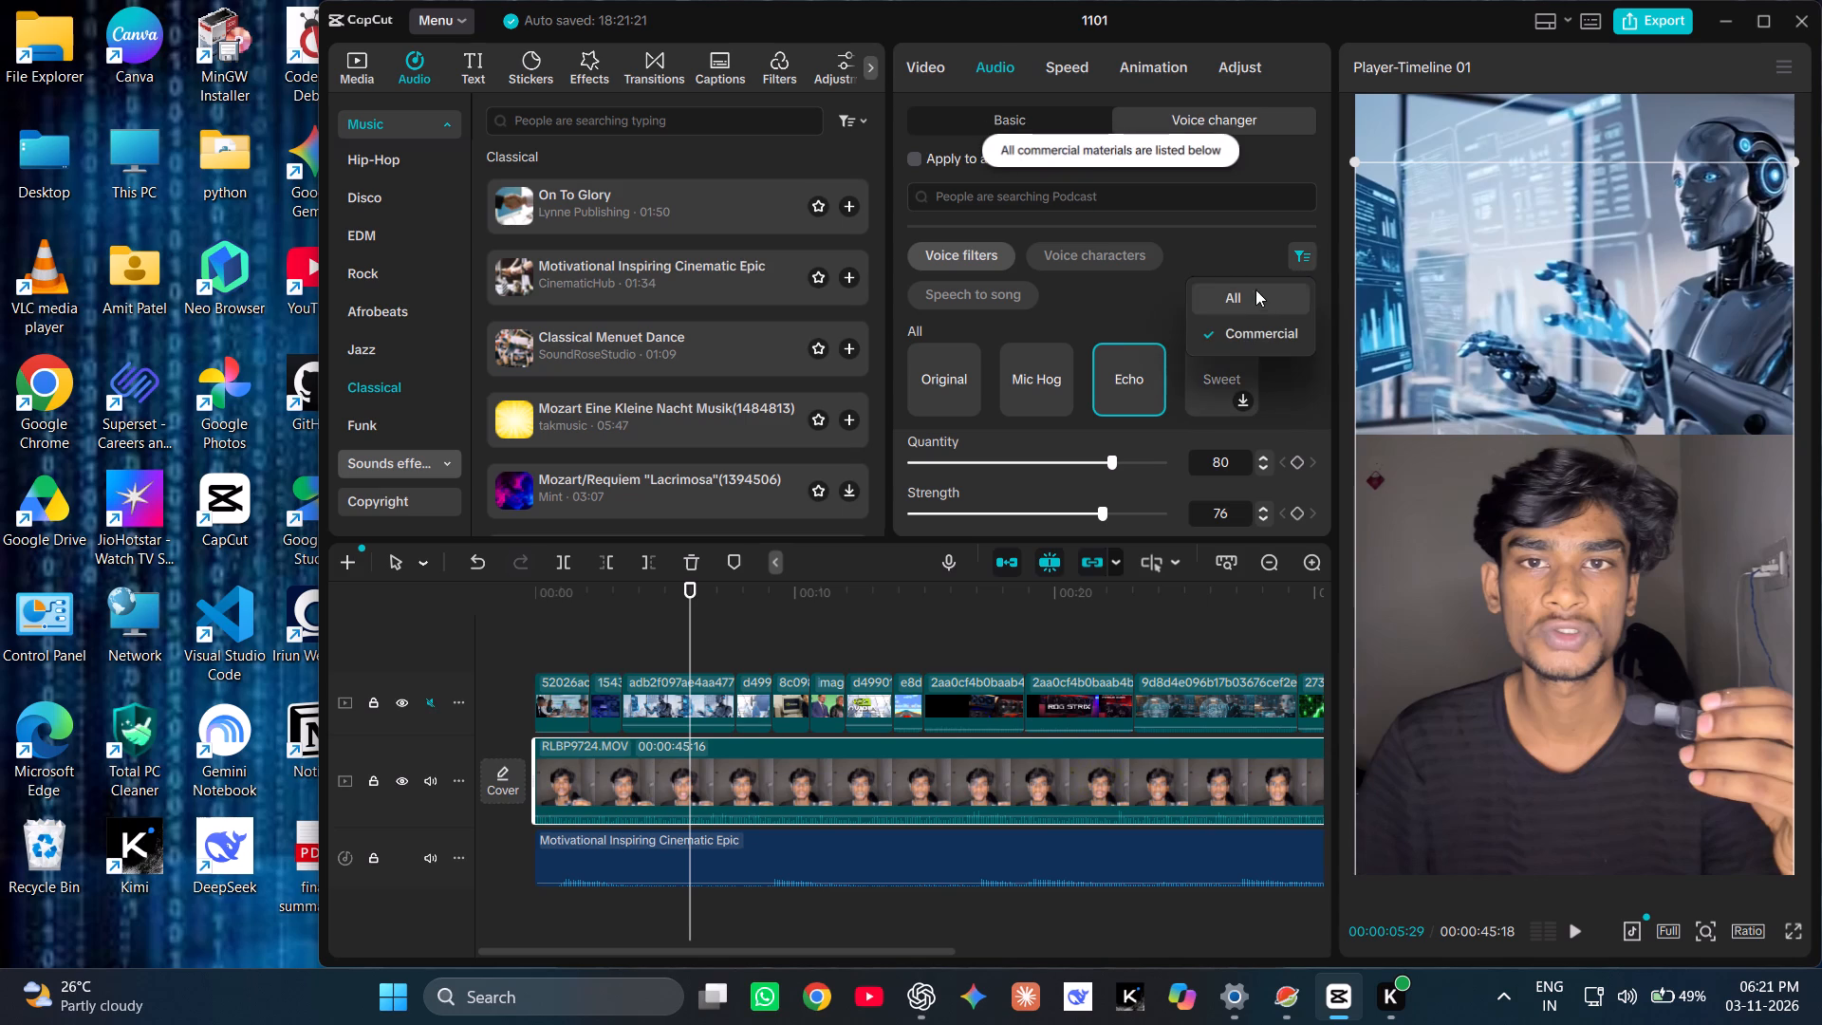
left_click(1251, 293)
scroll(1133, 289, "down", 2)
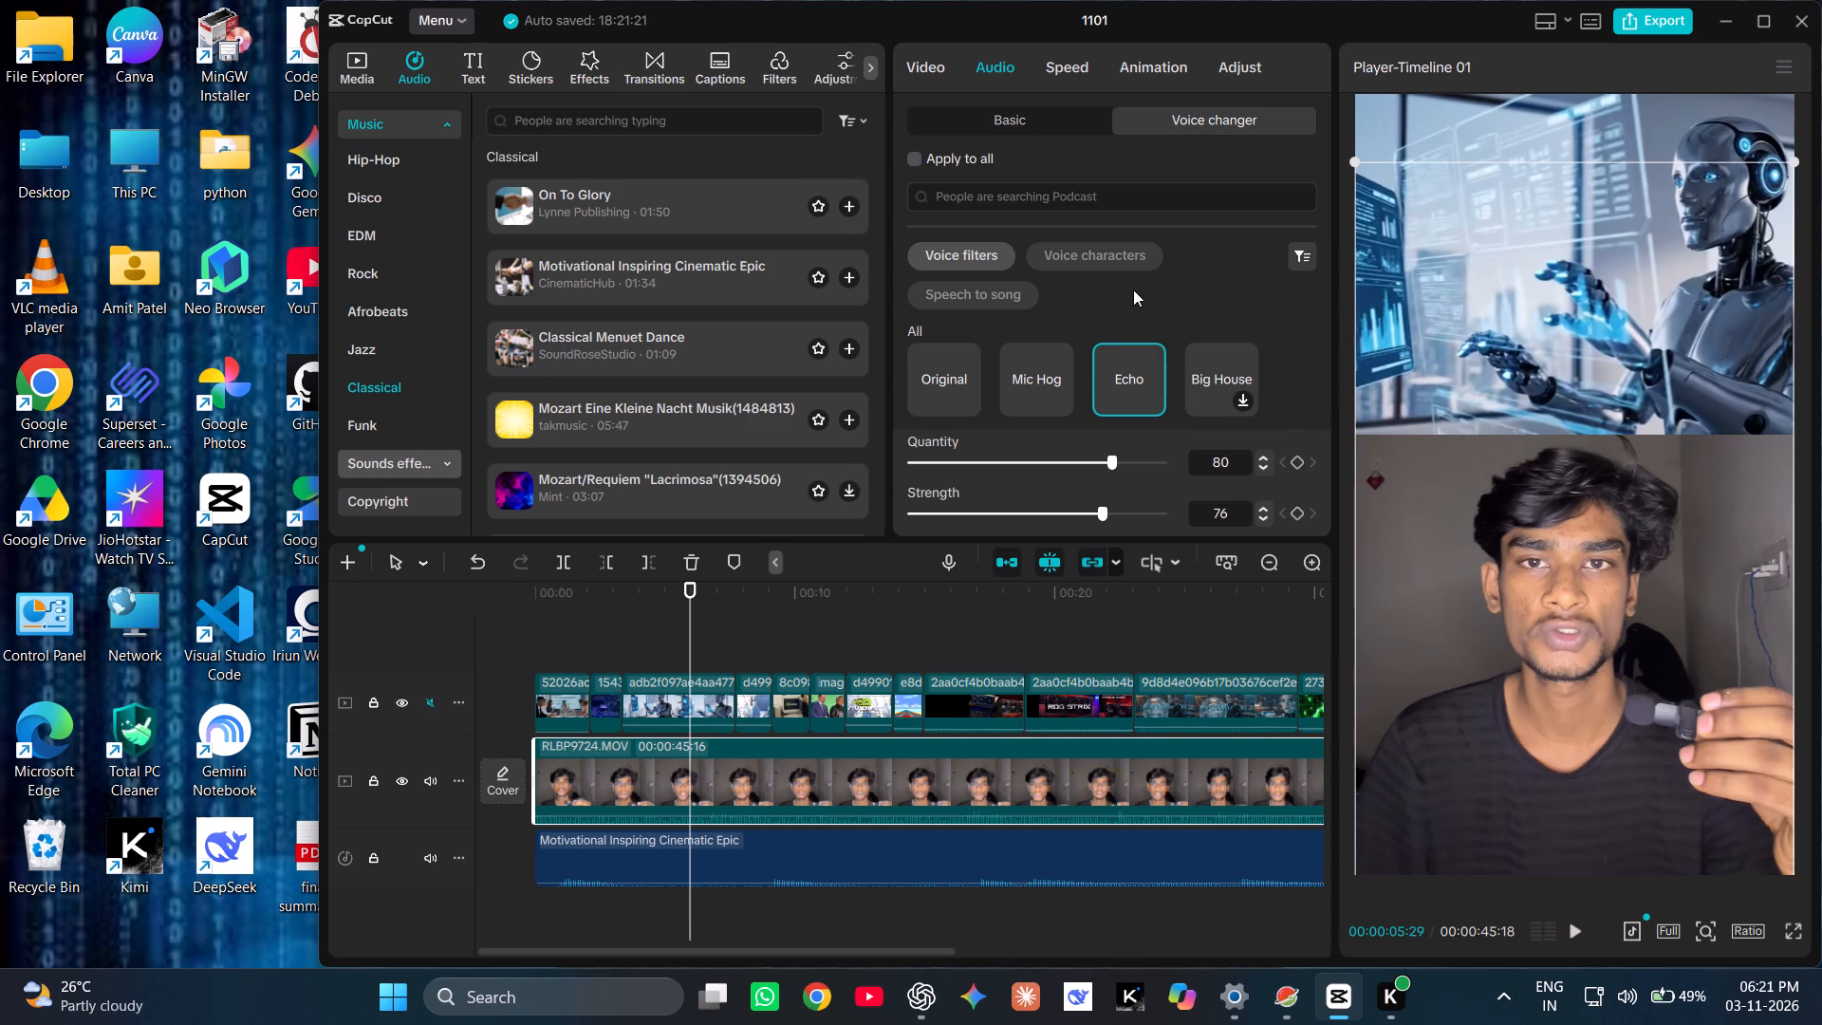
Look through the available voice characters and compare them with the voice filters on offer.
left_click(1049, 261)
scroll(1029, 276, "down", 1)
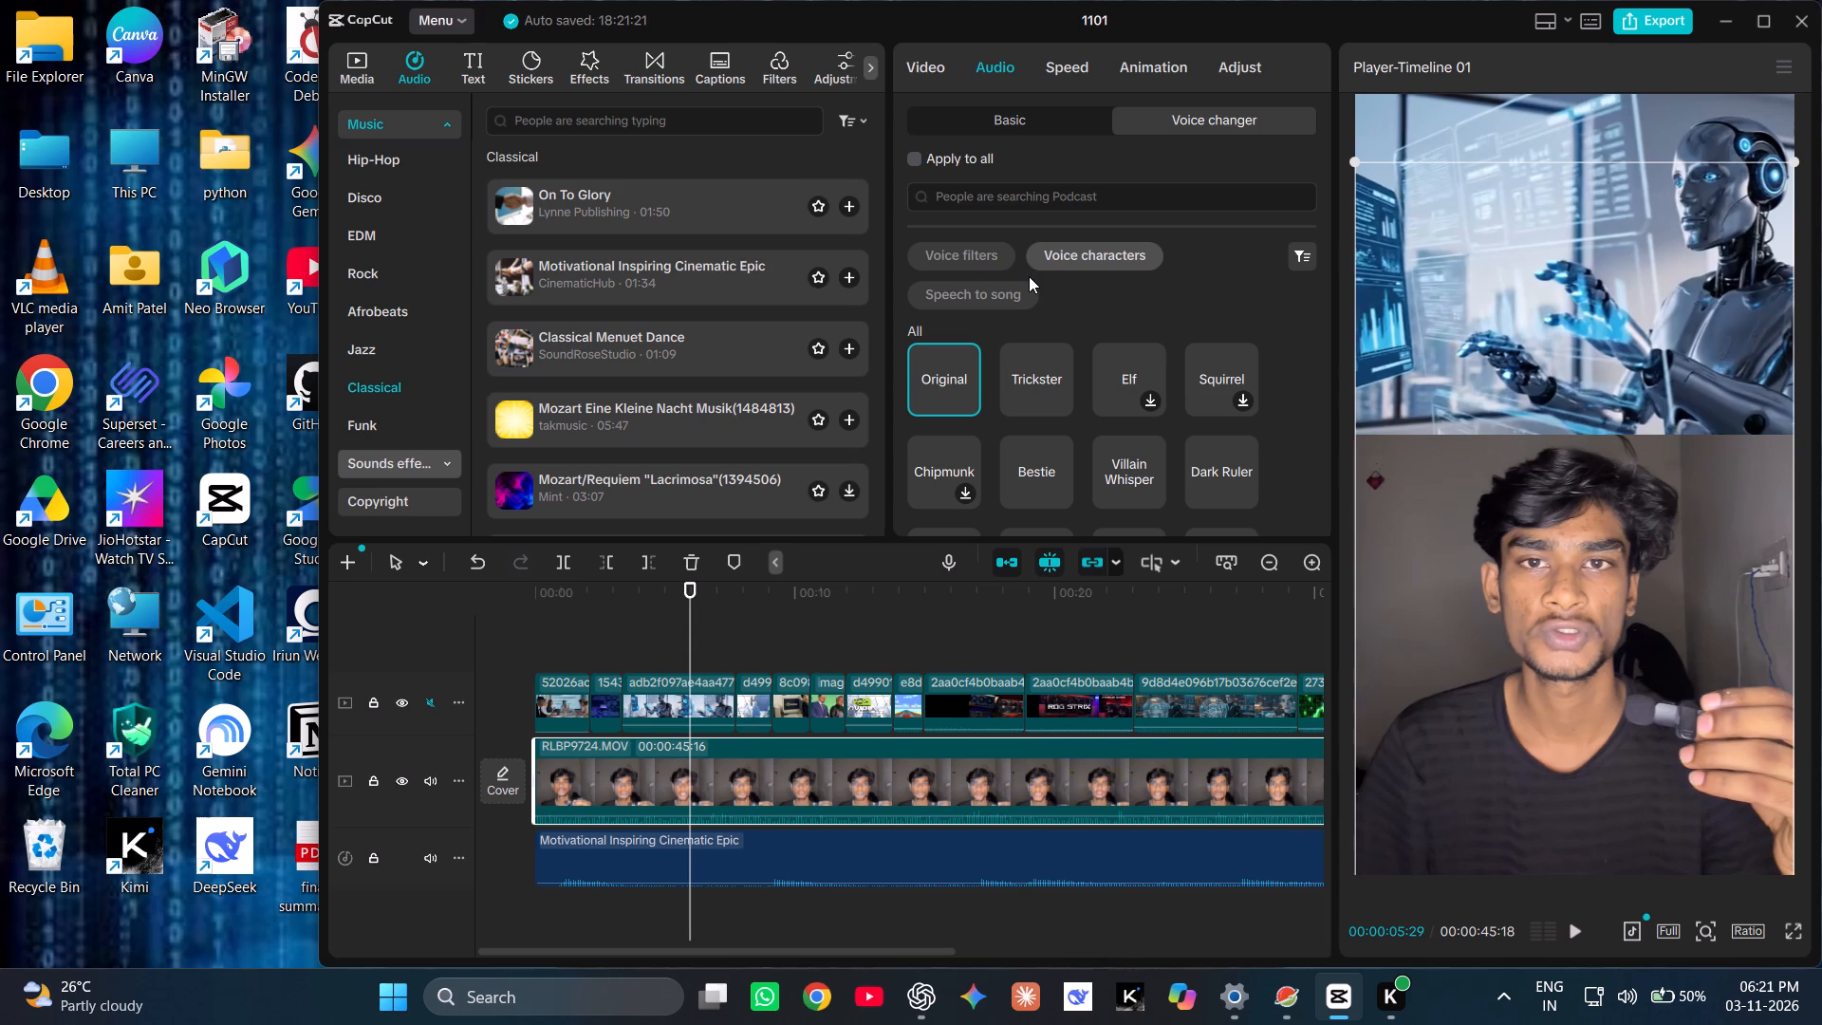
scroll(1029, 276, "down", 1)
scroll(1174, 388, "down", 2)
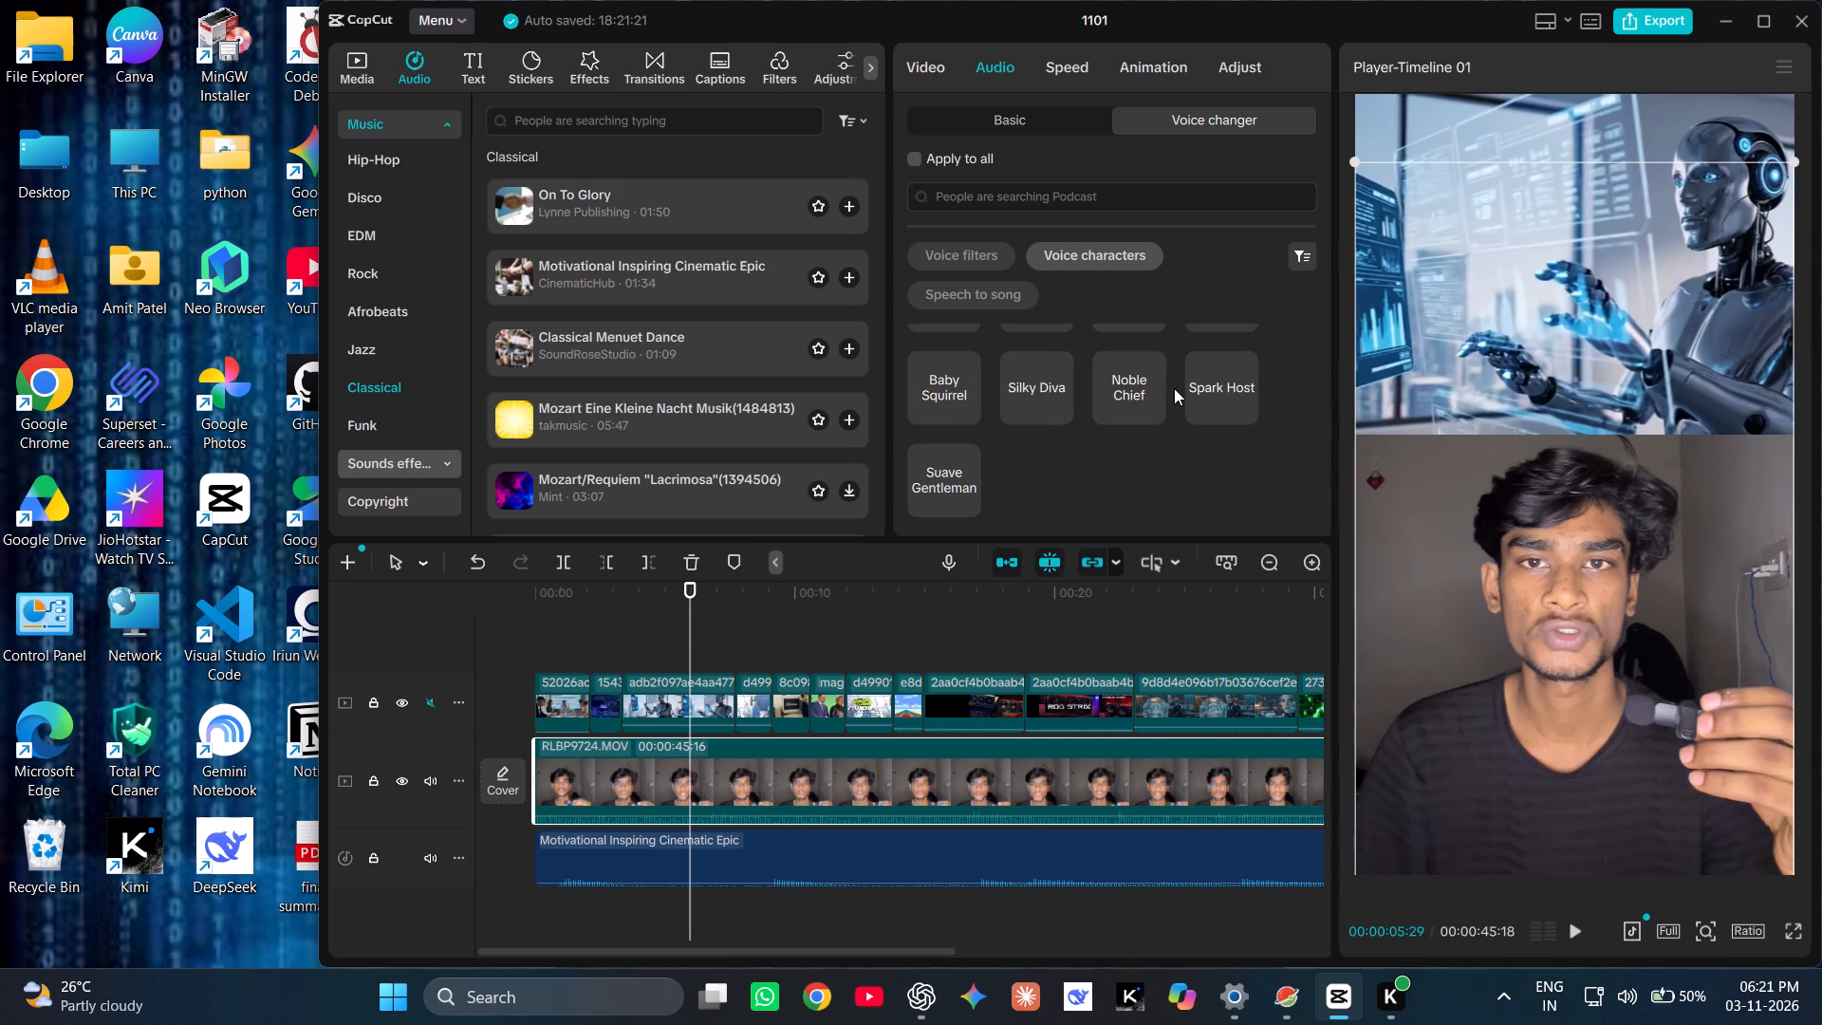
scroll(1174, 388, "up", 2)
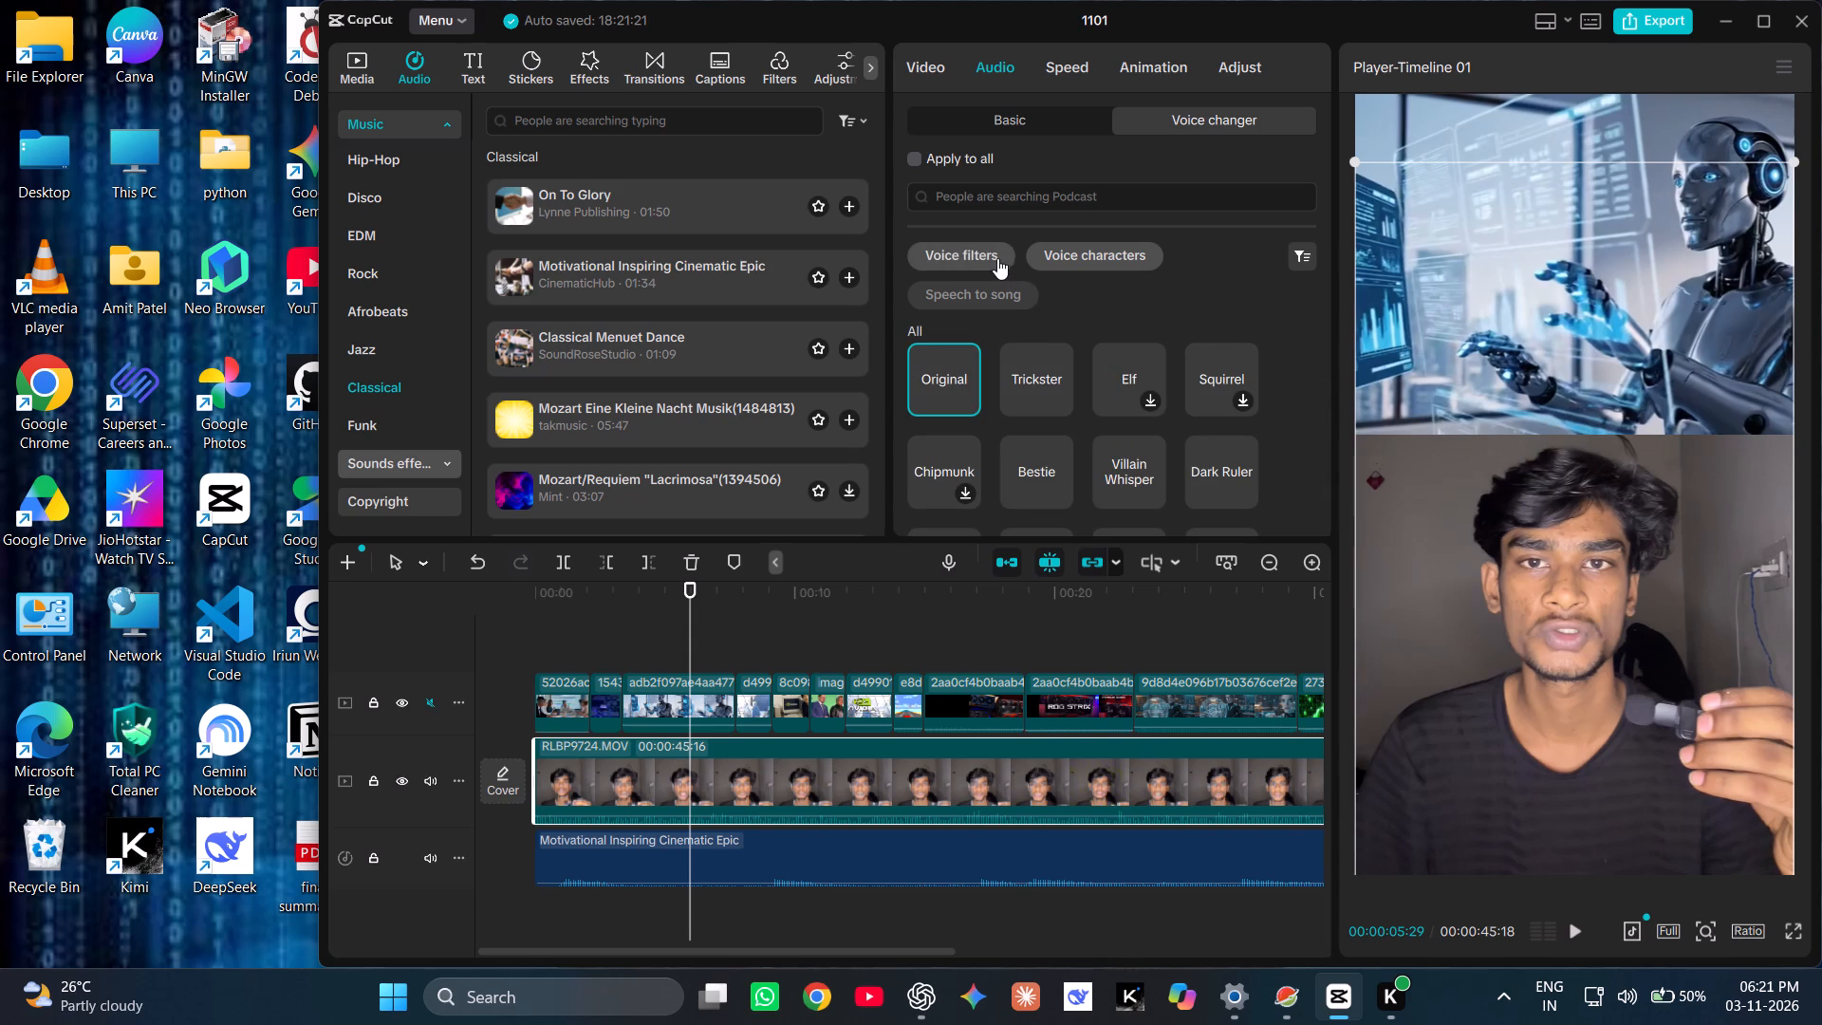
left_click(995, 258)
scroll(1050, 315, "down", 2)
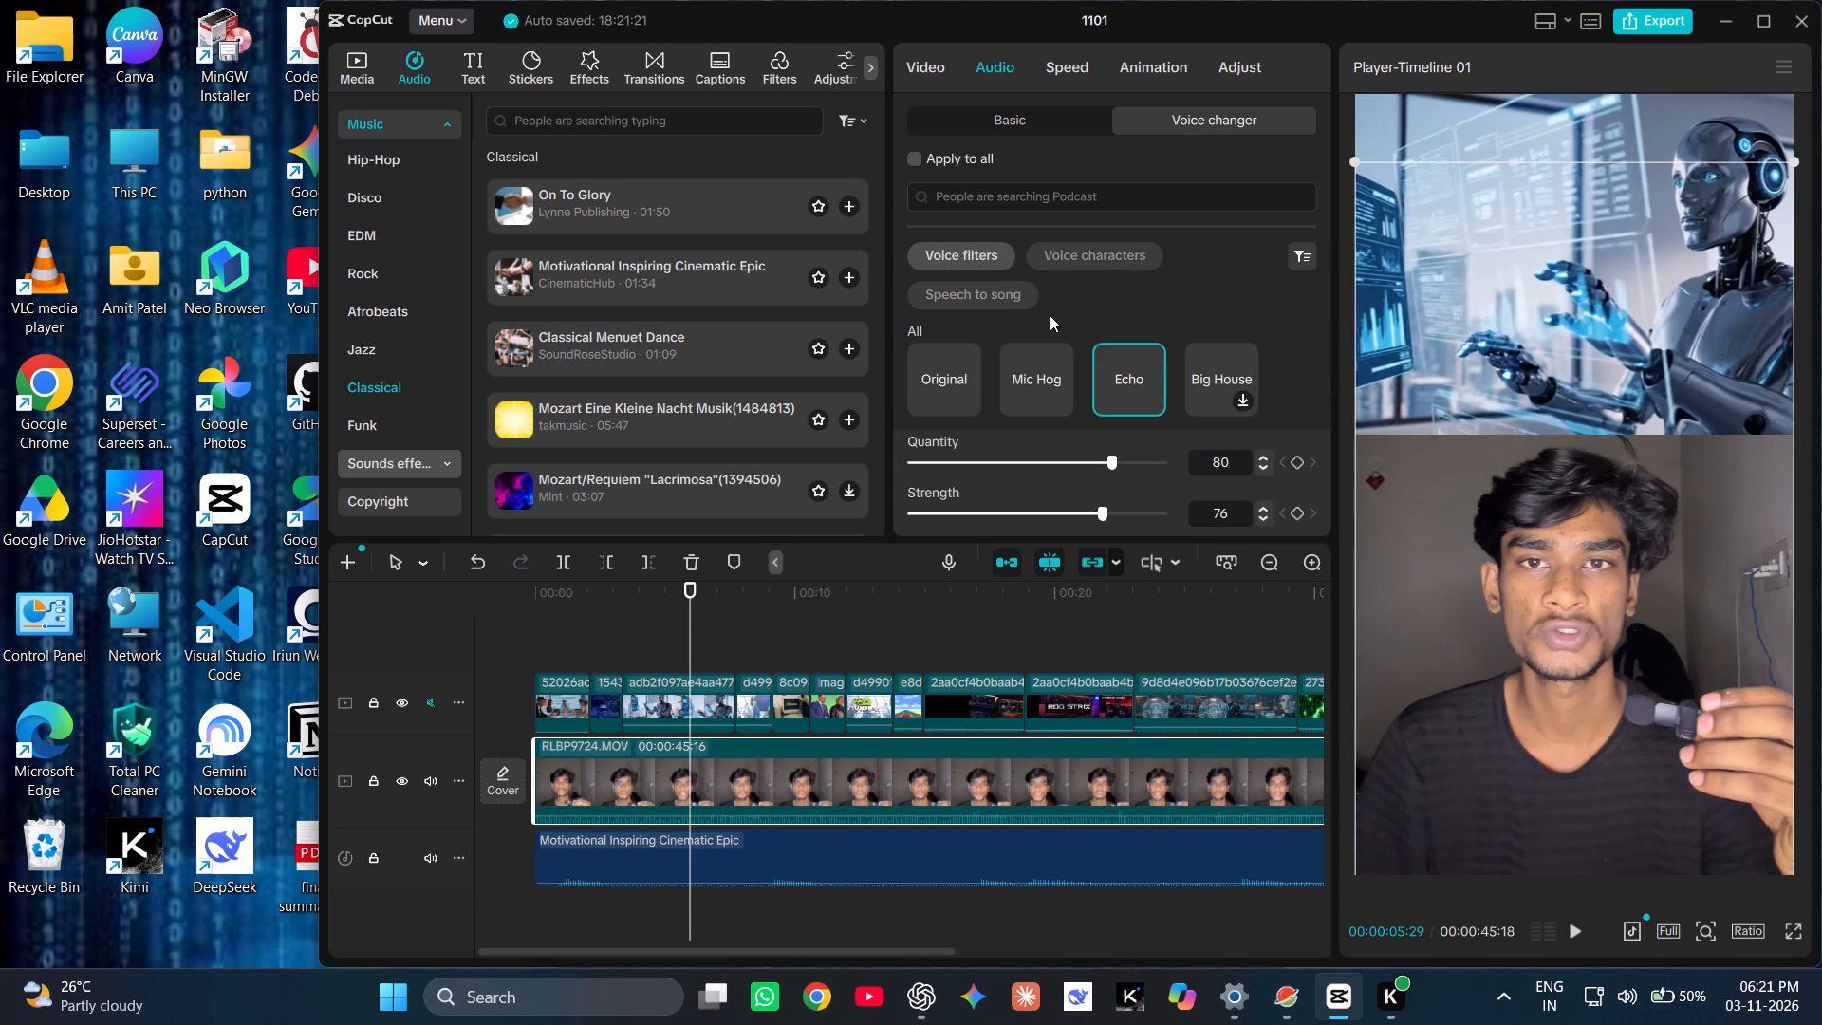
left_click(1091, 250)
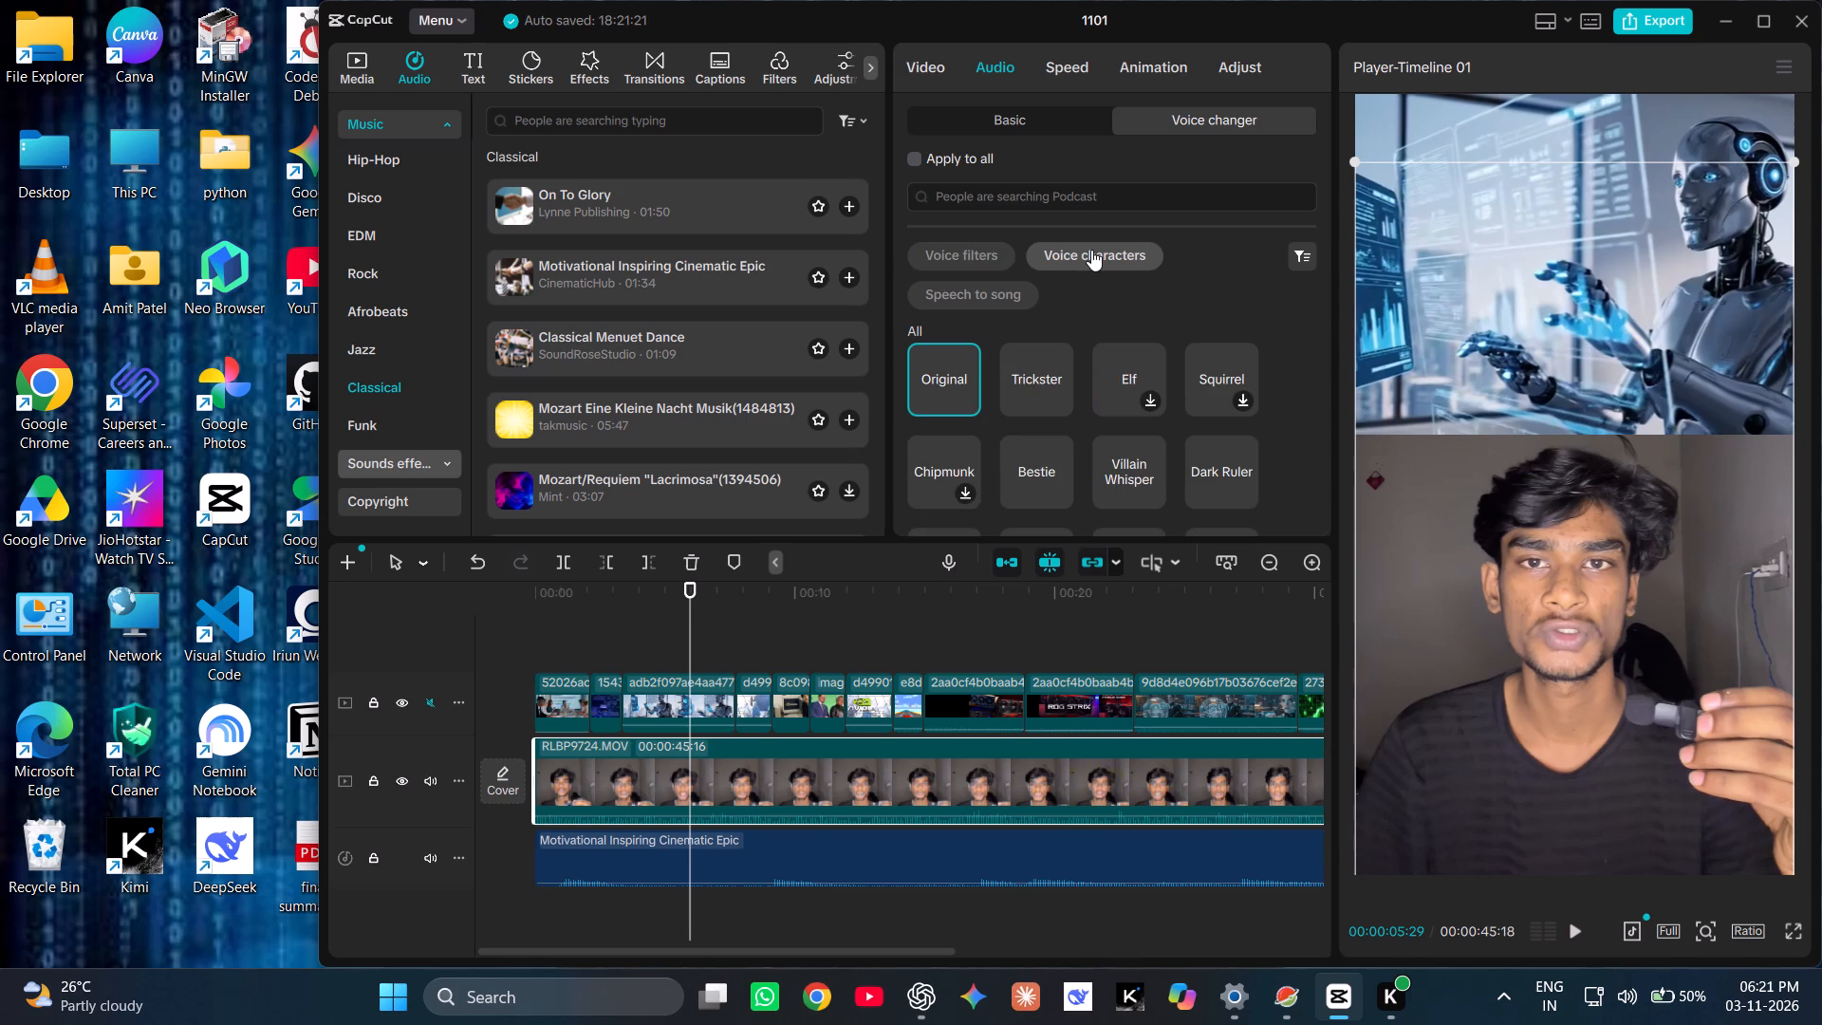
left_click(991, 247)
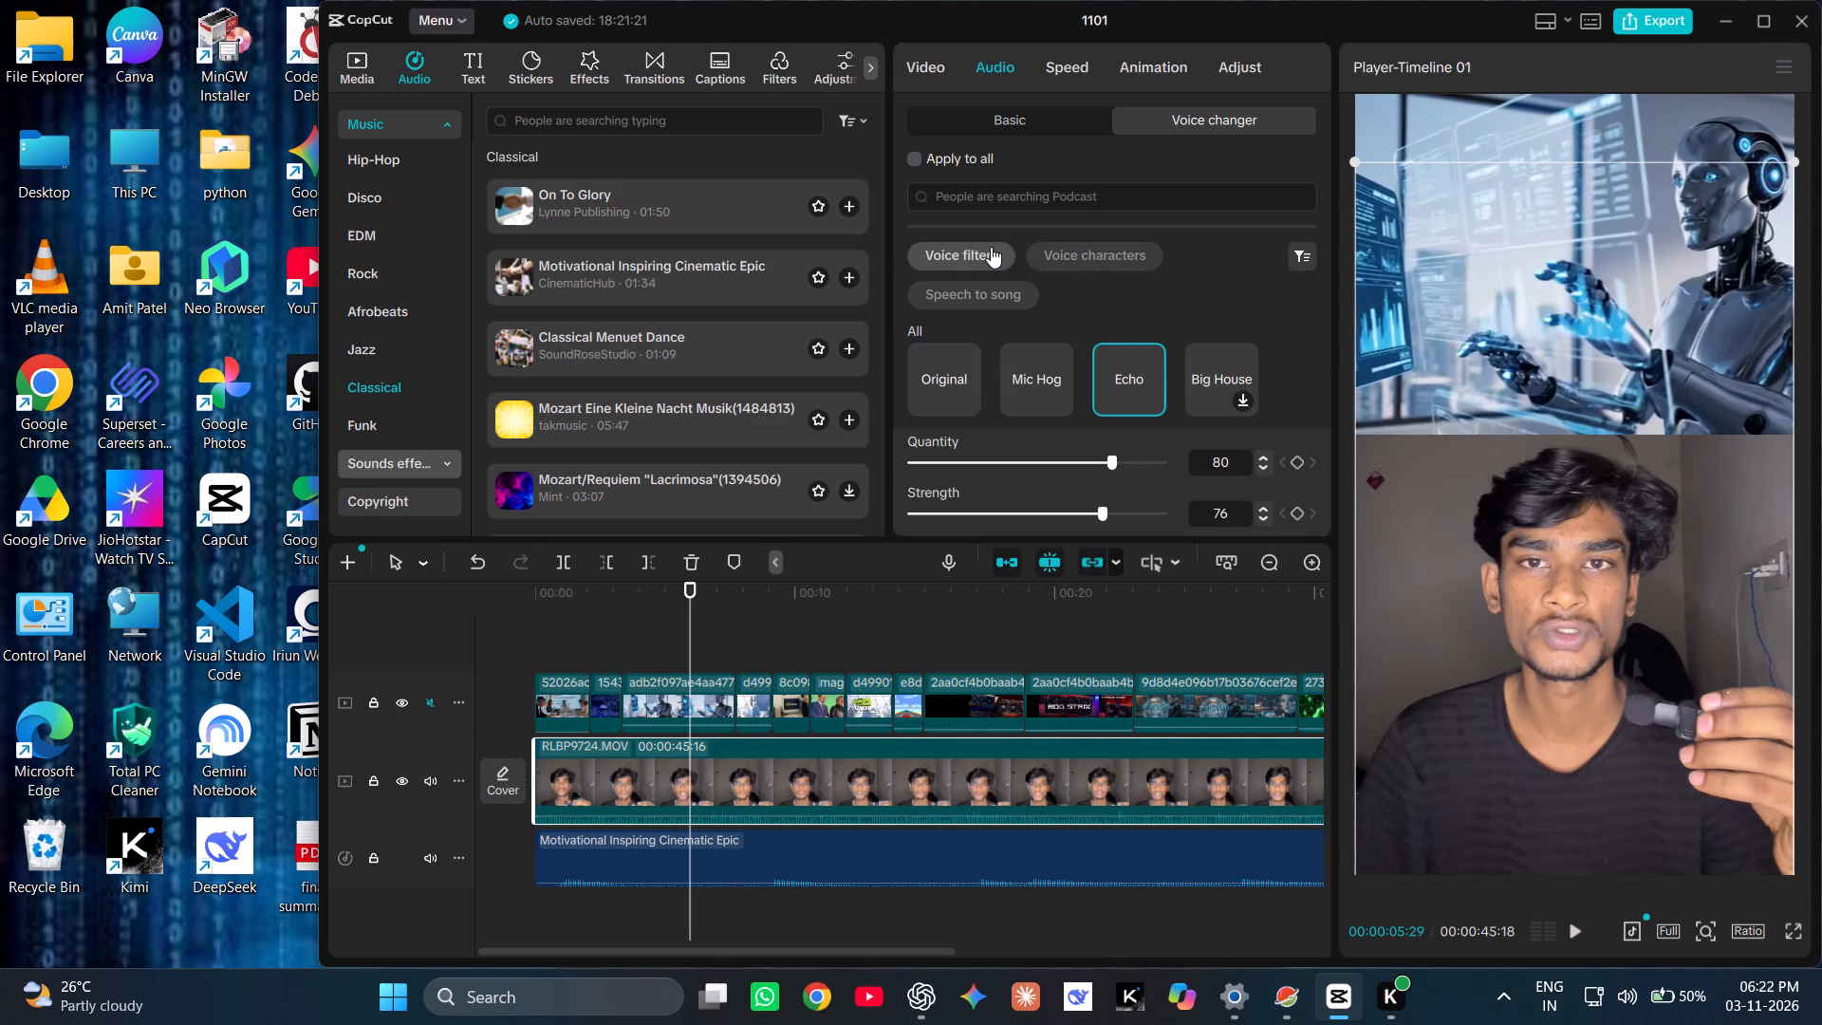
scroll(1126, 318, "down", 1)
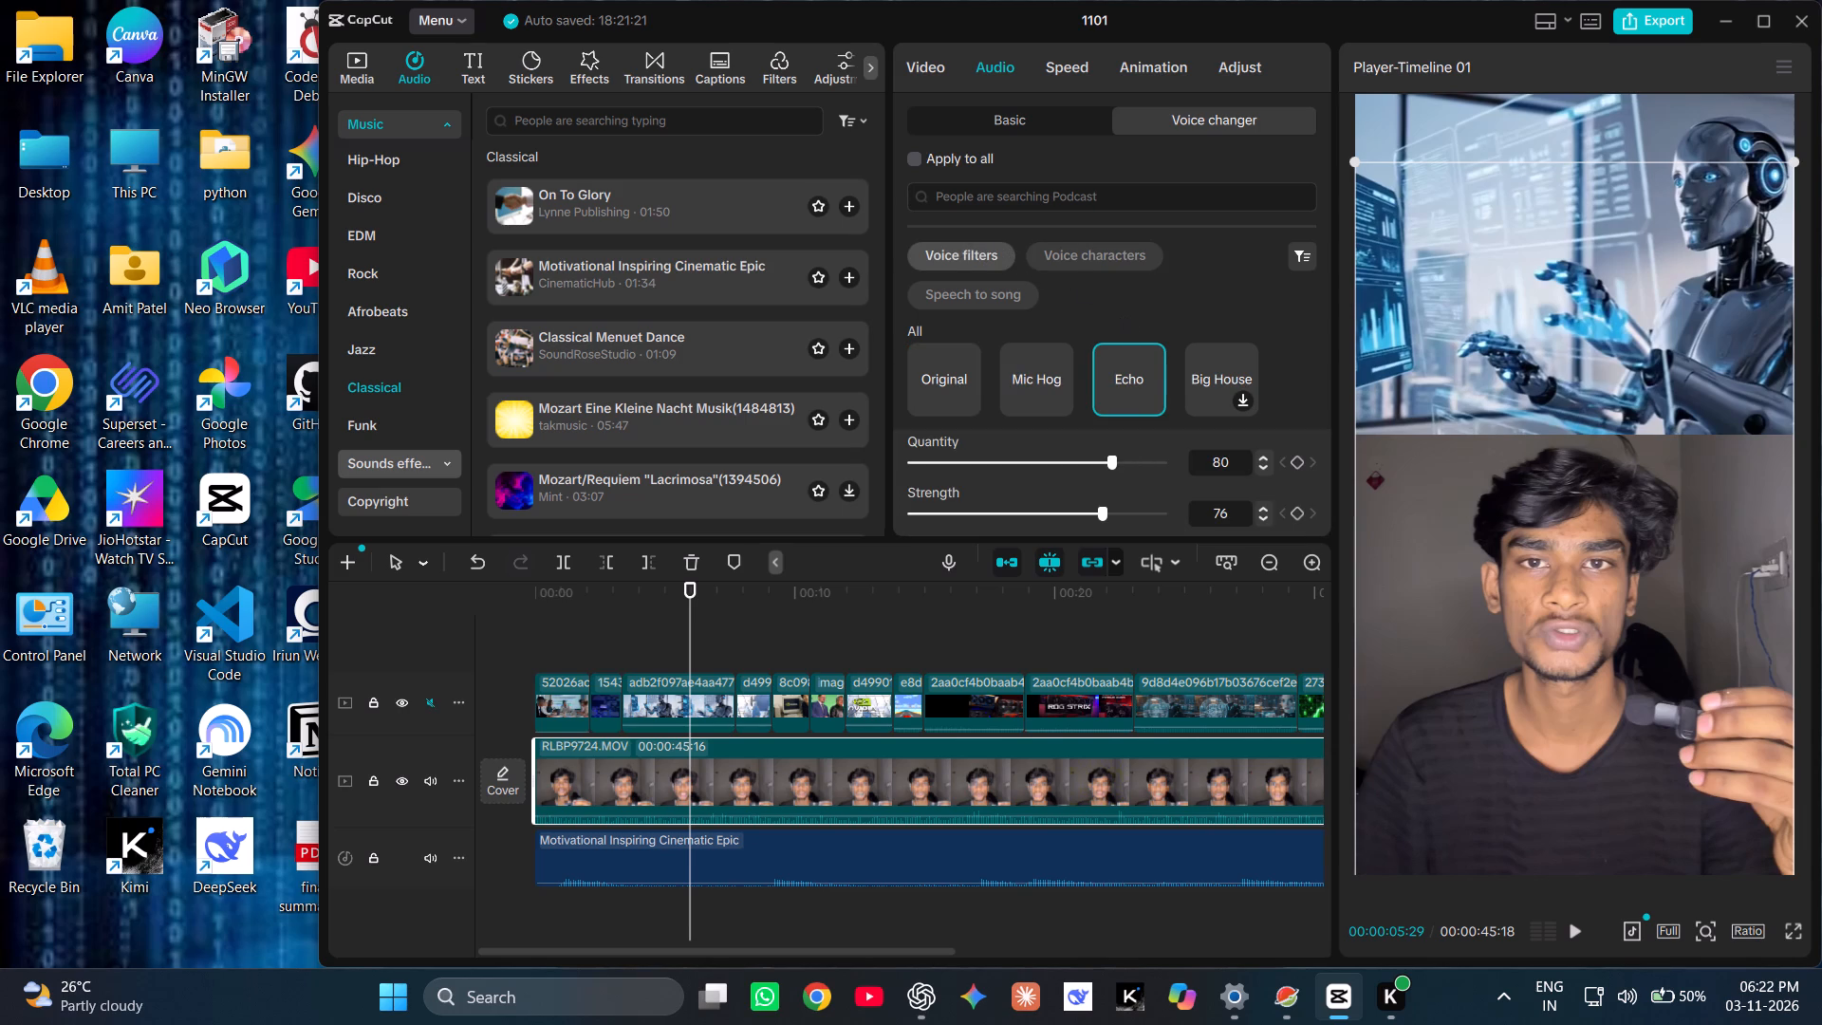
Search the voice changer library for "clierity" and look over the matching voice filters.
left_click(1050, 201)
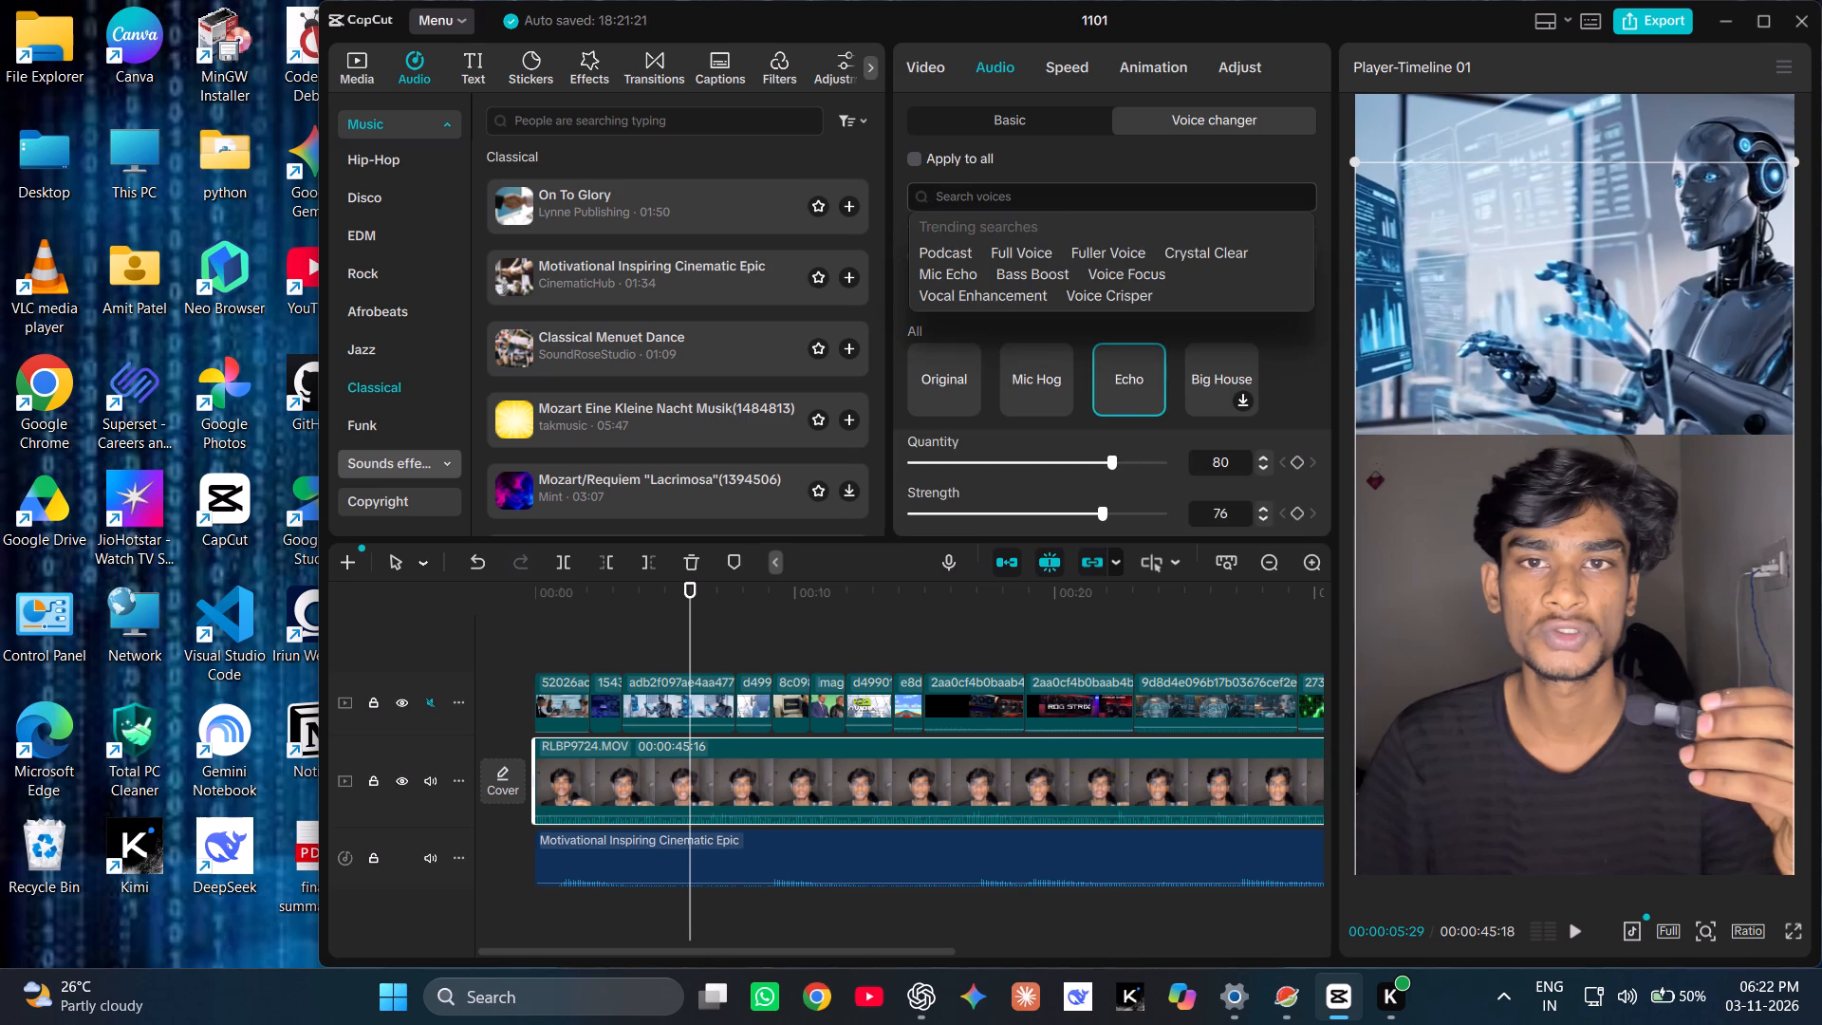
type("cli")
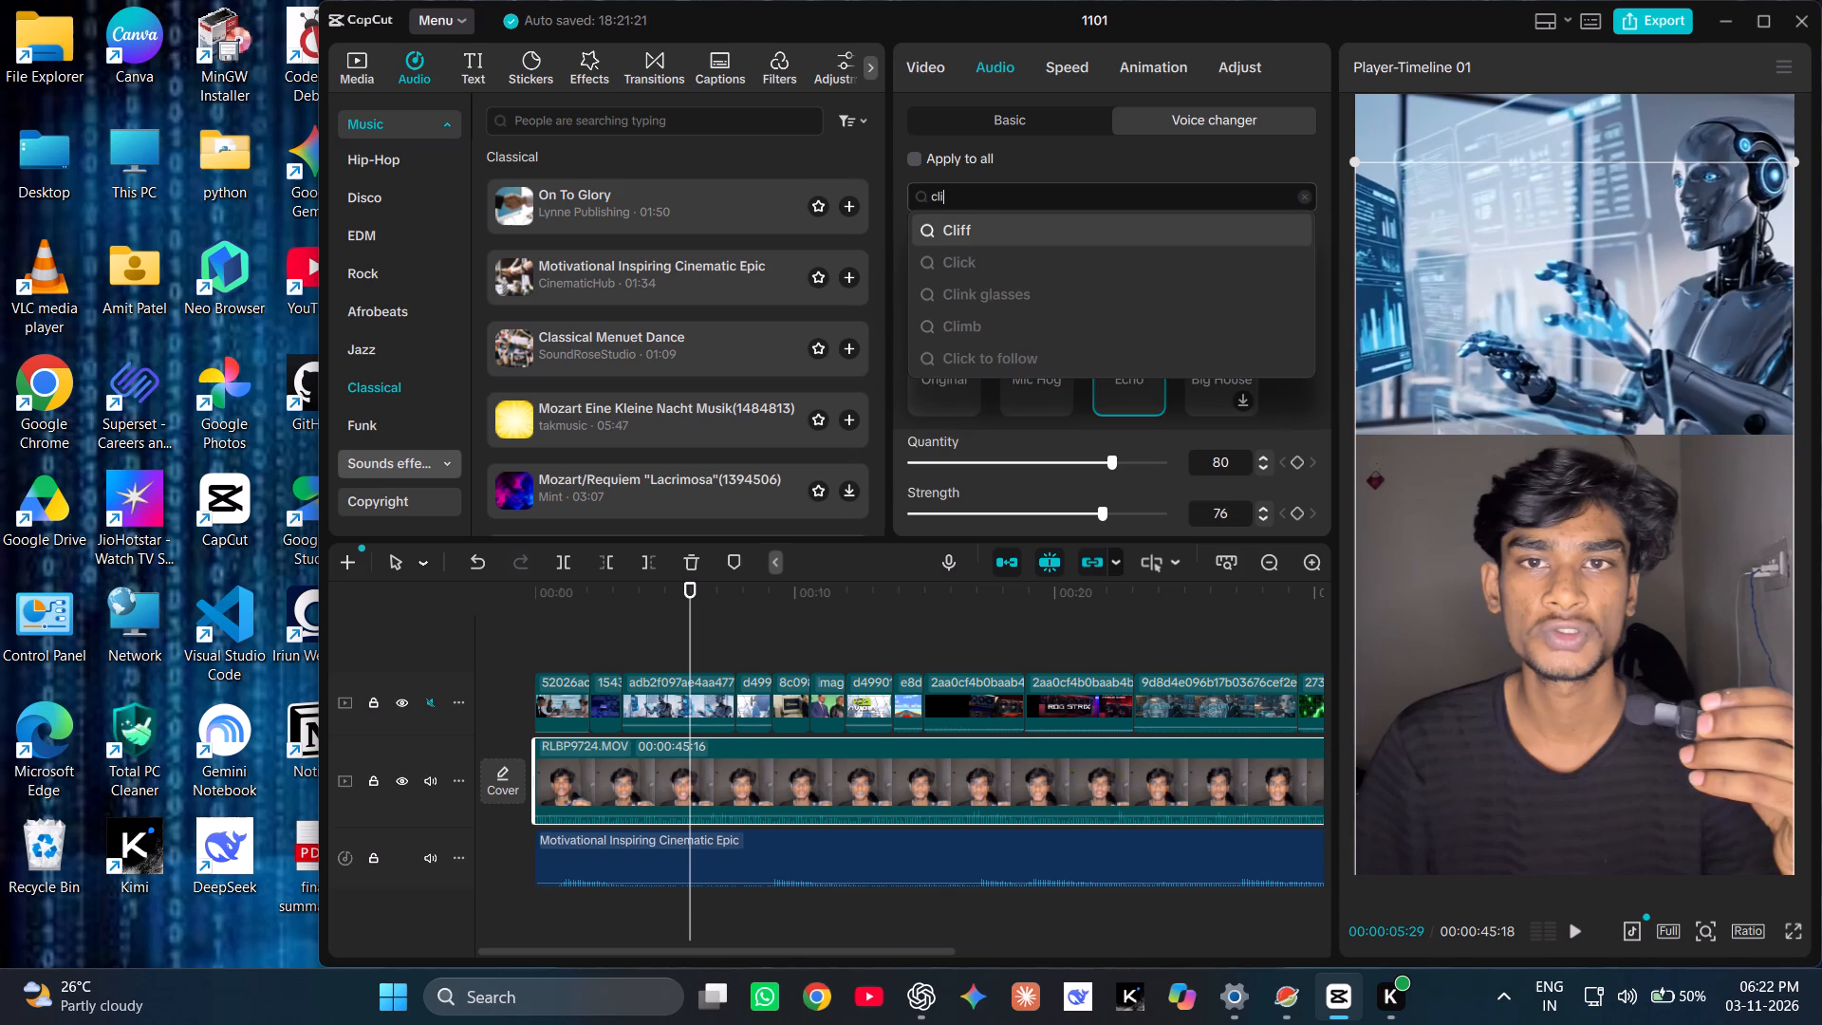
type("ea")
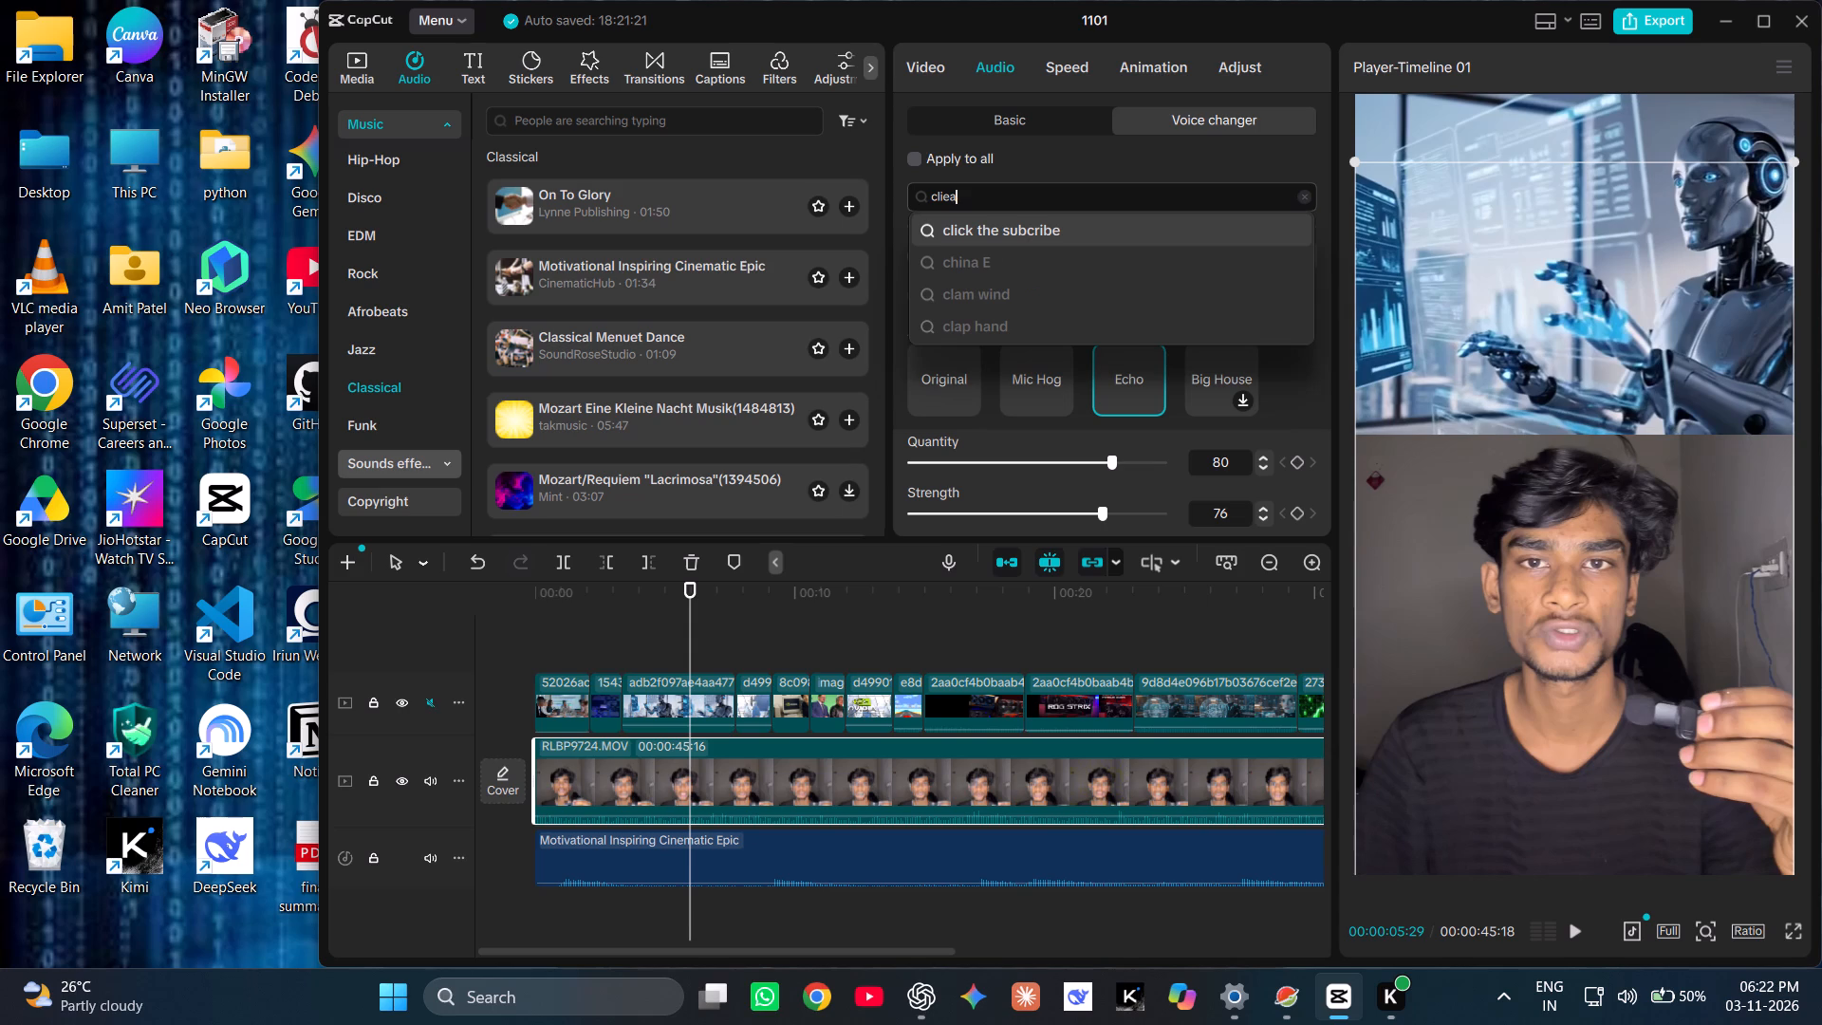
key("BackSpace")
type("rt")
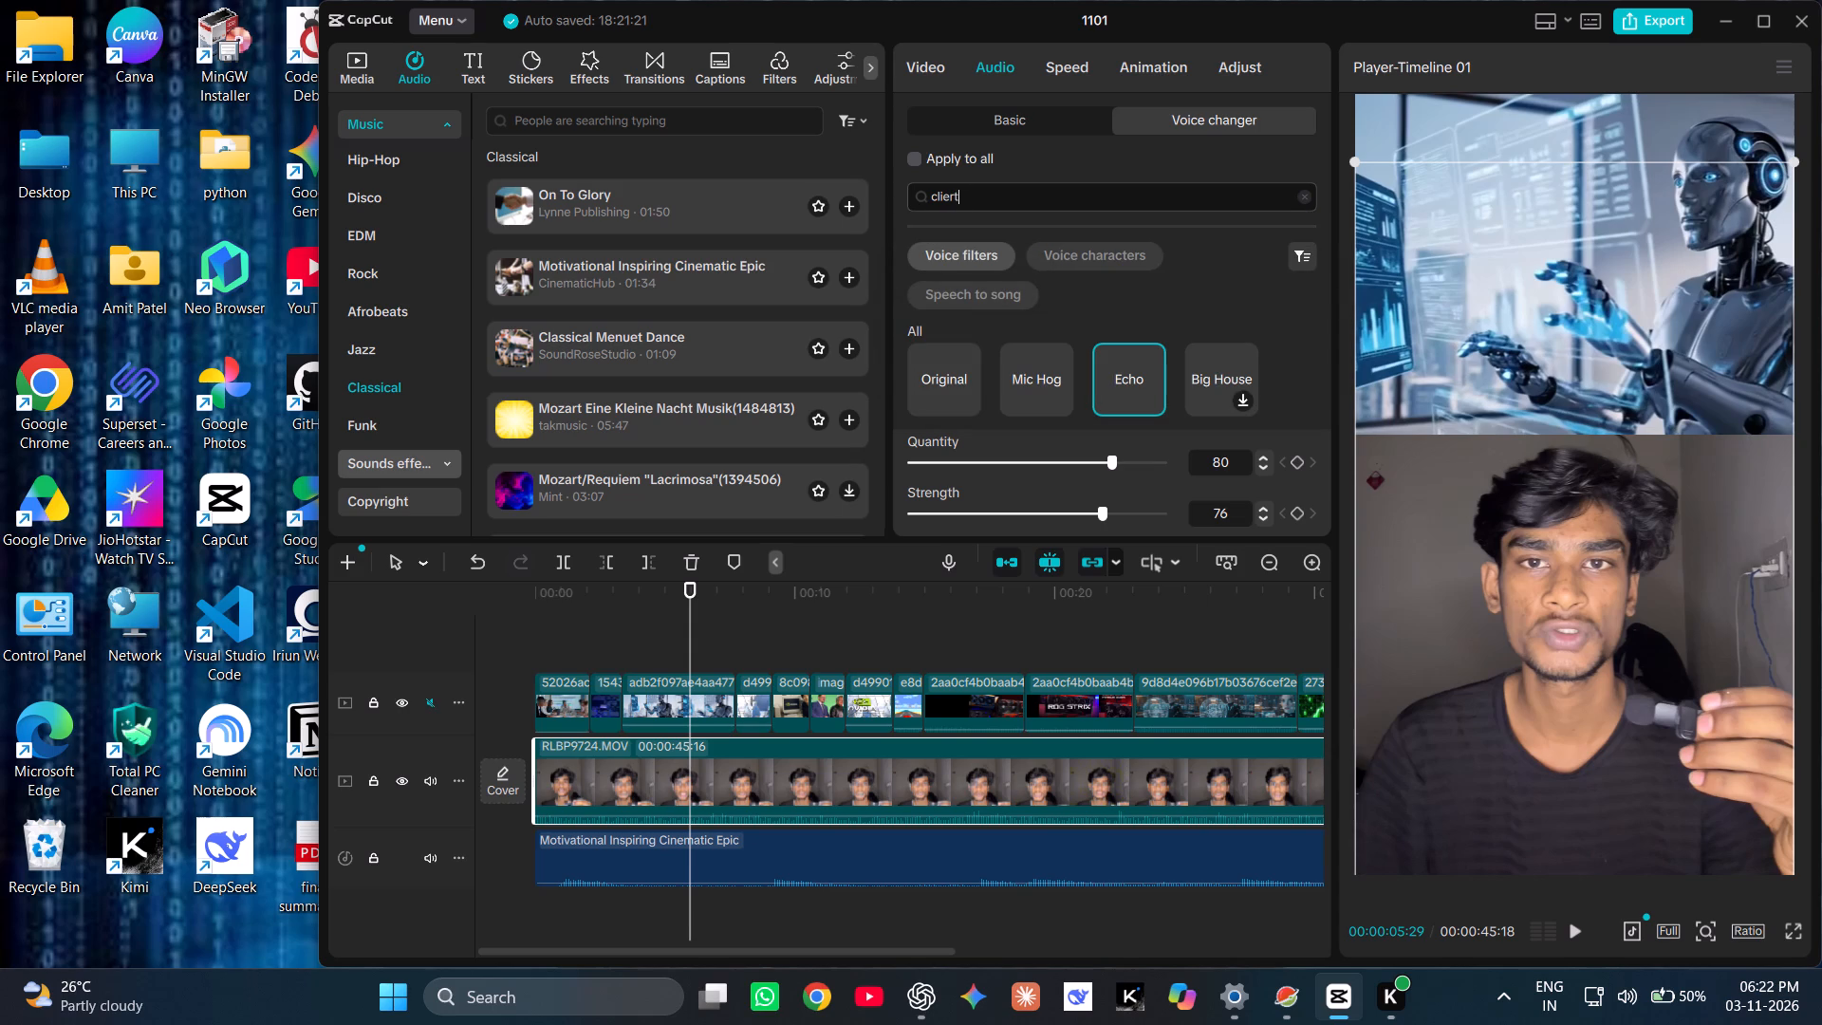
key("BackSpace")
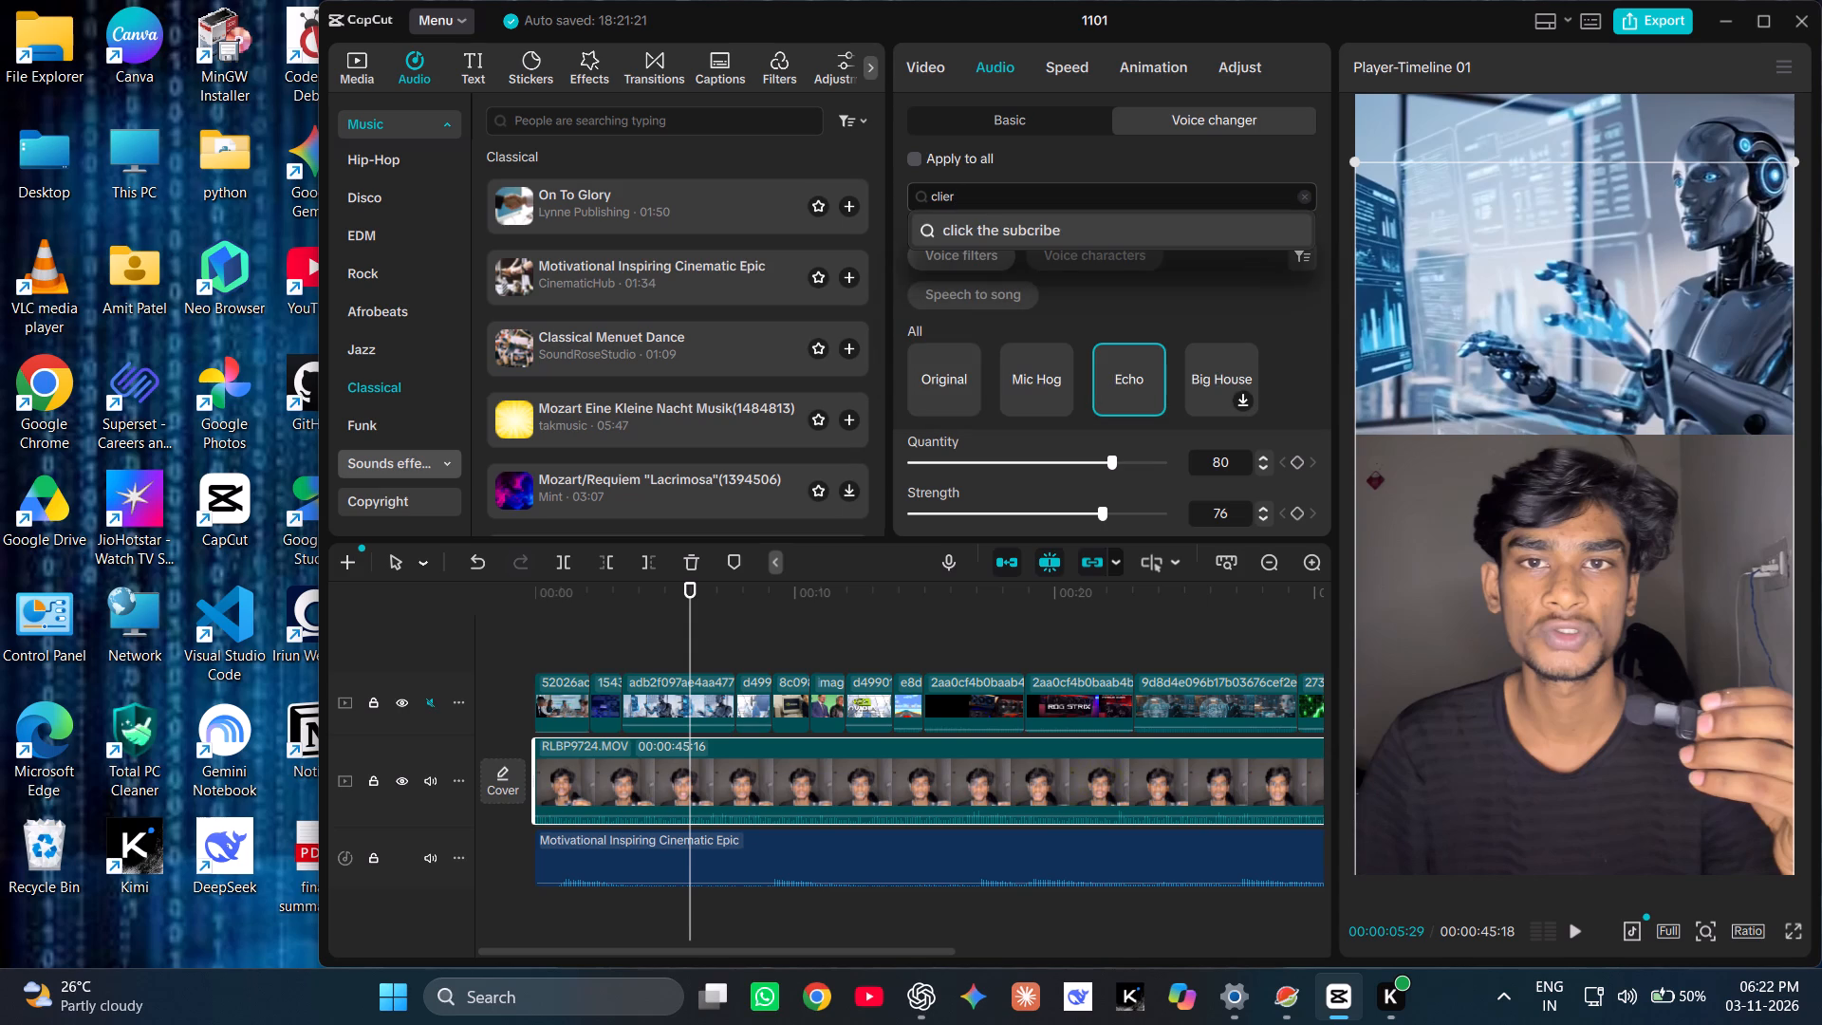
key("BackSpace")
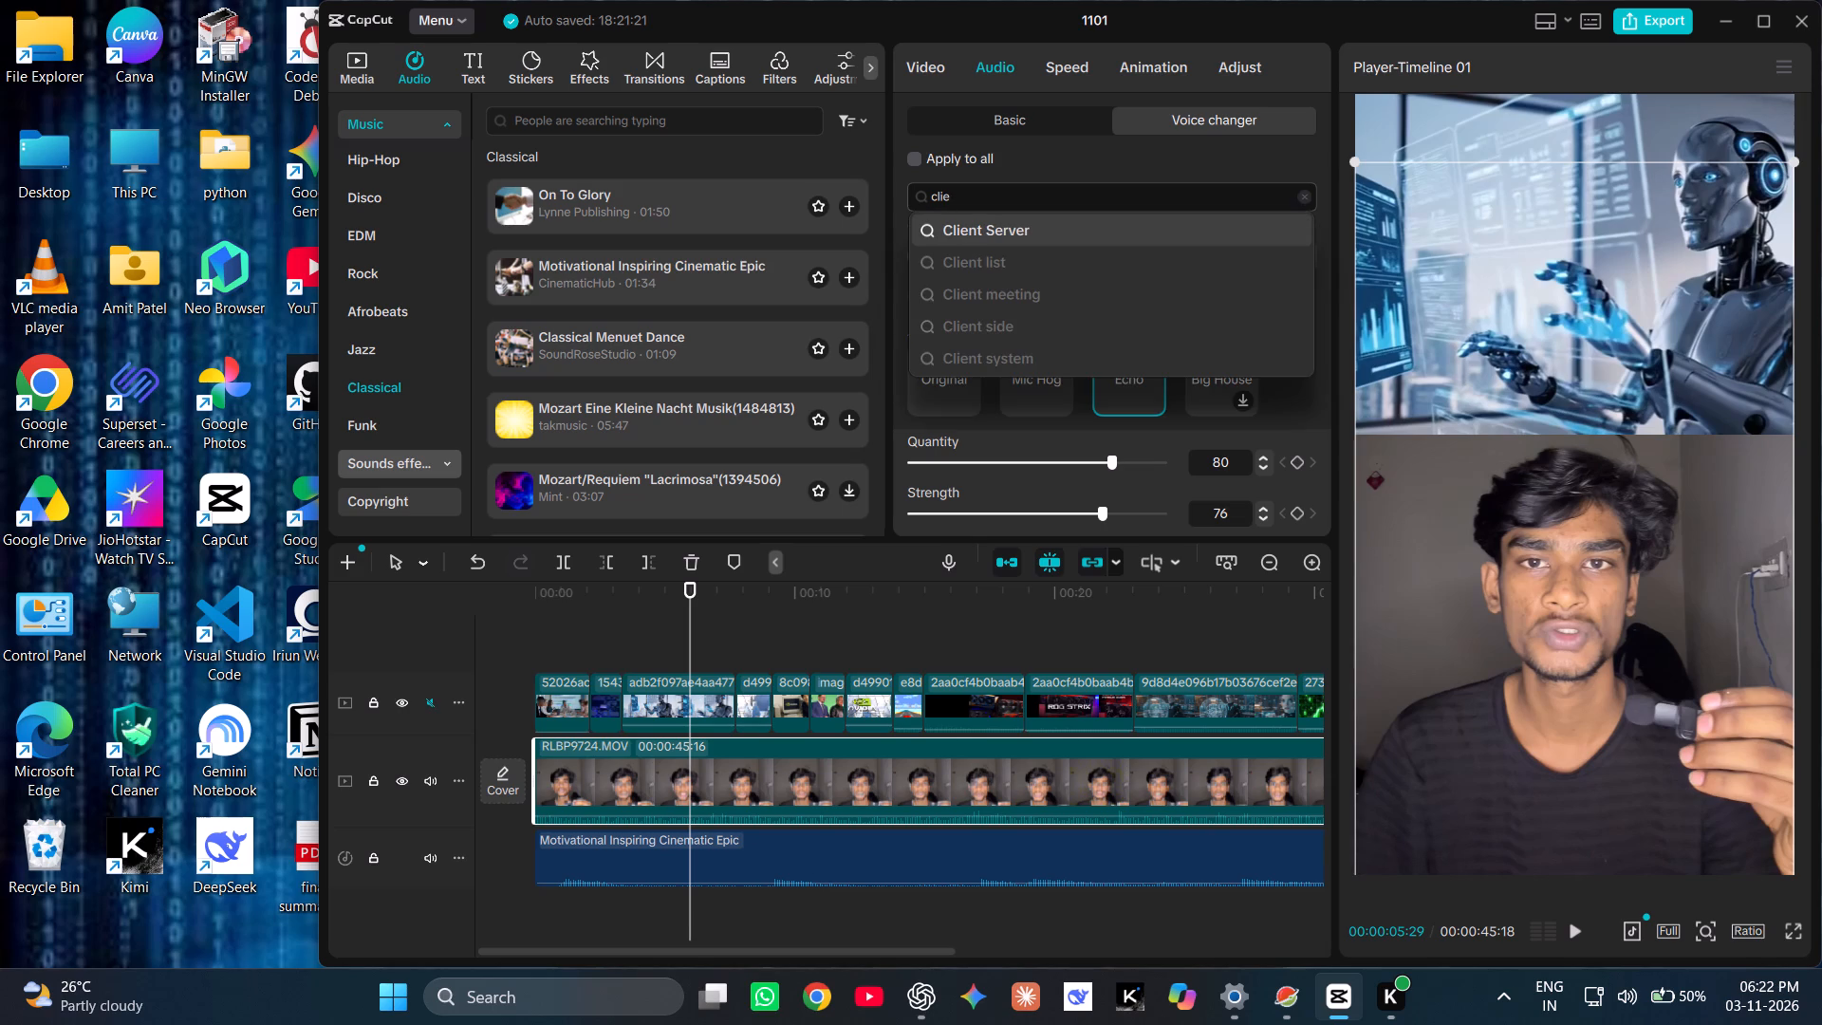
type("rity")
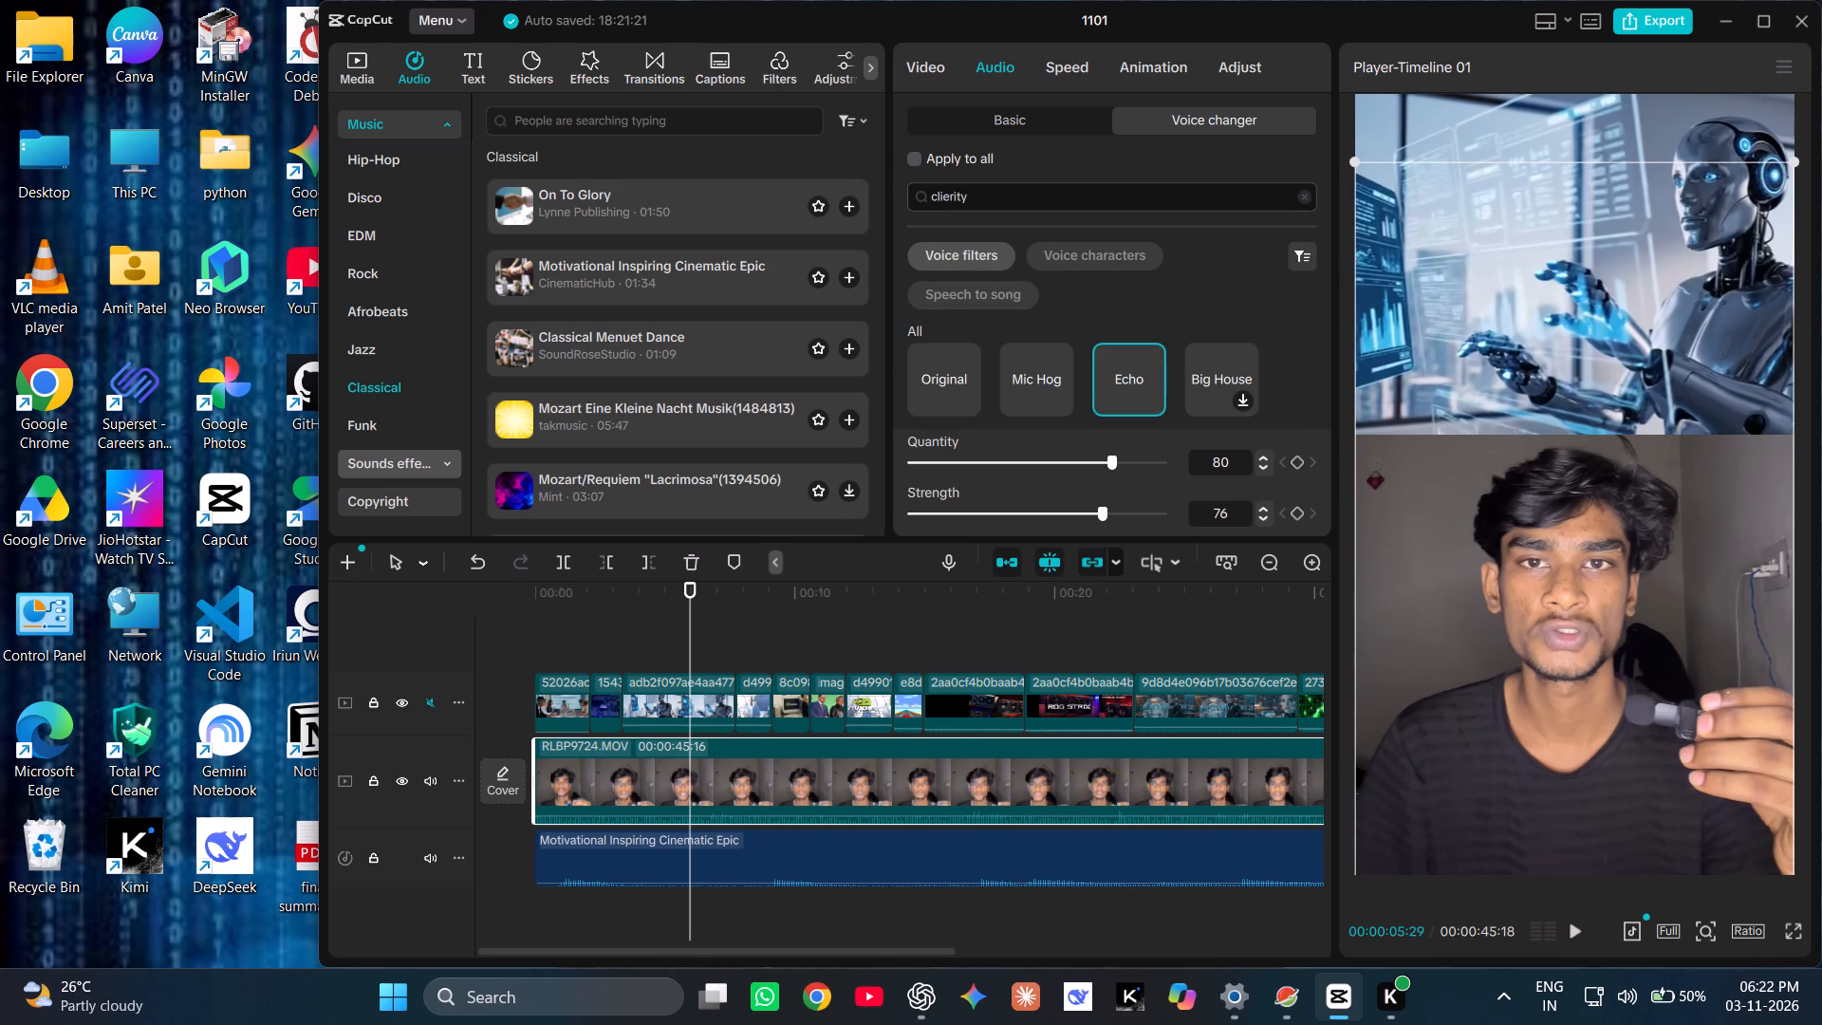
key("Return")
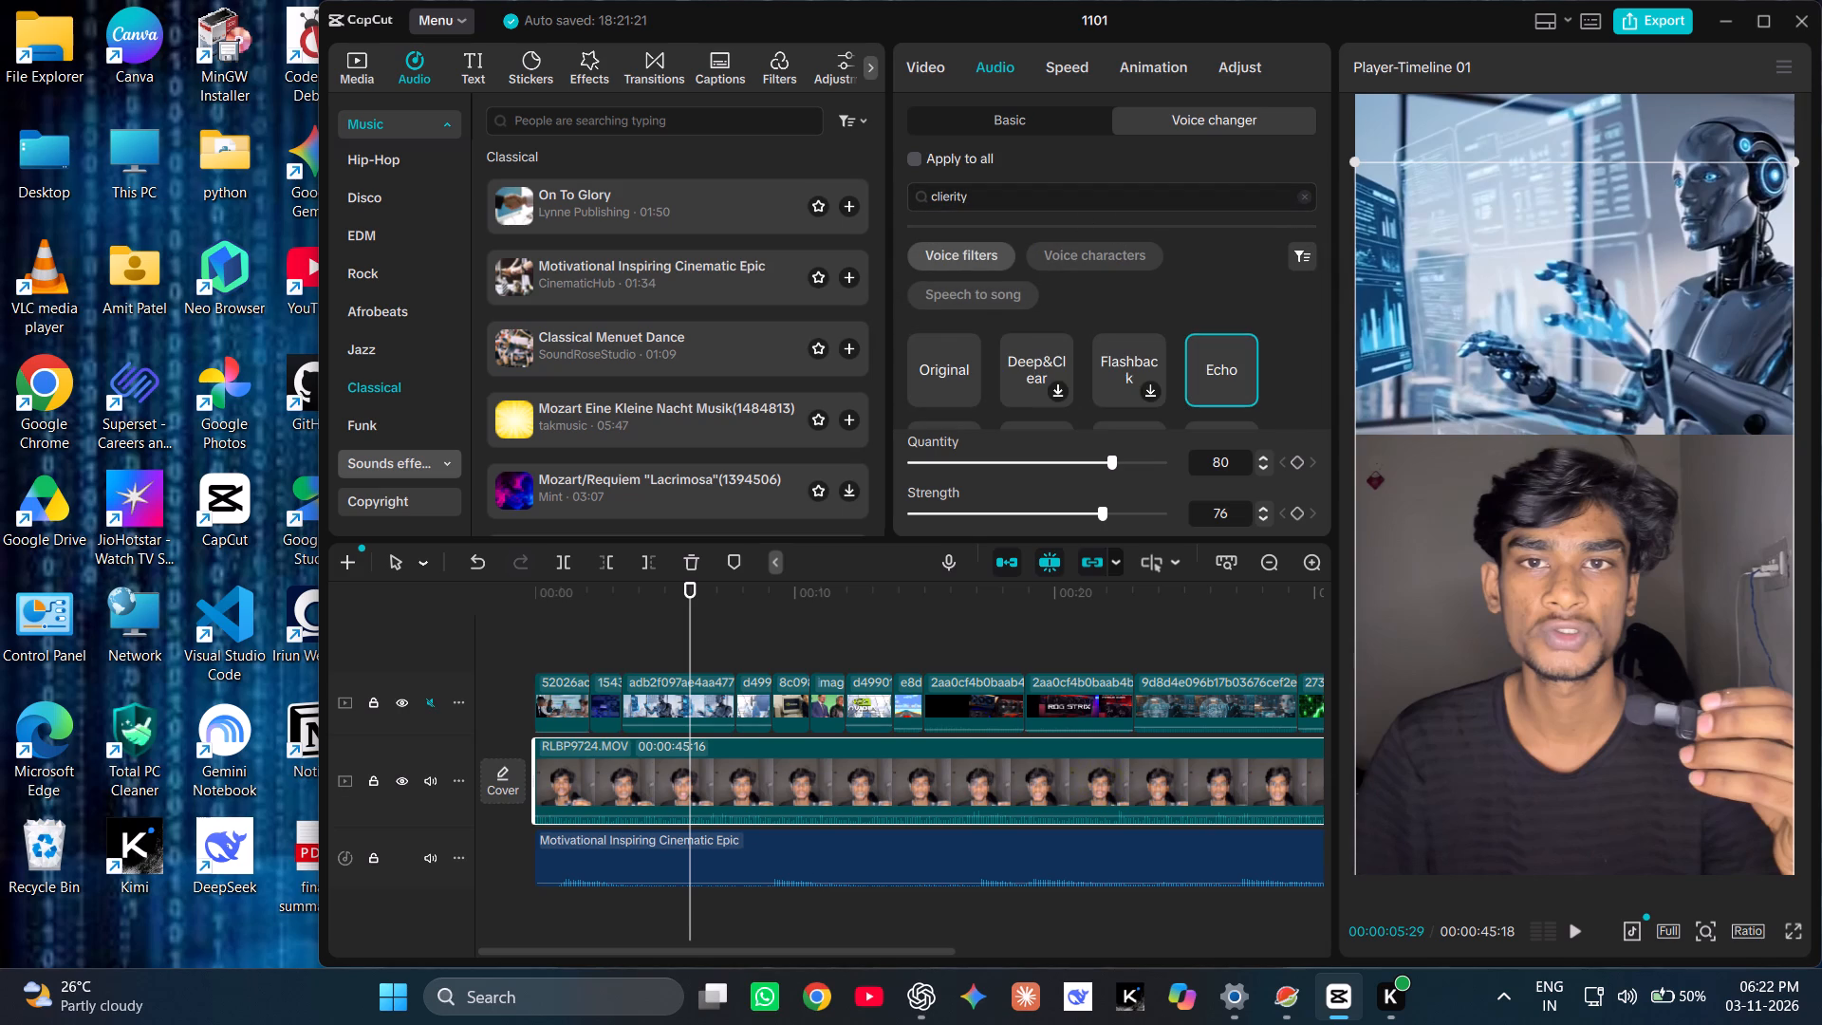
scroll(1202, 241, "down", 1)
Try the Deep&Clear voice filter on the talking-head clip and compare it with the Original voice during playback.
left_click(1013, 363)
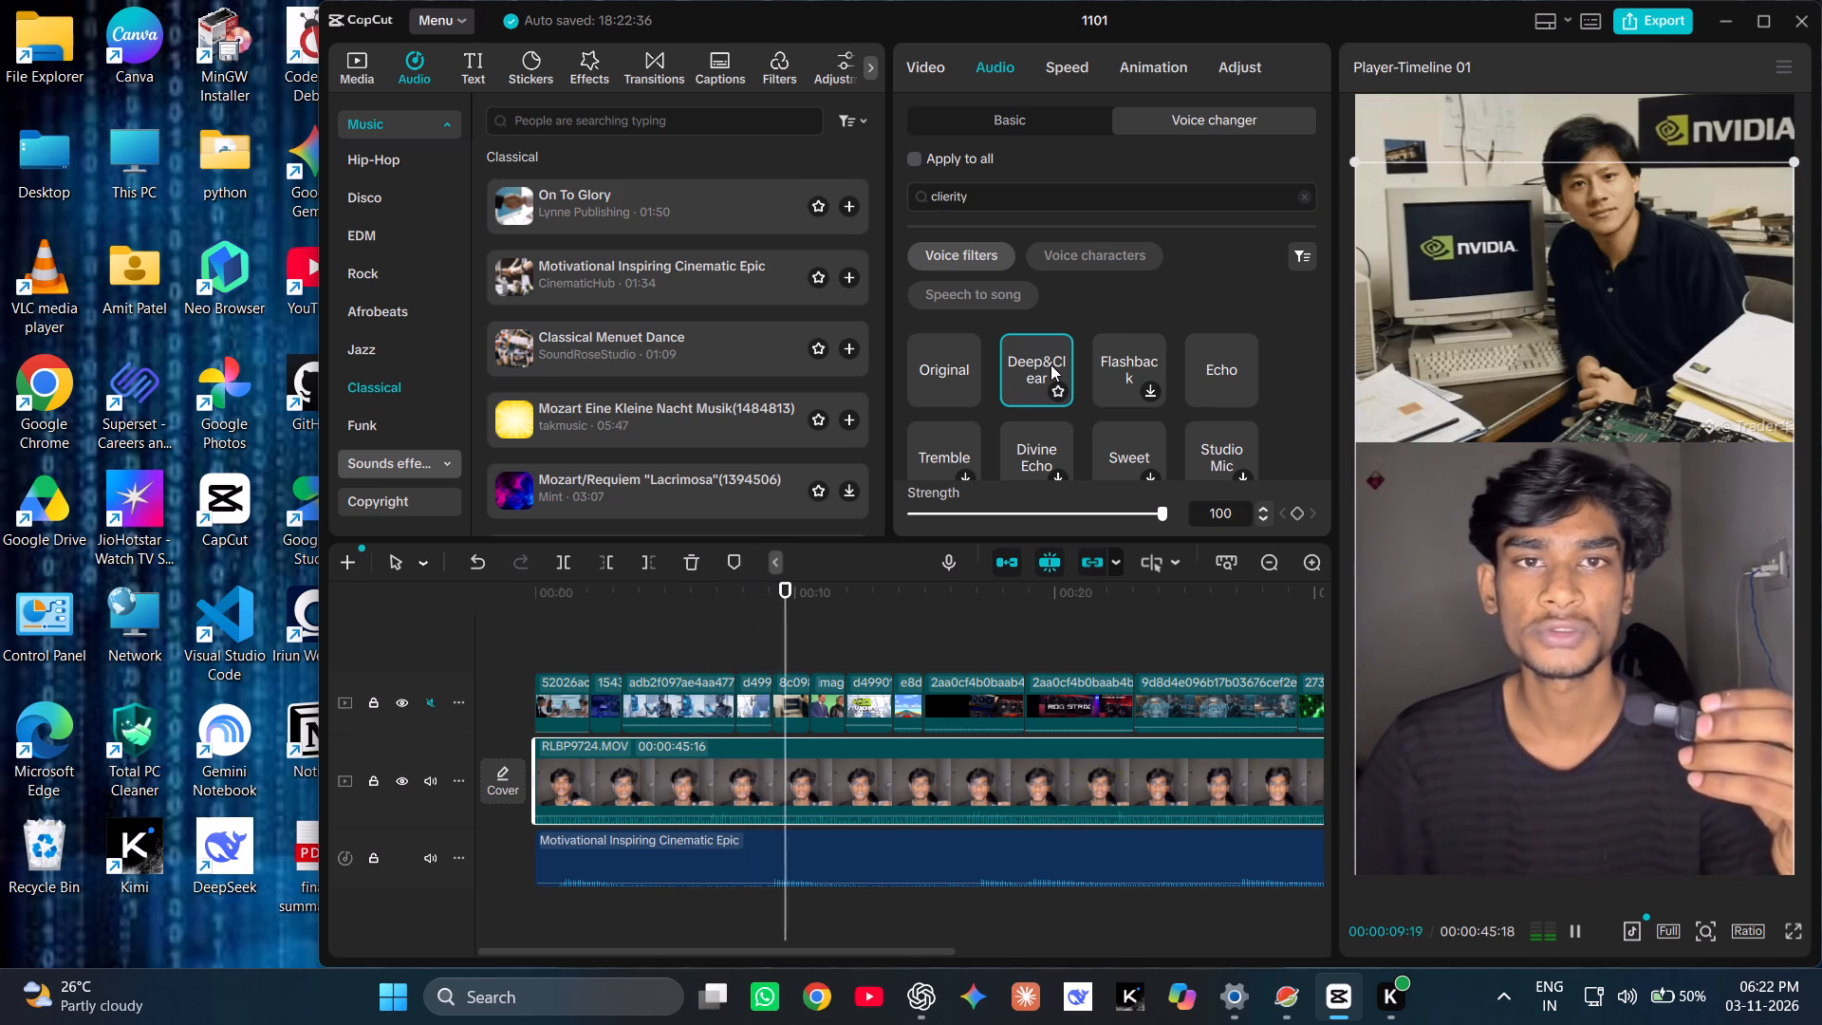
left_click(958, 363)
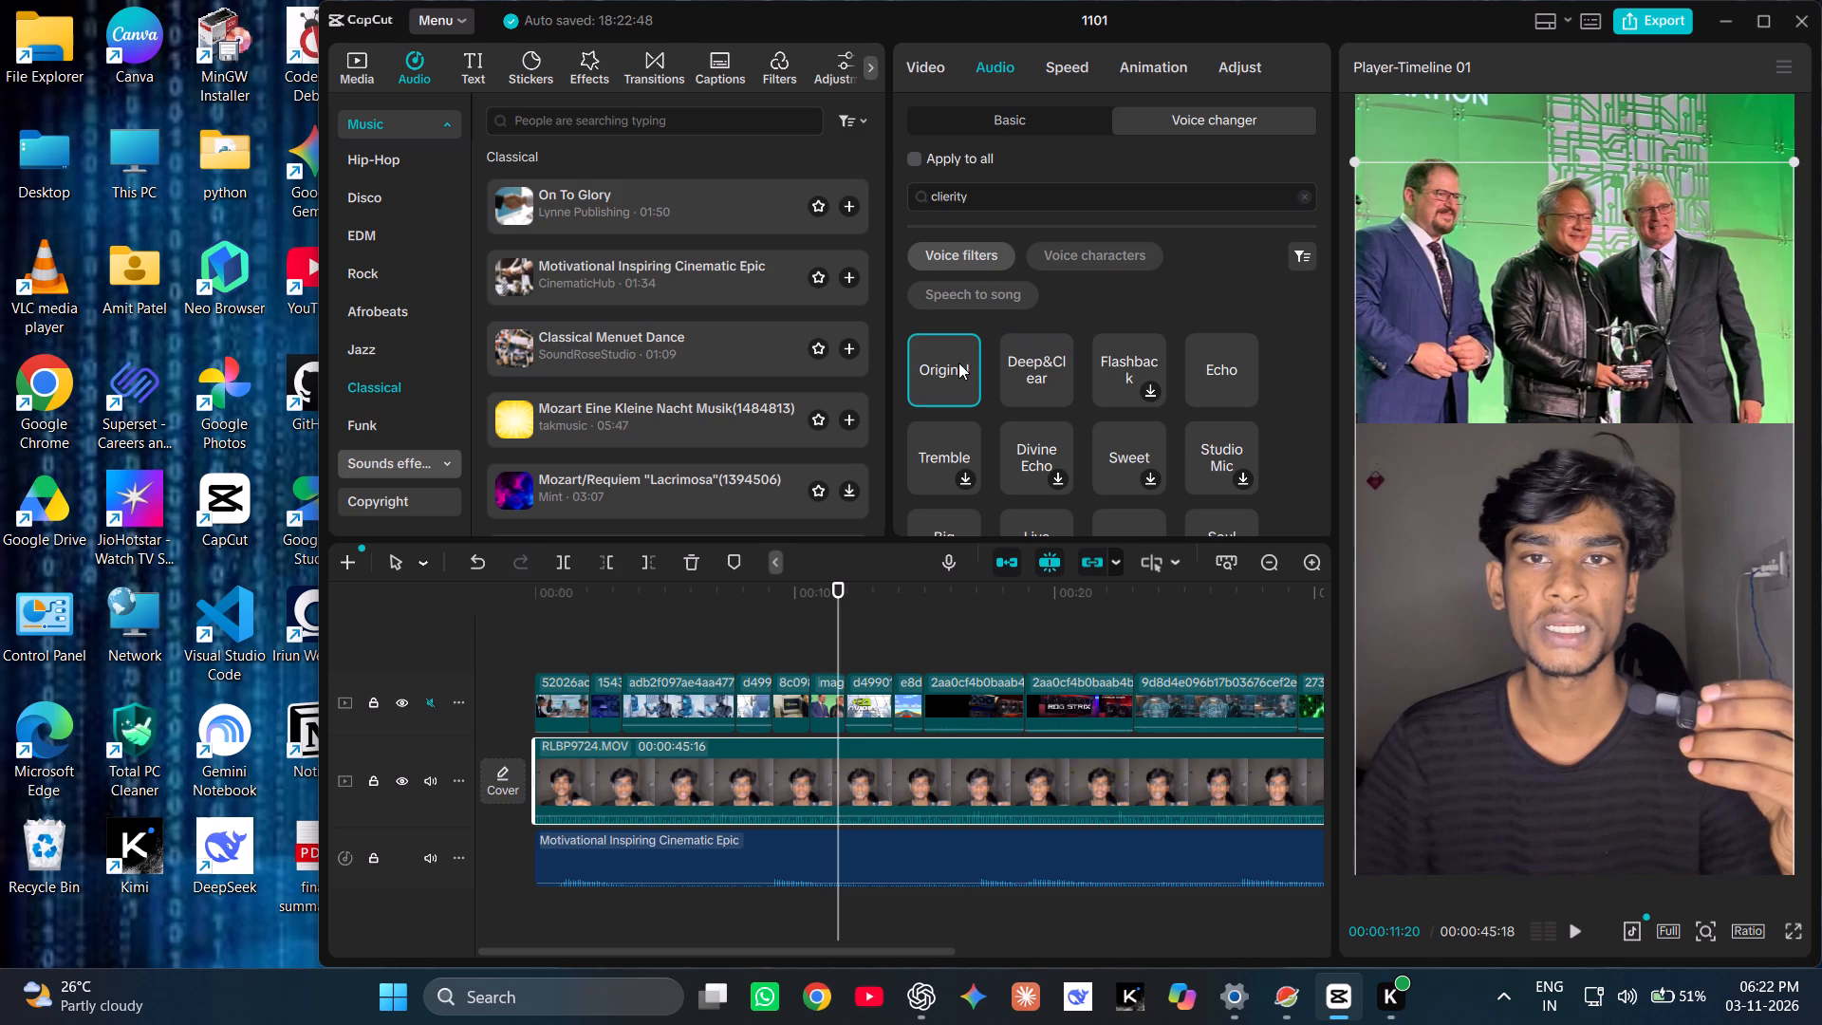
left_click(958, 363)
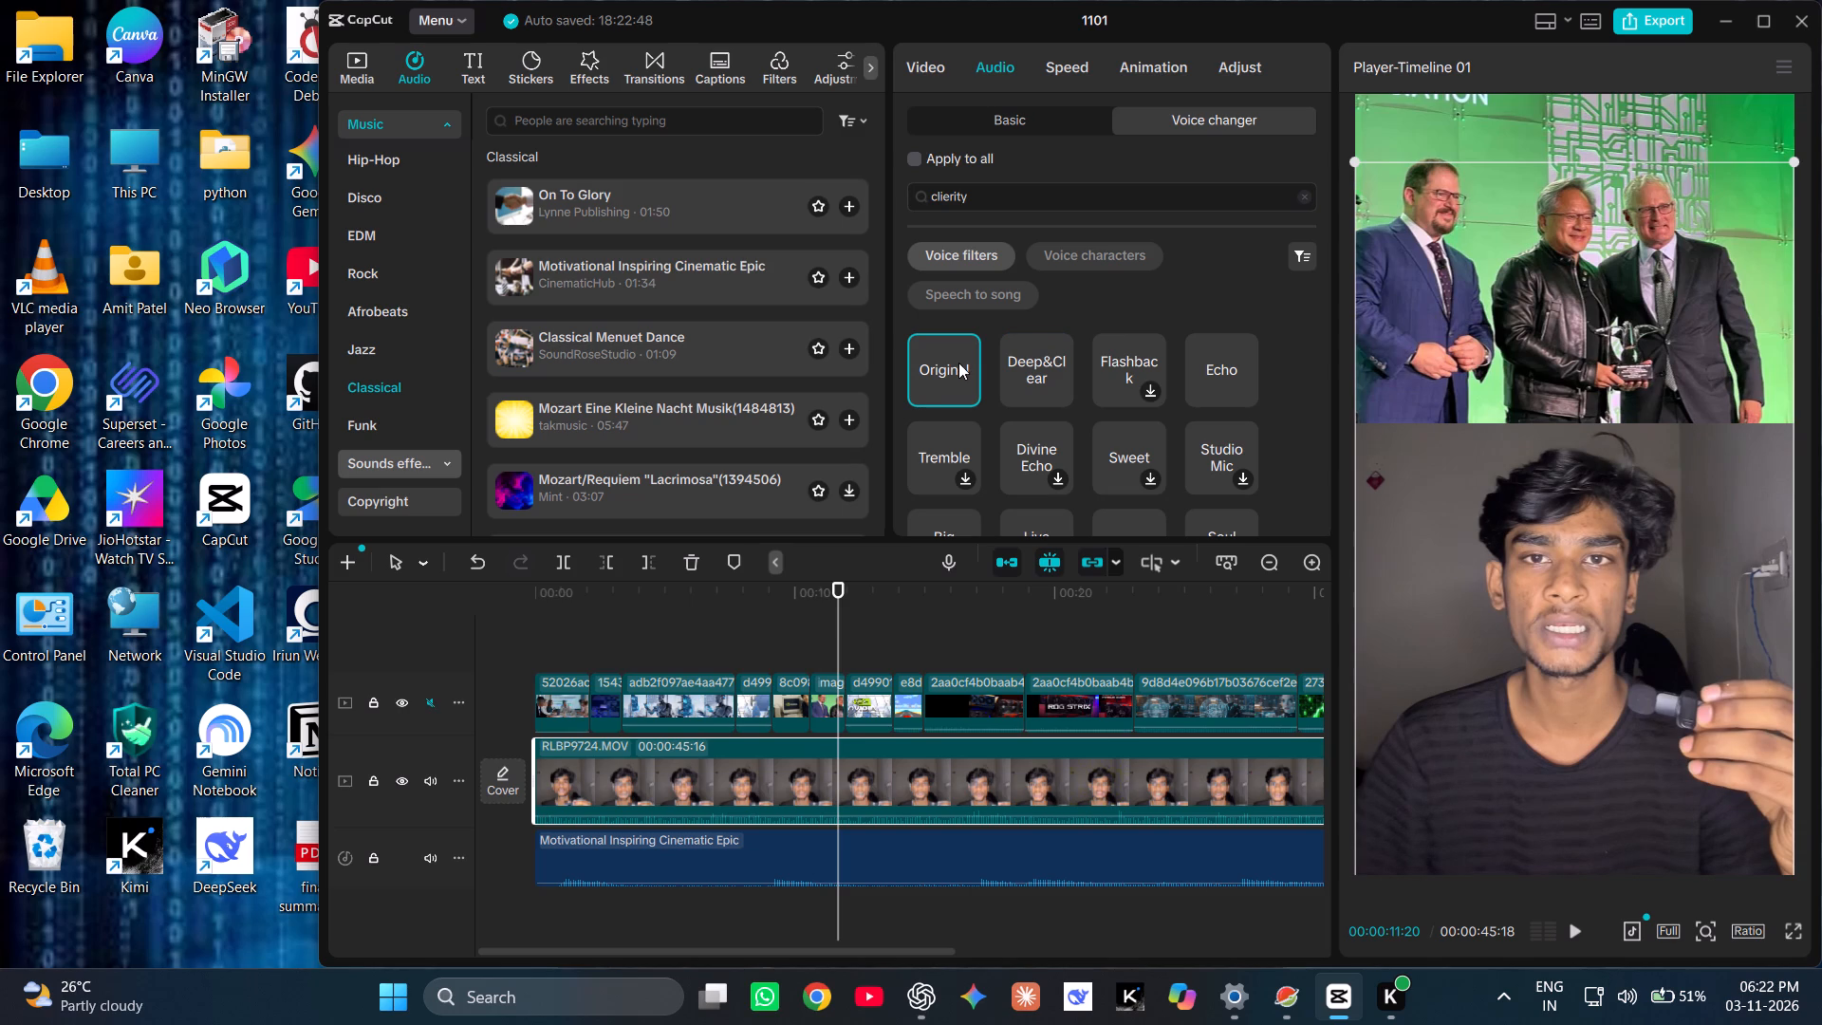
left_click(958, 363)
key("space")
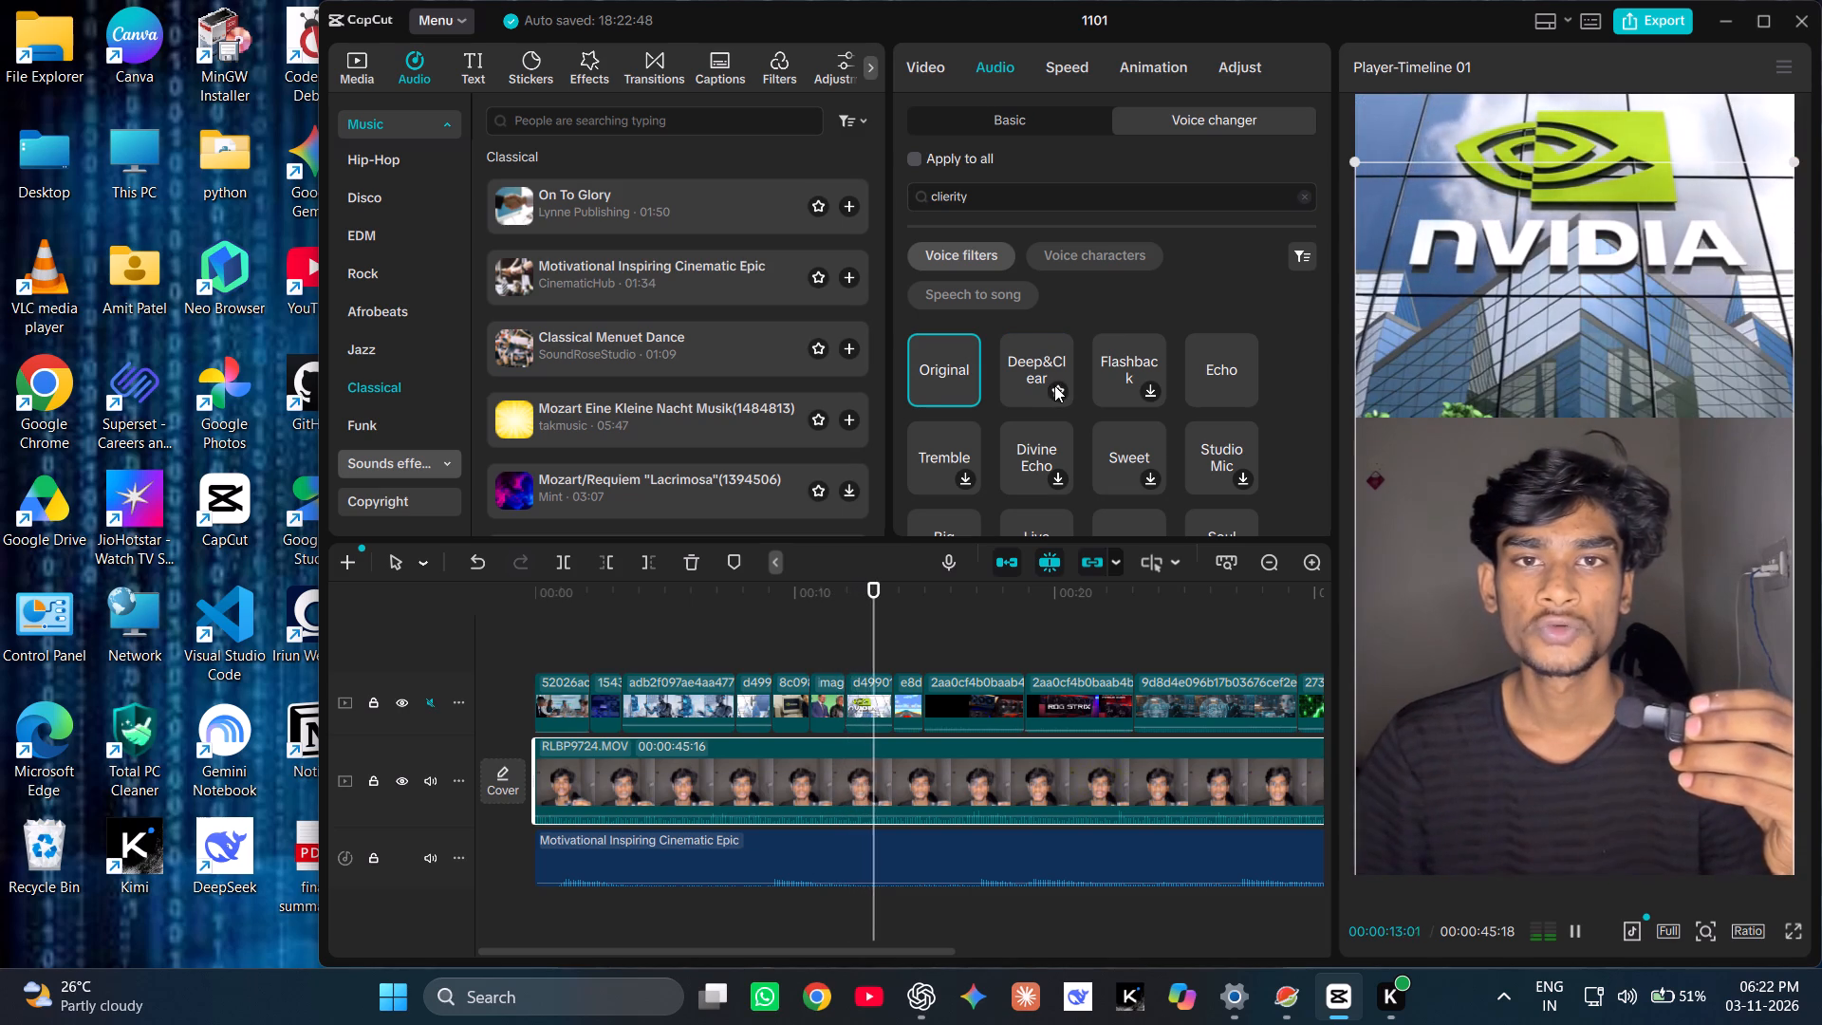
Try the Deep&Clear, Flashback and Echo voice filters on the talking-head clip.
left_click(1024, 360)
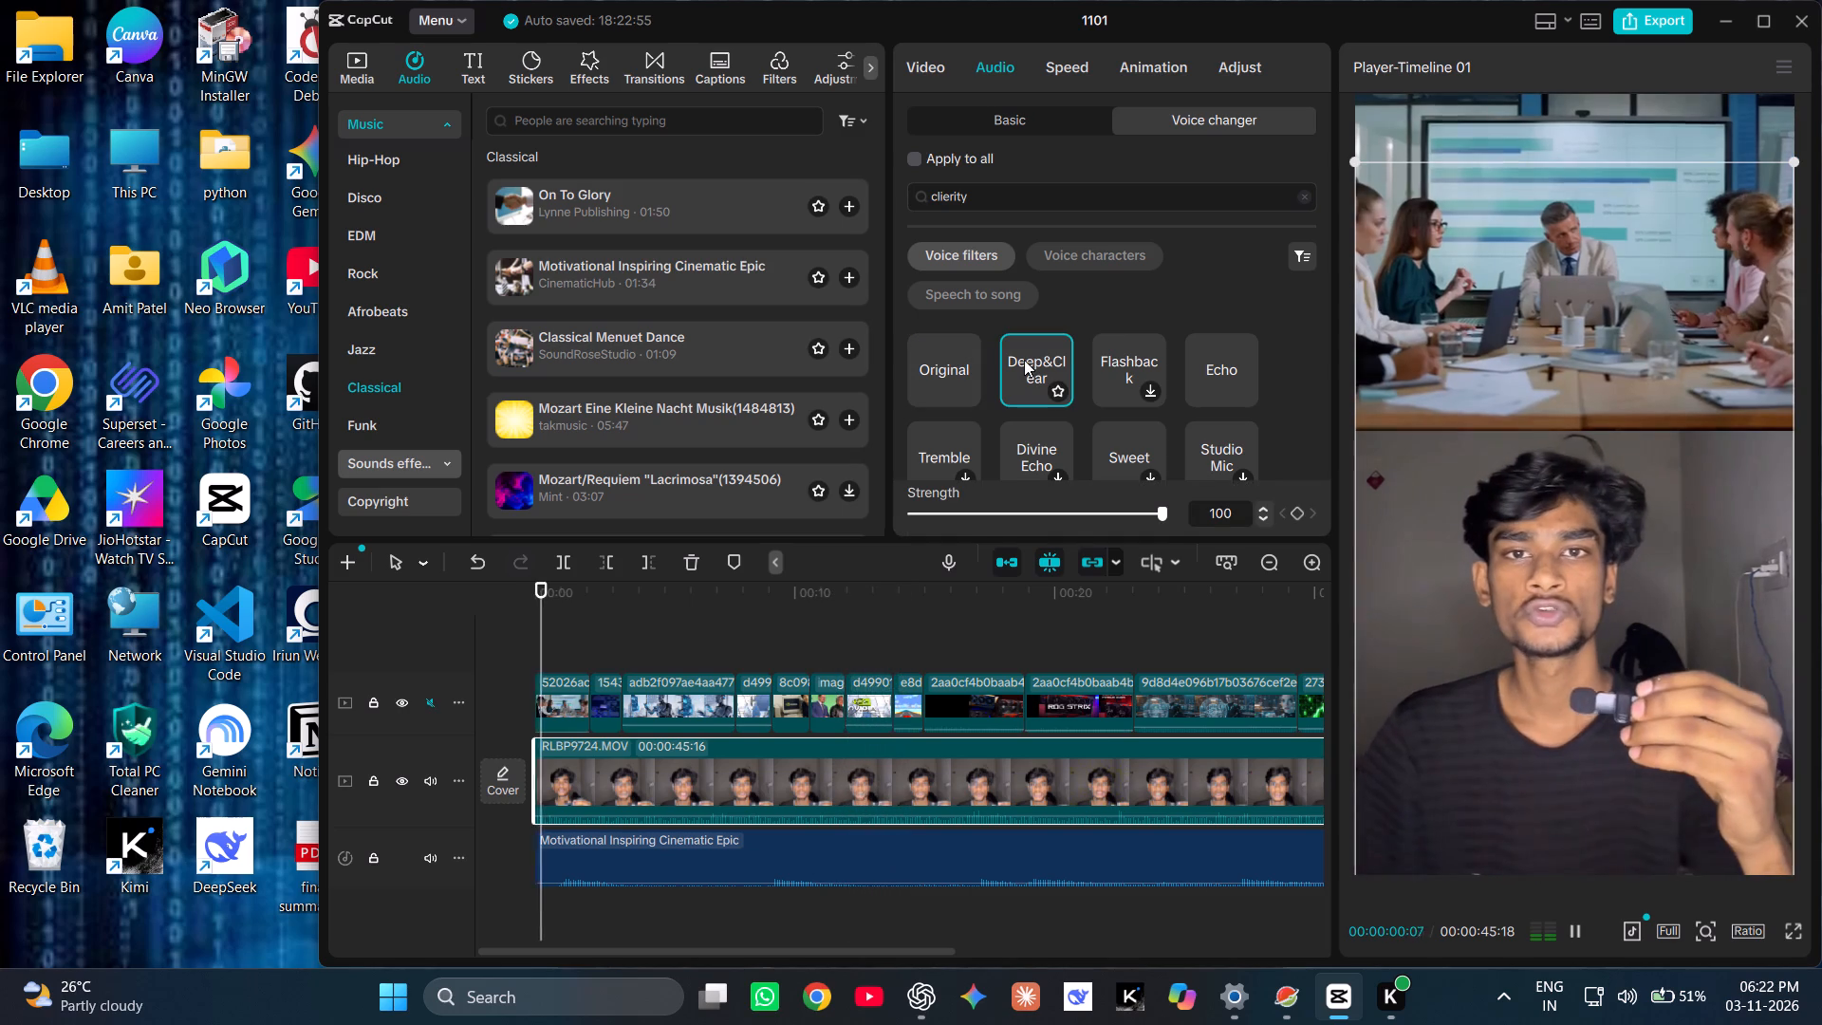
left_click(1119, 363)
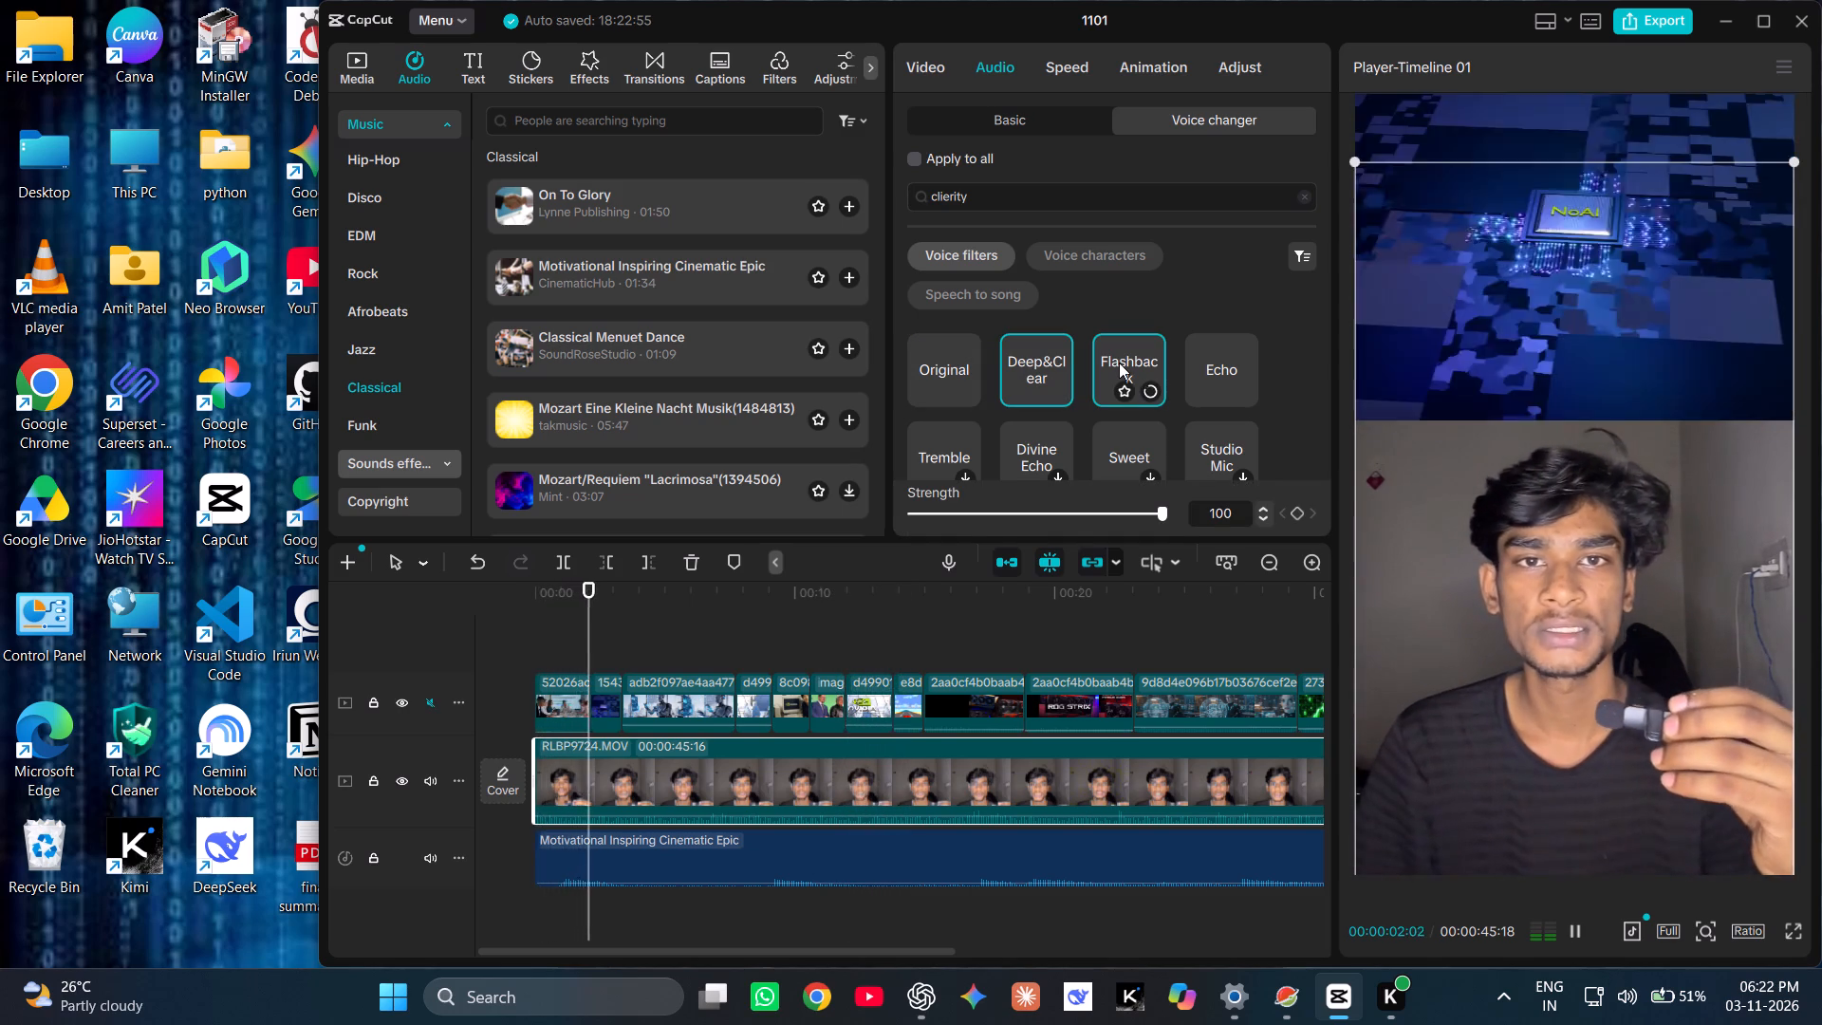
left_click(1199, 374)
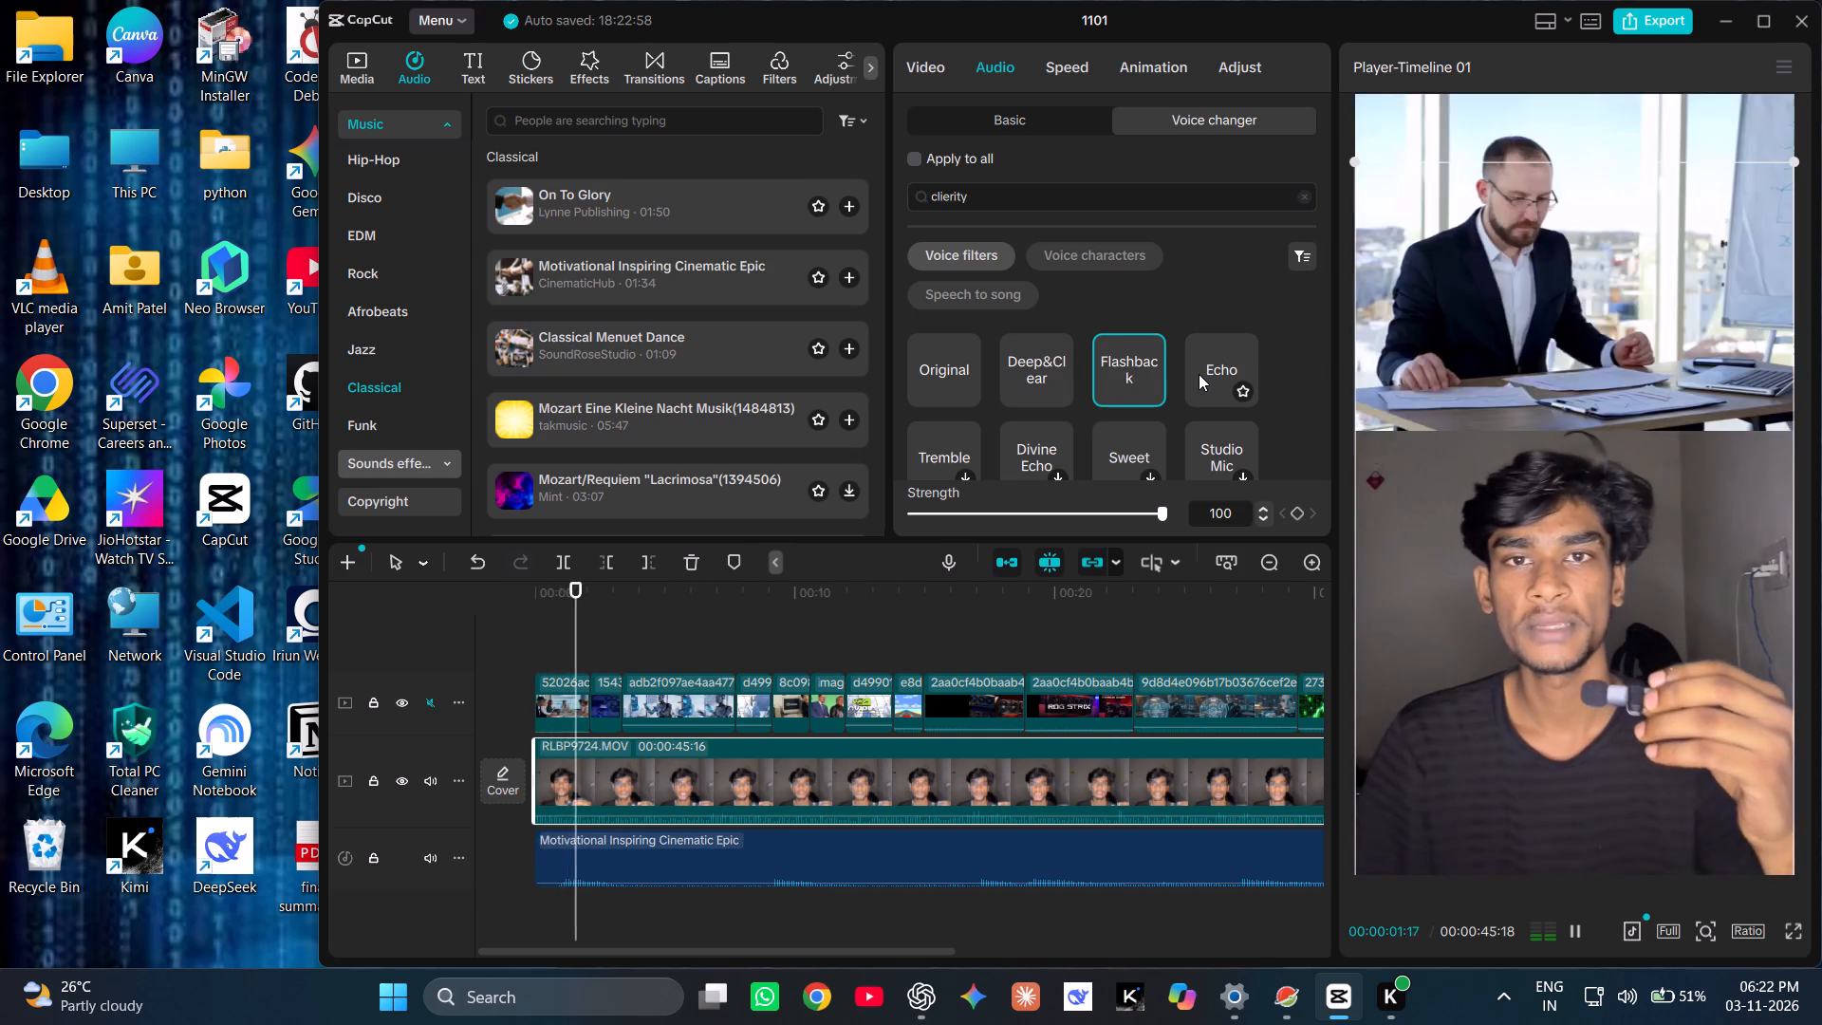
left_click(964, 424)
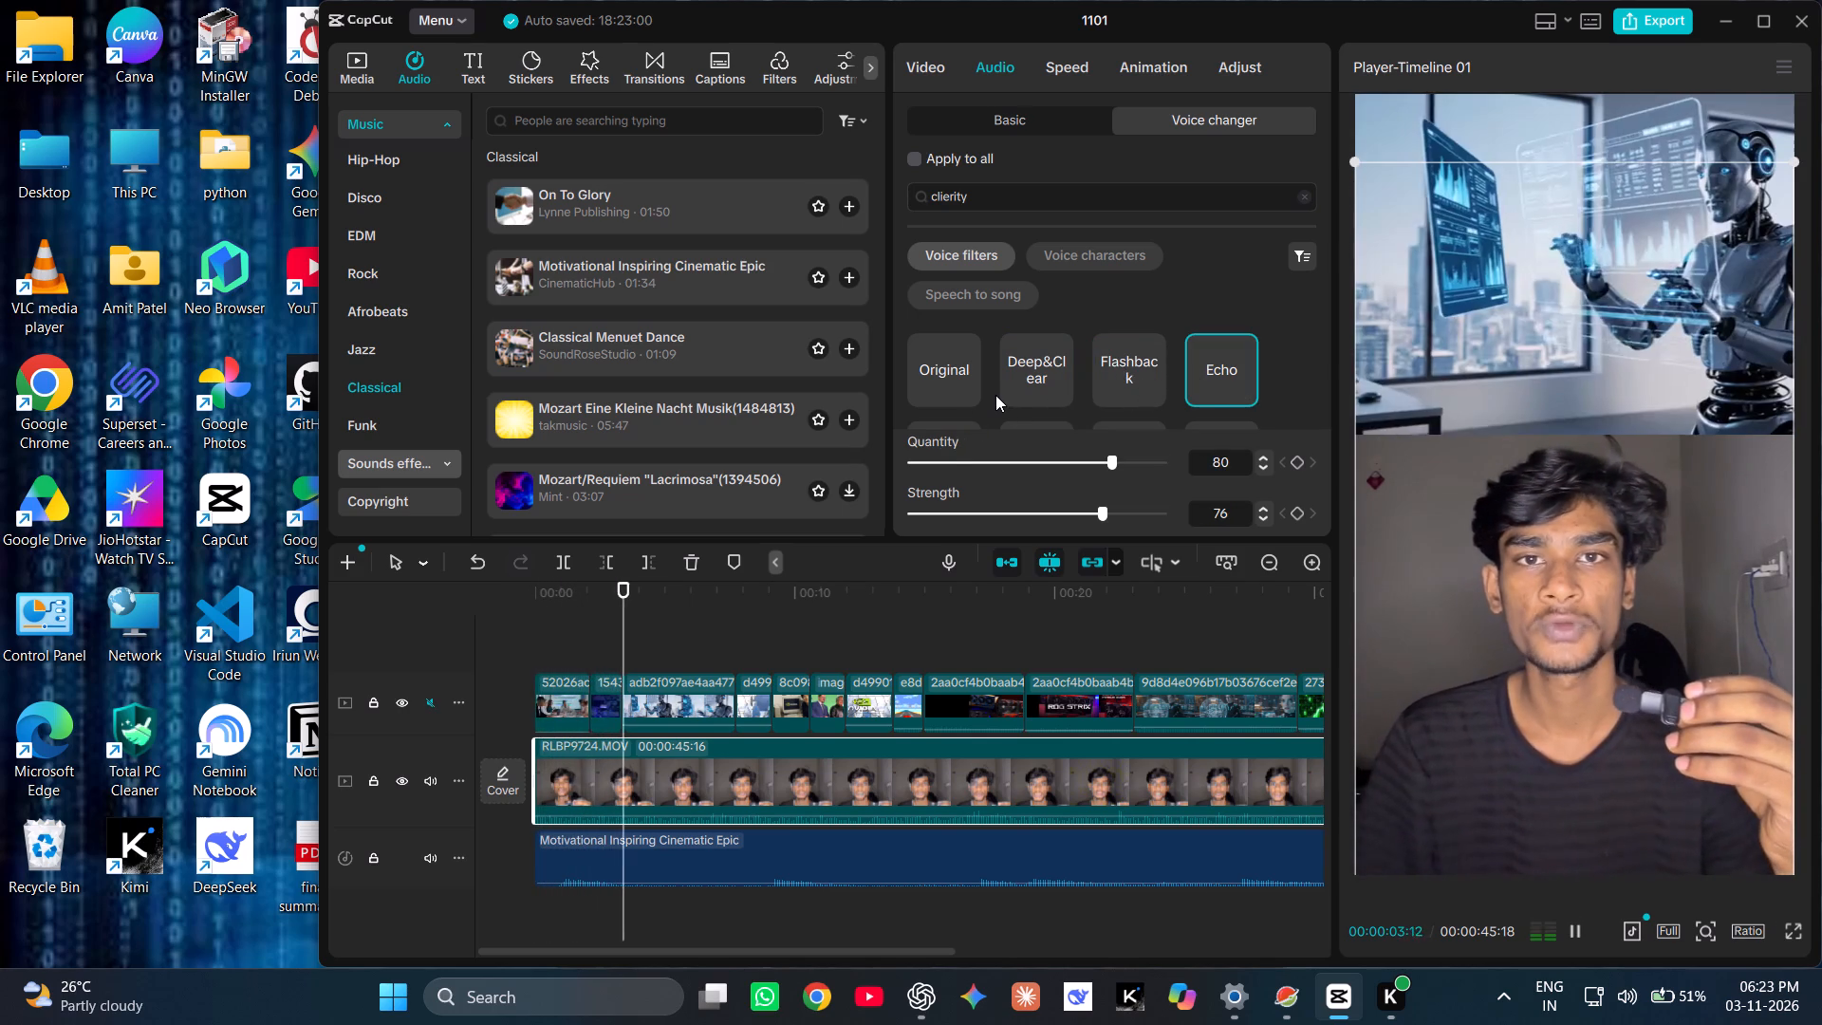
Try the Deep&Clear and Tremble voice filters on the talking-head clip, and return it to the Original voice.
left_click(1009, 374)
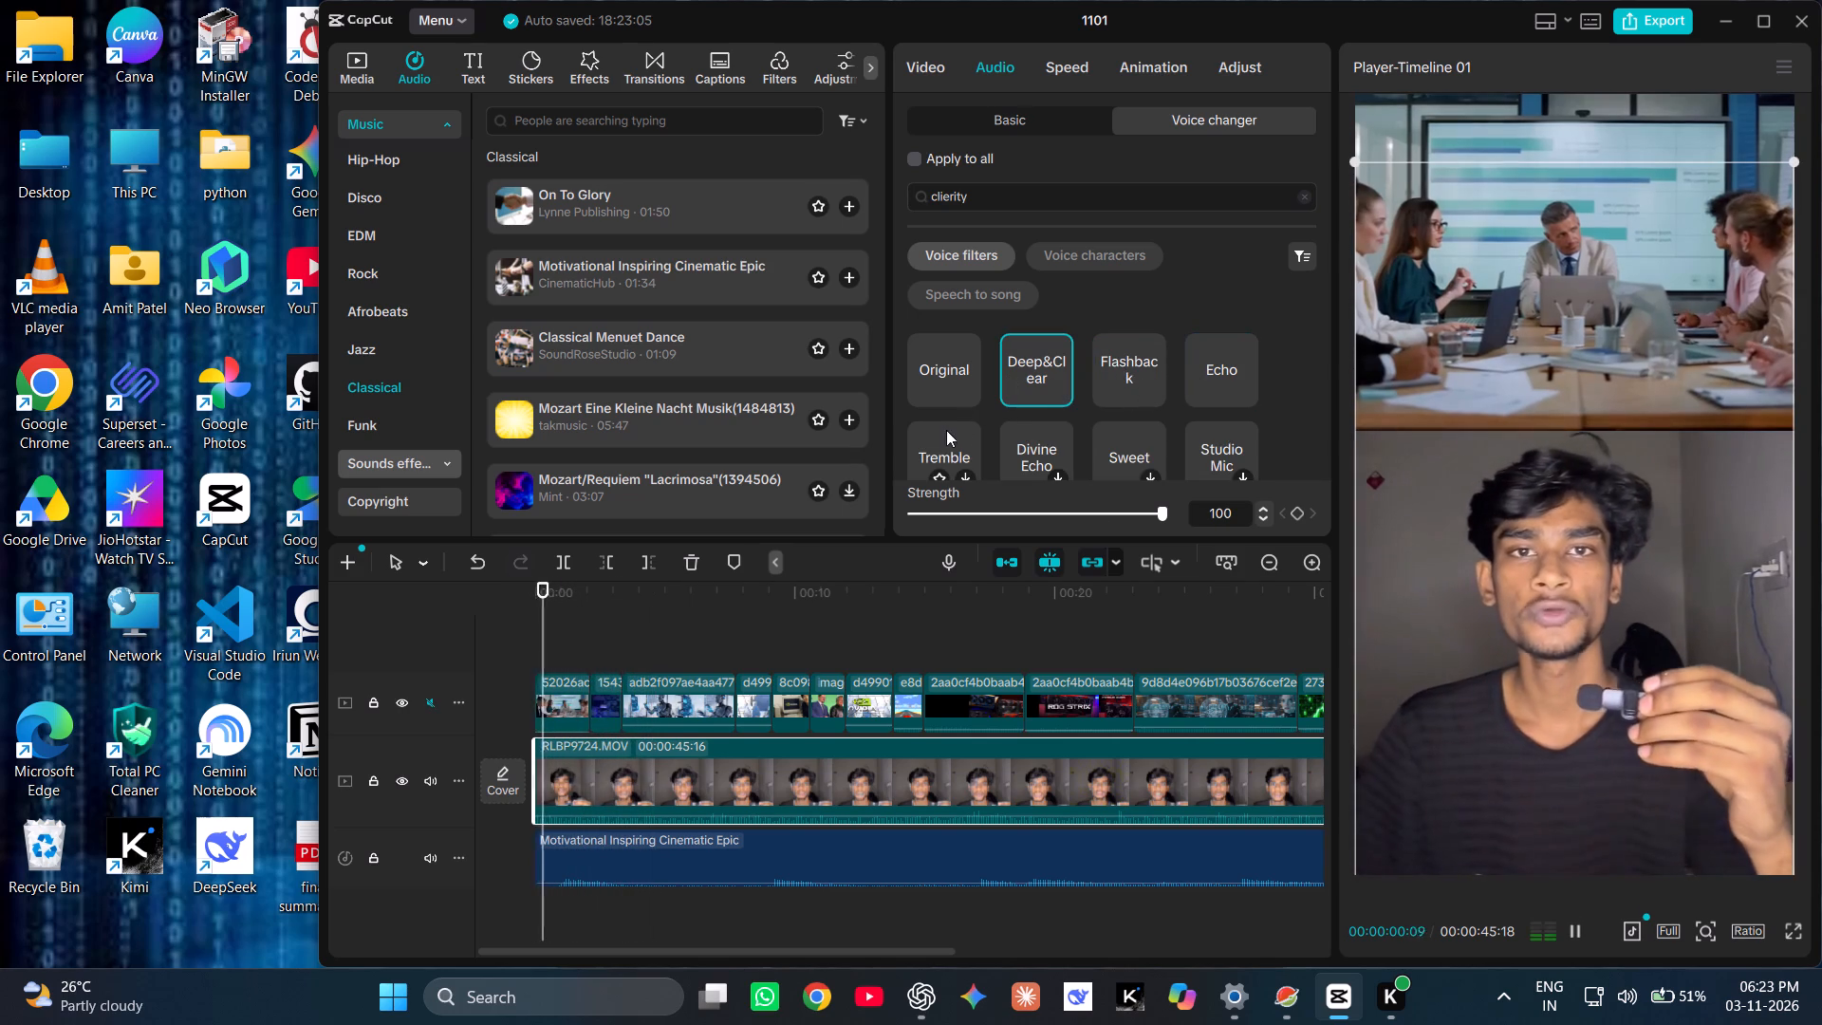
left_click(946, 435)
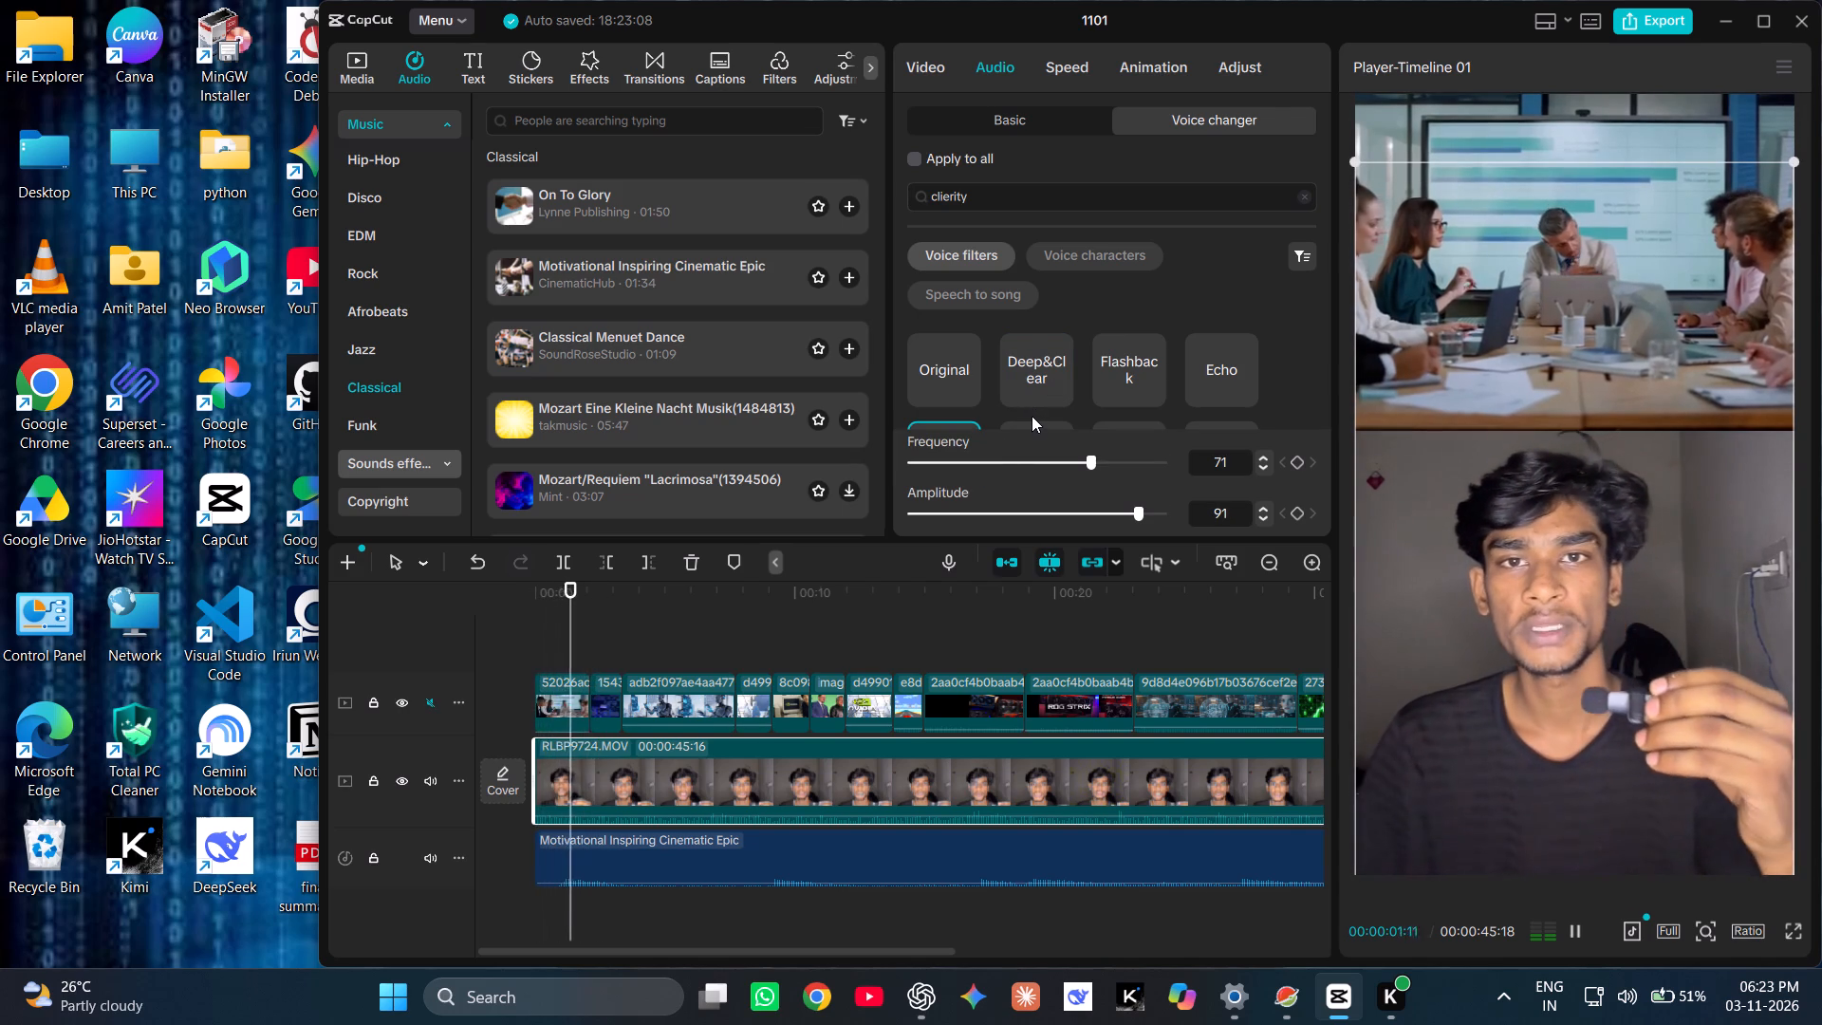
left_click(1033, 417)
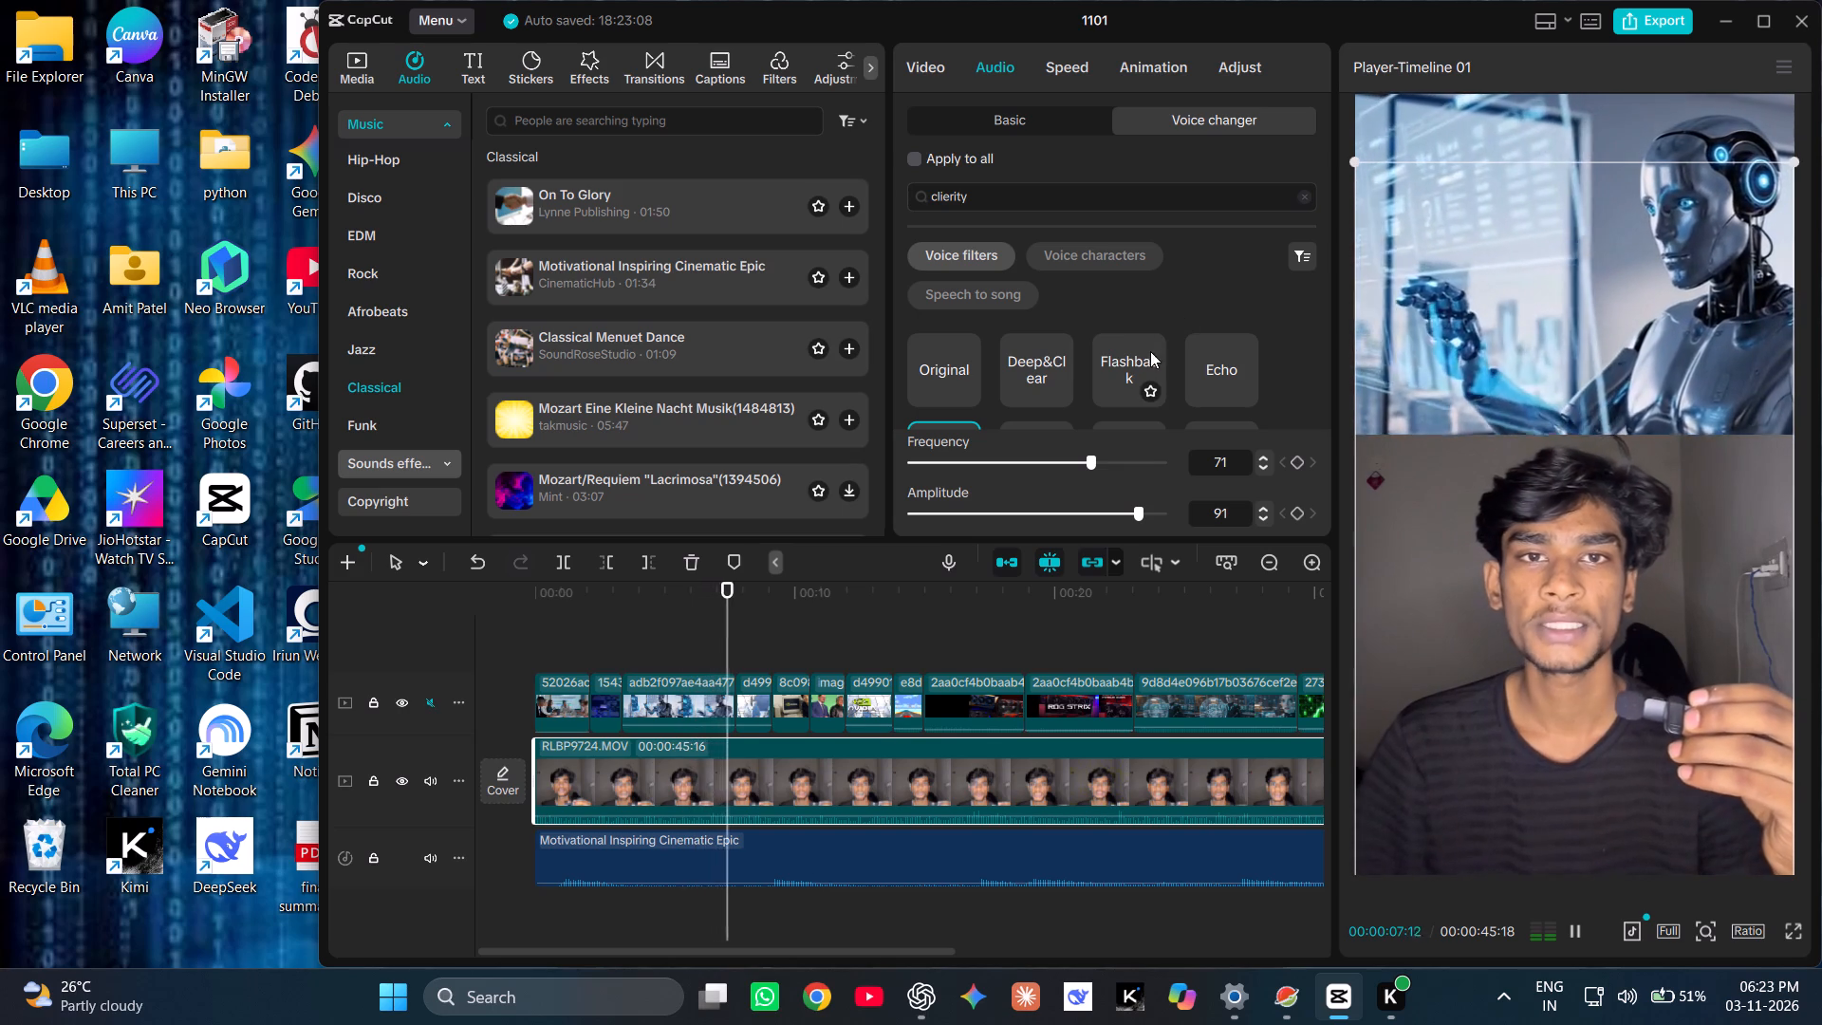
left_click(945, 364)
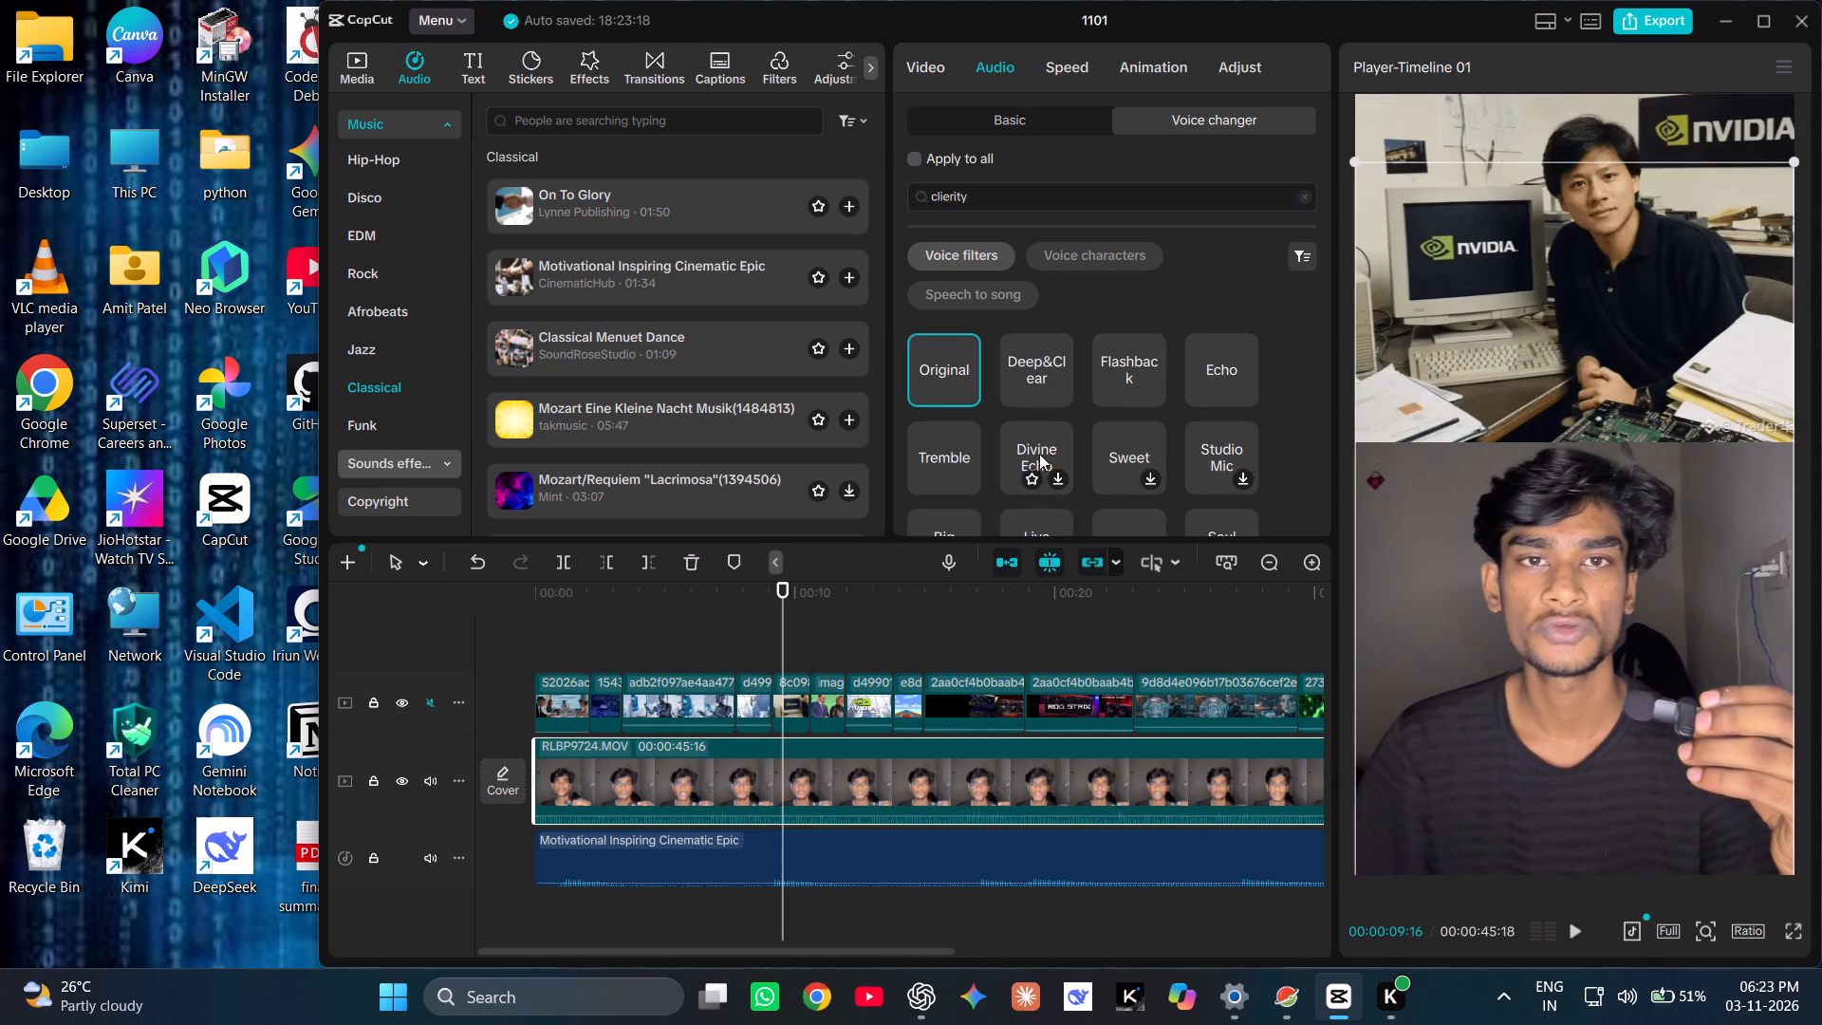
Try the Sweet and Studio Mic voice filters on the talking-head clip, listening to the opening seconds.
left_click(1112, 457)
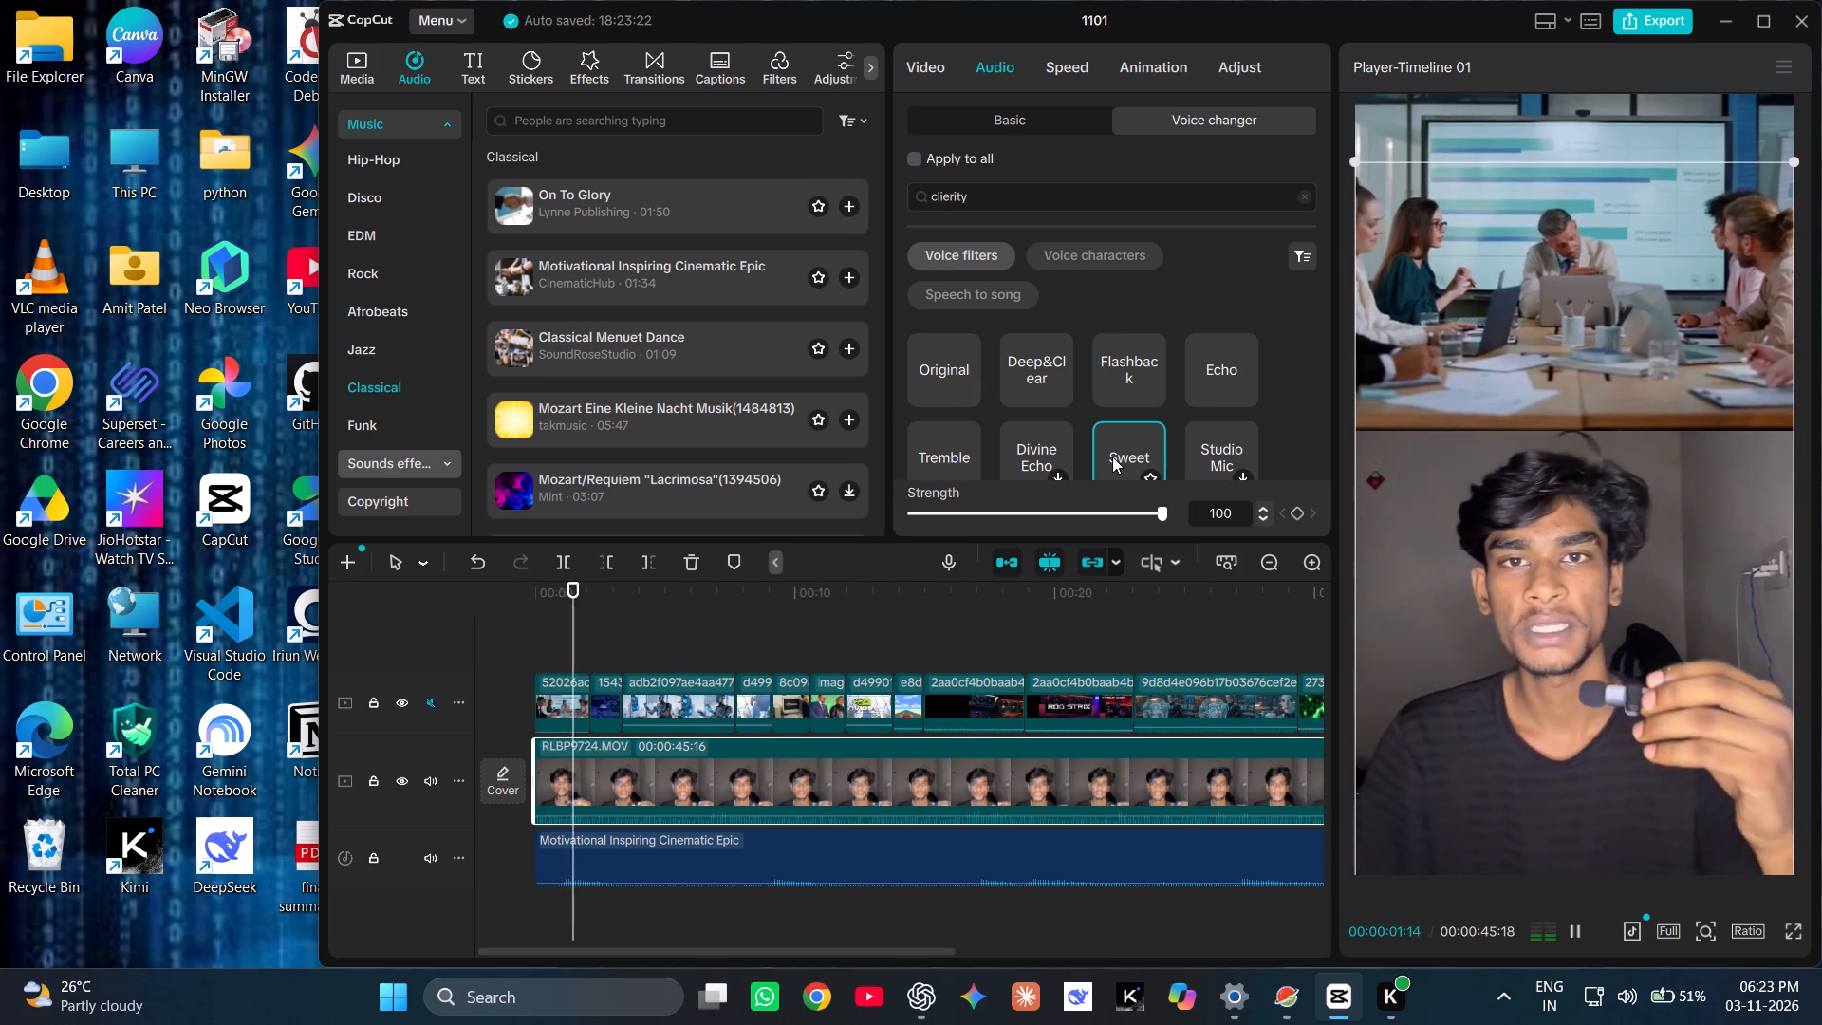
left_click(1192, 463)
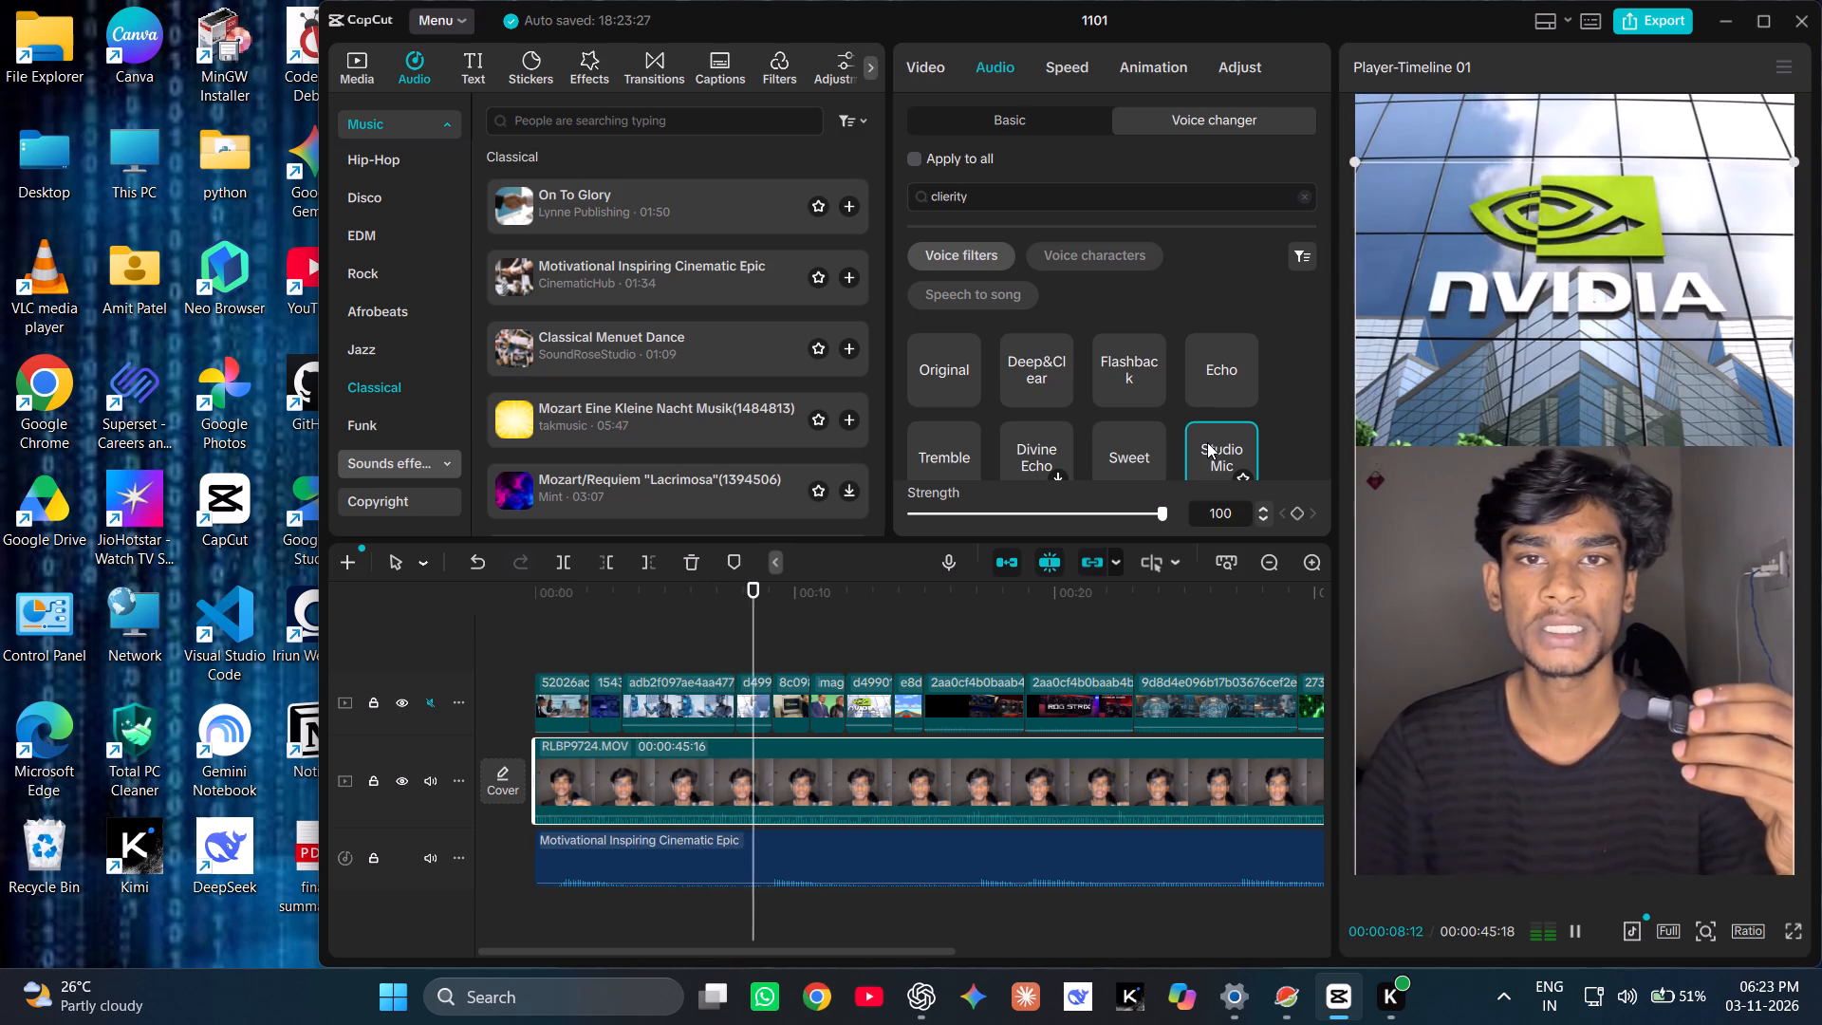
Compare the Deep&Clear and Flashback voice filters once more and leave Deep&Clear applied to the talking-head clip.
left_click(1039, 378)
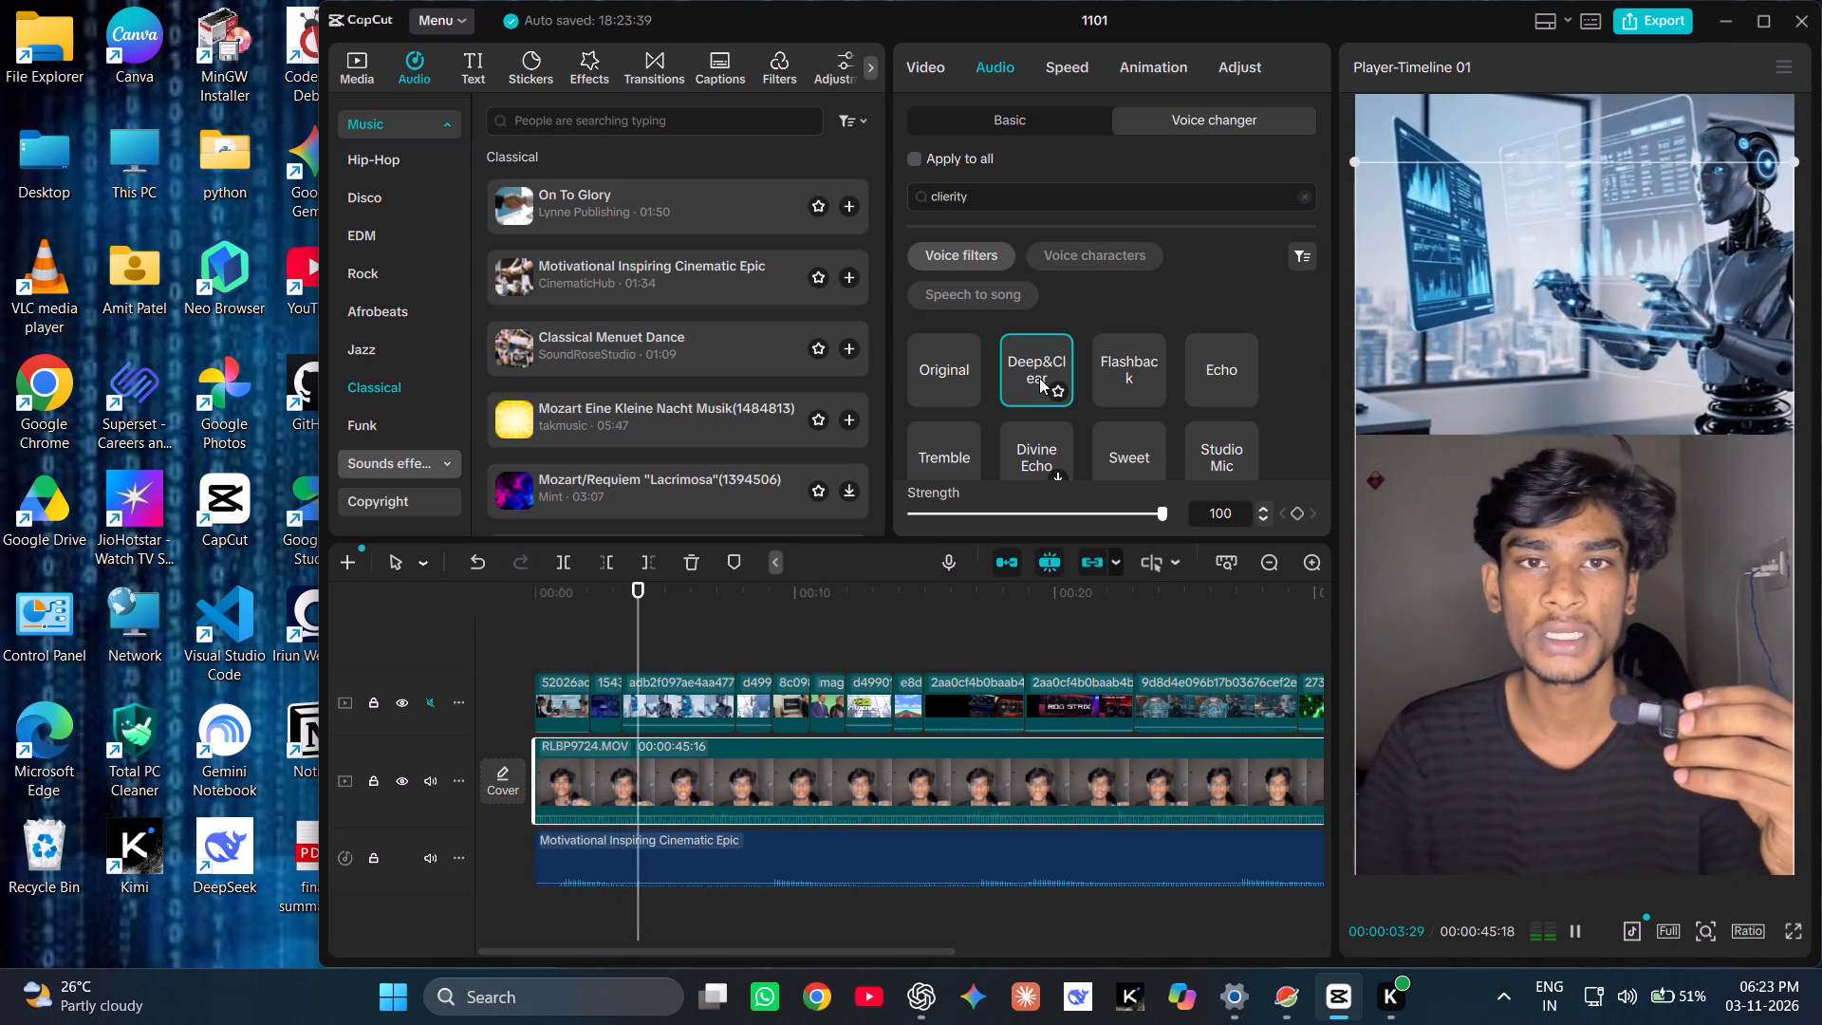
left_click(1126, 378)
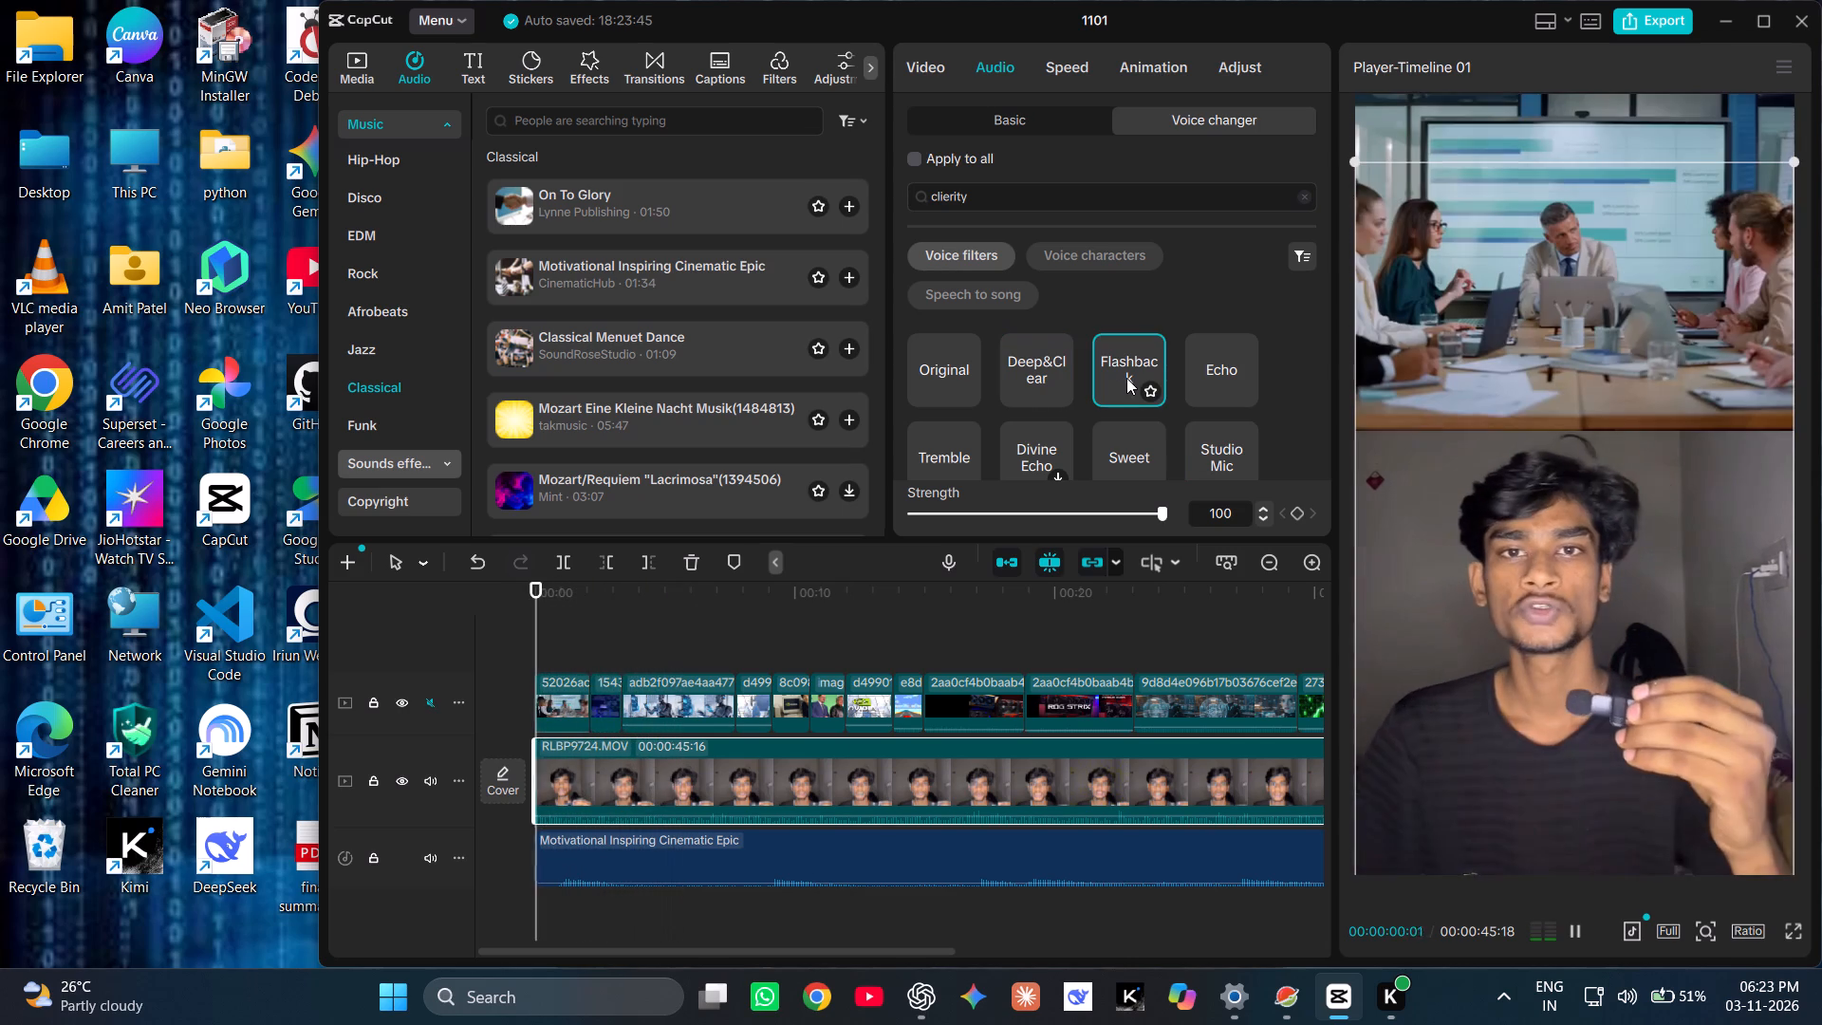
left_click(1010, 373)
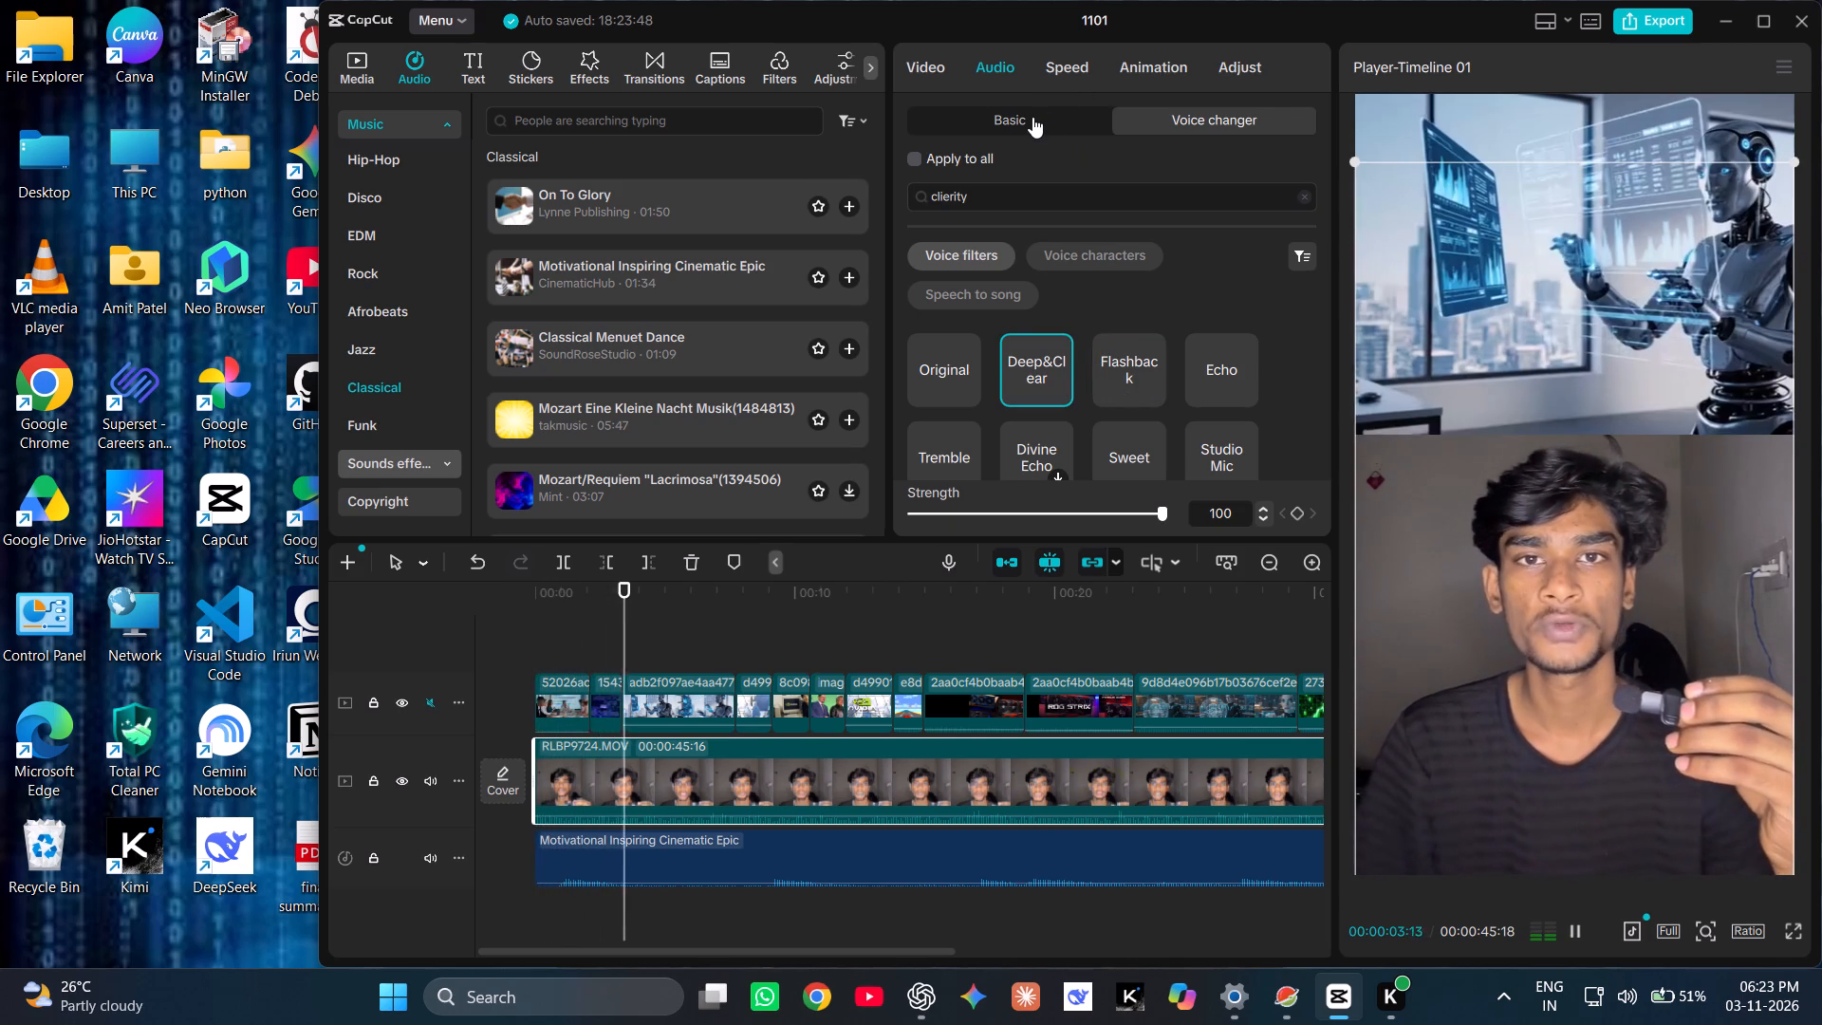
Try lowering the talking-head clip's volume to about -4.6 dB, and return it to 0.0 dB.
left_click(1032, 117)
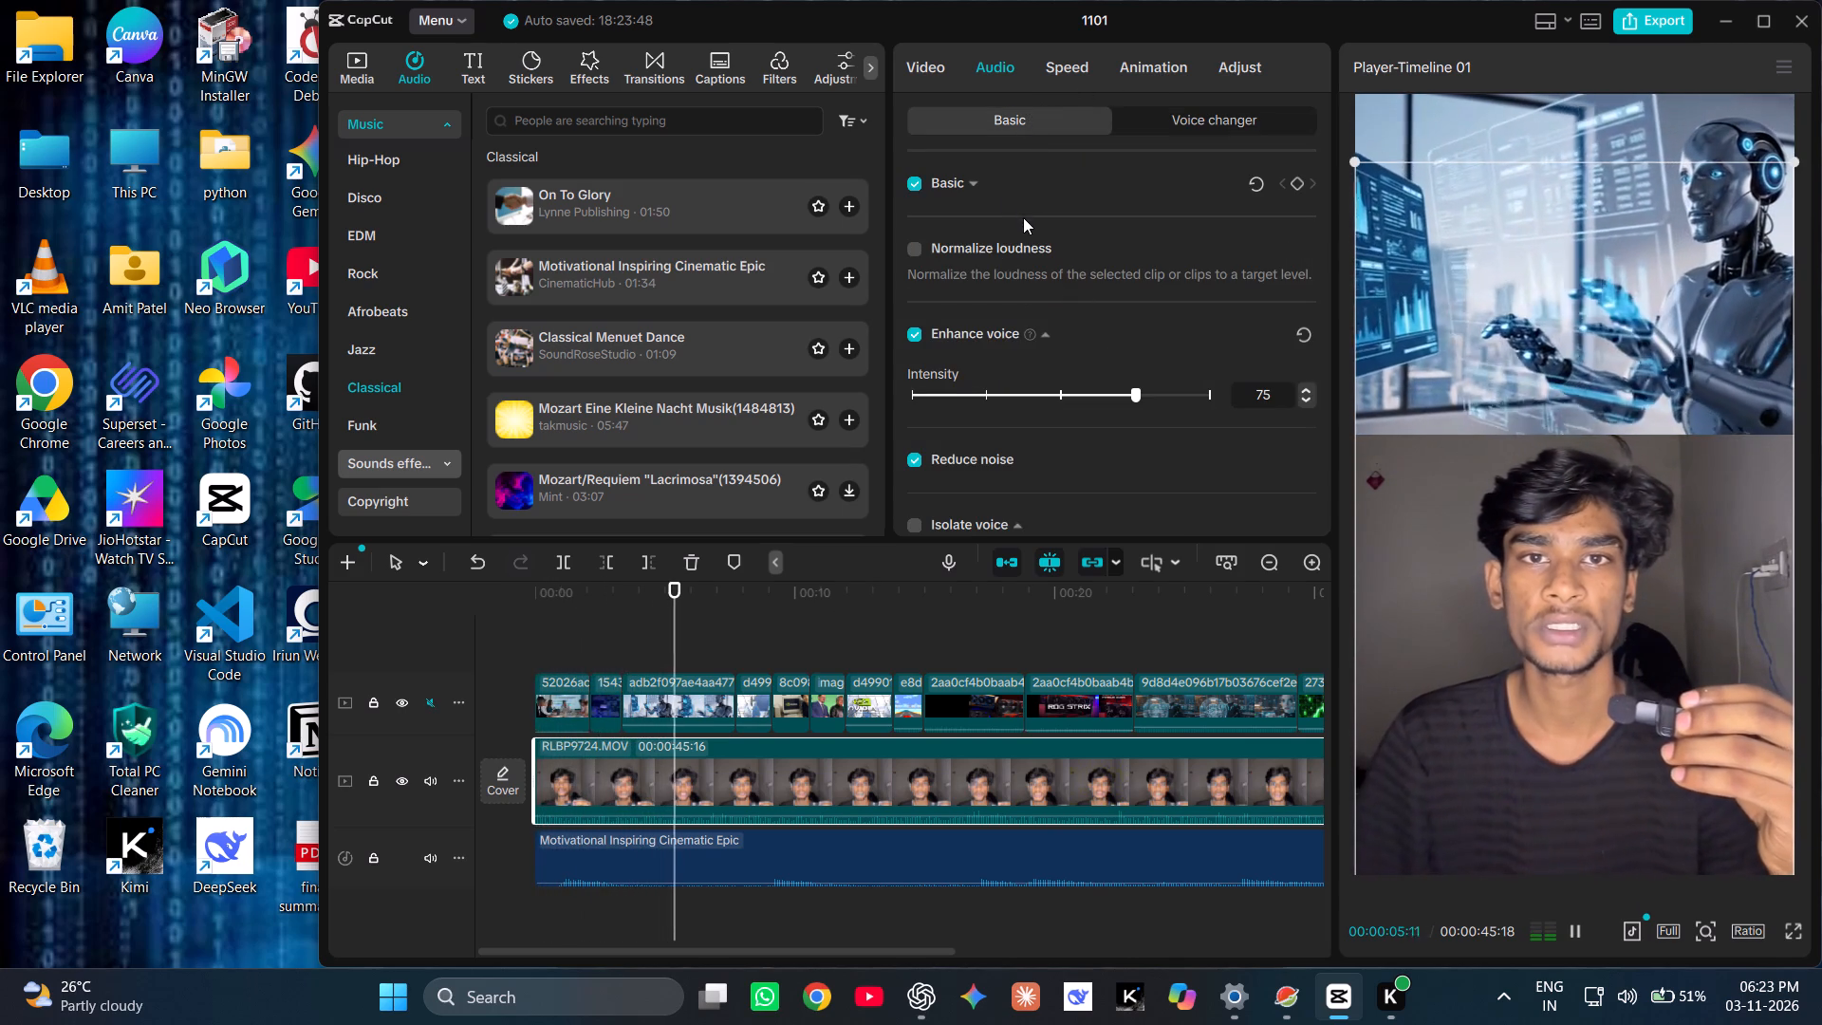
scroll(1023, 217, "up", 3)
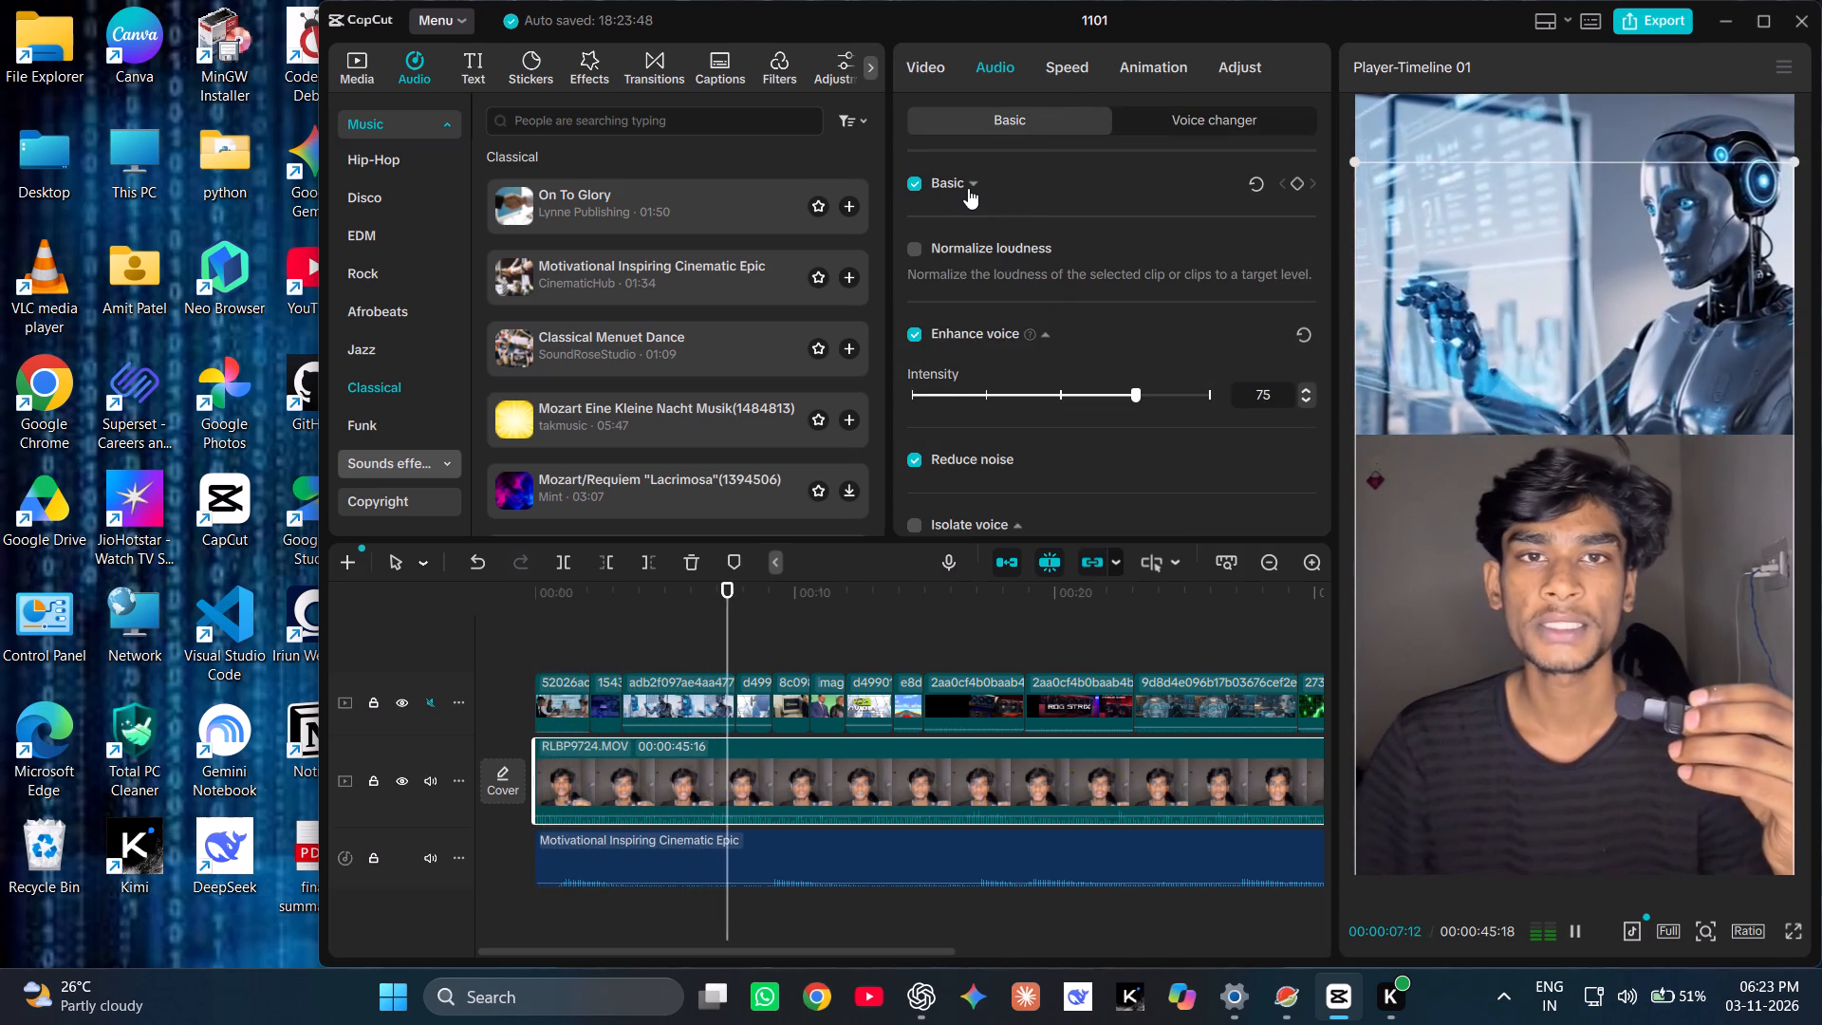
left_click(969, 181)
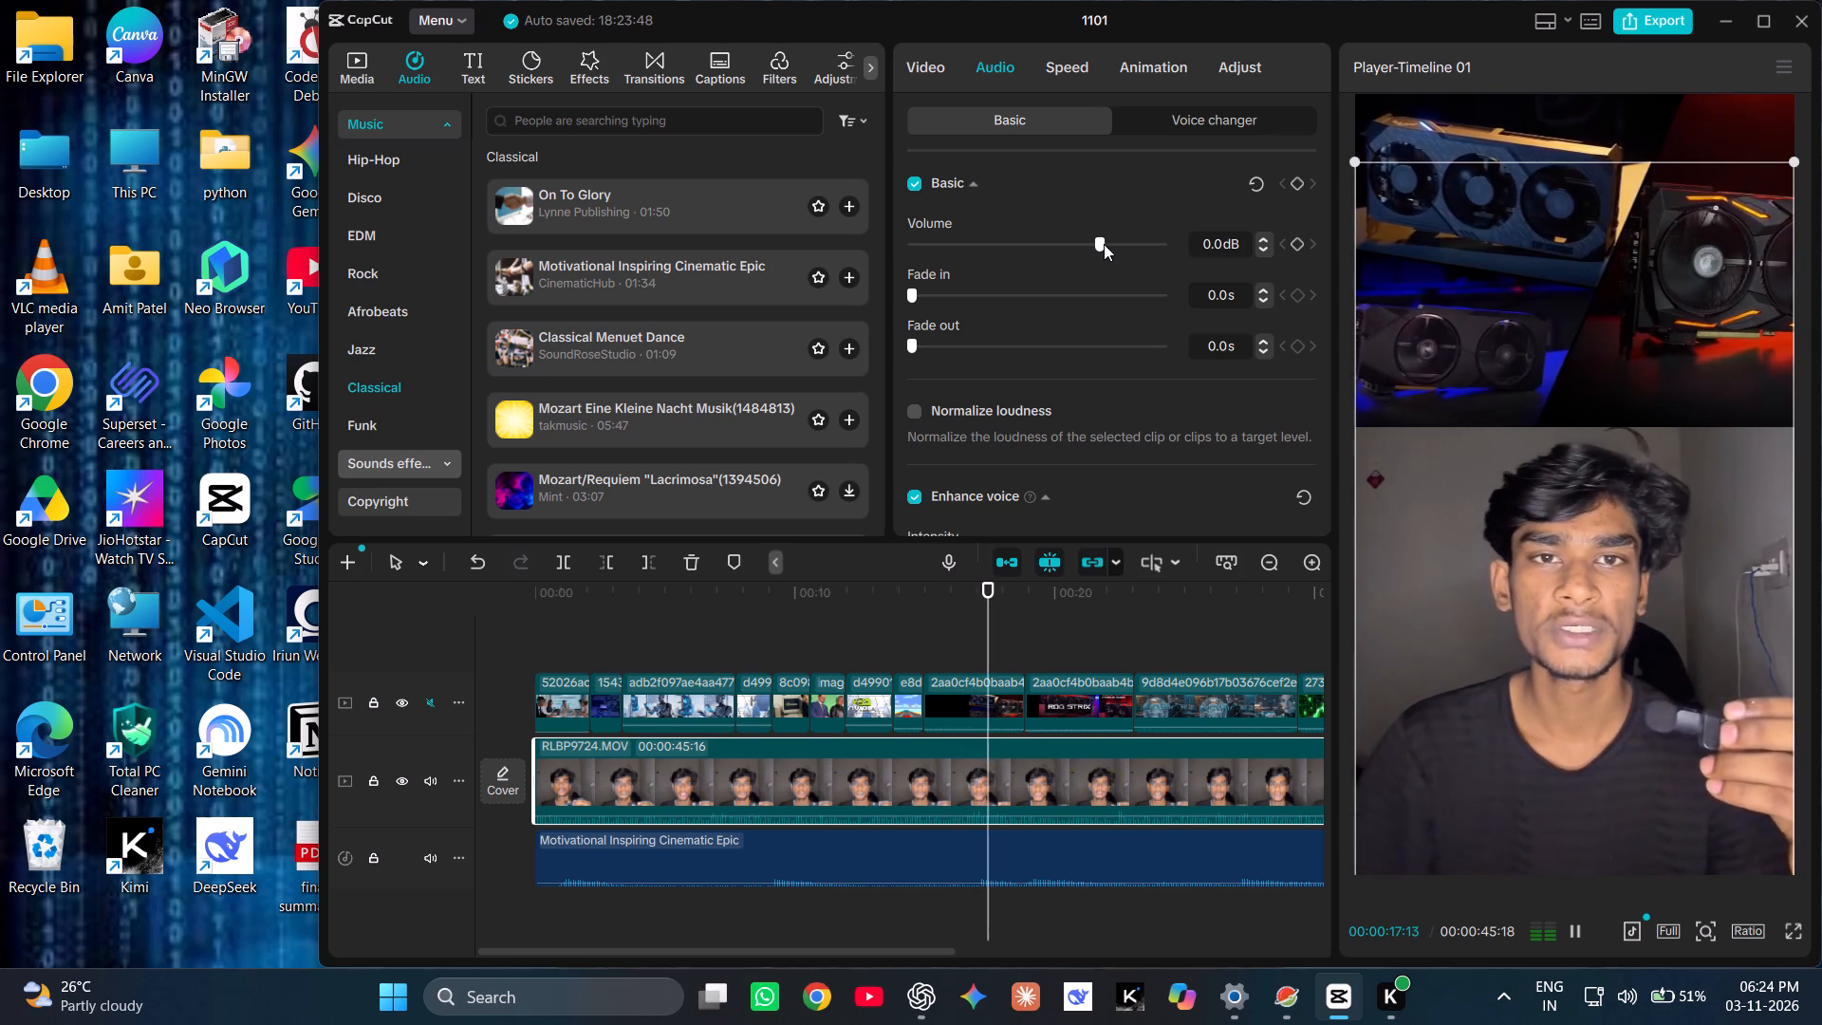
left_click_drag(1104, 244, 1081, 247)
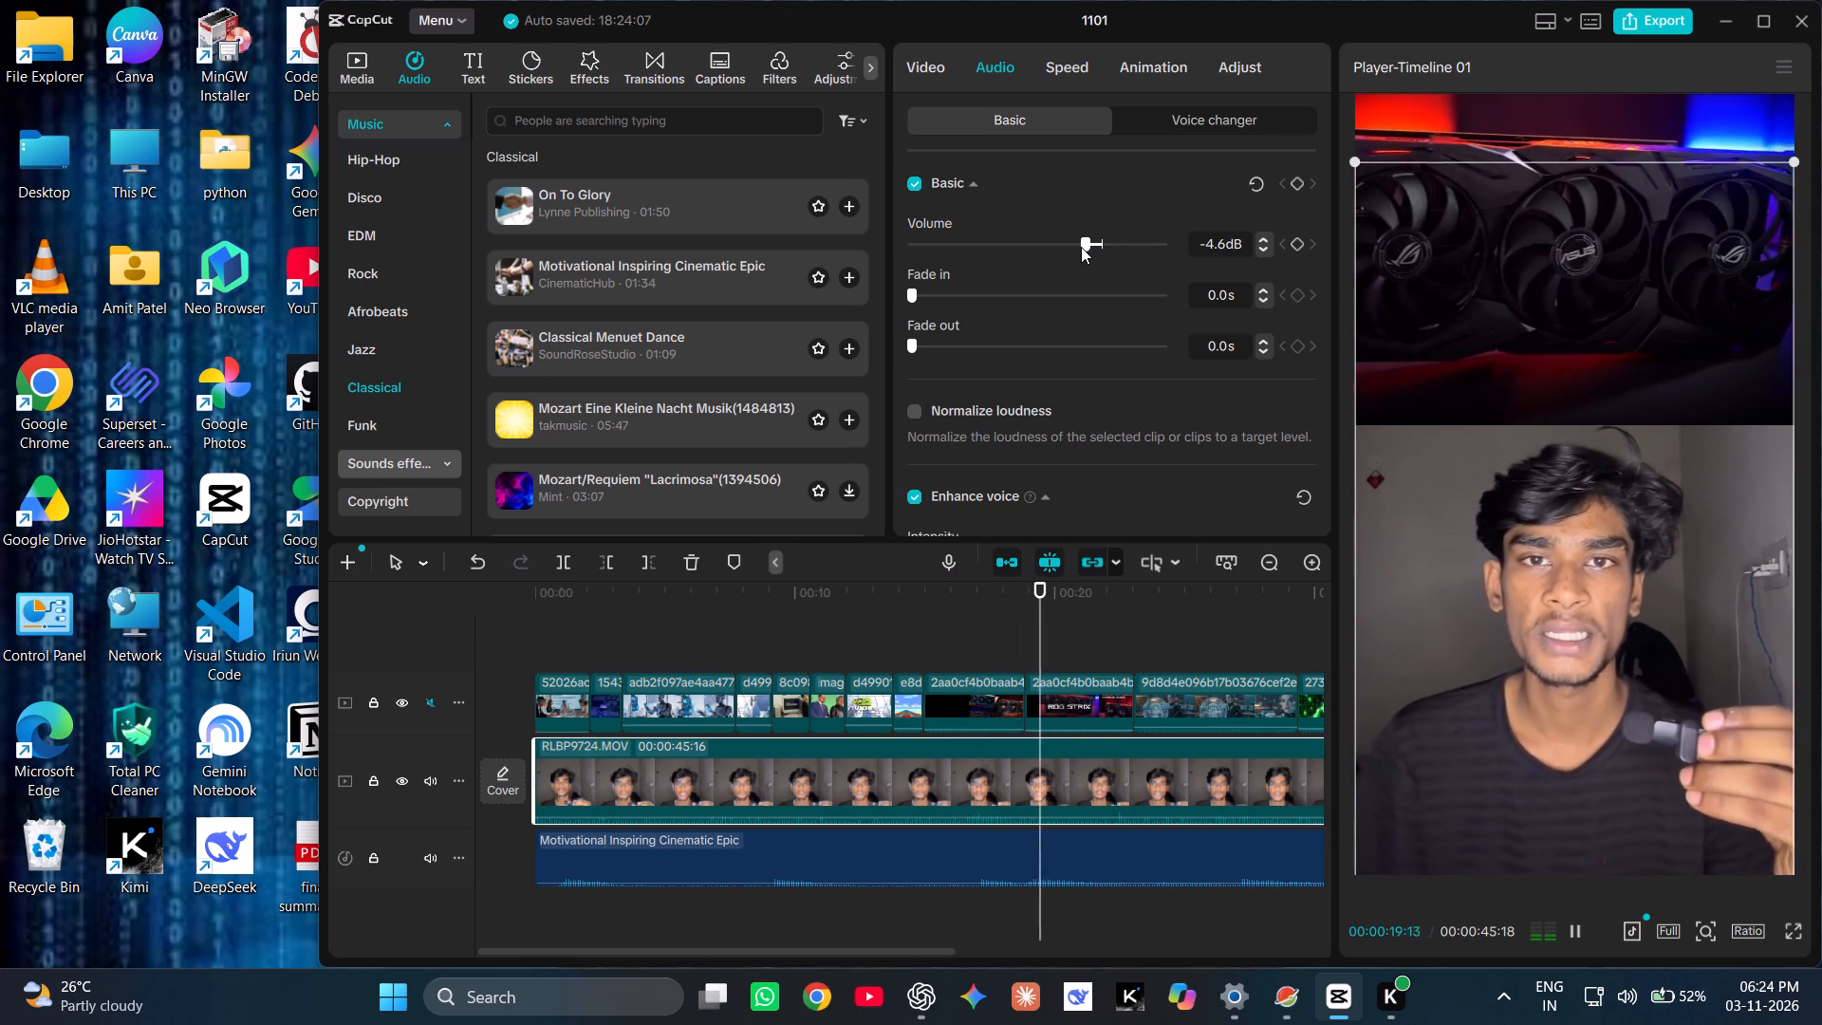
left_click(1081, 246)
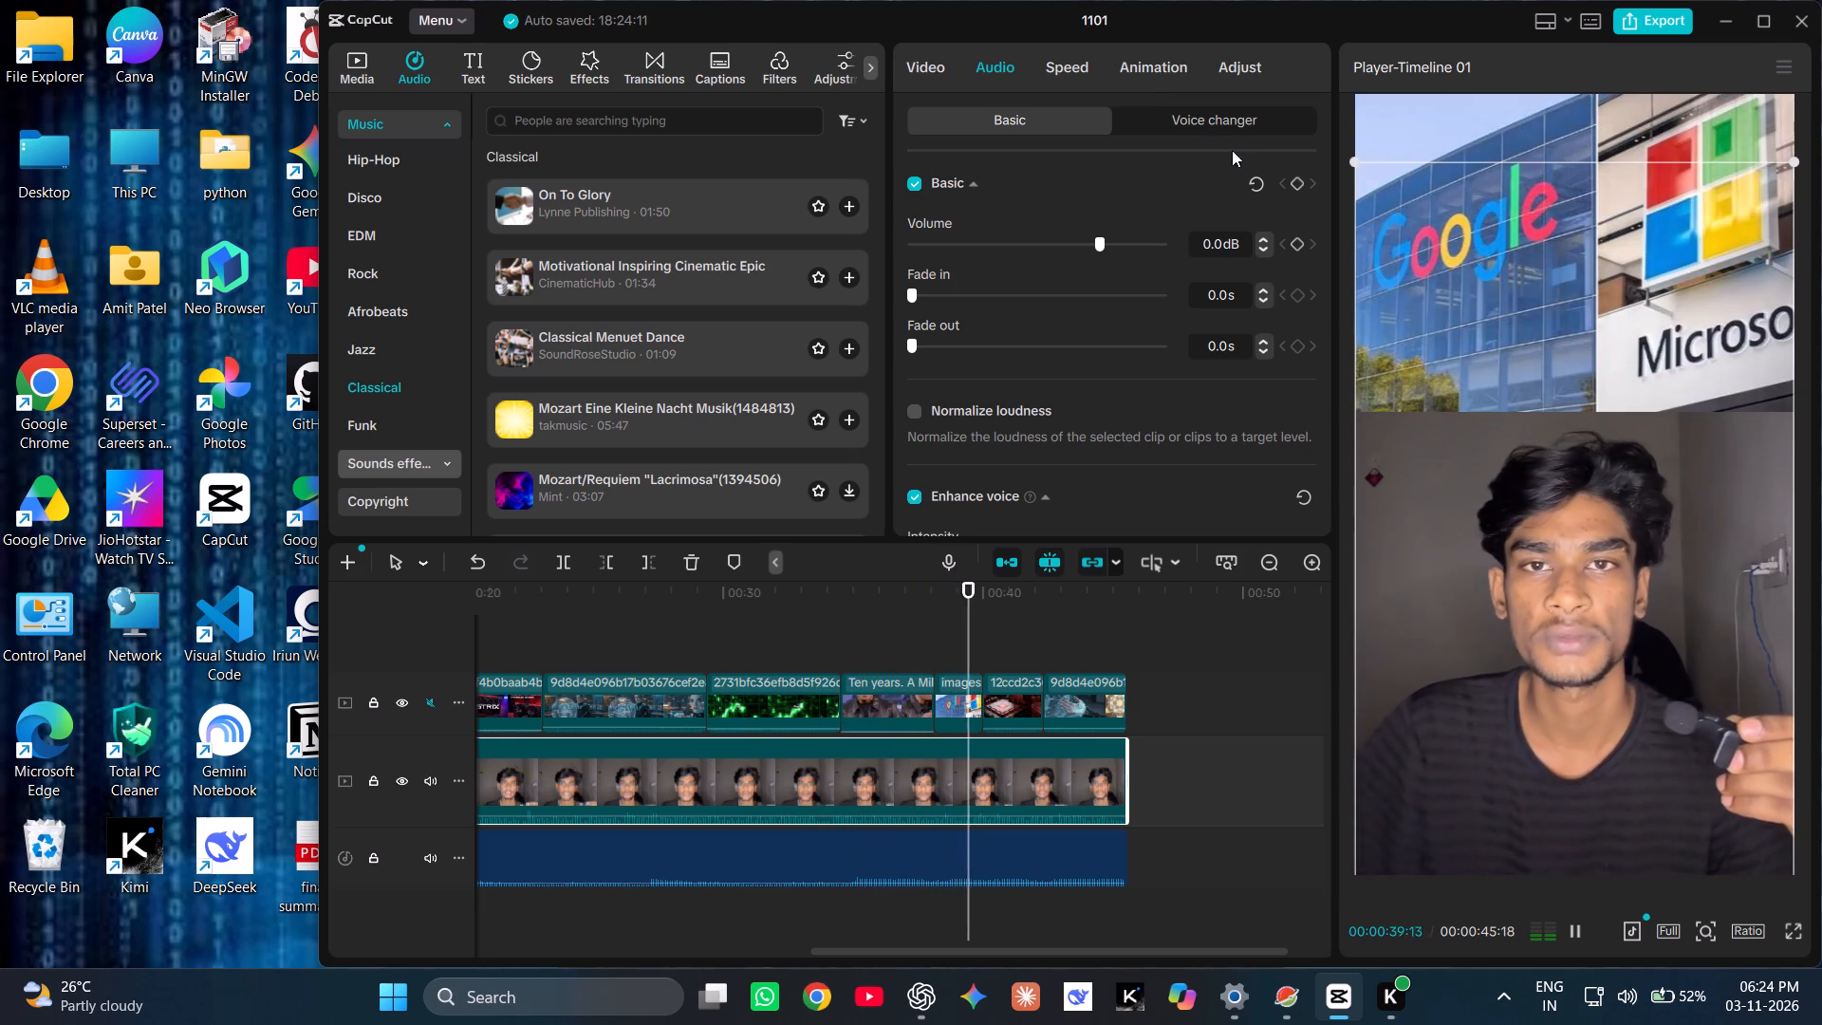
Stop the playback, clear the clip selection and return the playhead to the start of the timeline.
left_click(1524, 353)
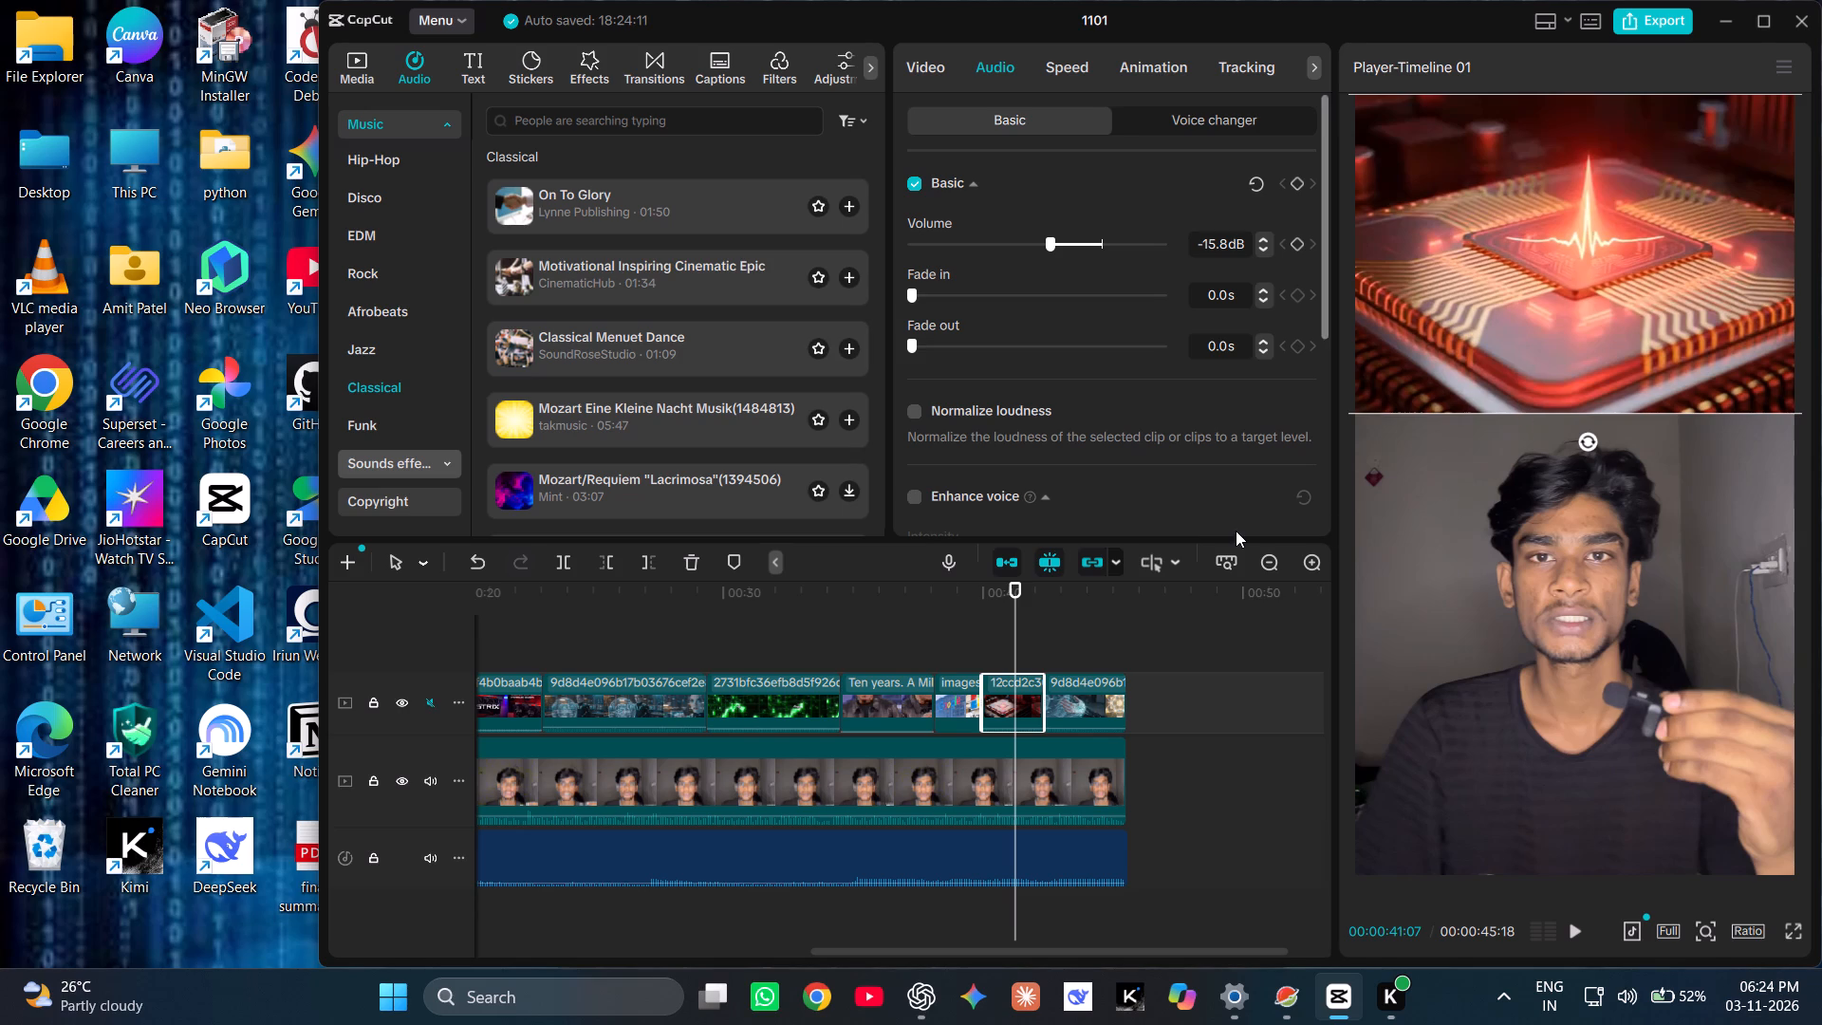
left_click(1162, 647)
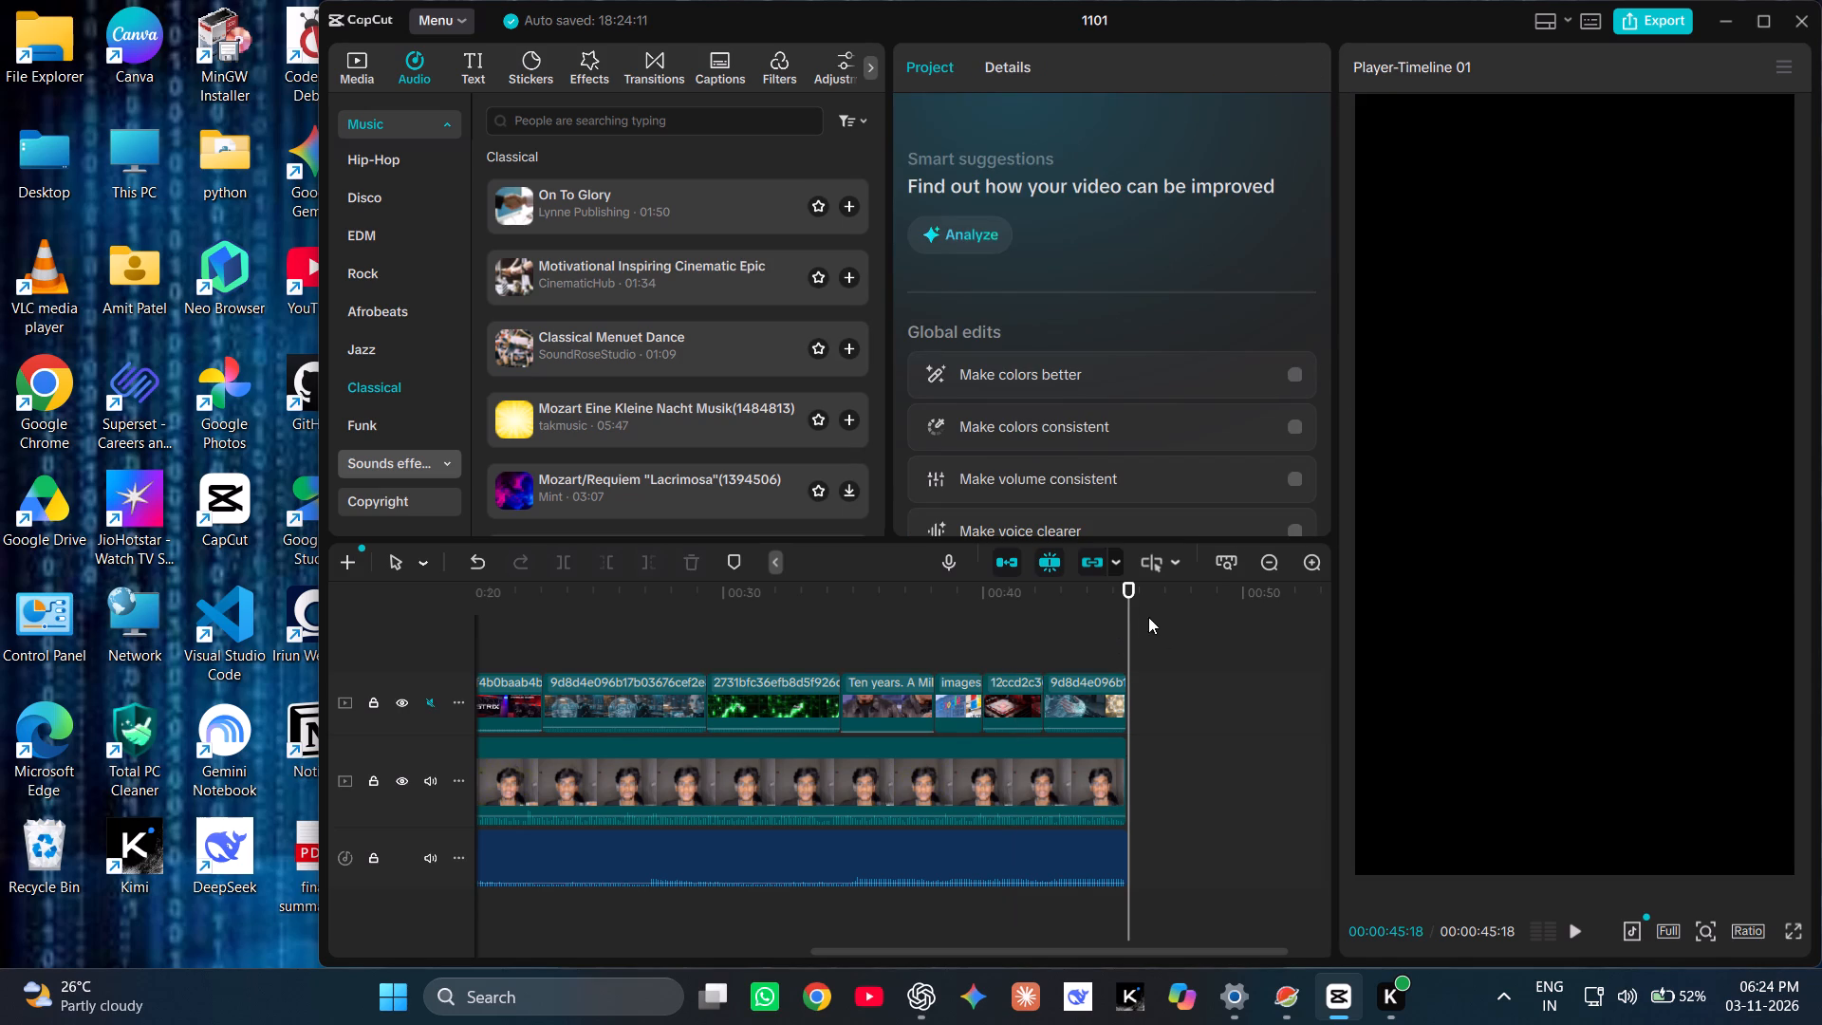
left_click_drag(1129, 610, 528, 654)
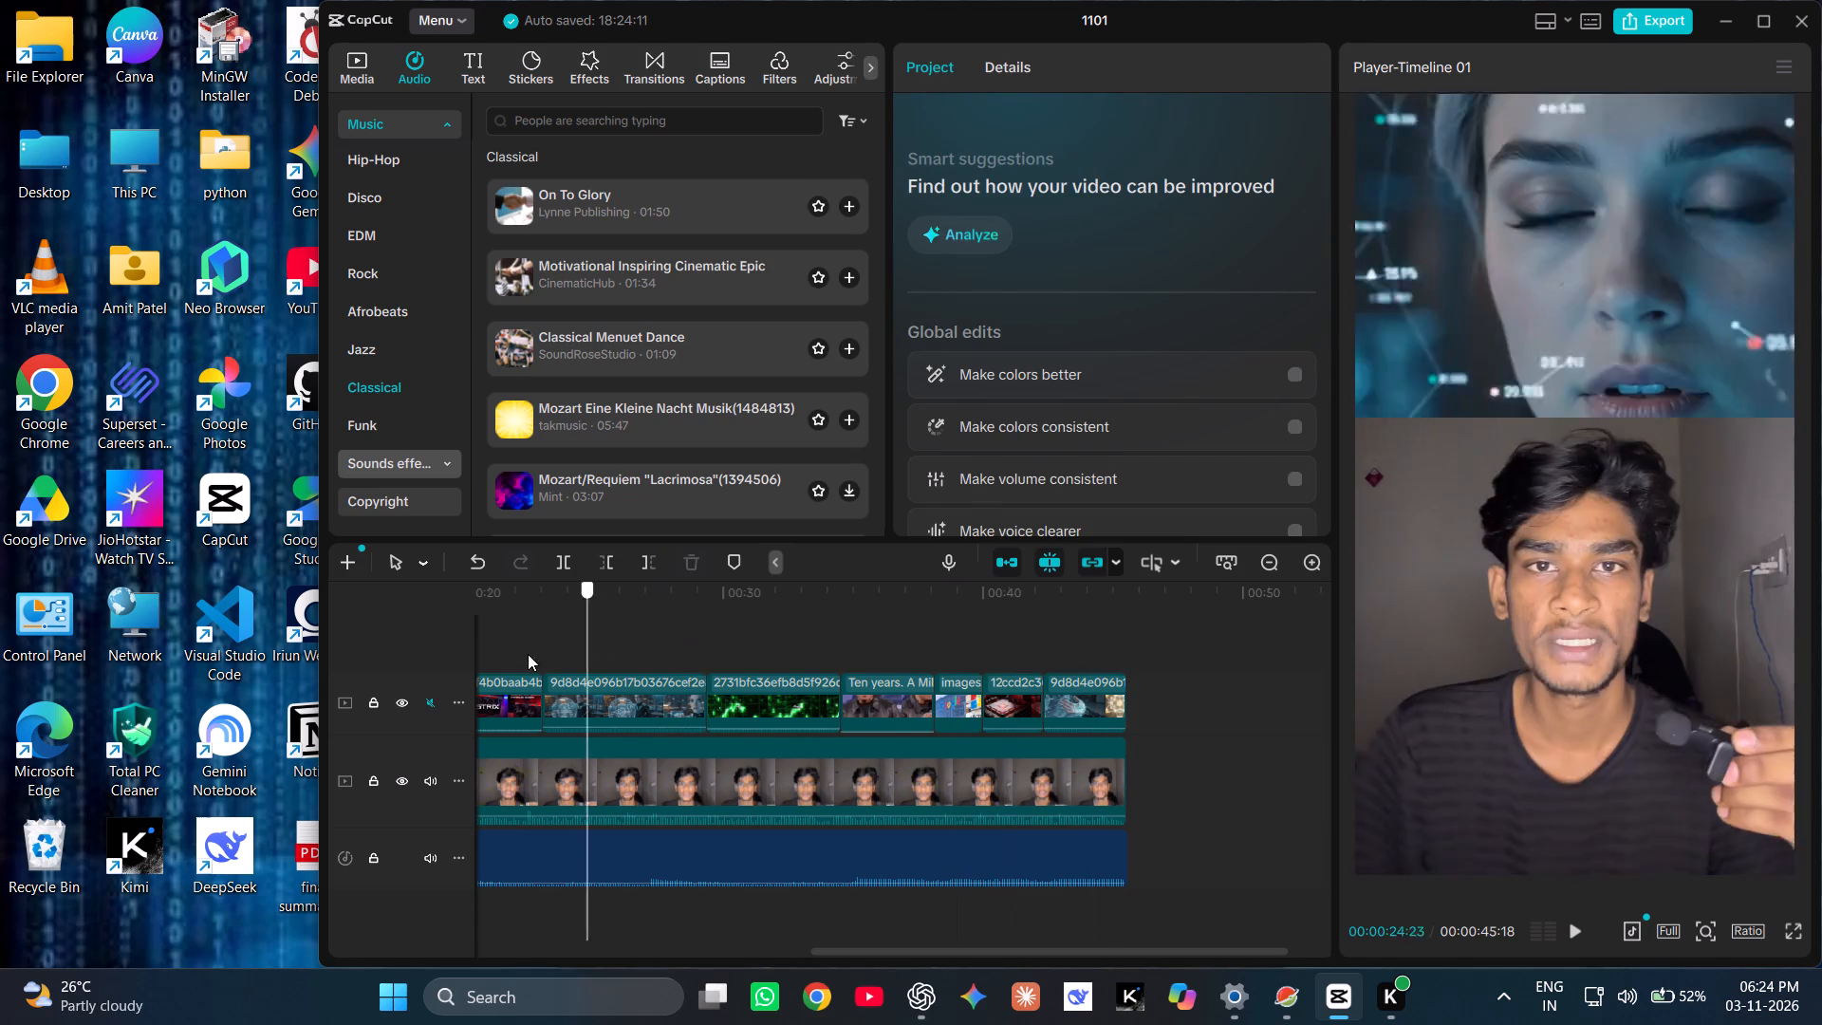
left_click_drag(528, 654, 456, 656)
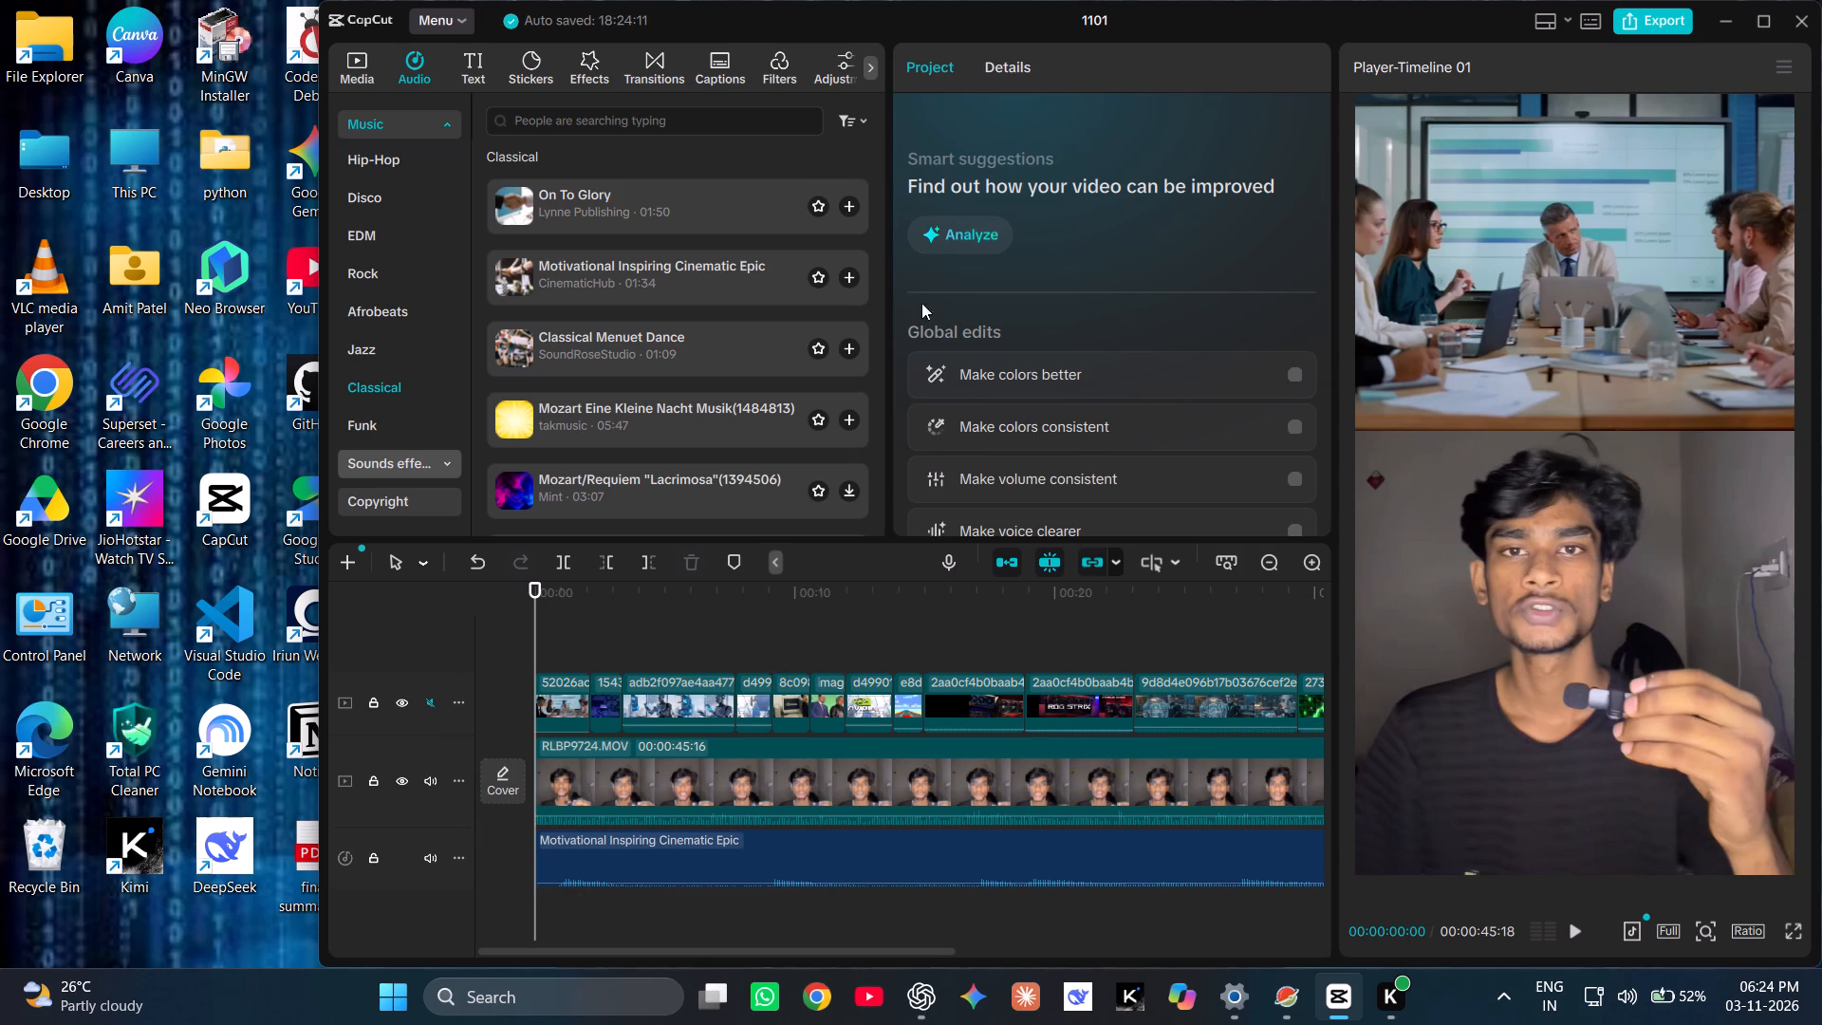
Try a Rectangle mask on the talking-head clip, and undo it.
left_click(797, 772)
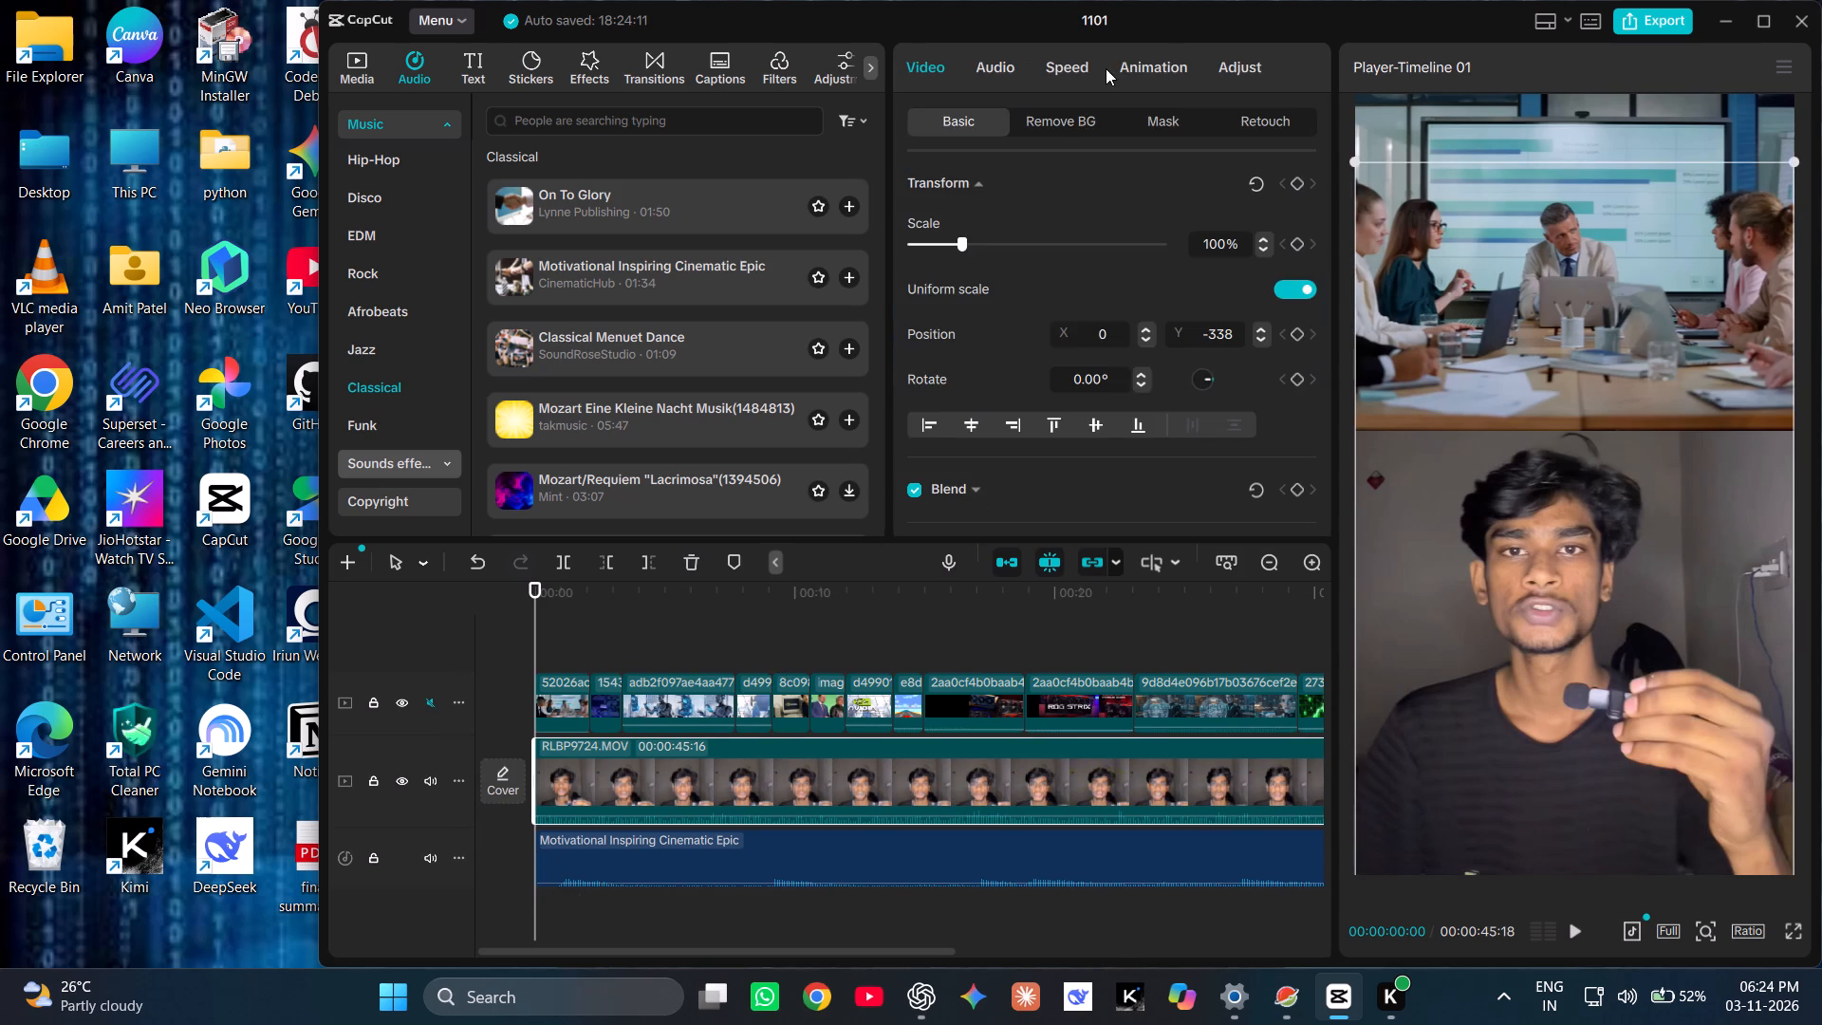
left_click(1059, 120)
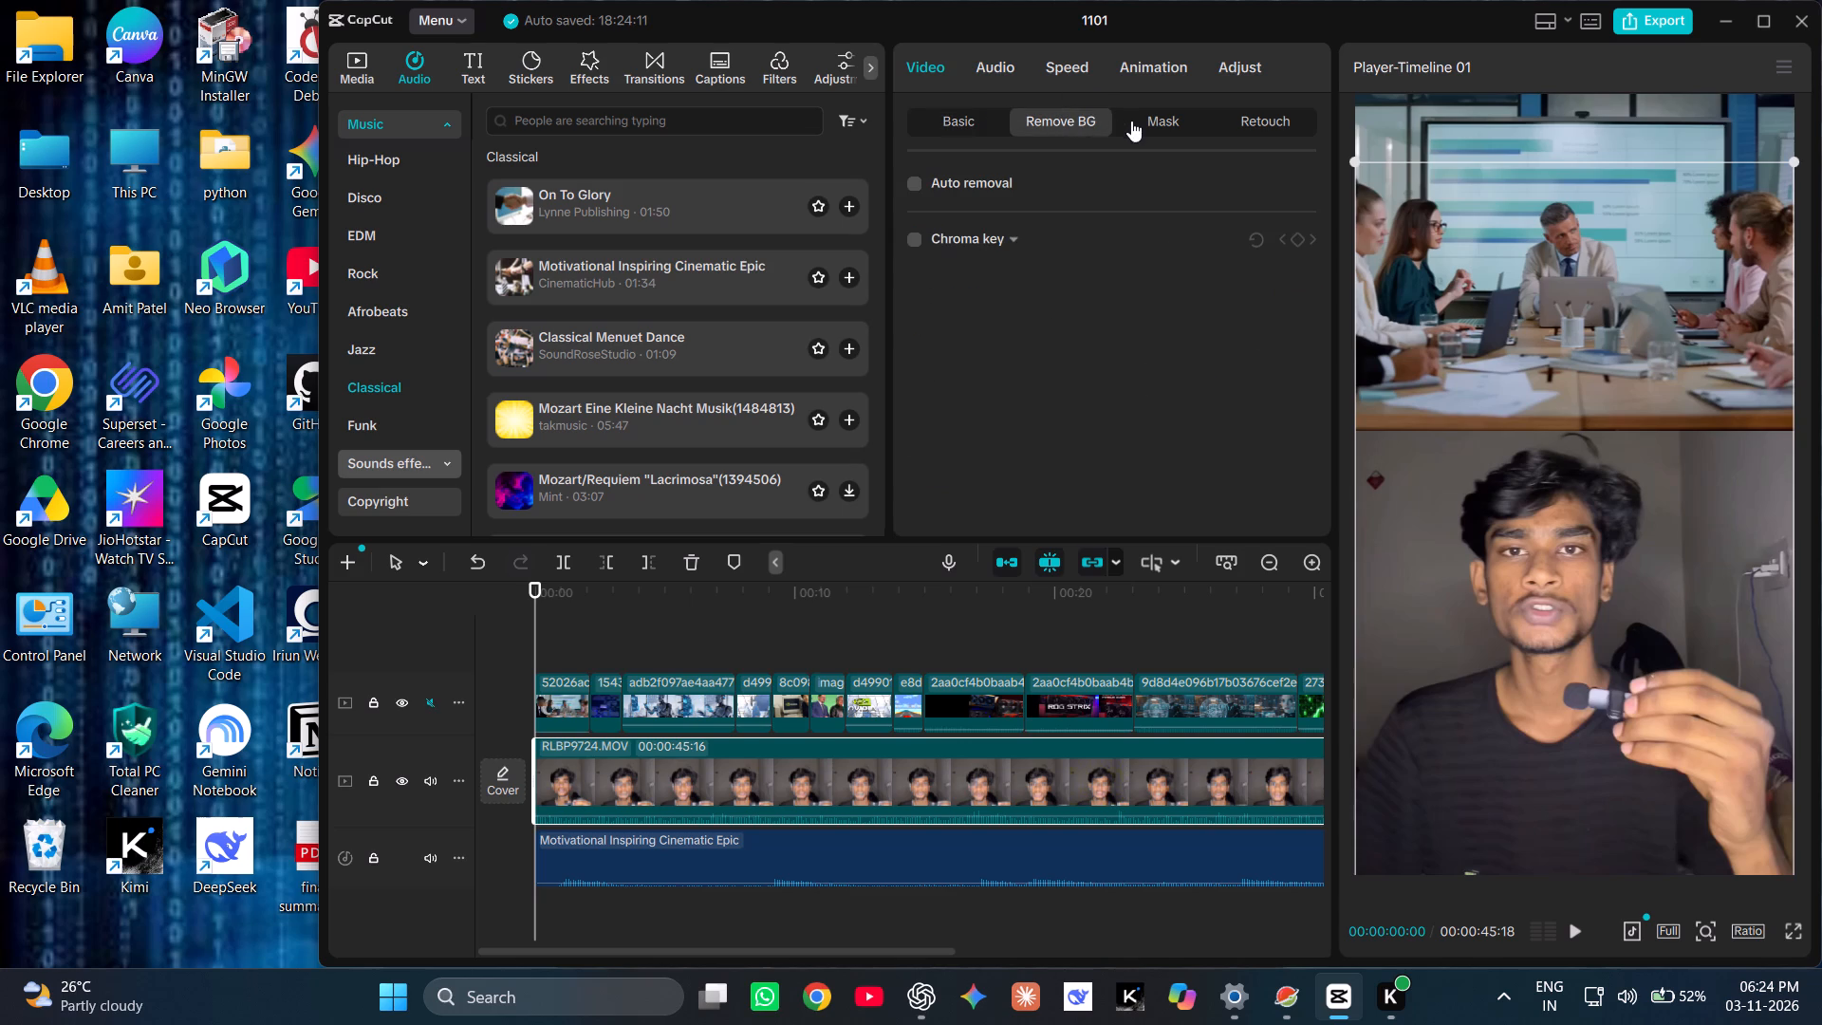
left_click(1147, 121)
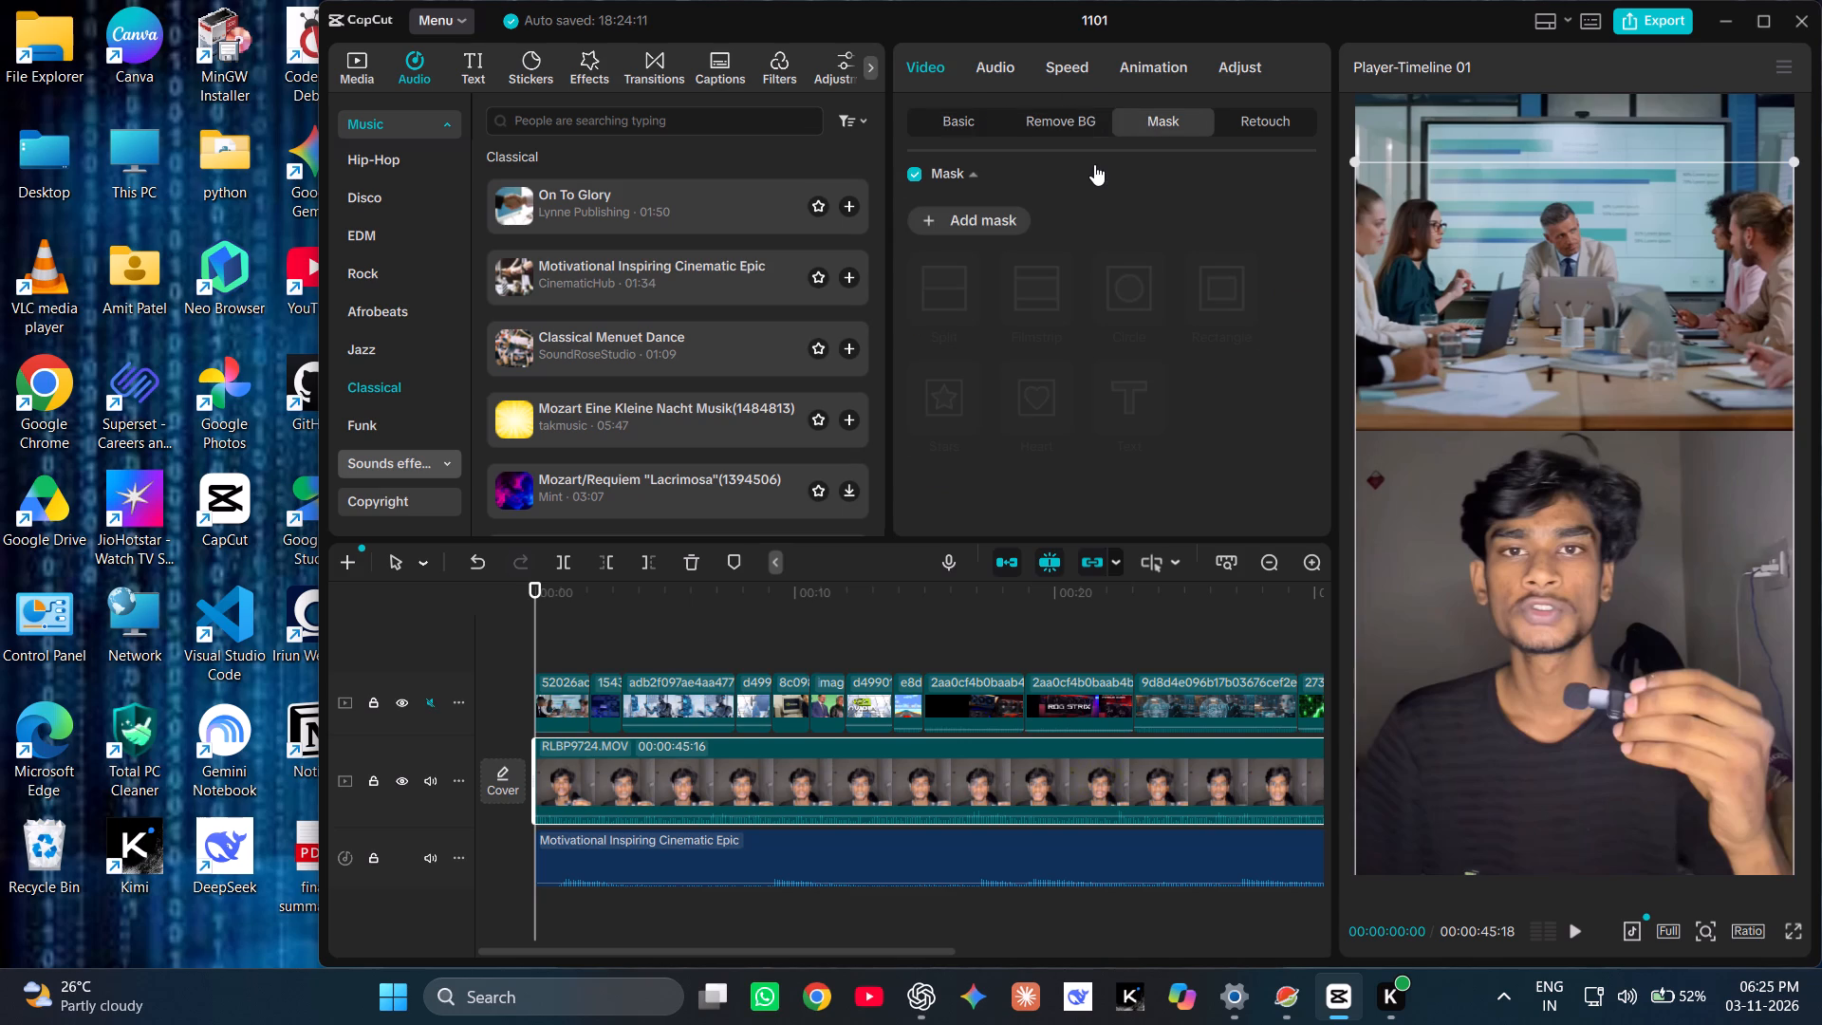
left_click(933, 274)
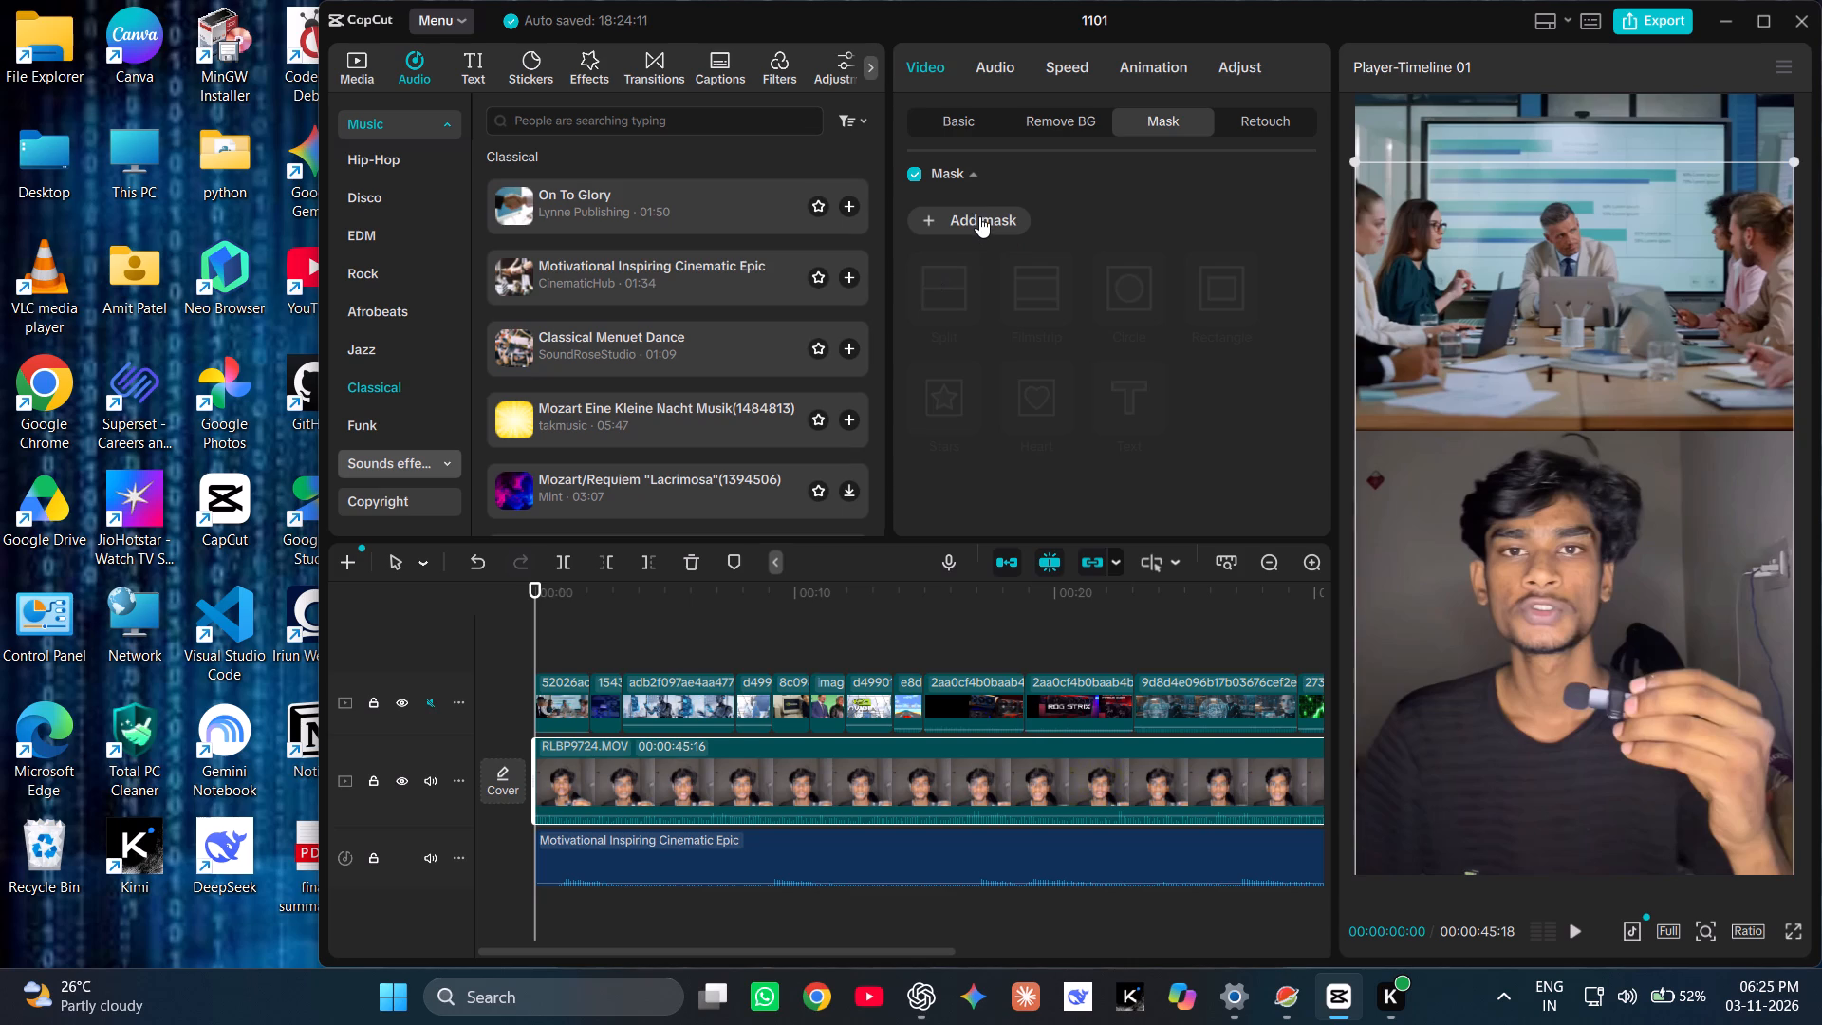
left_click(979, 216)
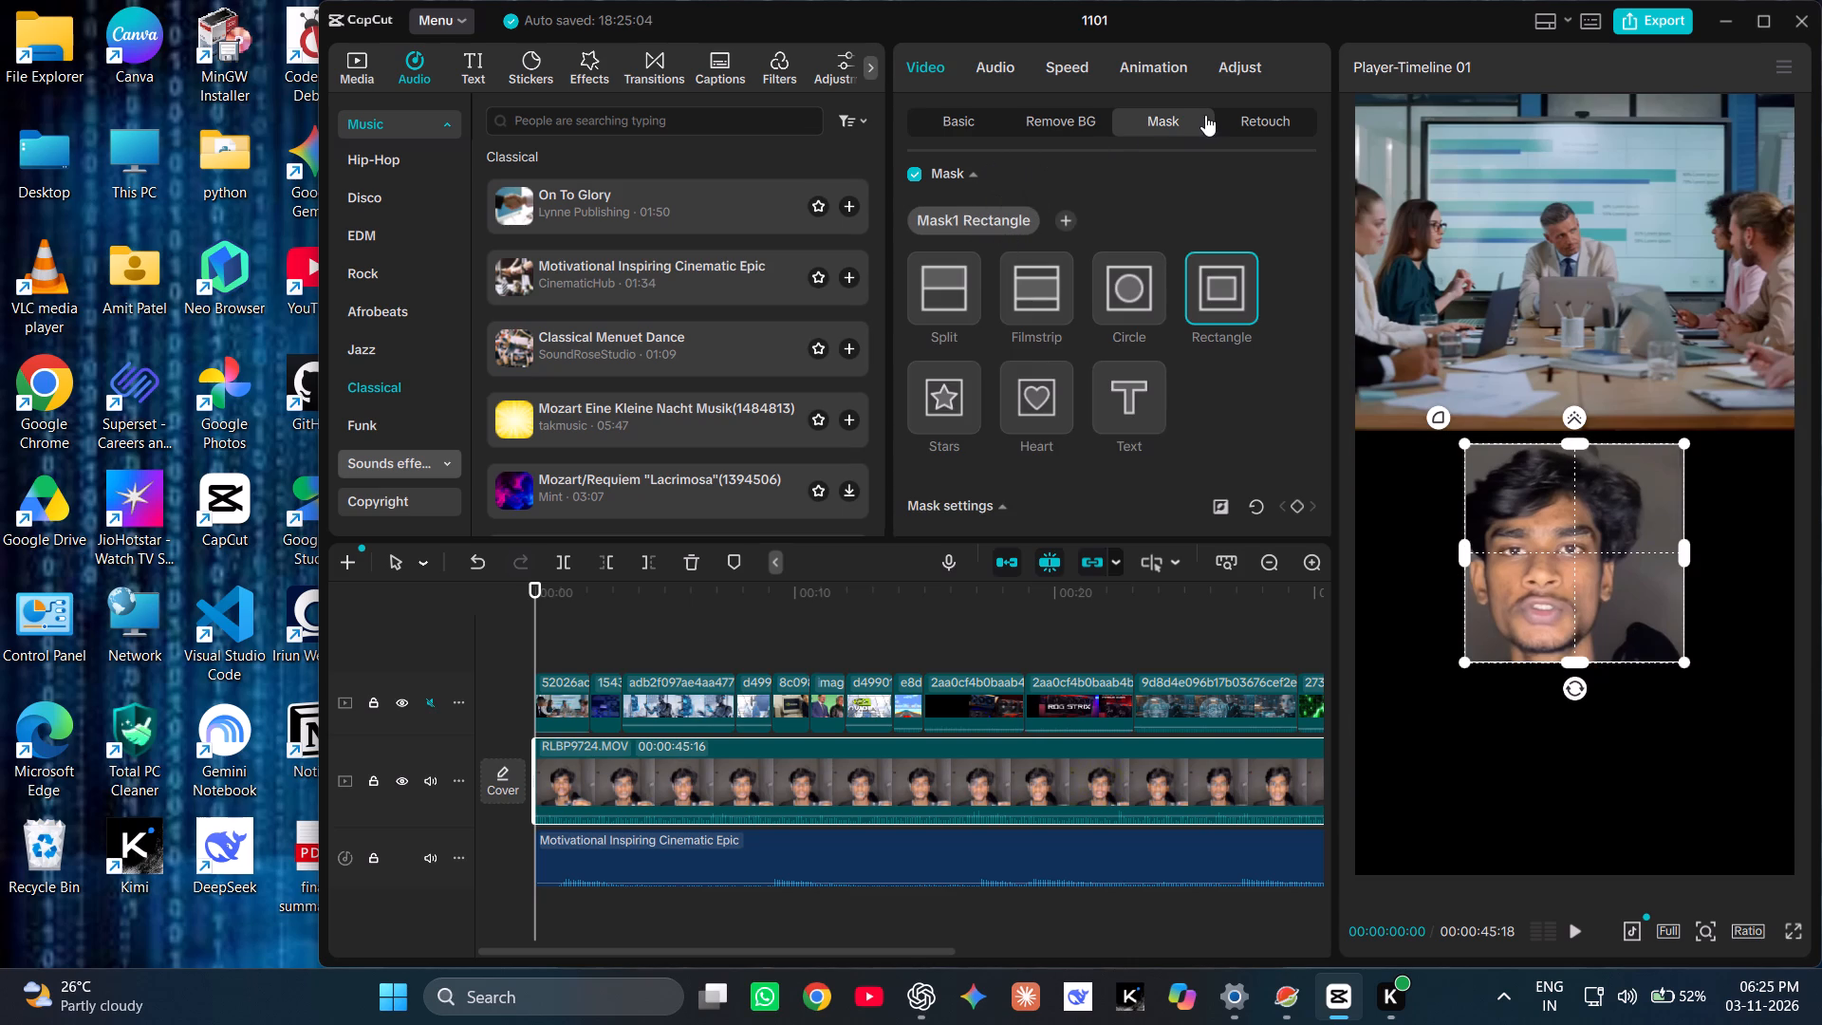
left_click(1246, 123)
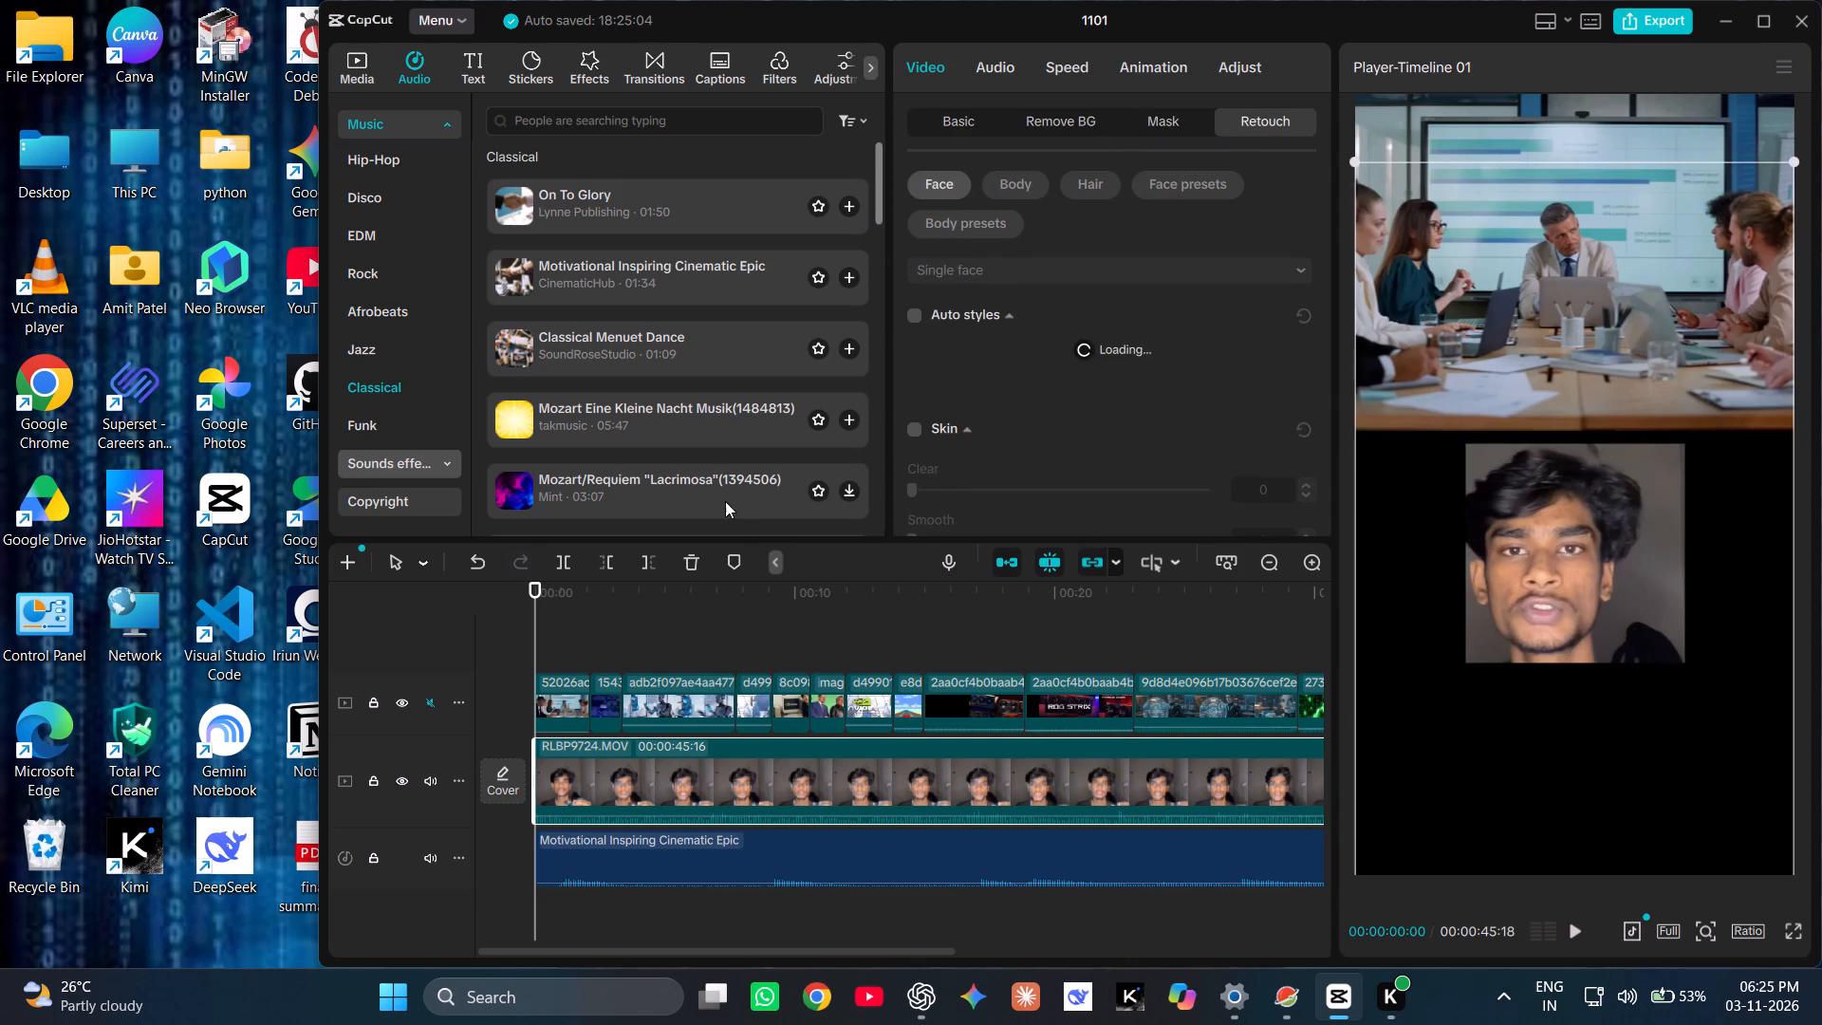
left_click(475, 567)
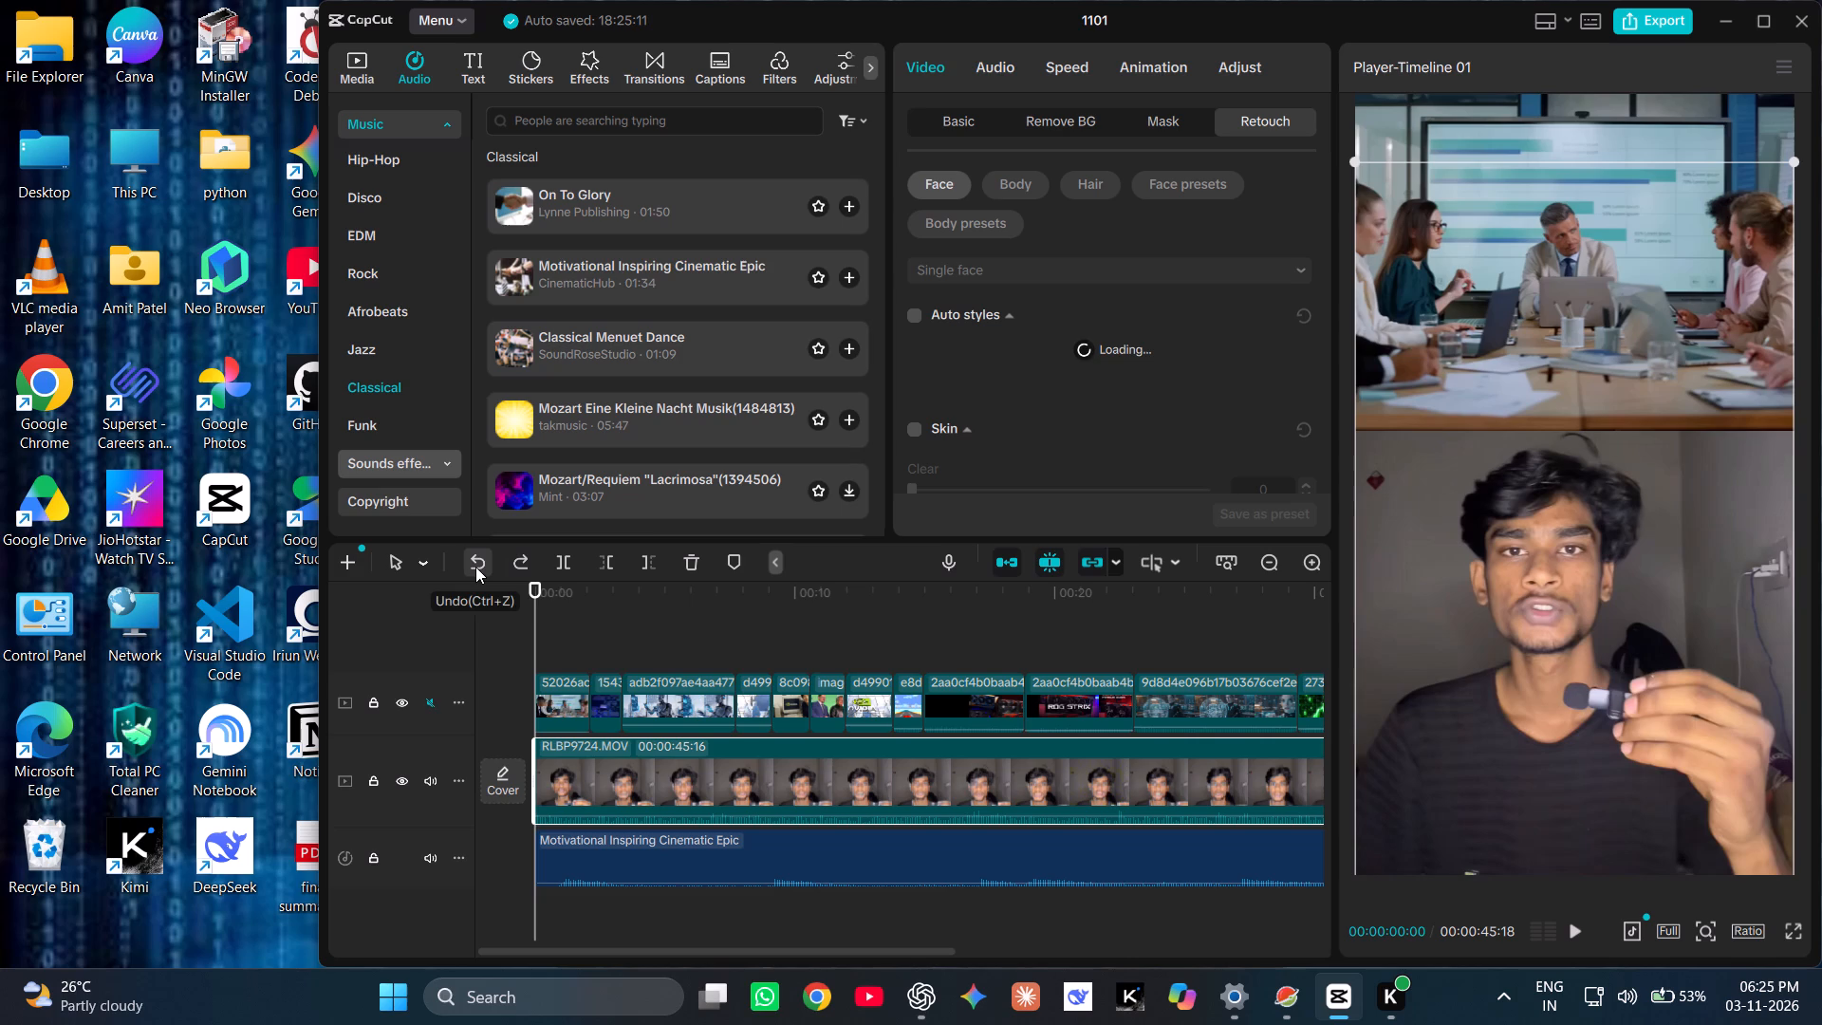
Examine the talking-head clip's entrance animations and its LUT, color, lightness, effects and HSL adjustment options.
left_click(1143, 72)
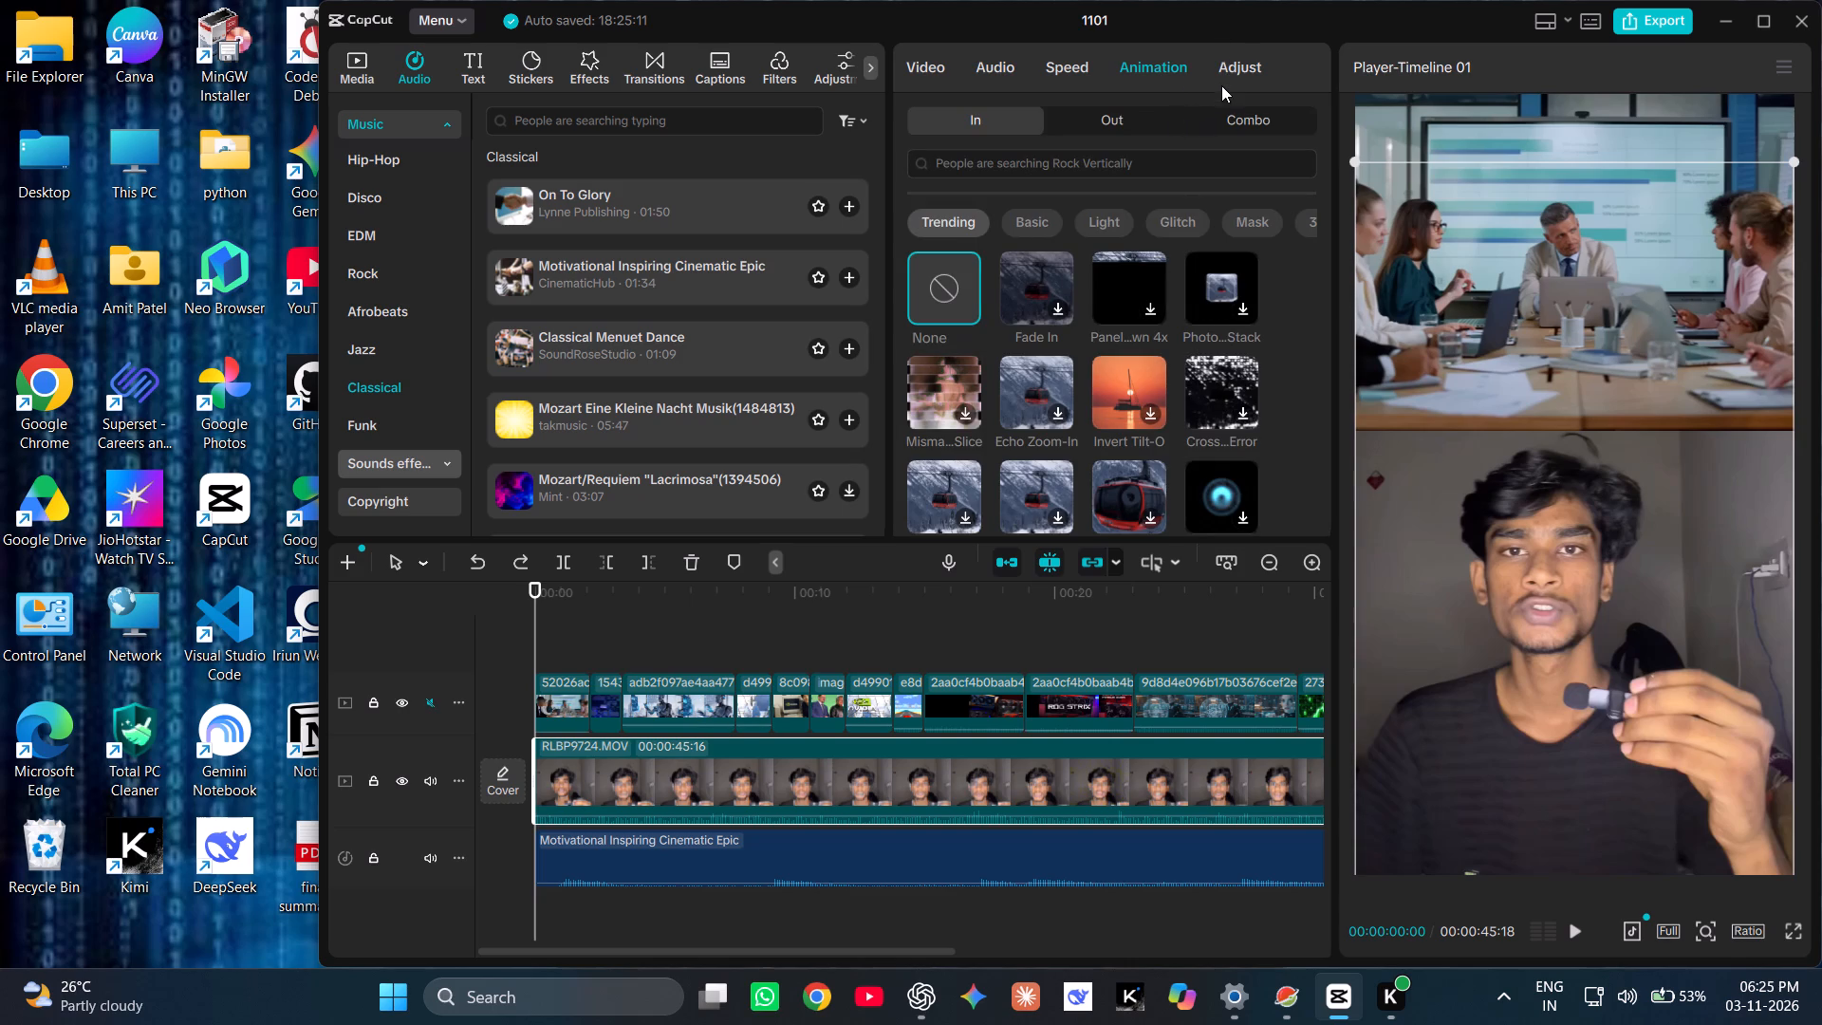
left_click(1228, 77)
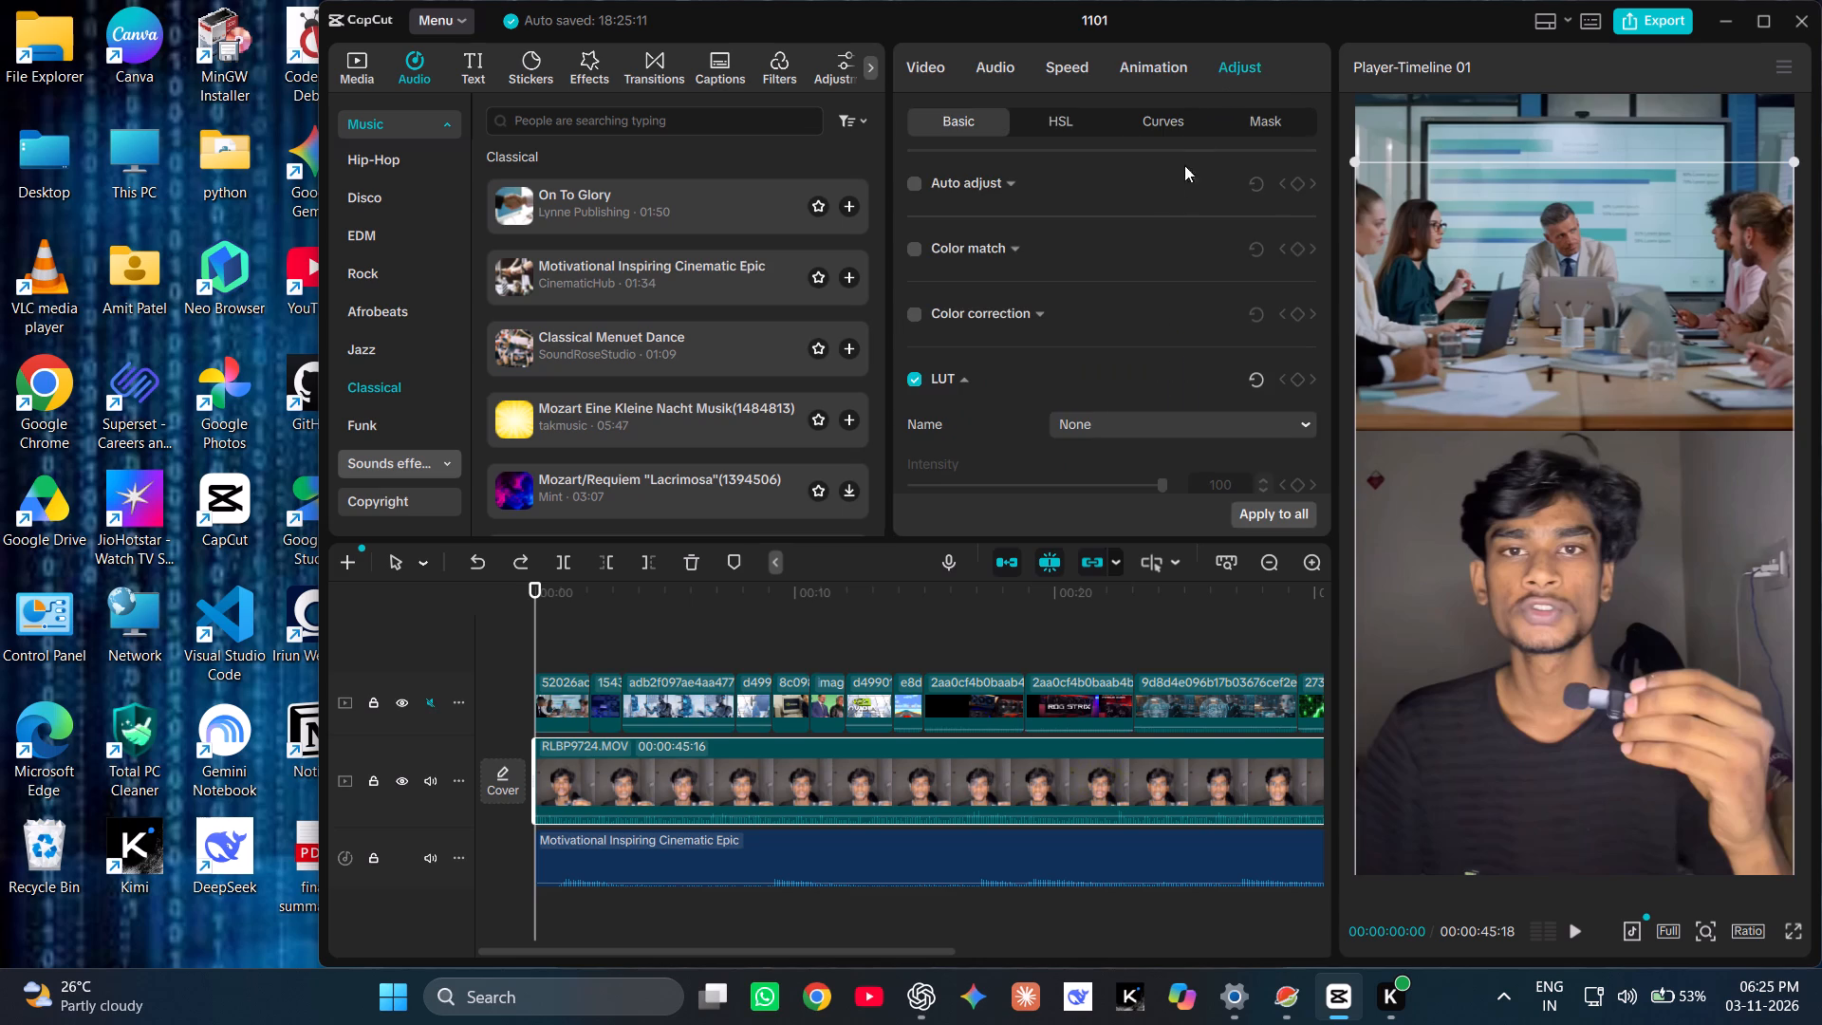
scroll(1162, 229, "down", 6)
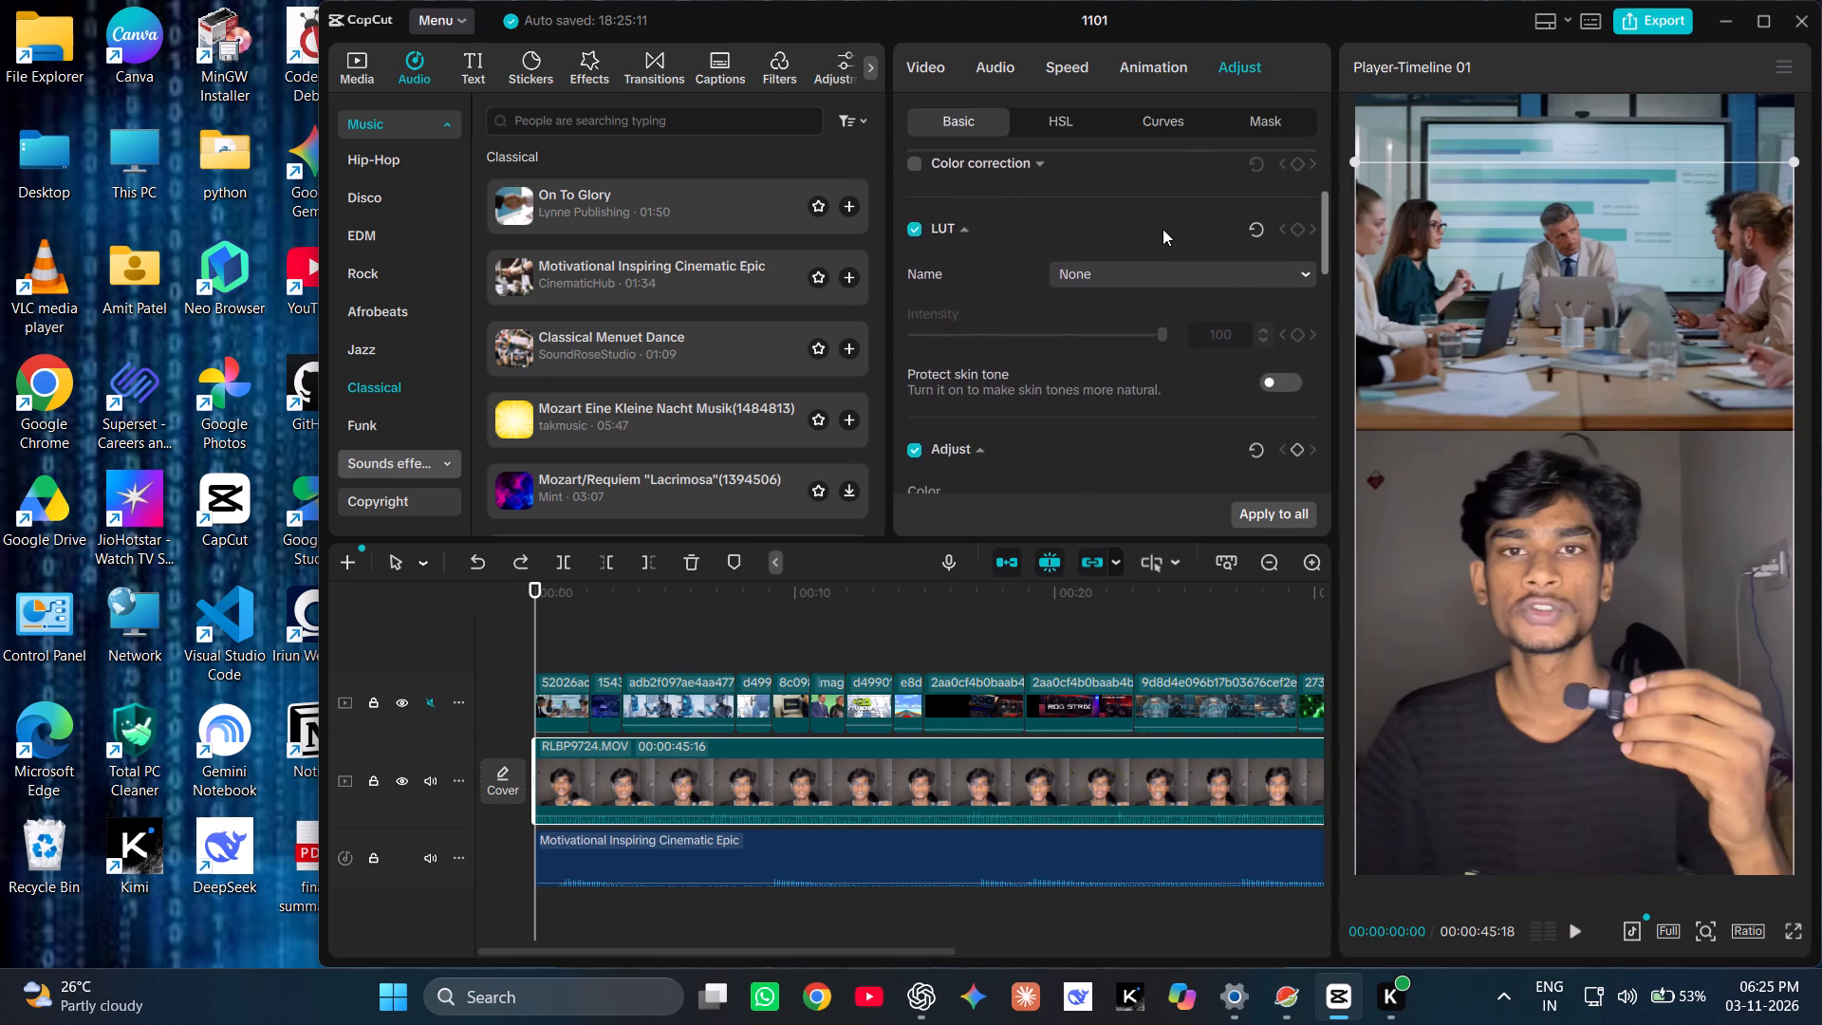
scroll(1162, 229, "down", 3)
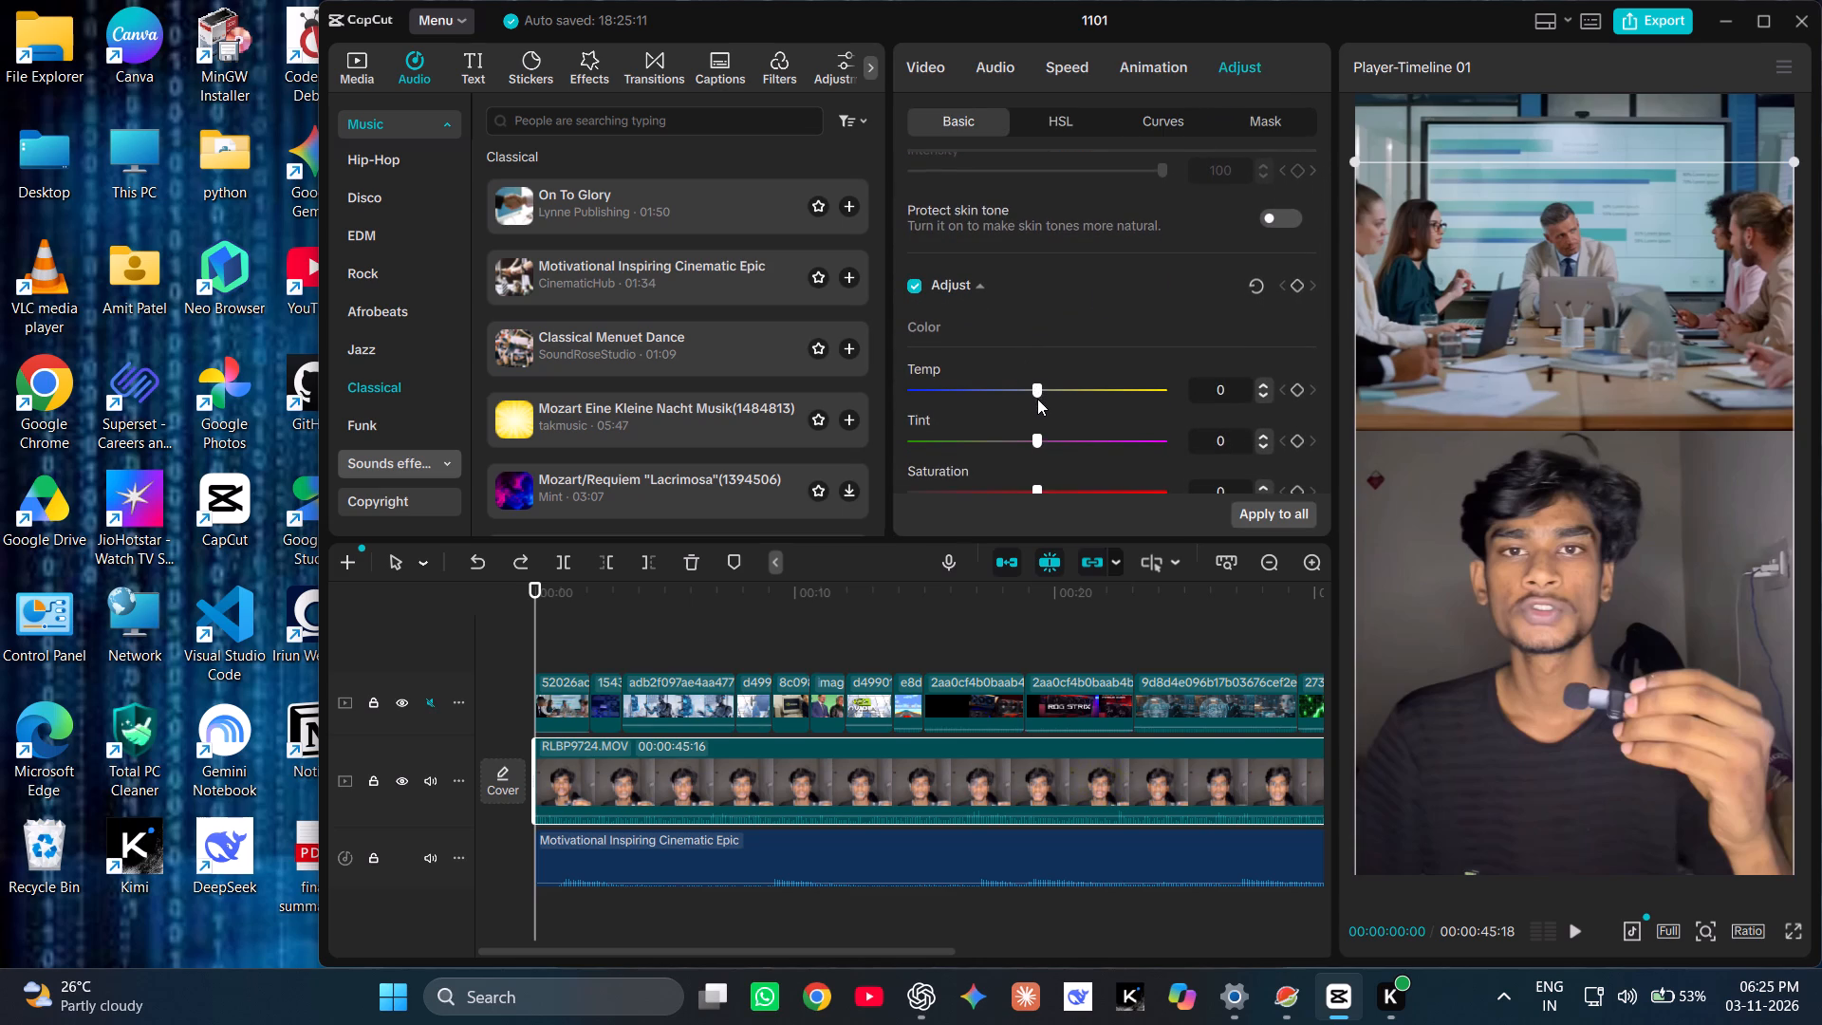
scroll(1035, 392, "down", 6)
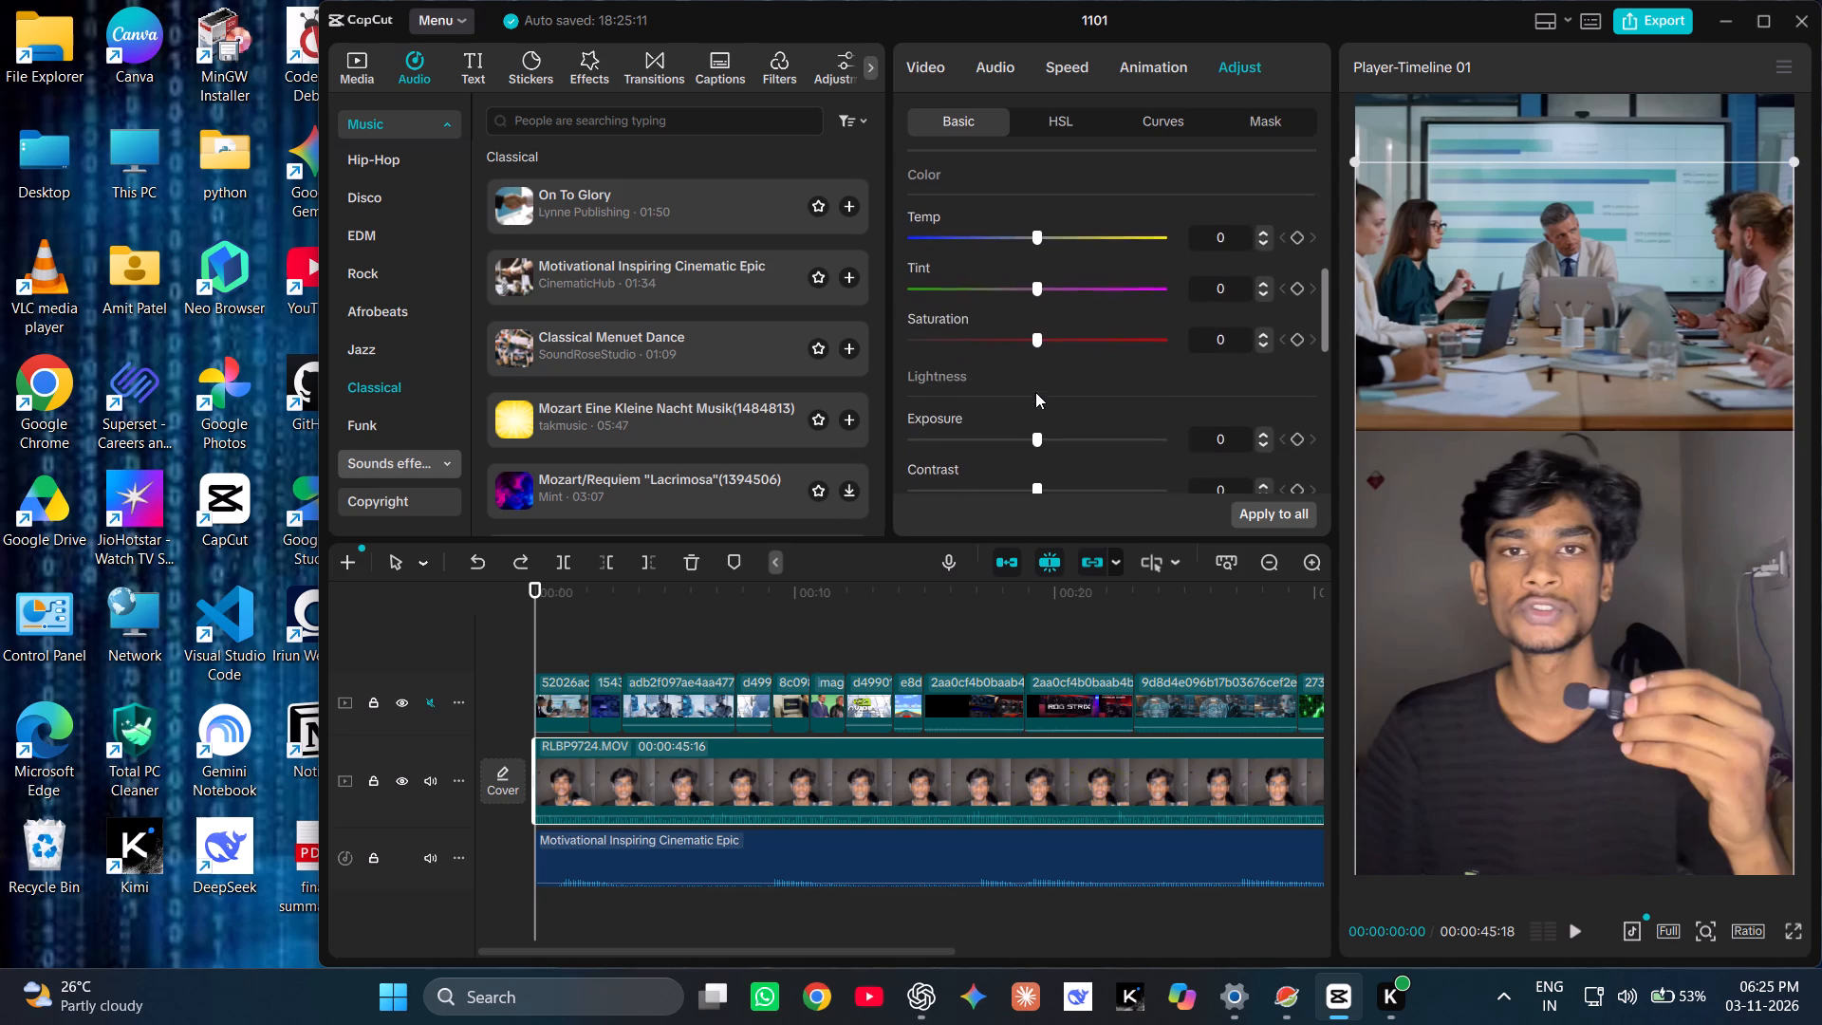
scroll(1035, 392, "down", 2)
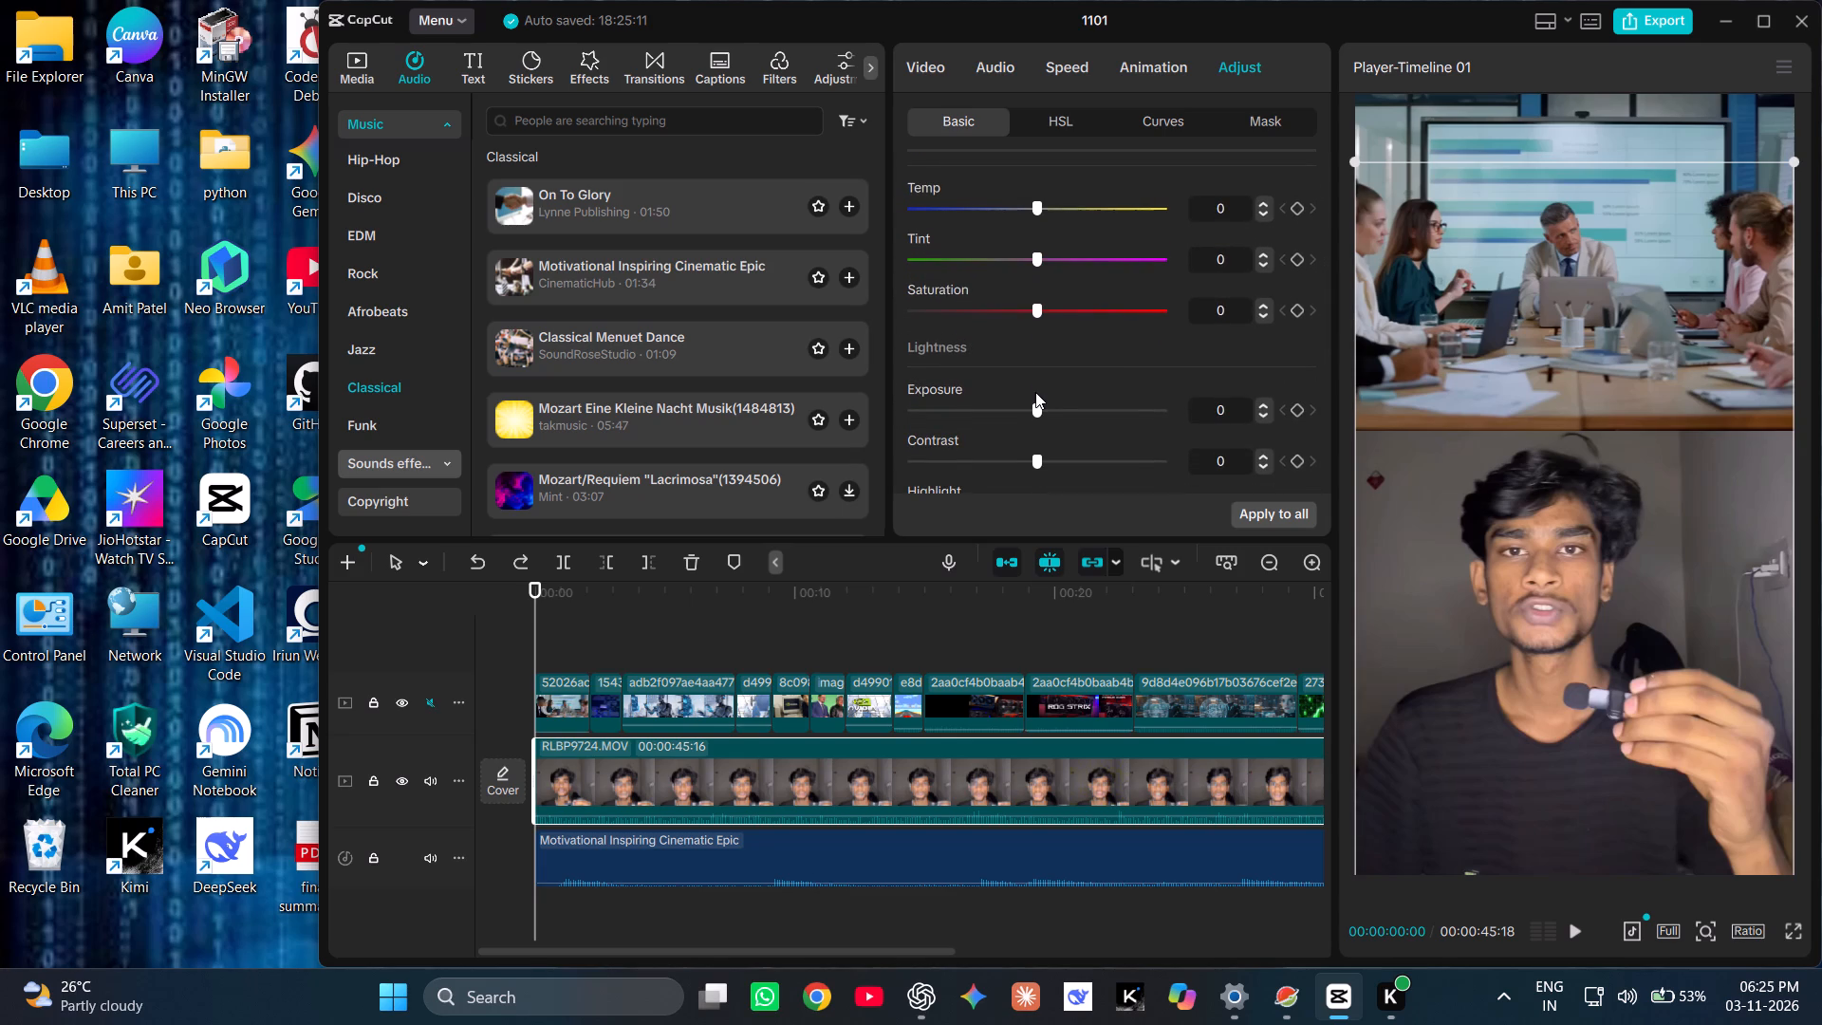
scroll(1035, 392, "up", 4)
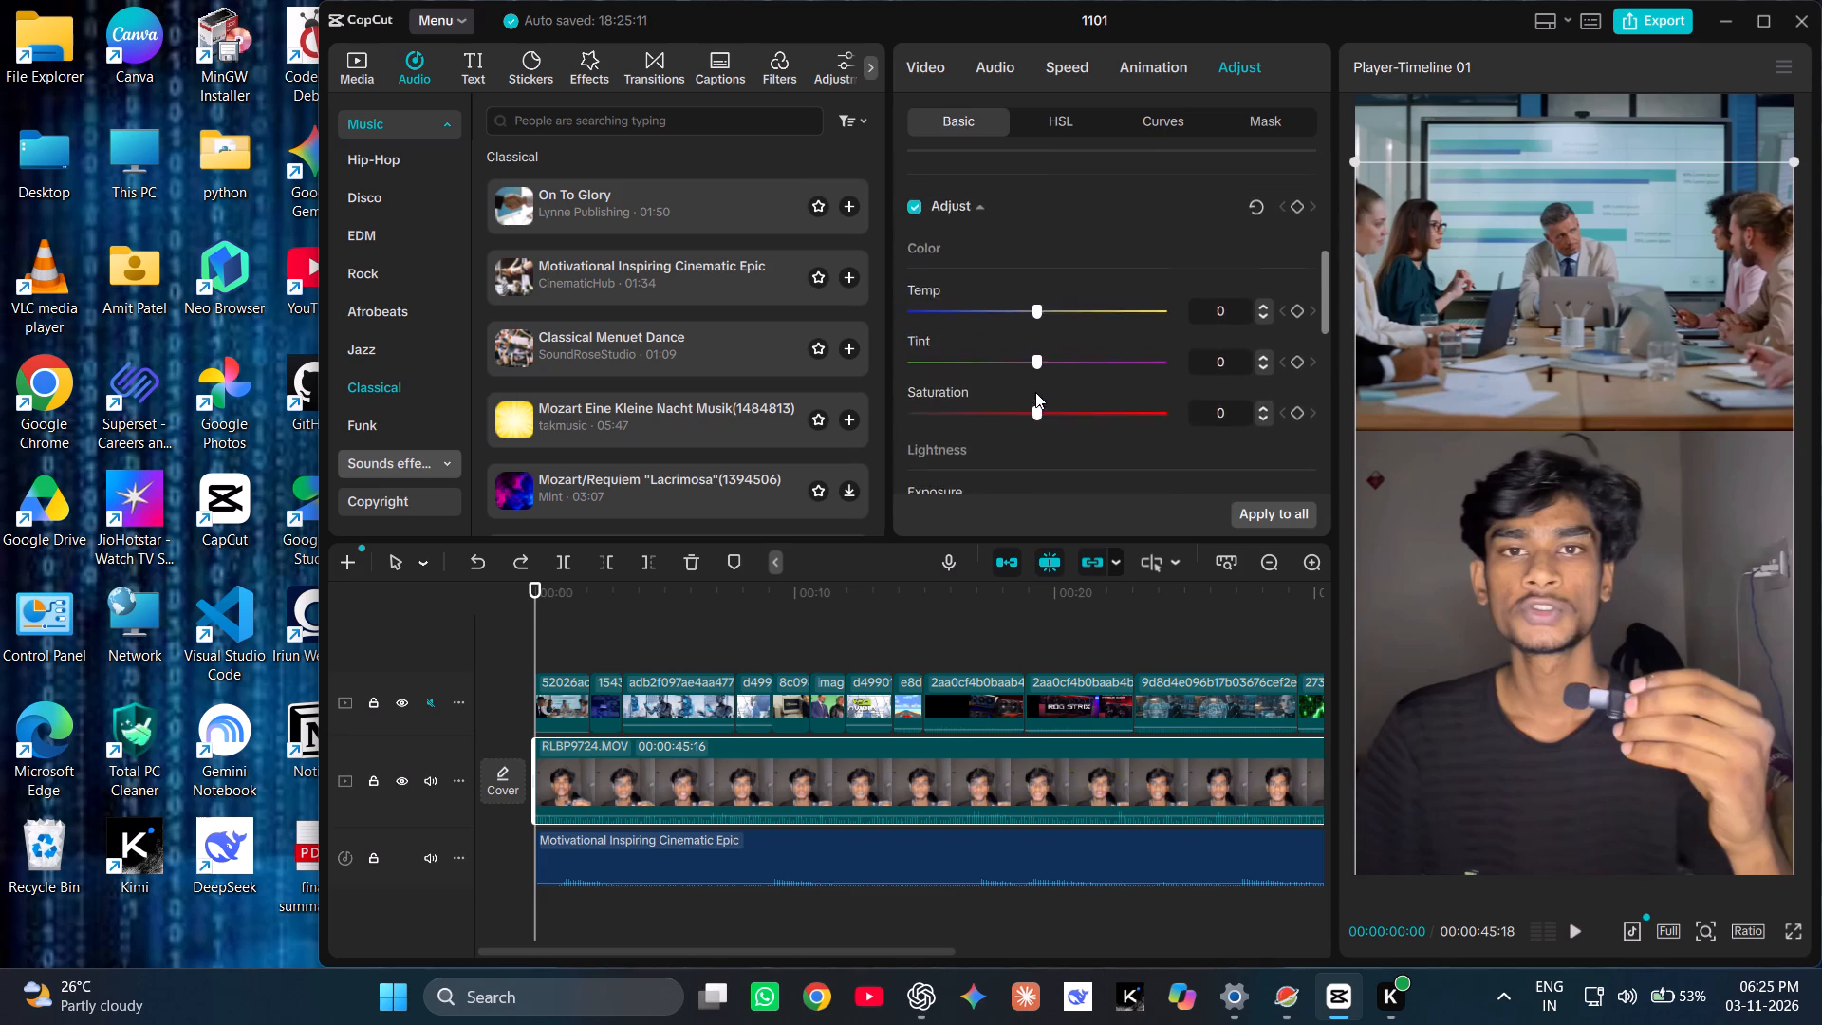
scroll(1035, 392, "up", 5)
scroll(1035, 392, "down", 7)
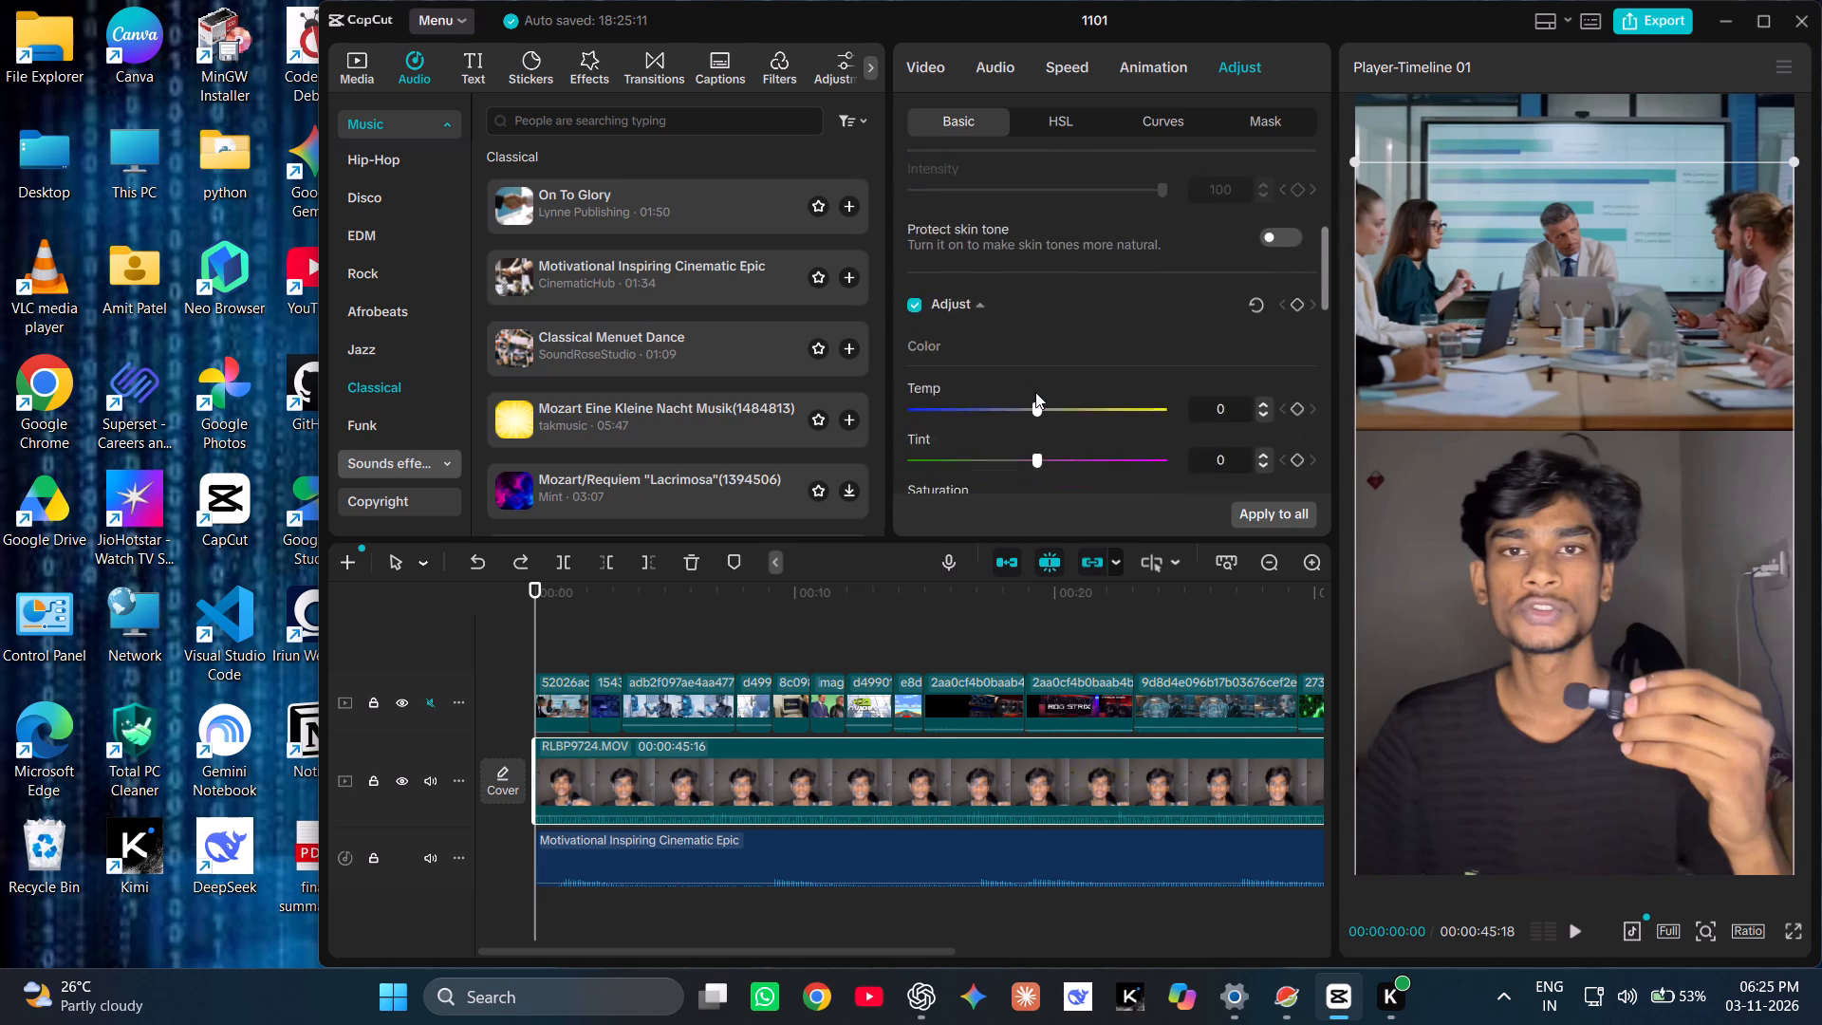
scroll(1035, 392, "down", 15)
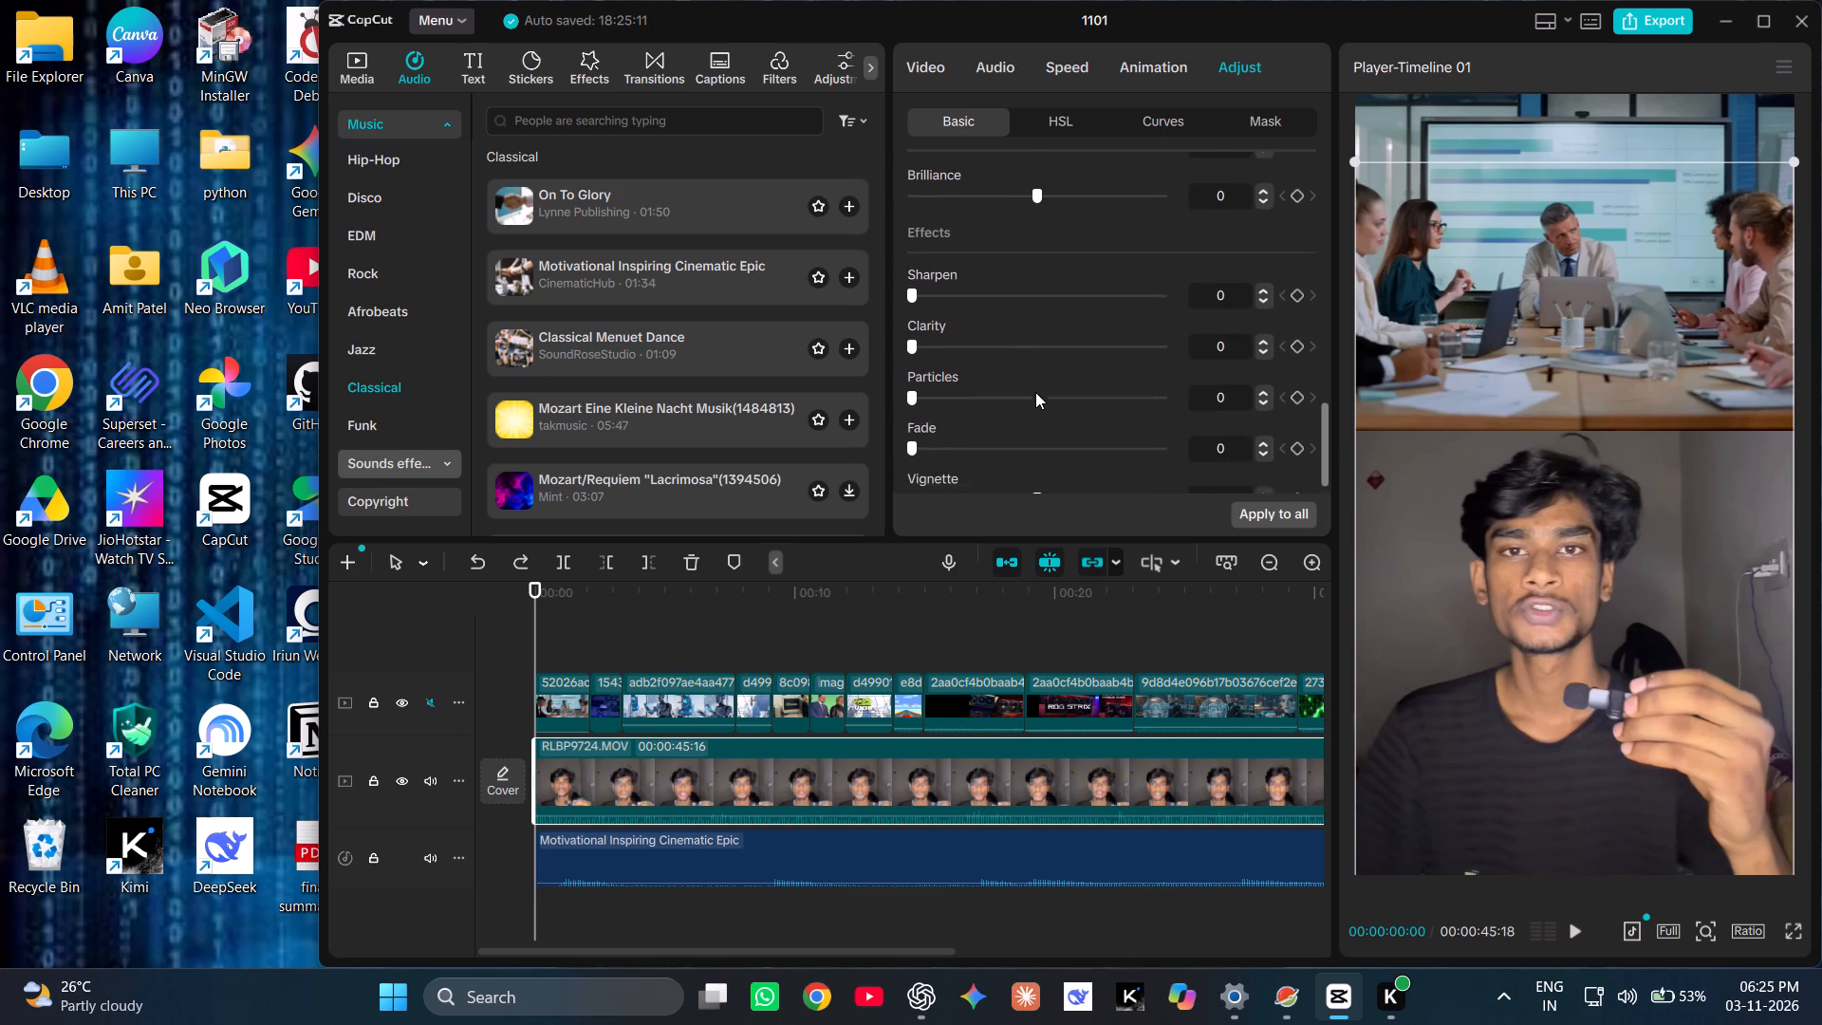
scroll(1035, 392, "down", 10)
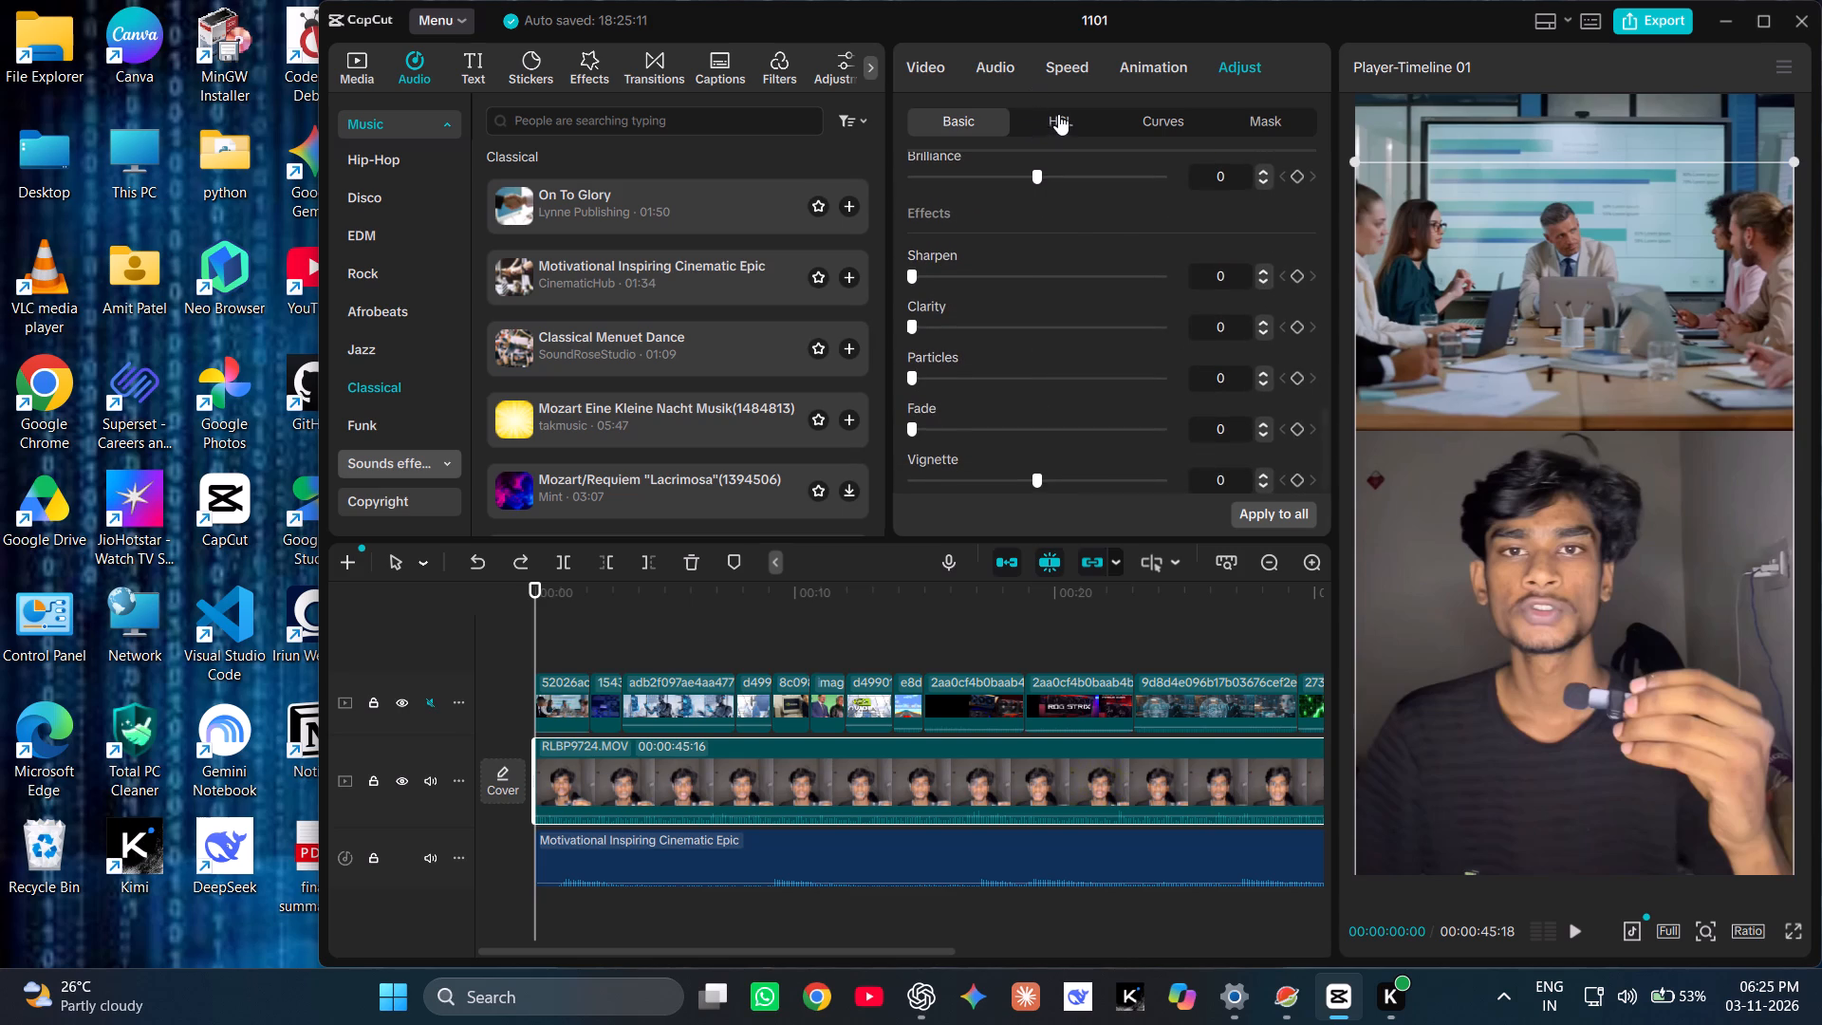
left_click(1058, 115)
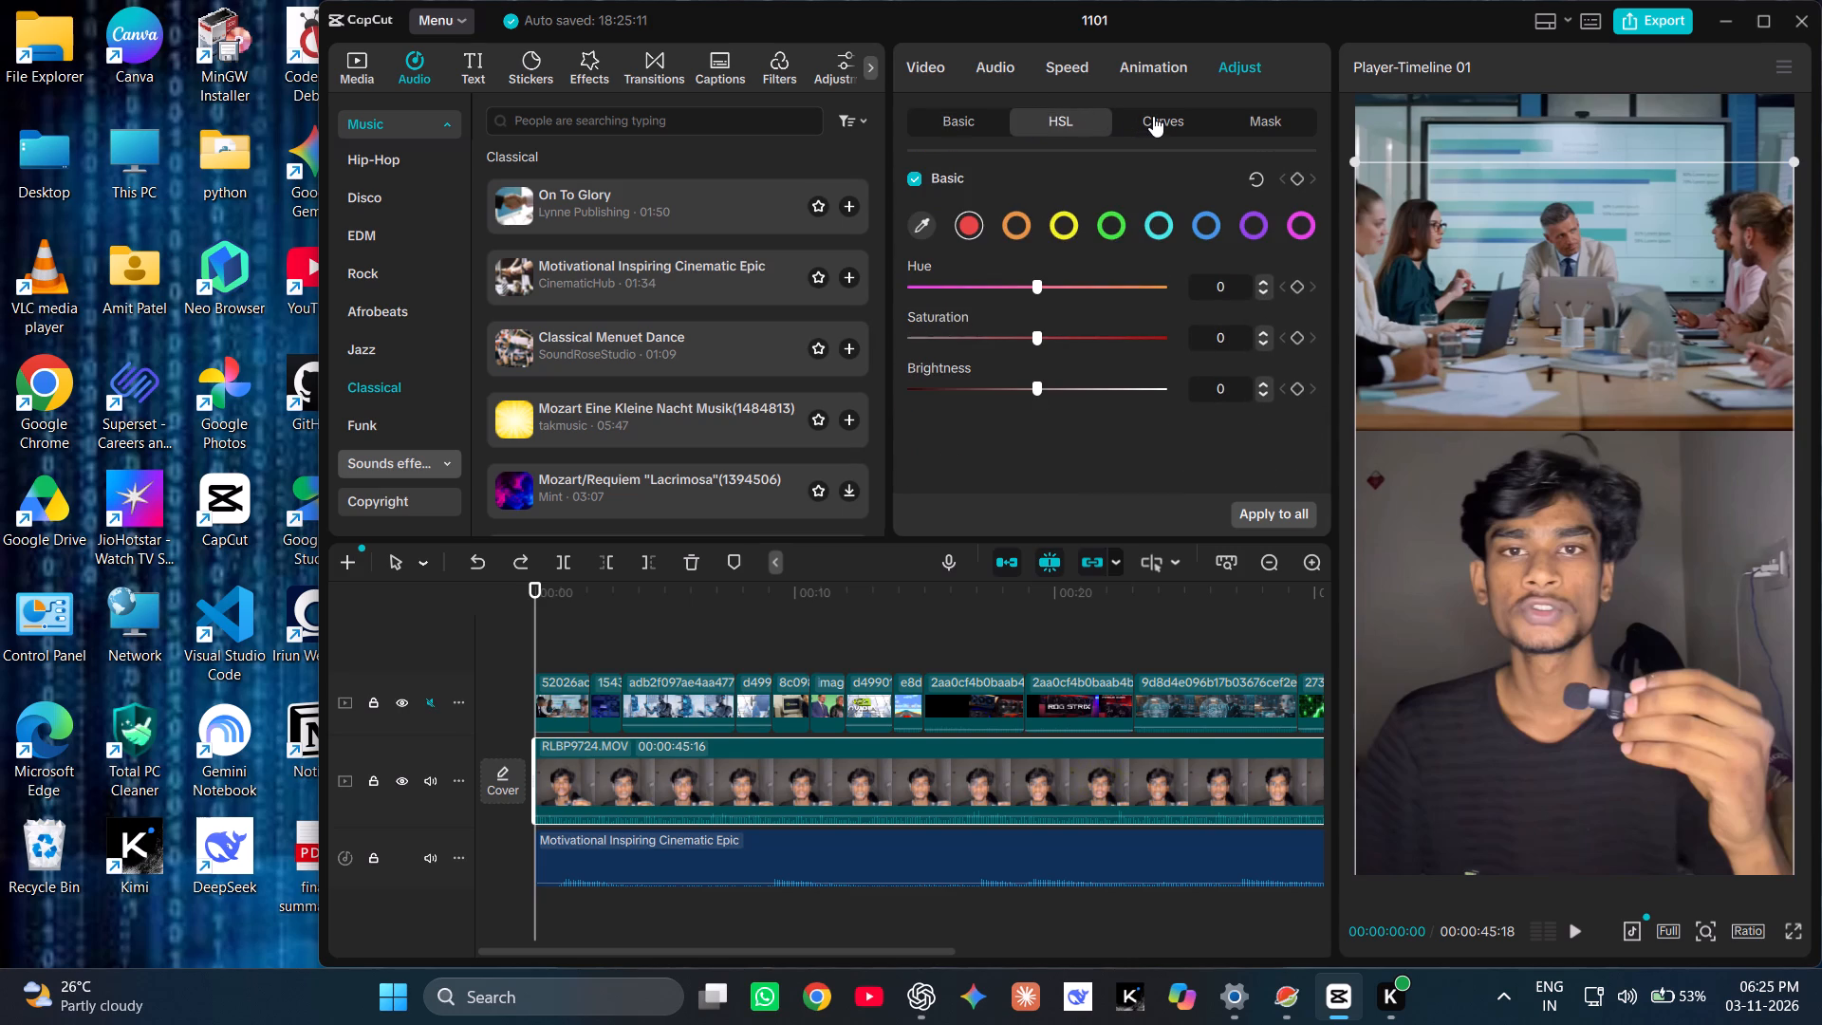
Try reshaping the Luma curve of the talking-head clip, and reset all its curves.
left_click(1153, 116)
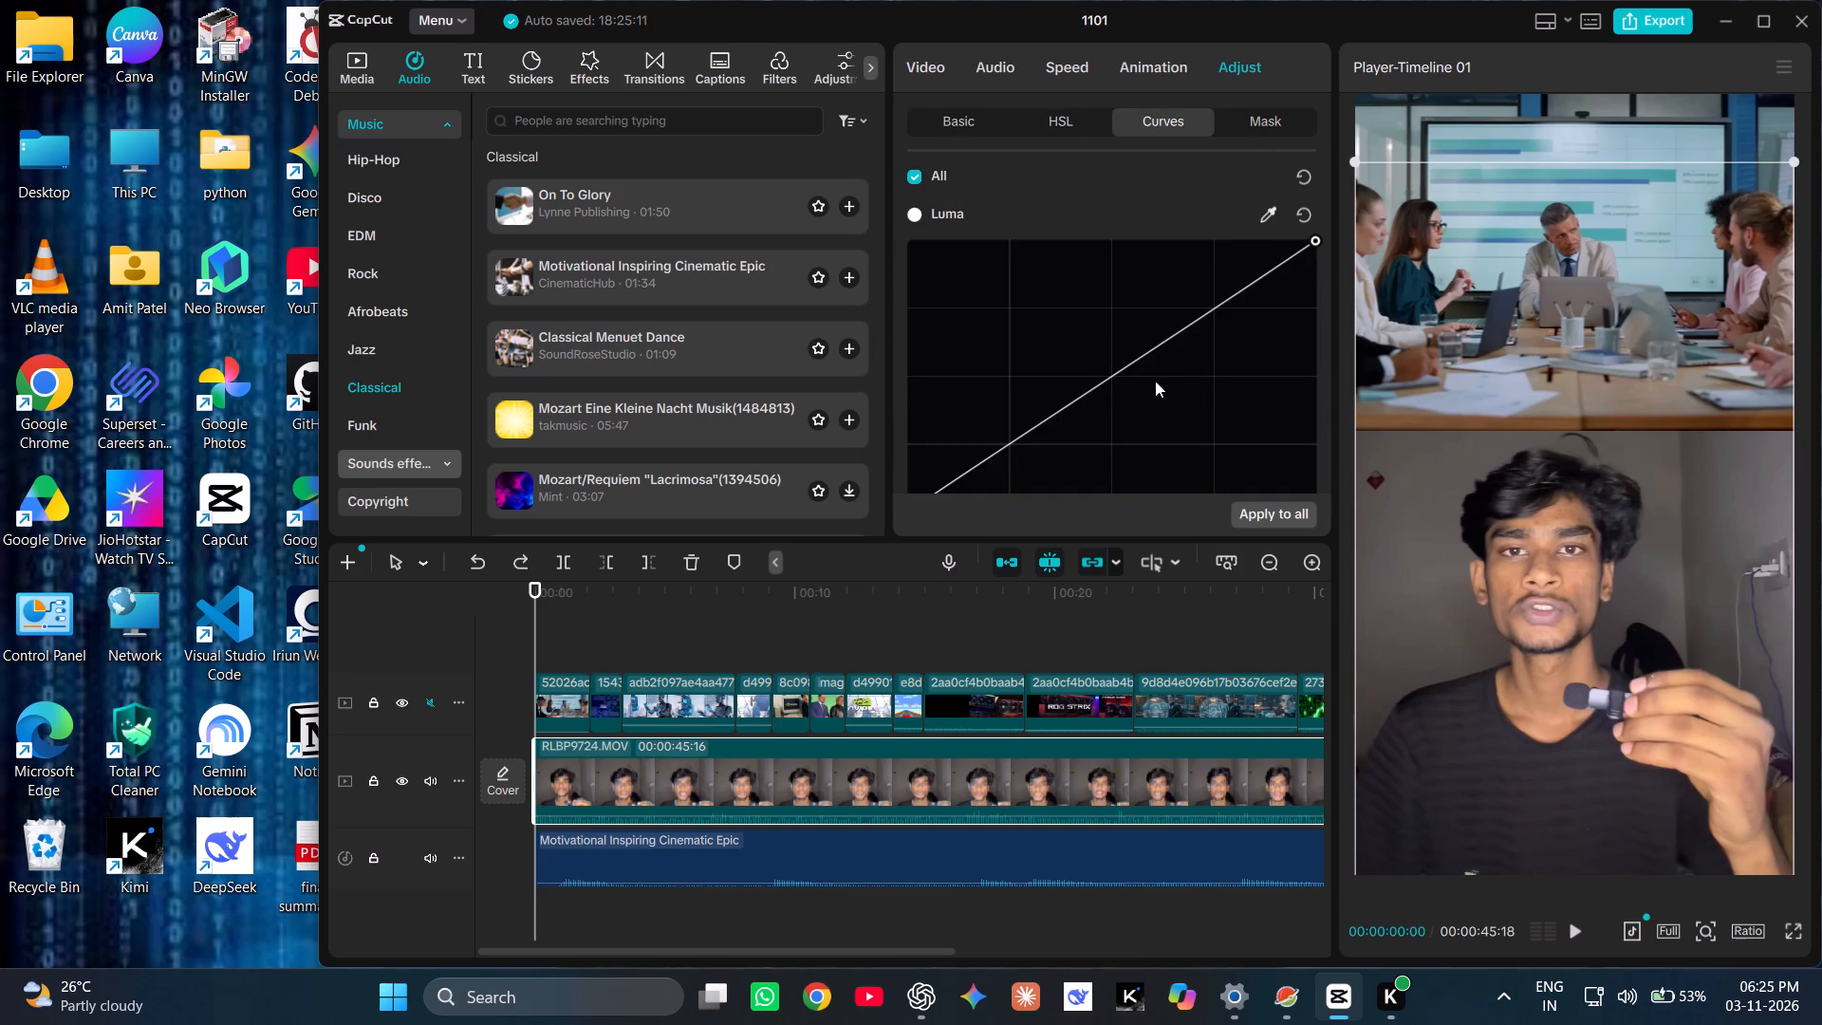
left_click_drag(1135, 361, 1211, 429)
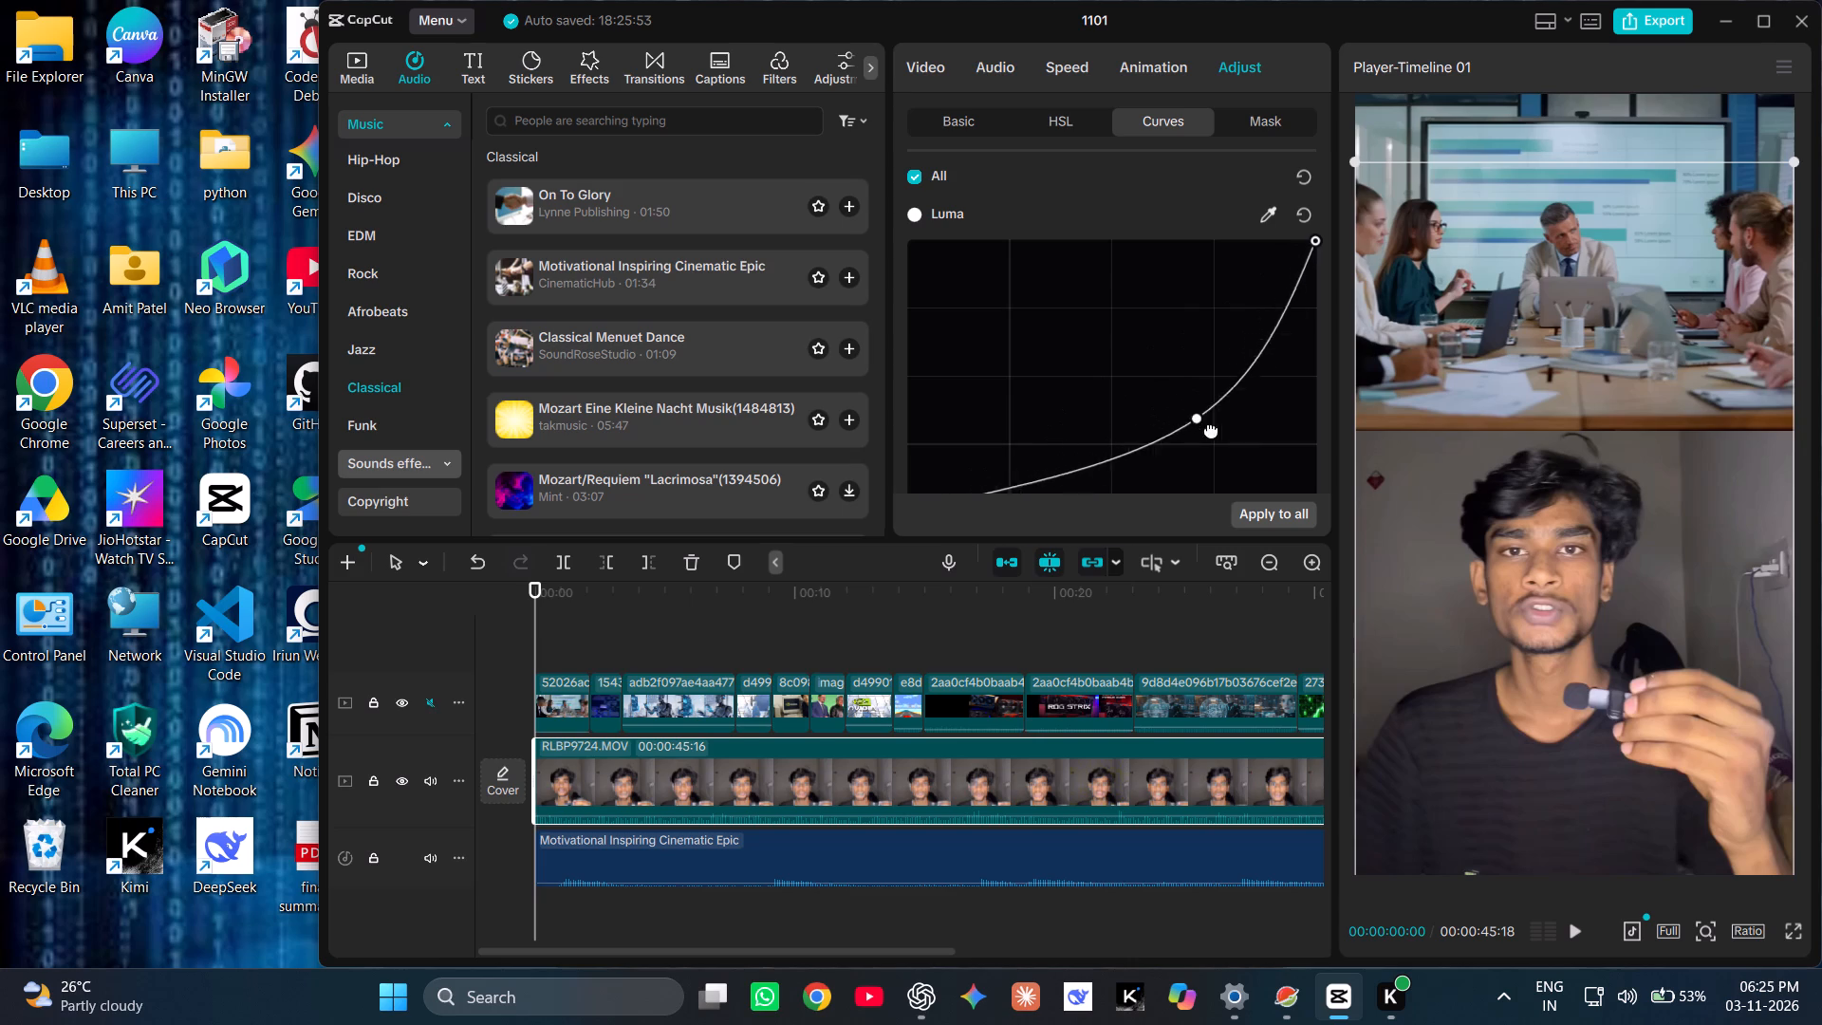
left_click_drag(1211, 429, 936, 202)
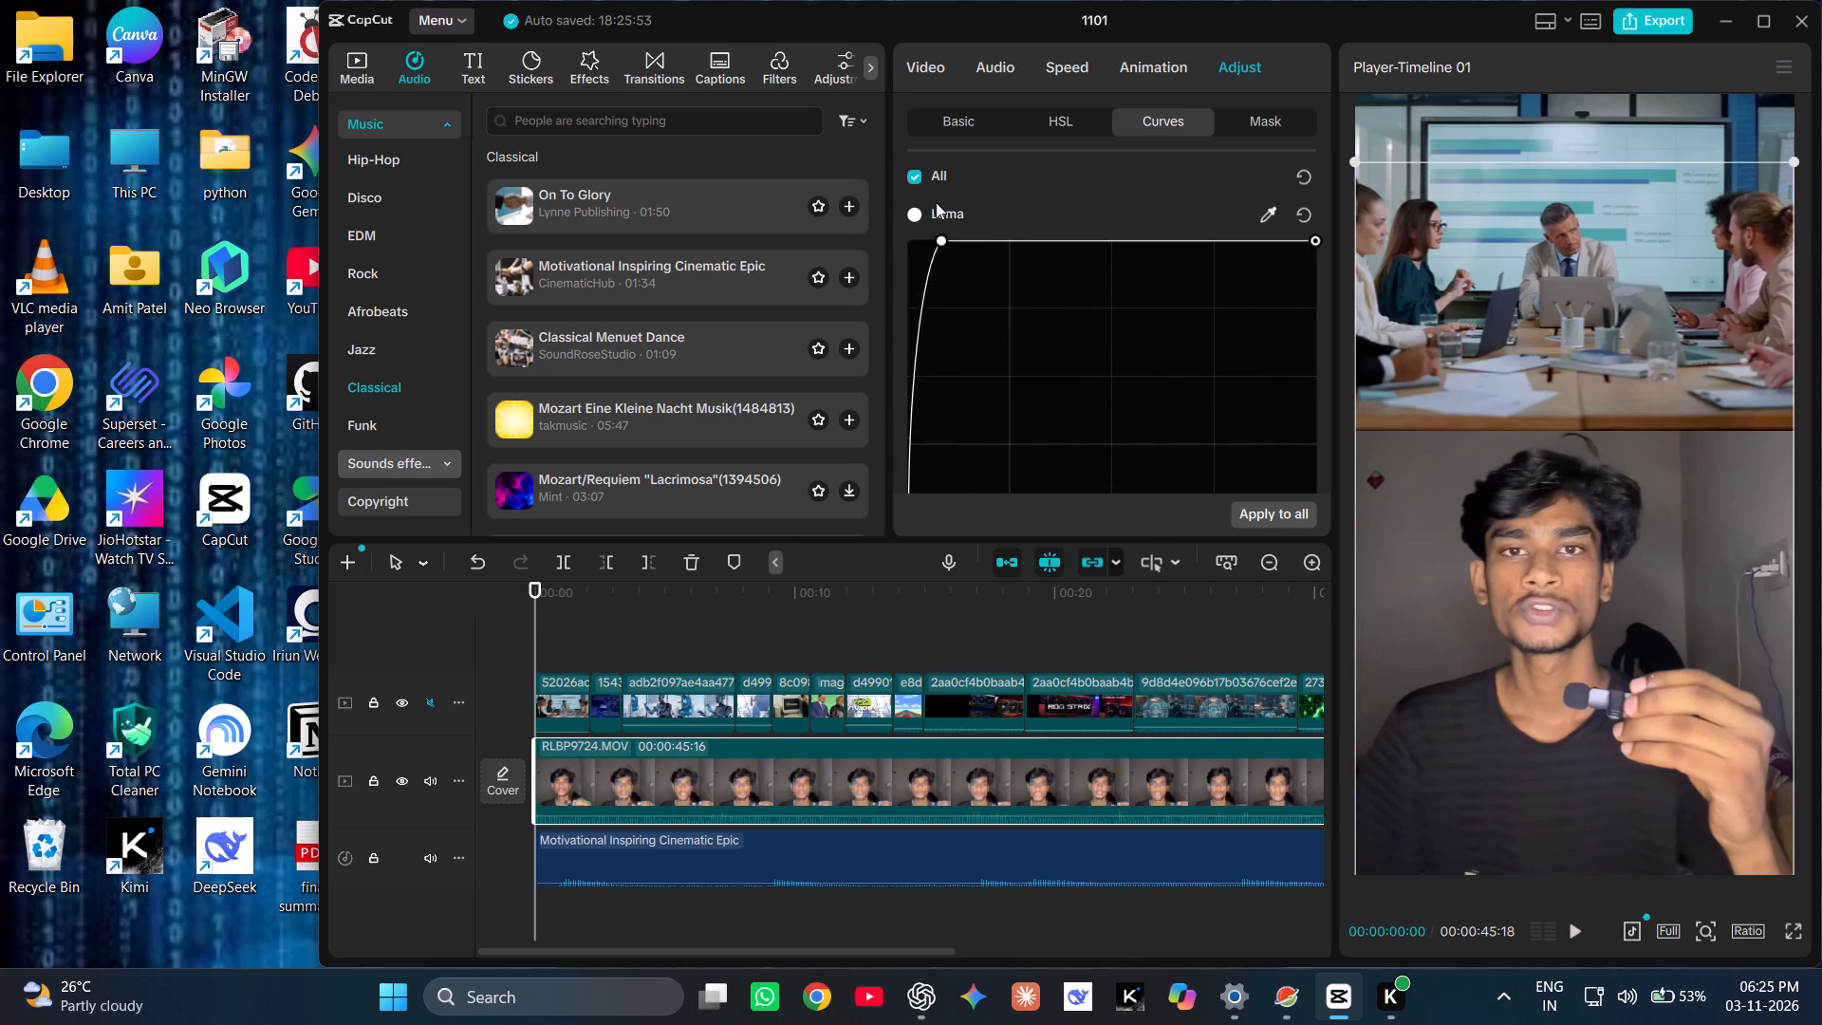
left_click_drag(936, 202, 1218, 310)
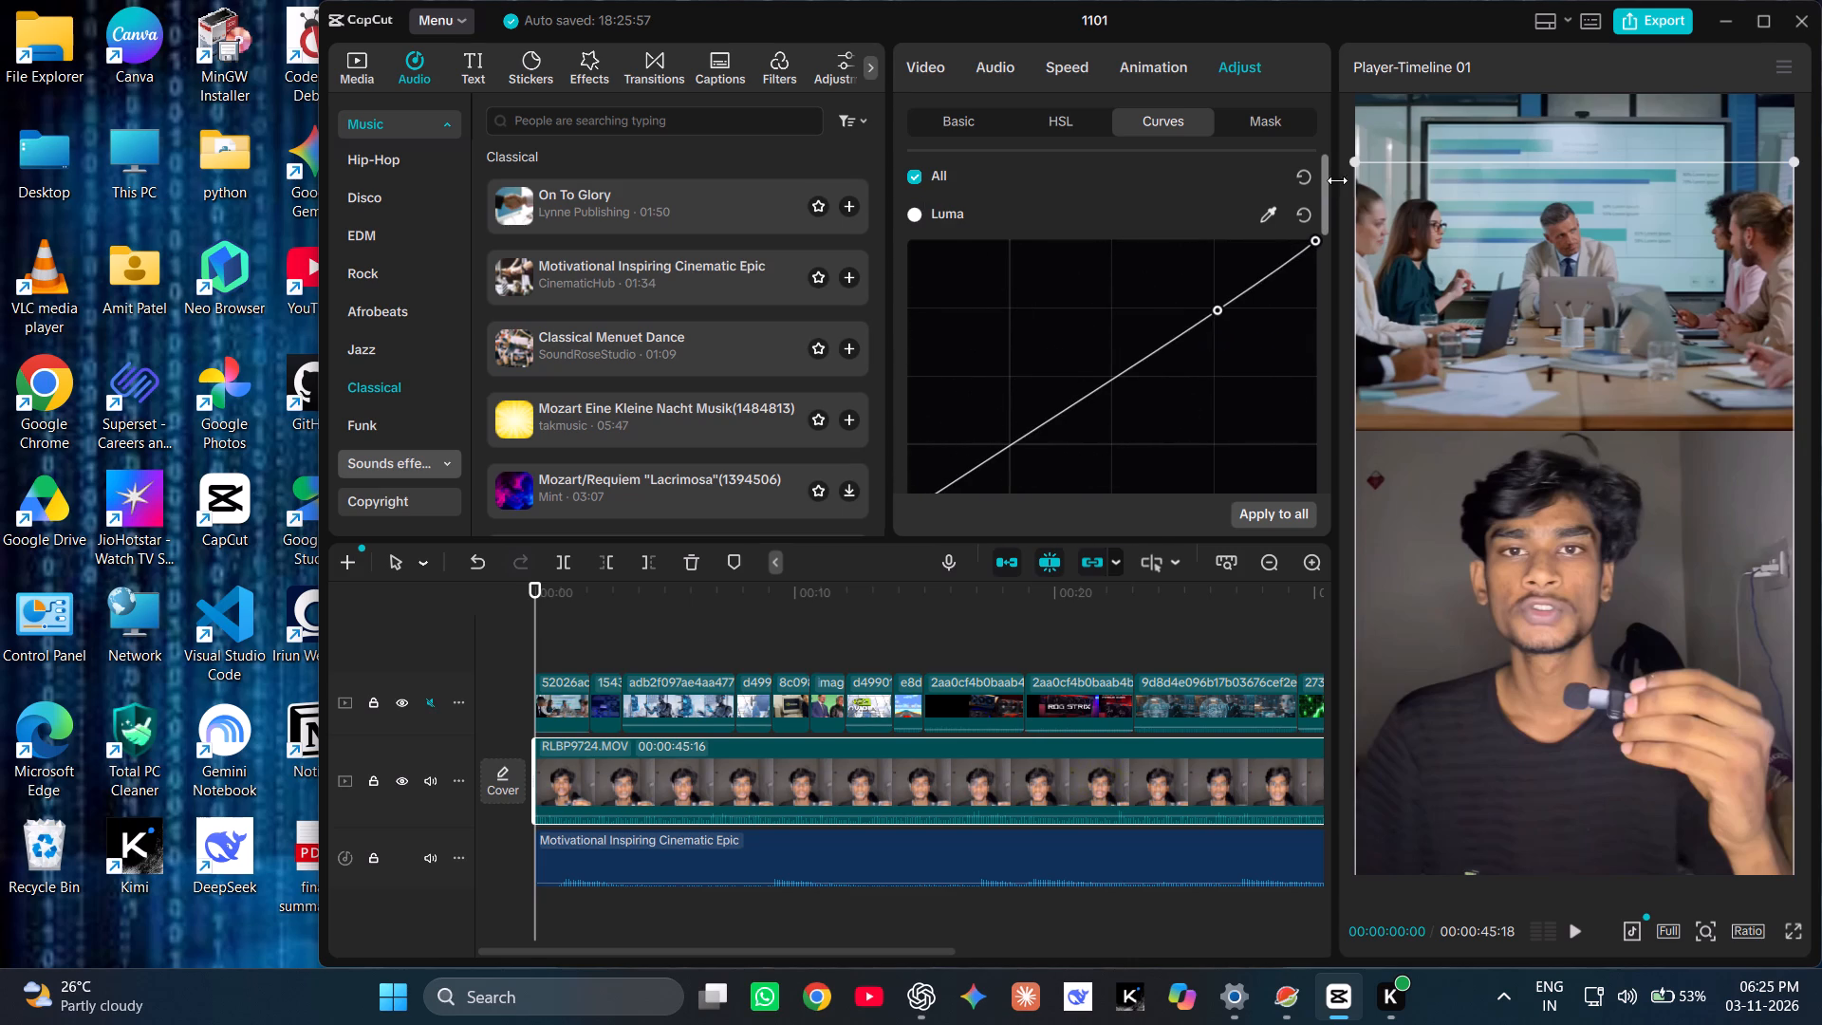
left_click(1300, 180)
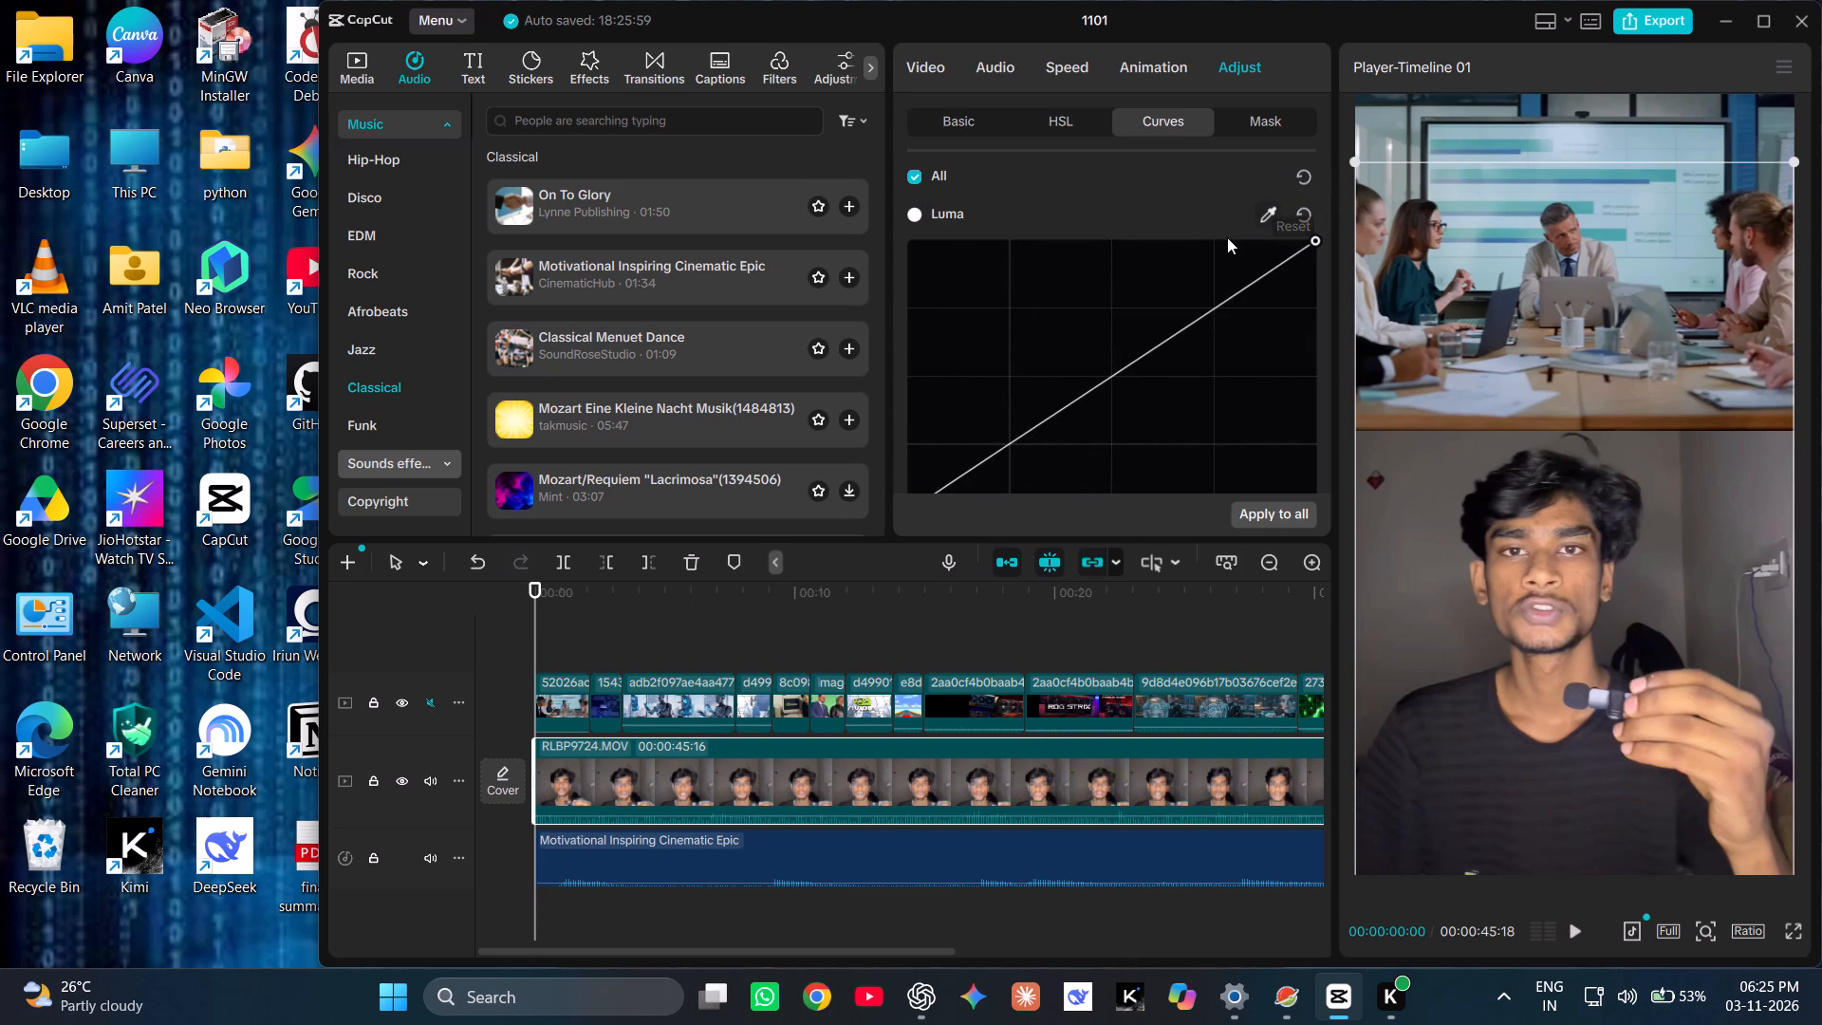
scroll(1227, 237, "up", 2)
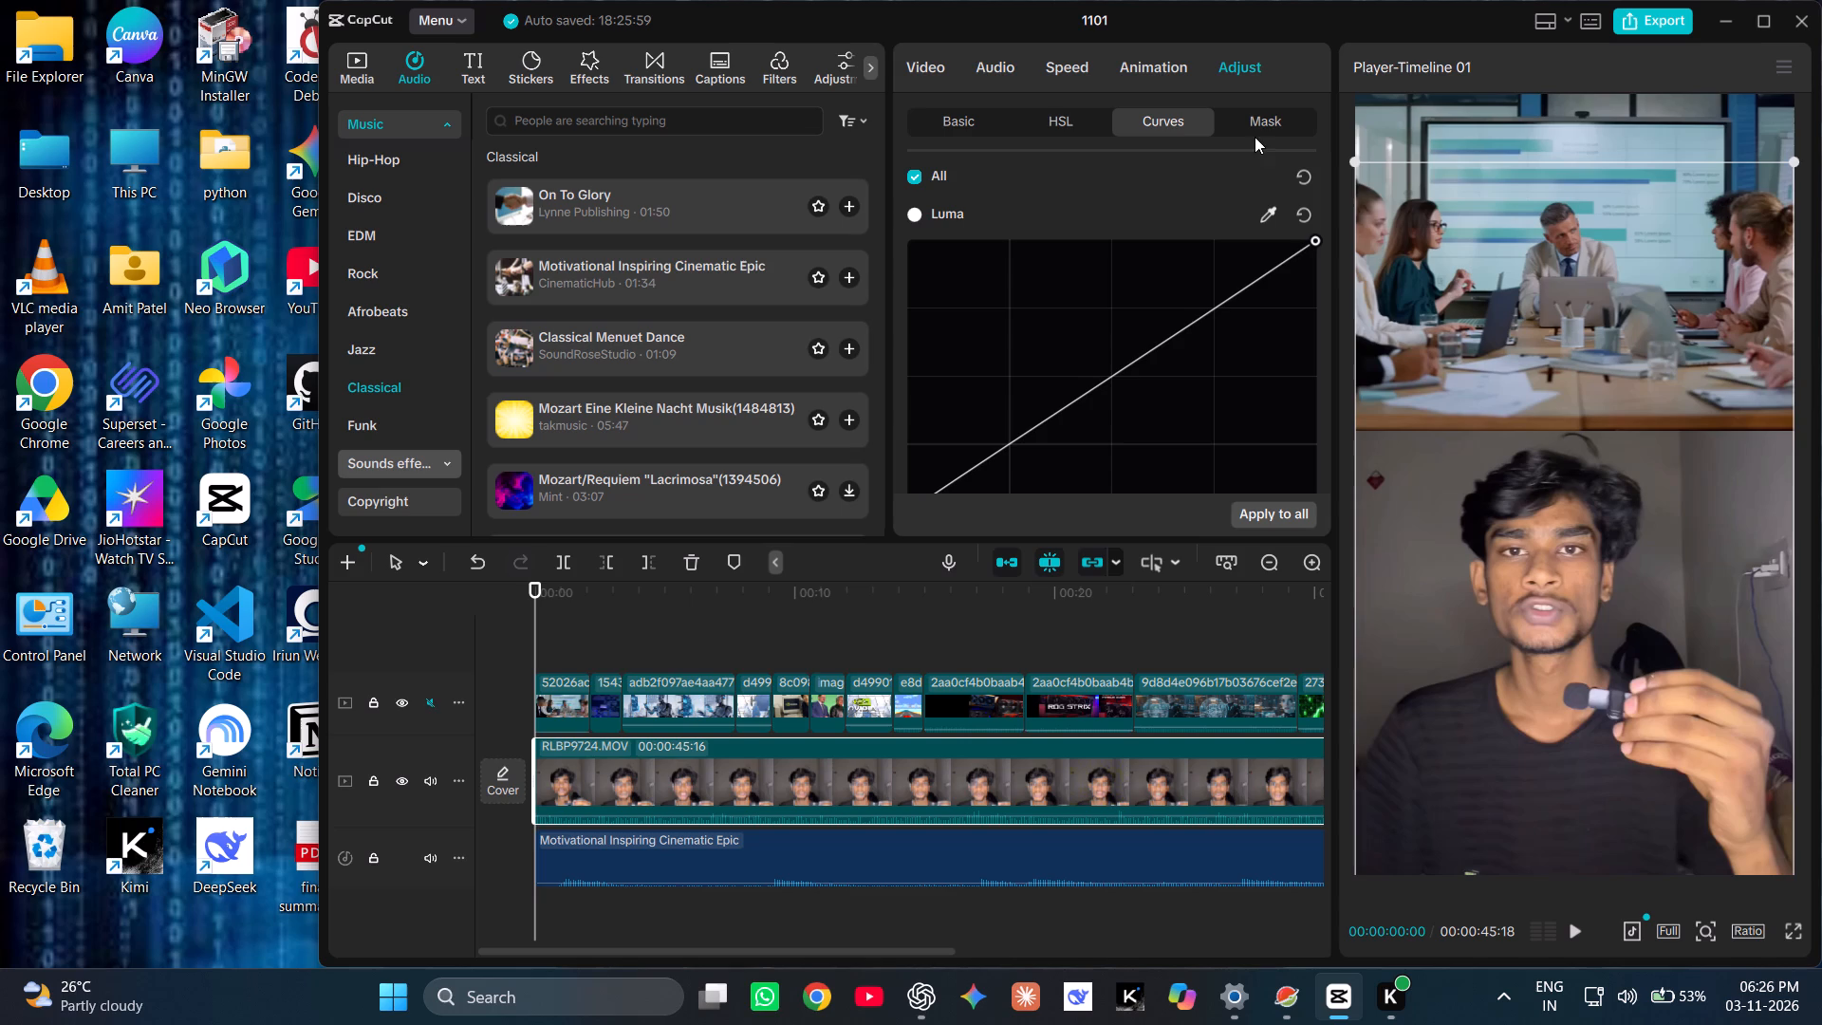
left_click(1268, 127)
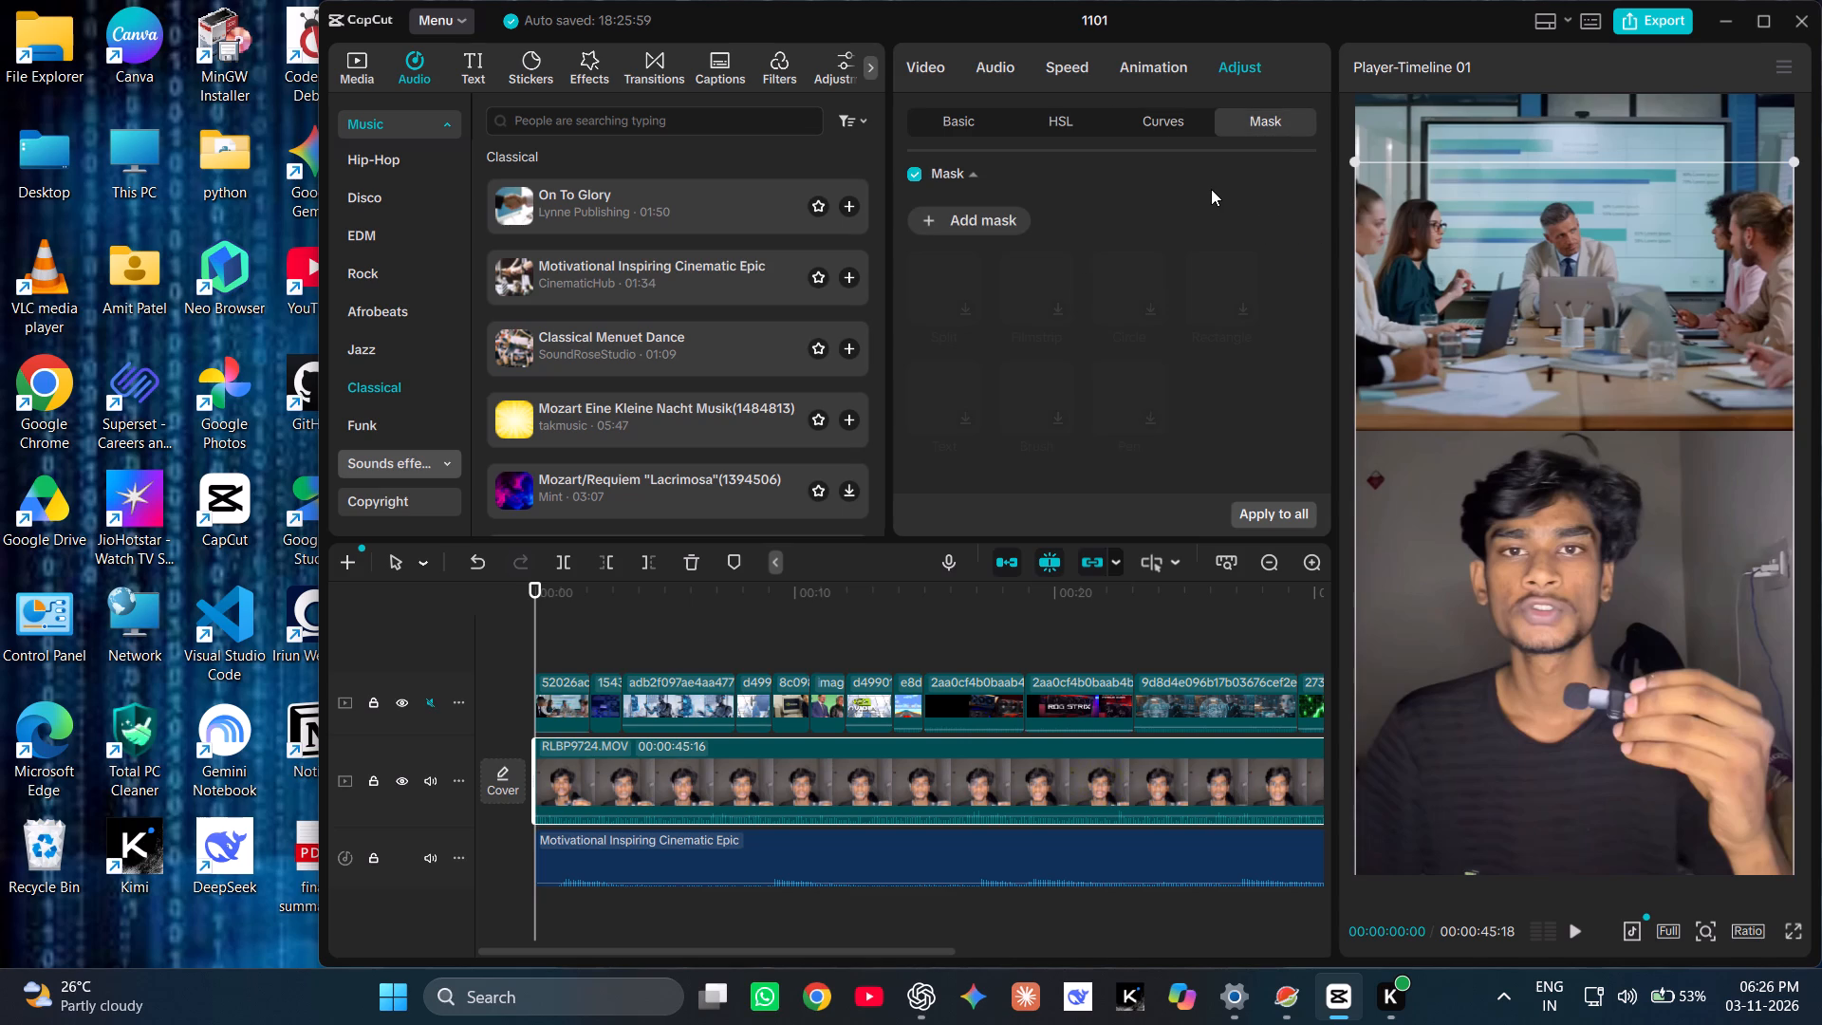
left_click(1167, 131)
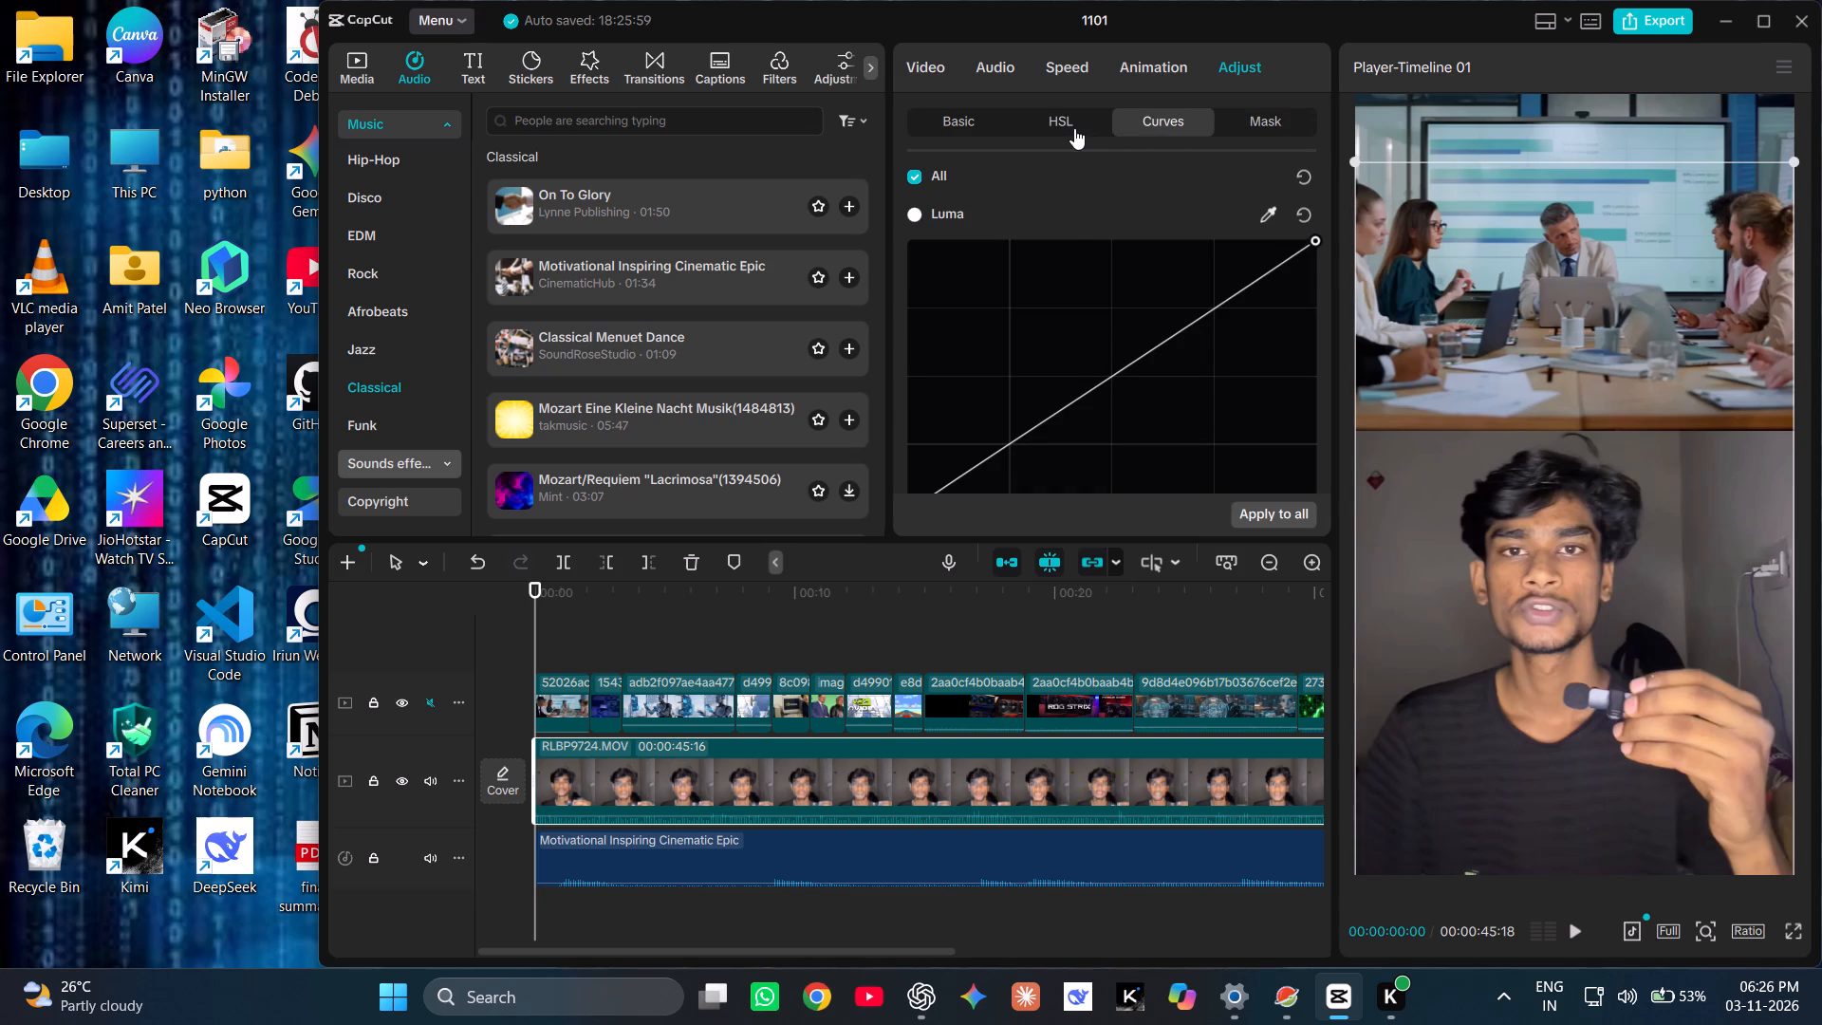
Examine the talking-head clip's HSL options and its basic color, lightness and LUT adjustment settings.
left_click(1074, 127)
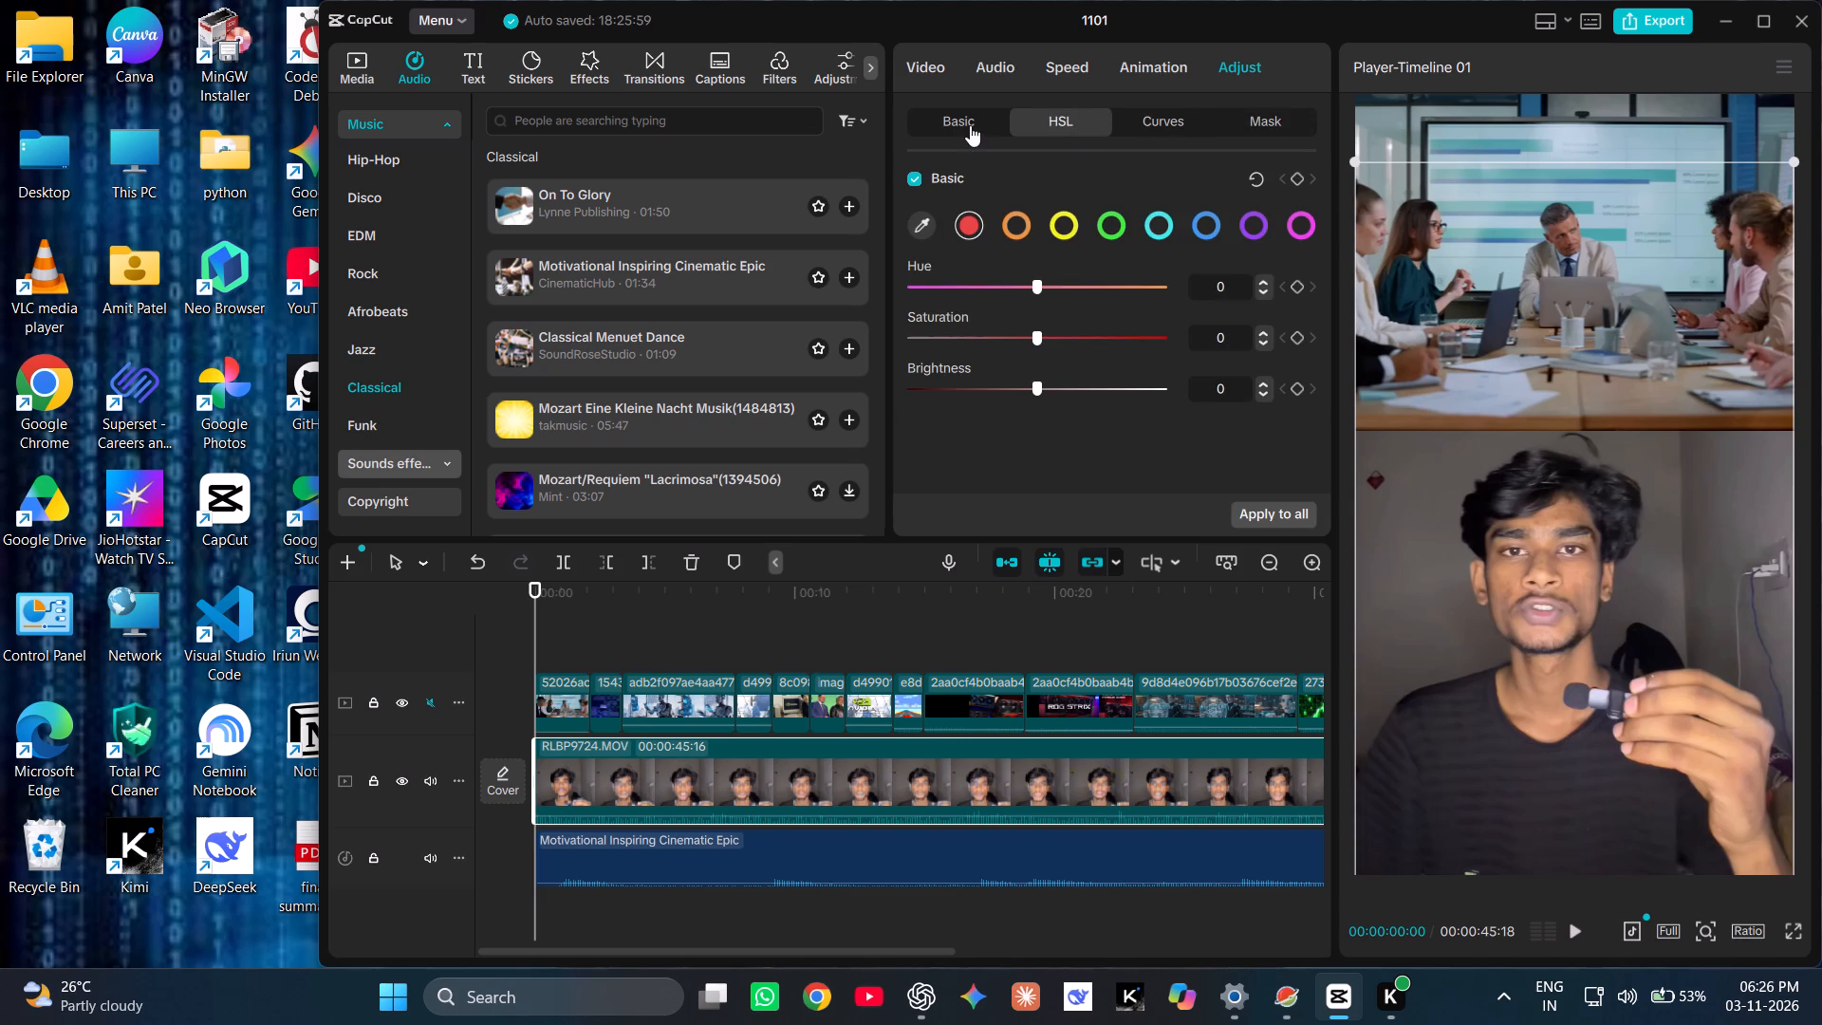
left_click(967, 125)
scroll(1060, 319, "down", 2)
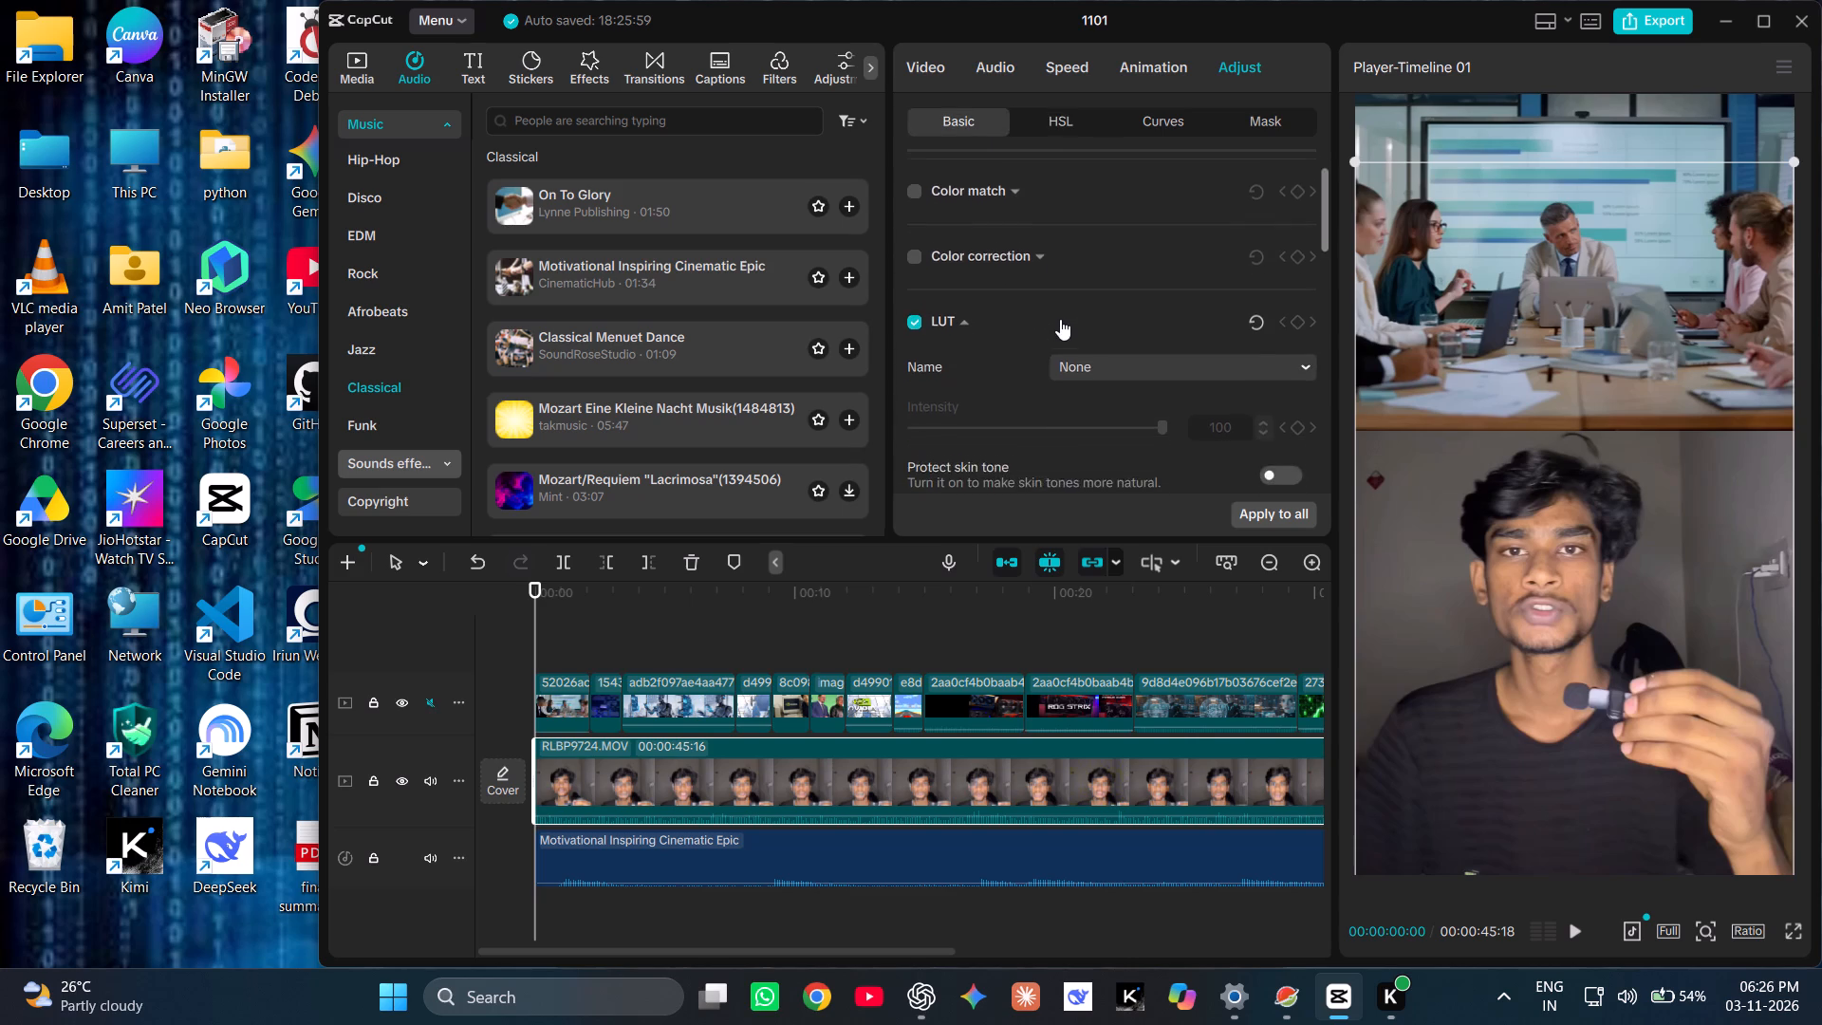
scroll(1060, 319, "down", 7)
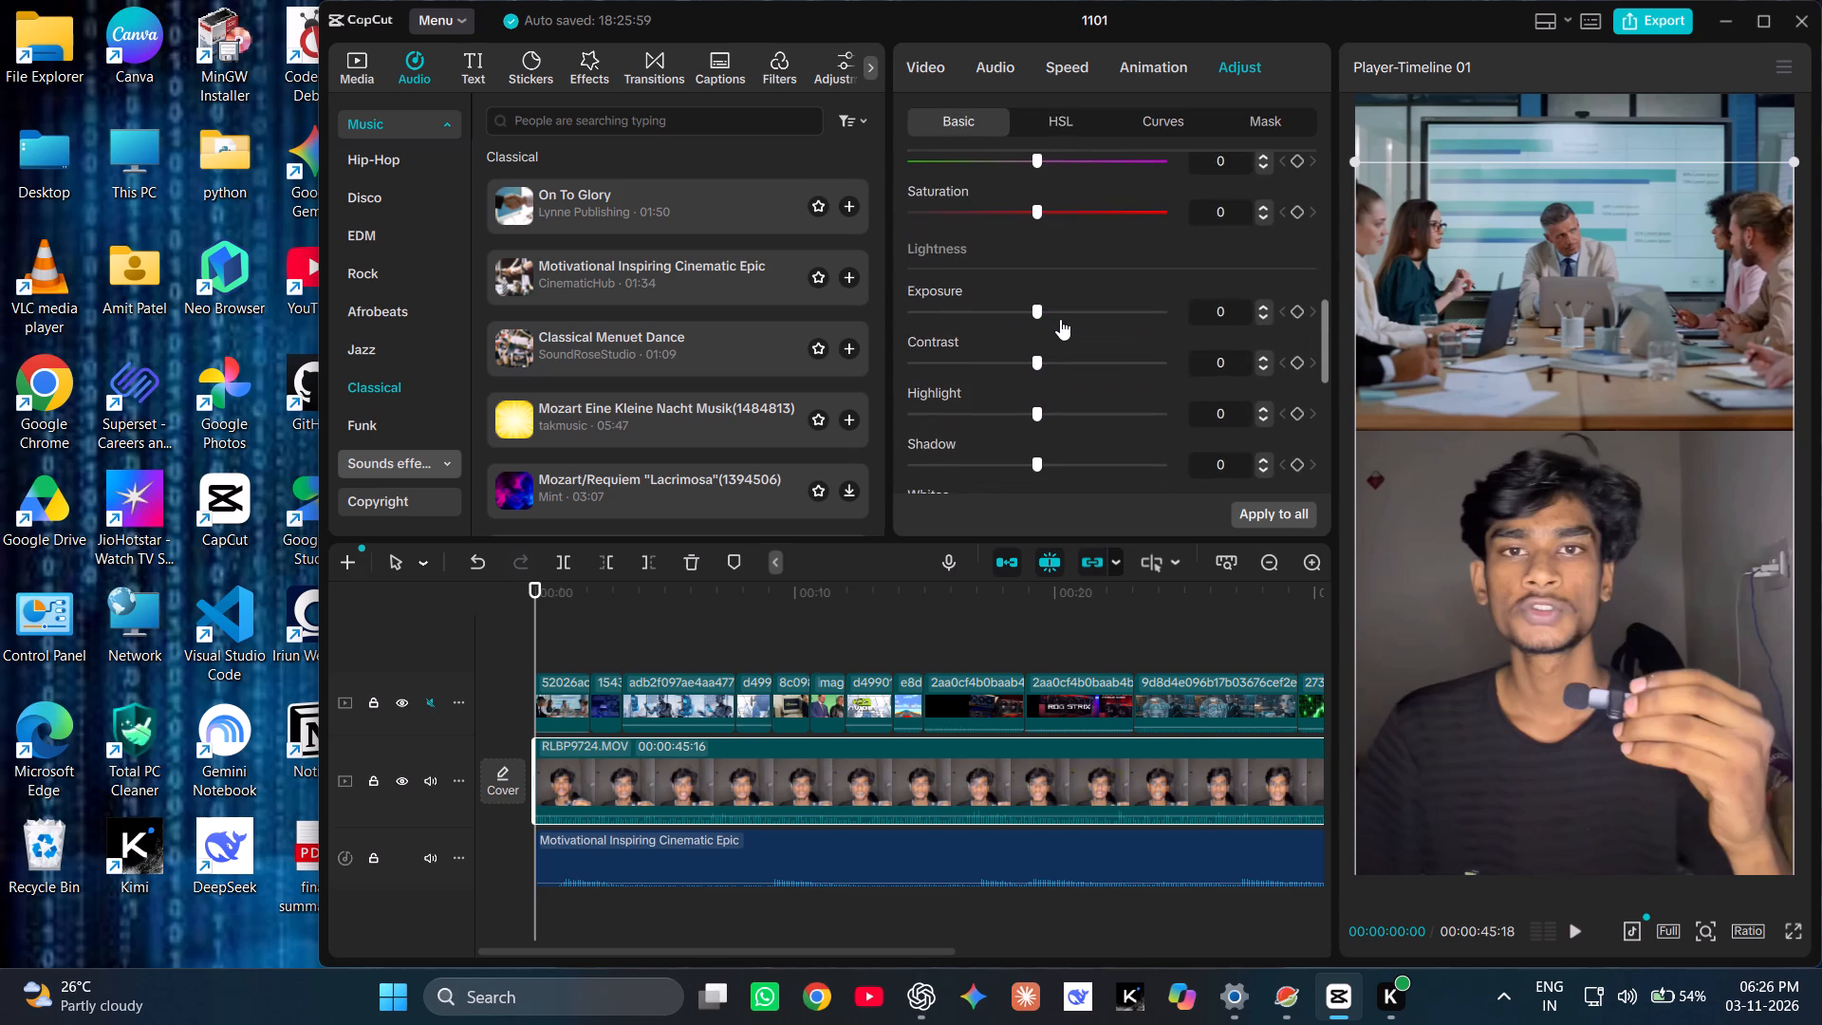
scroll(1060, 319, "up", 7)
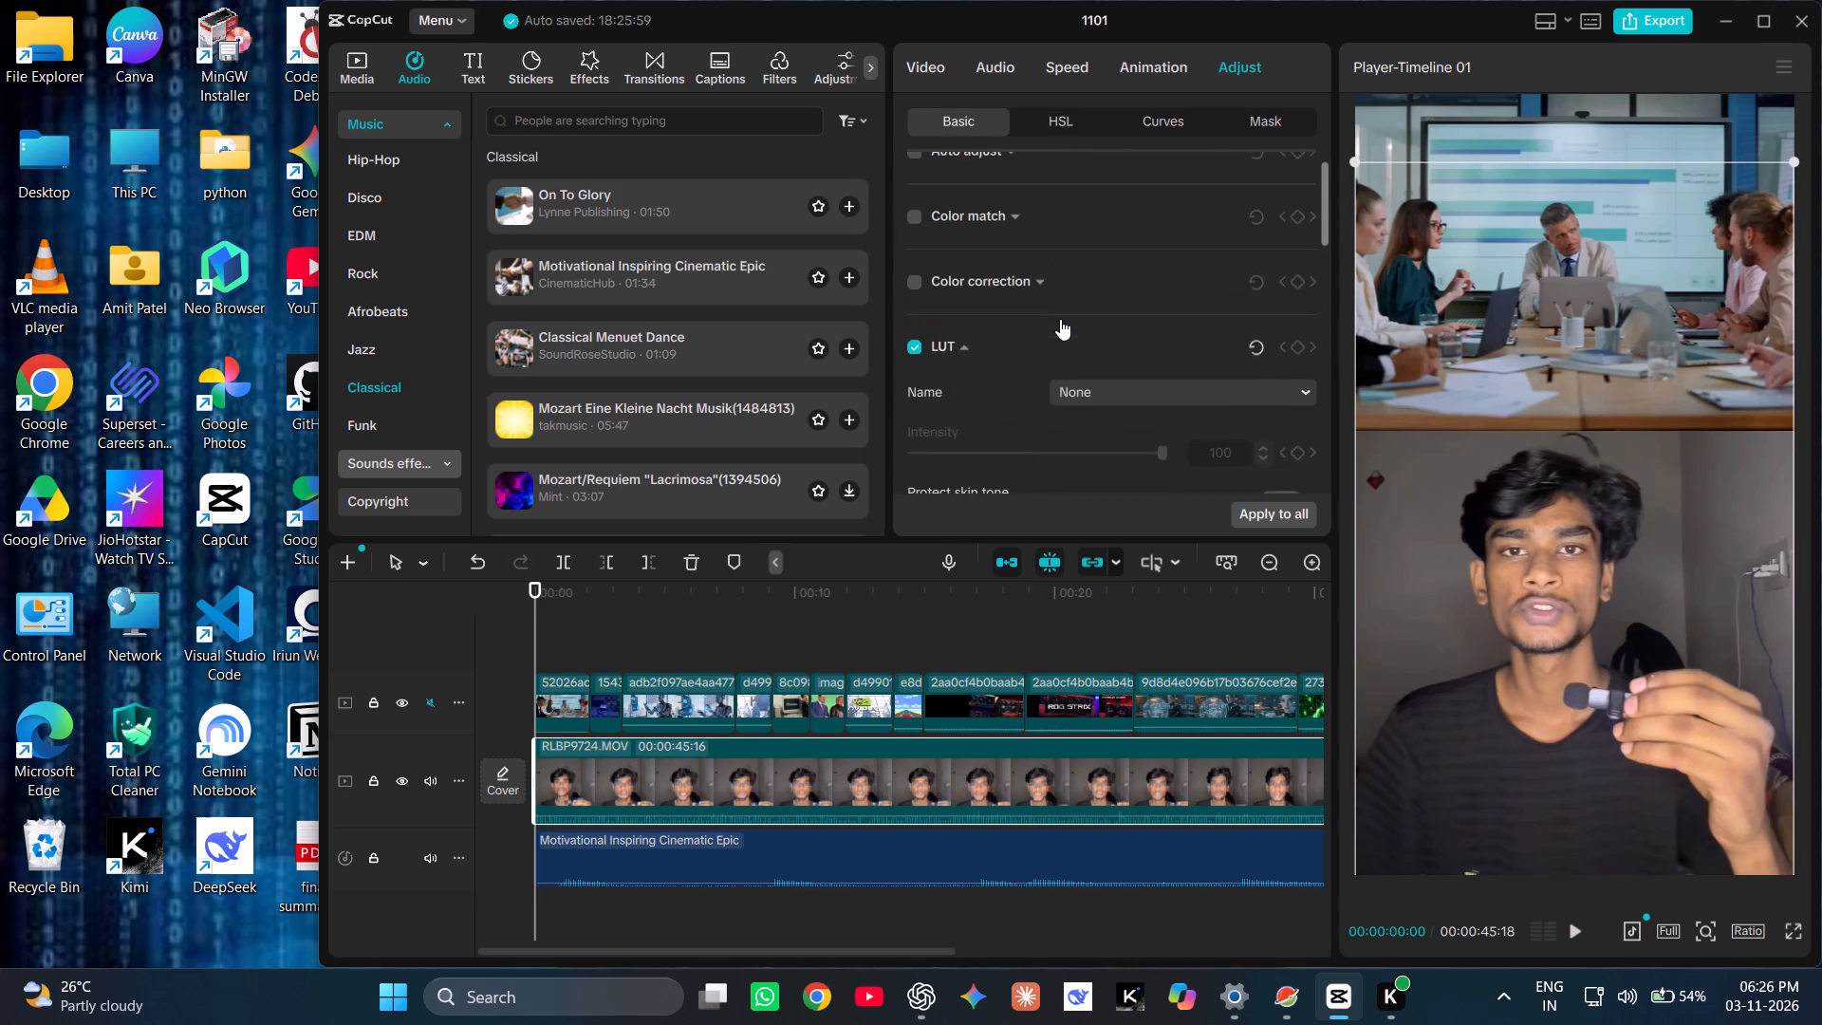
scroll(1060, 319, "up", 4)
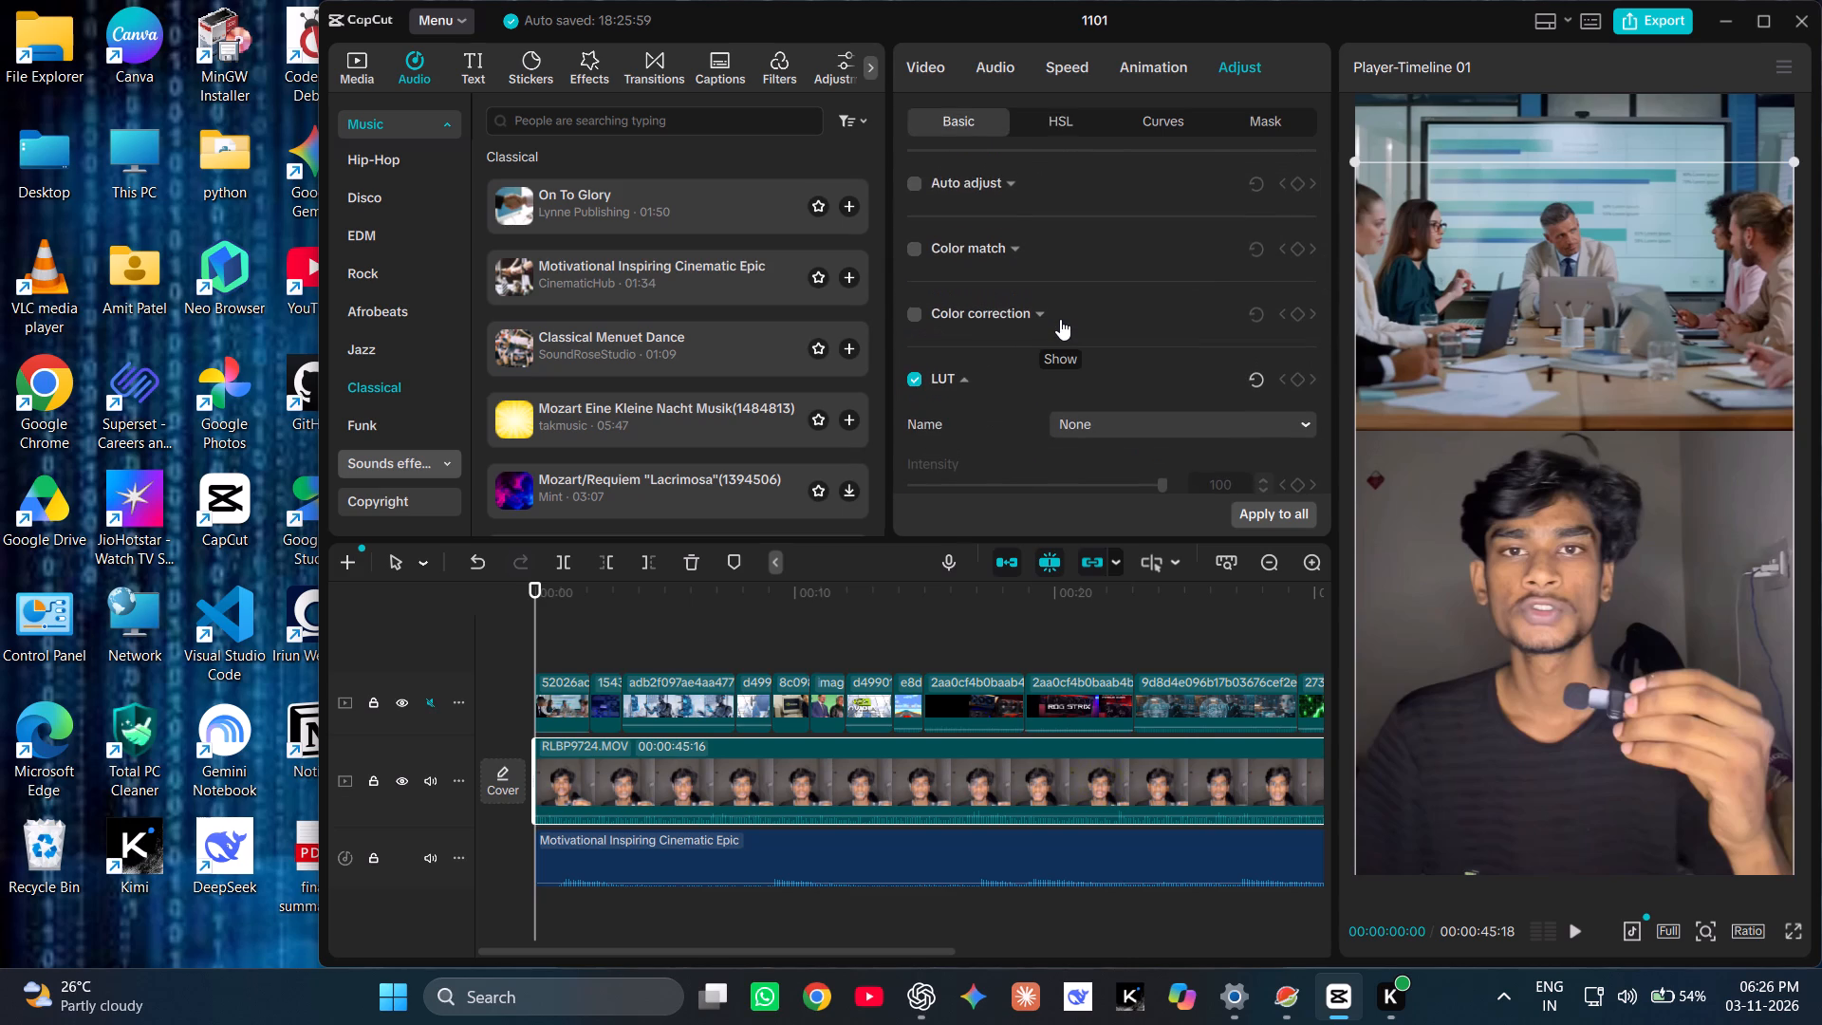
scroll(1060, 319, "up", 1)
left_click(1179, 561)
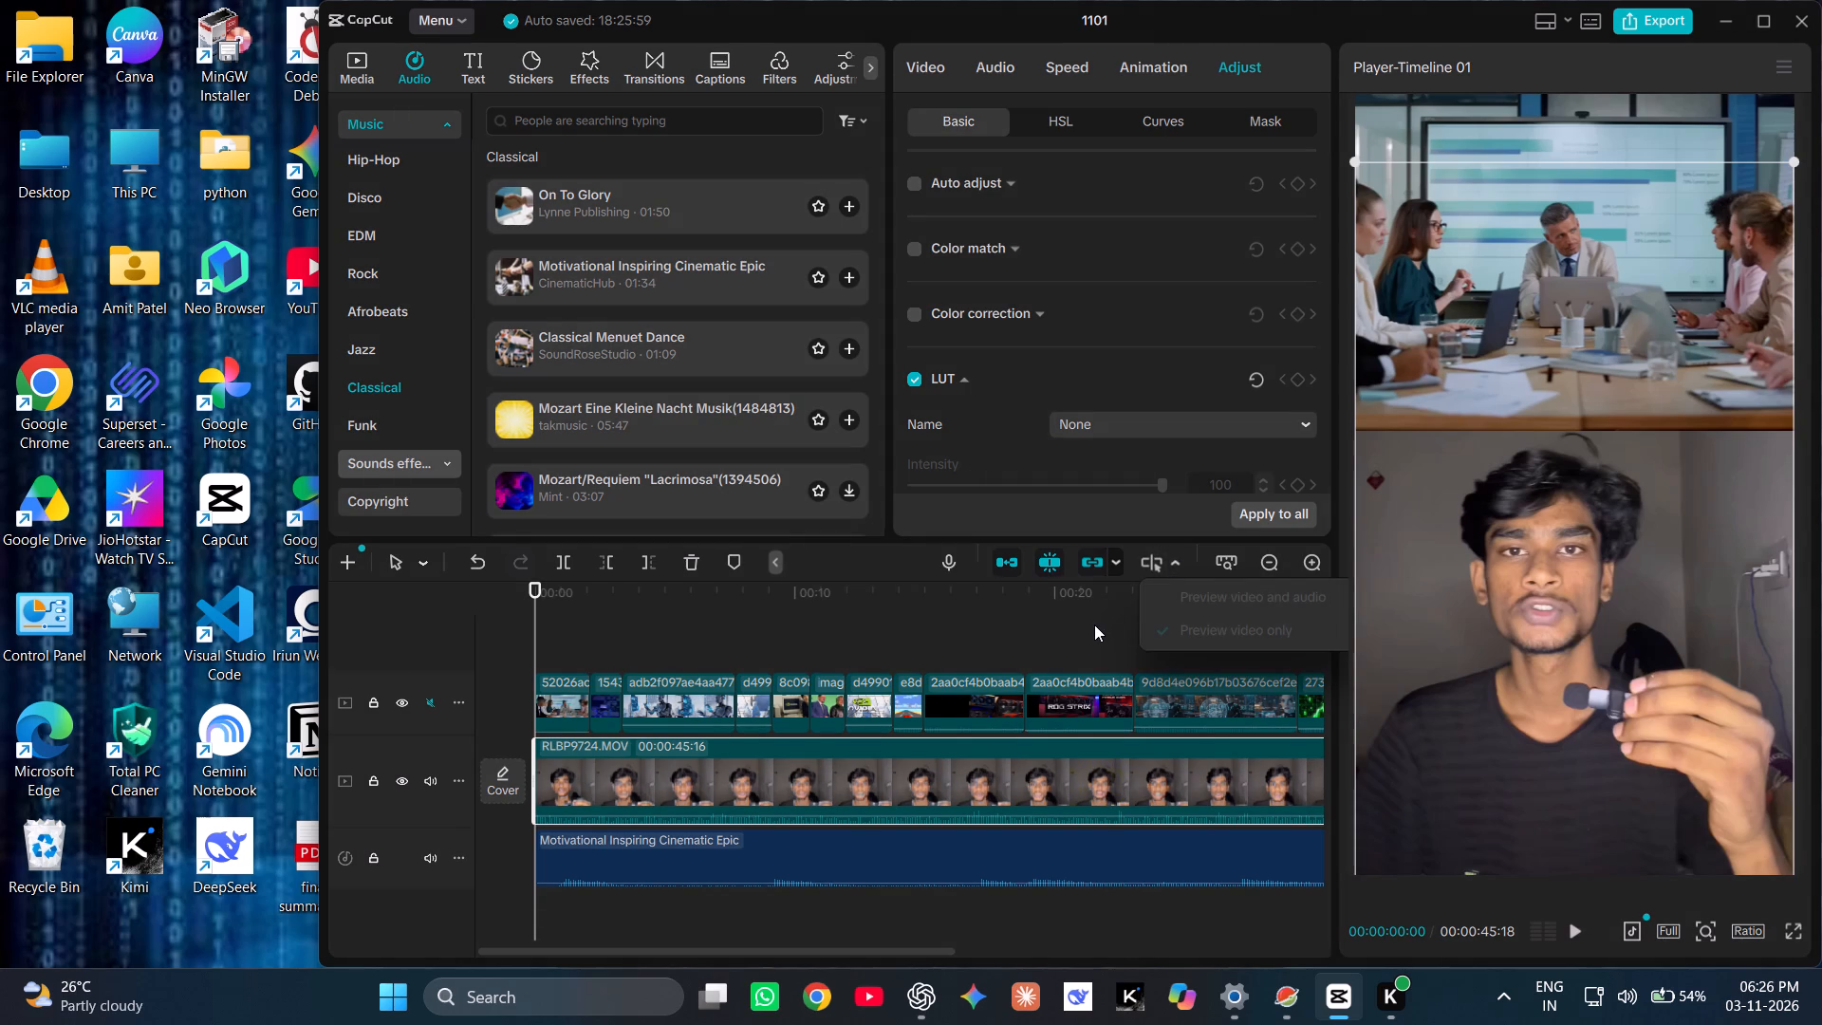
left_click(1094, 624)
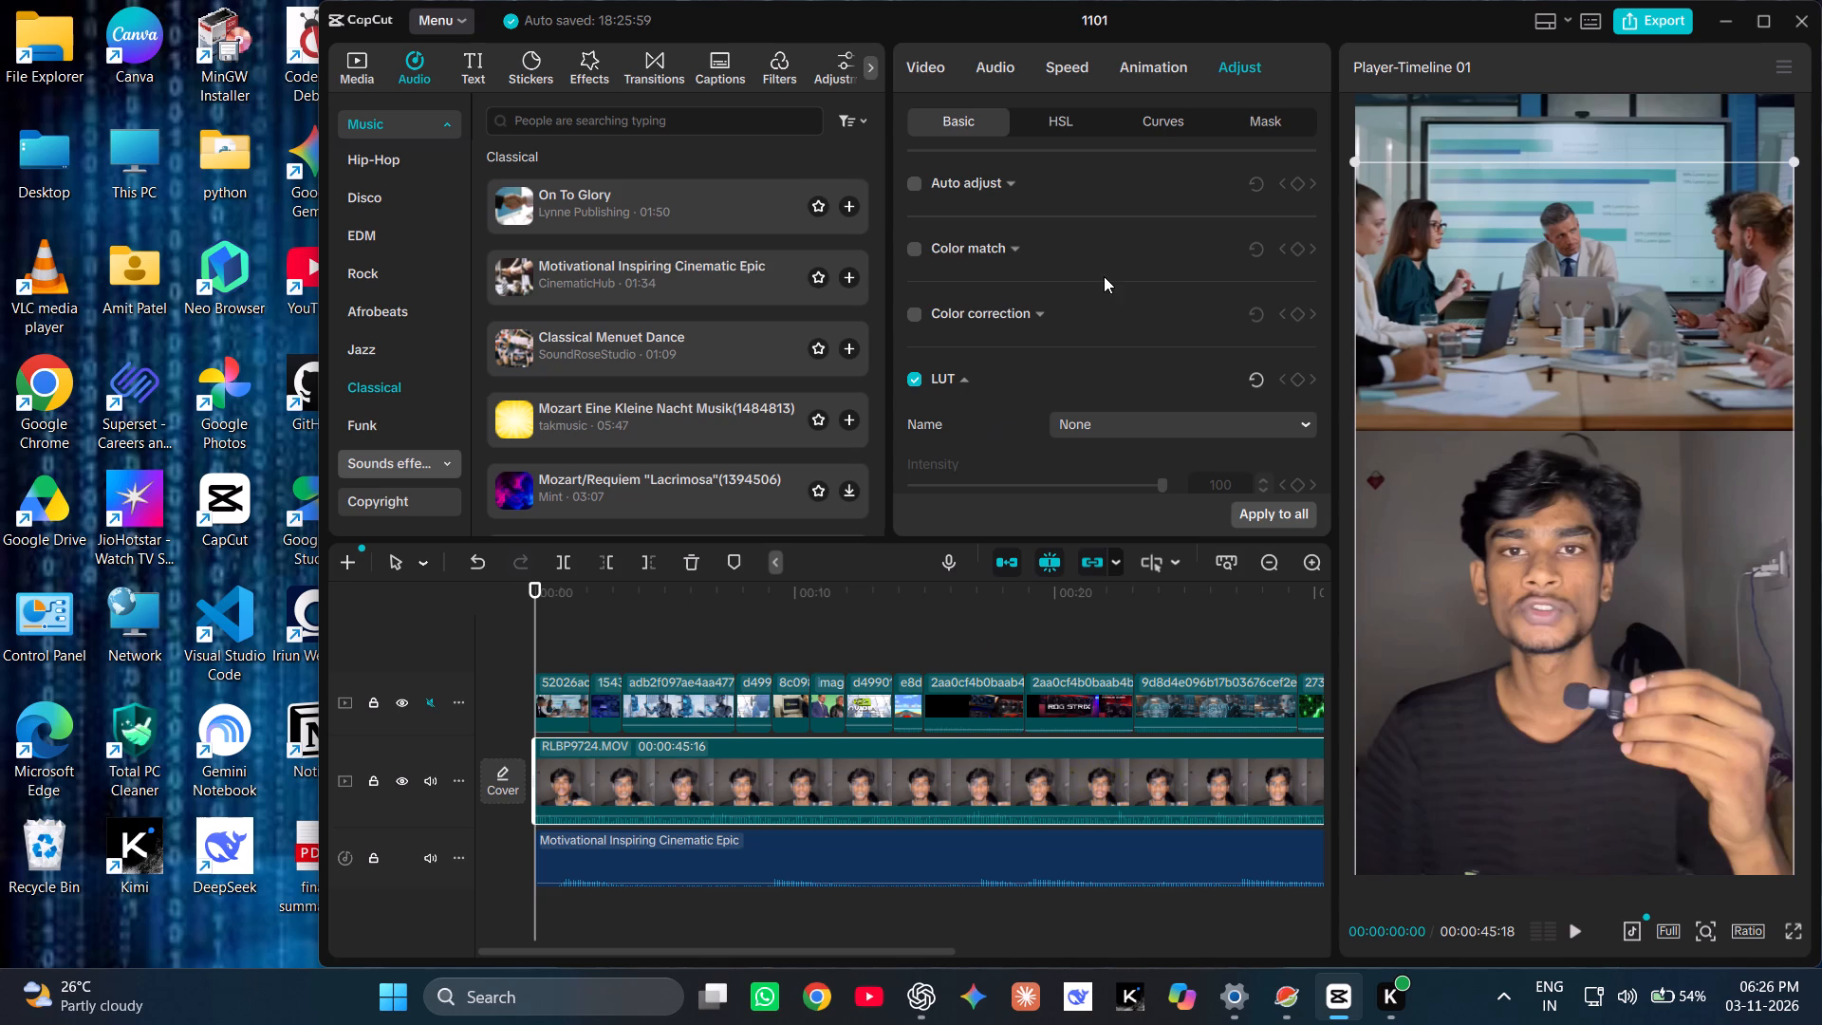
Review the talking-head clip's basic adjustments again, from LUT and color through lightness and effects.
scroll(1103, 278, "down", 7)
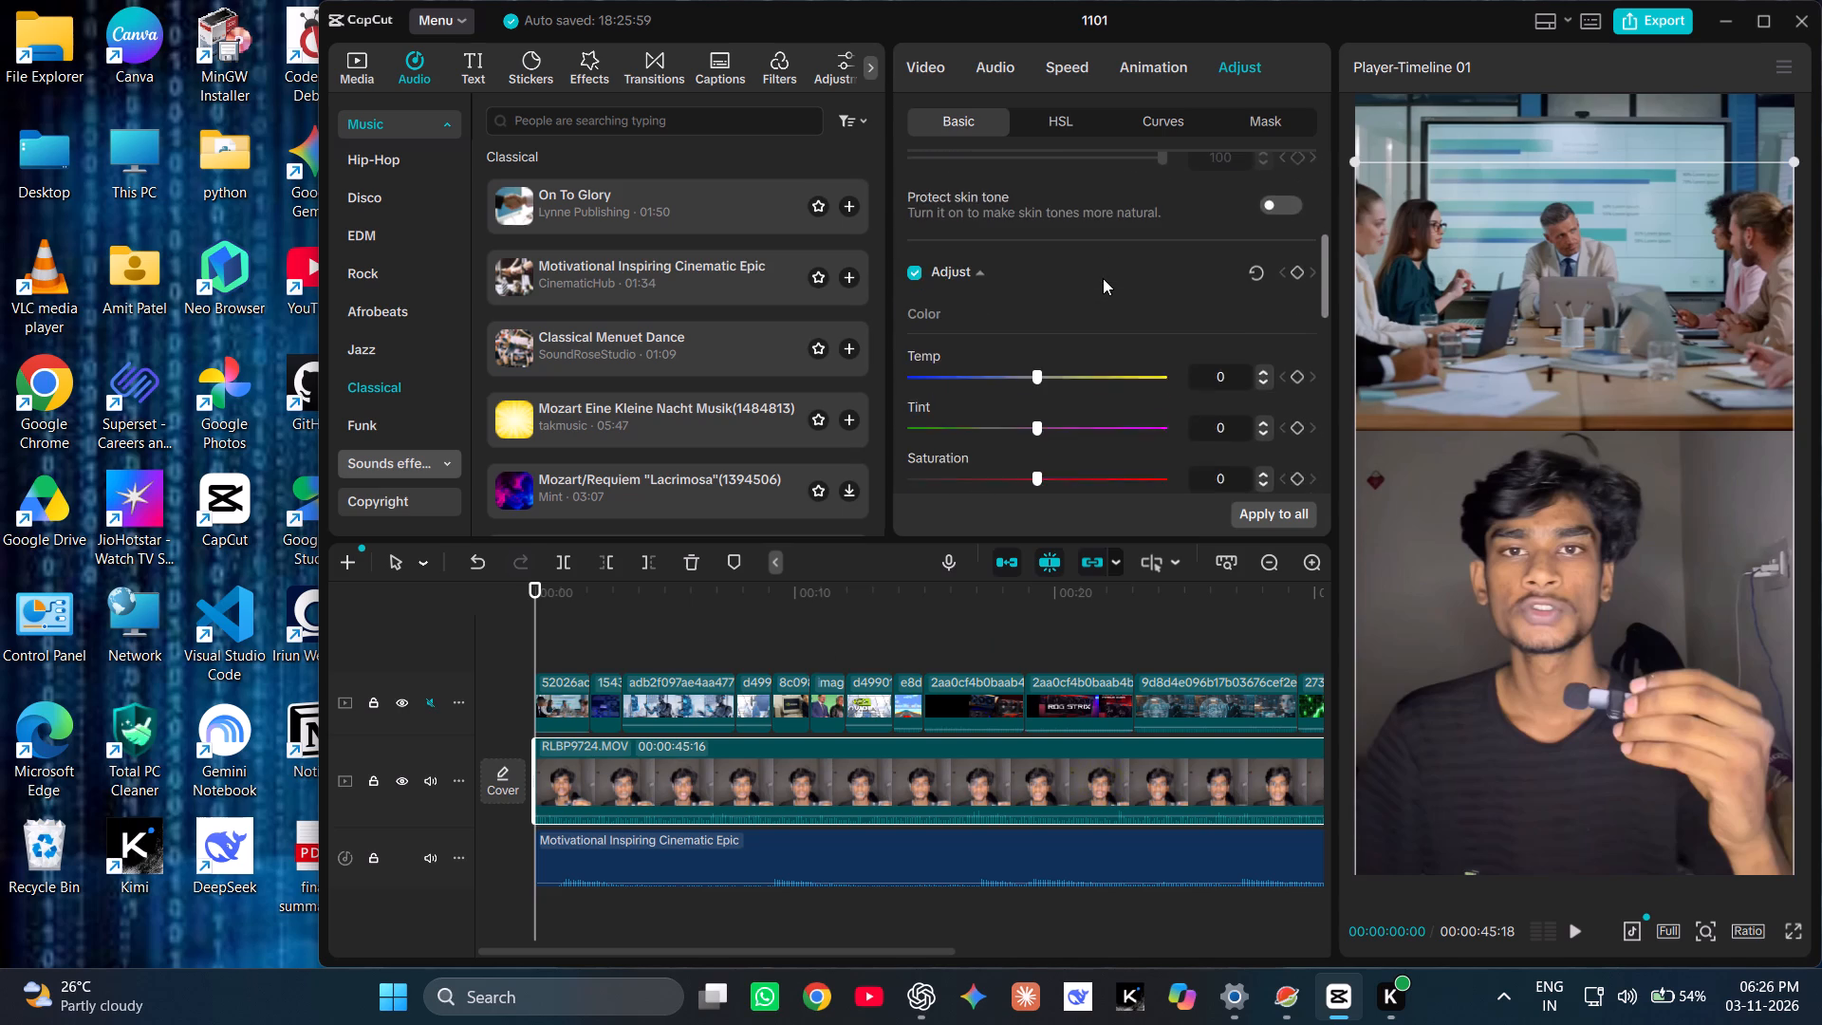
scroll(1103, 278, "down", 12)
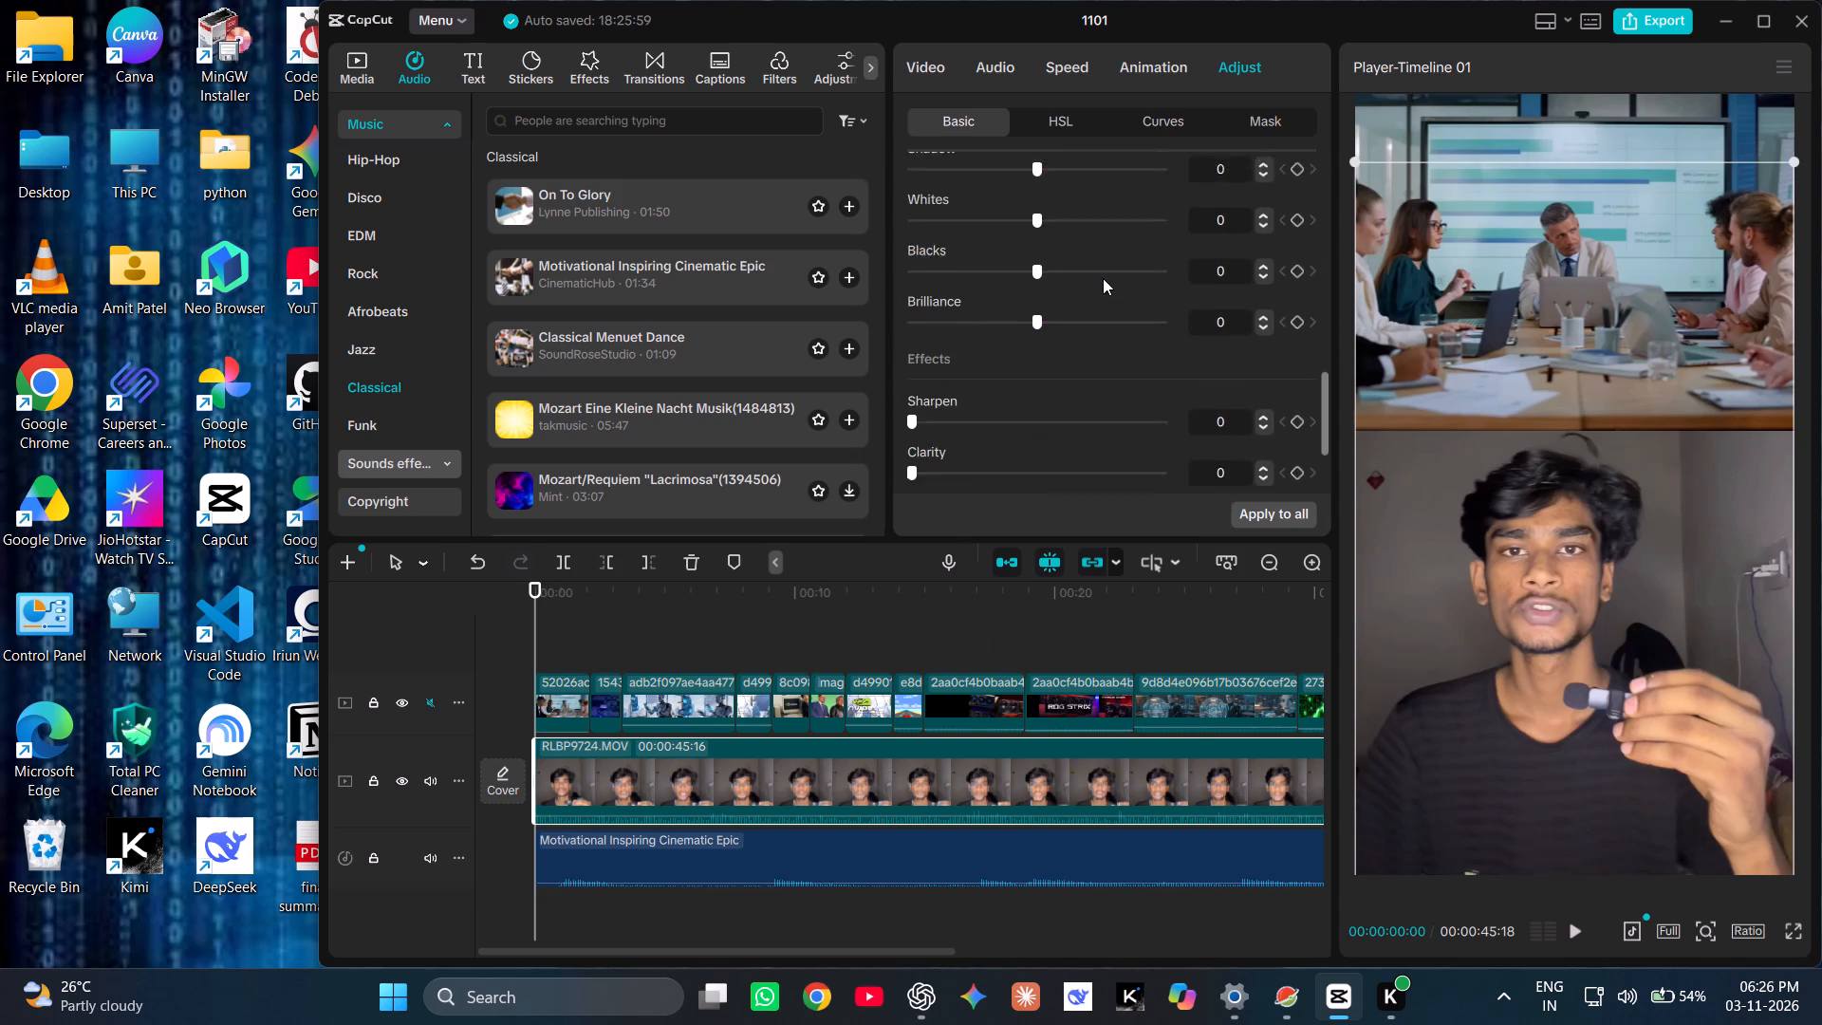
scroll(1103, 278, "down", 8)
scroll(1103, 278, "up", 9)
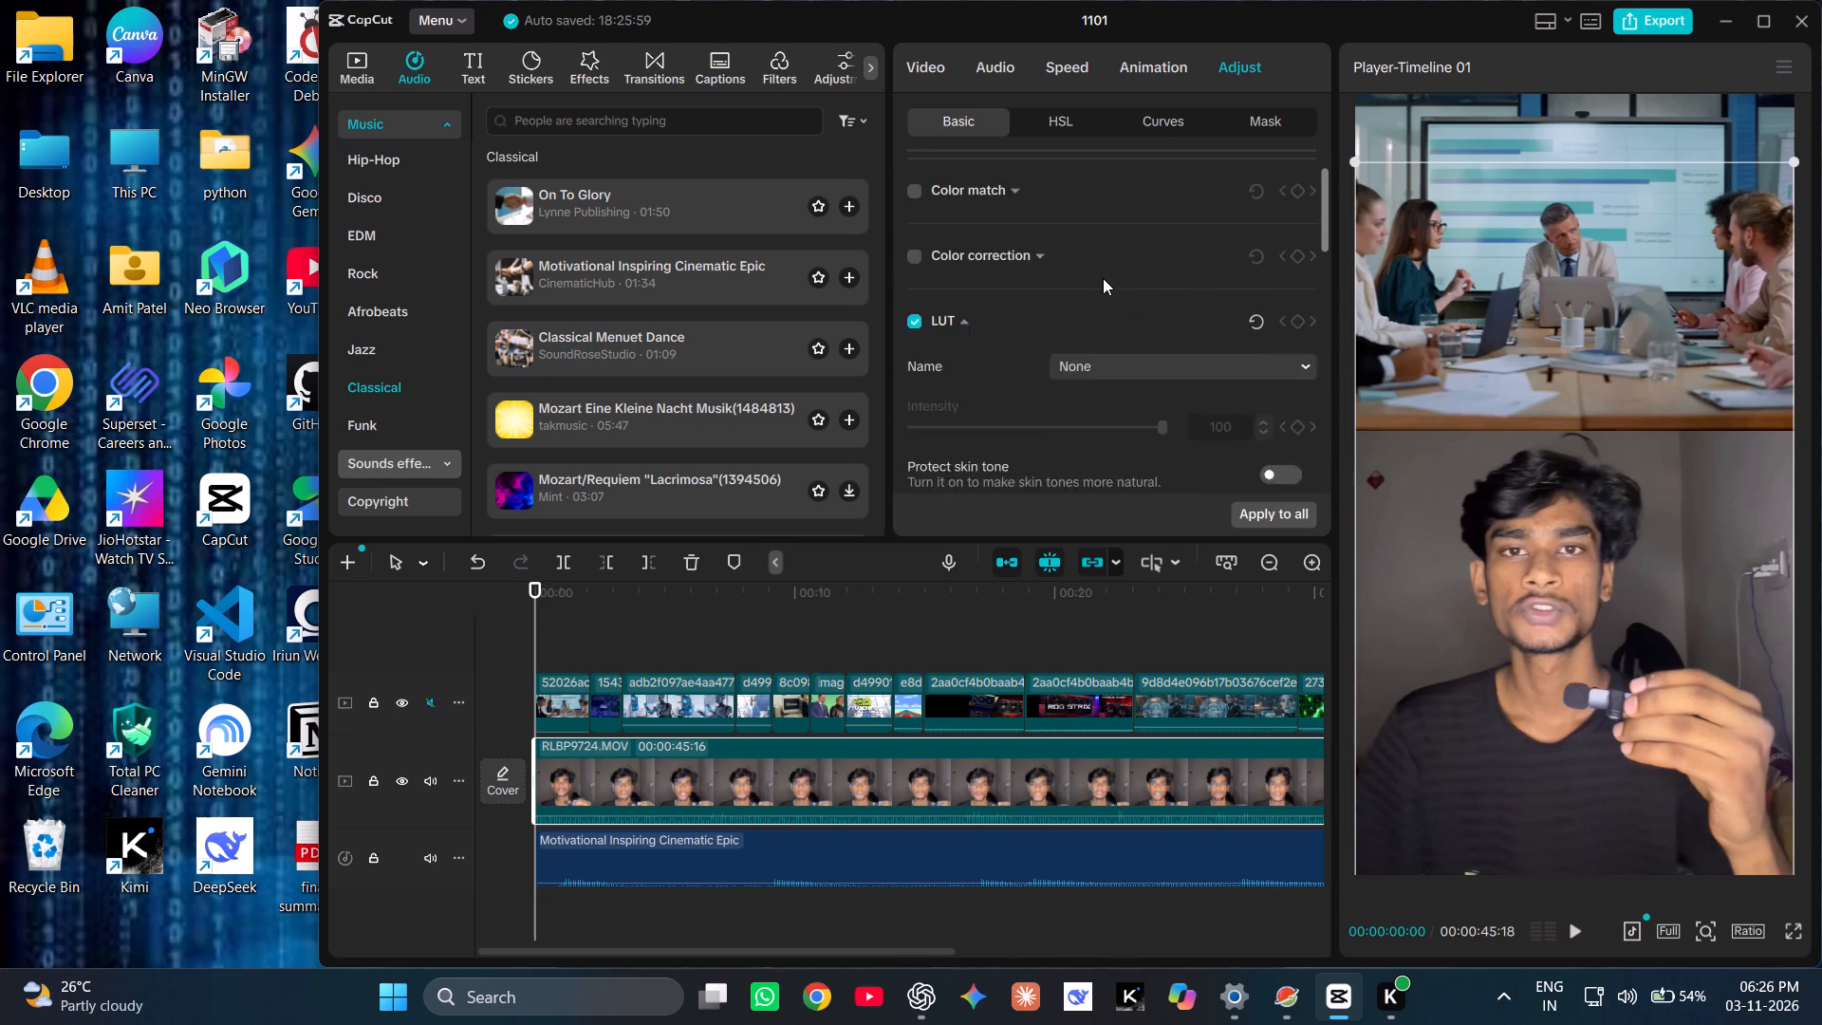
scroll(1103, 278, "up", 3)
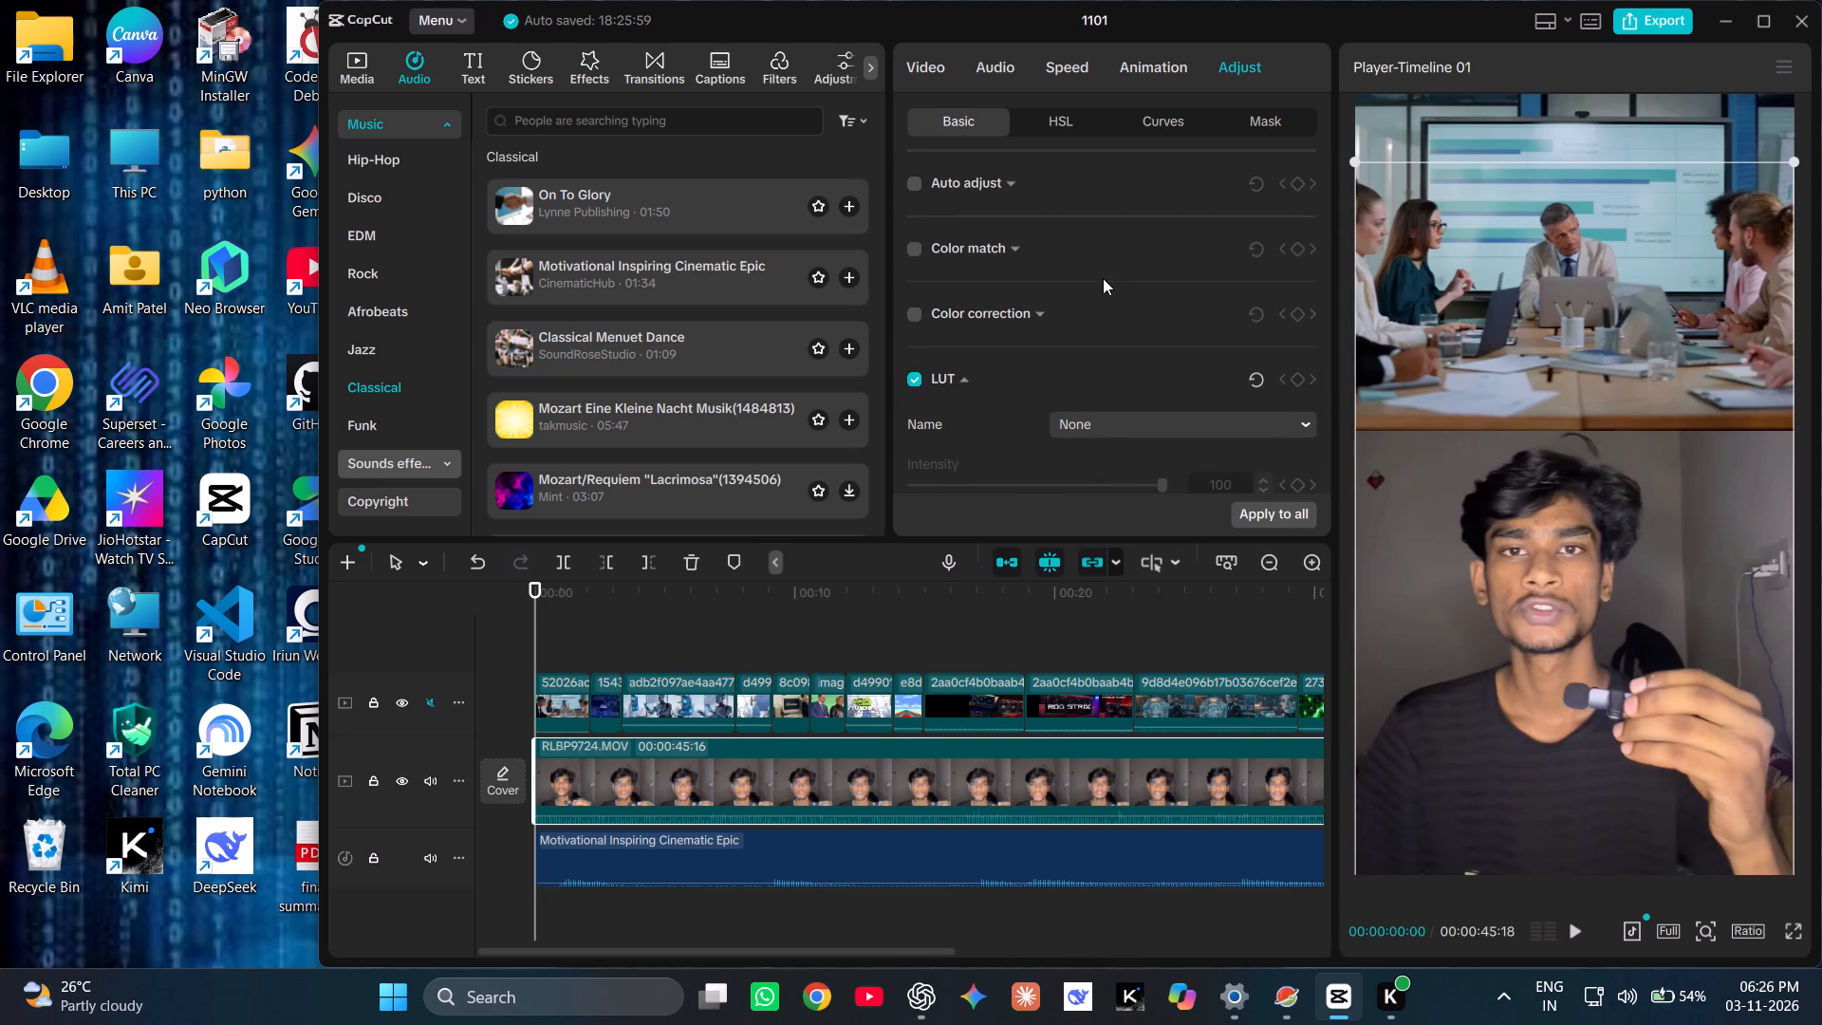
Select the Motivational Inspiring Cinematic Epic music clip and examine its audio settings, the Trending, New and Classic transitions, and its voice filters.
left_click(674, 857)
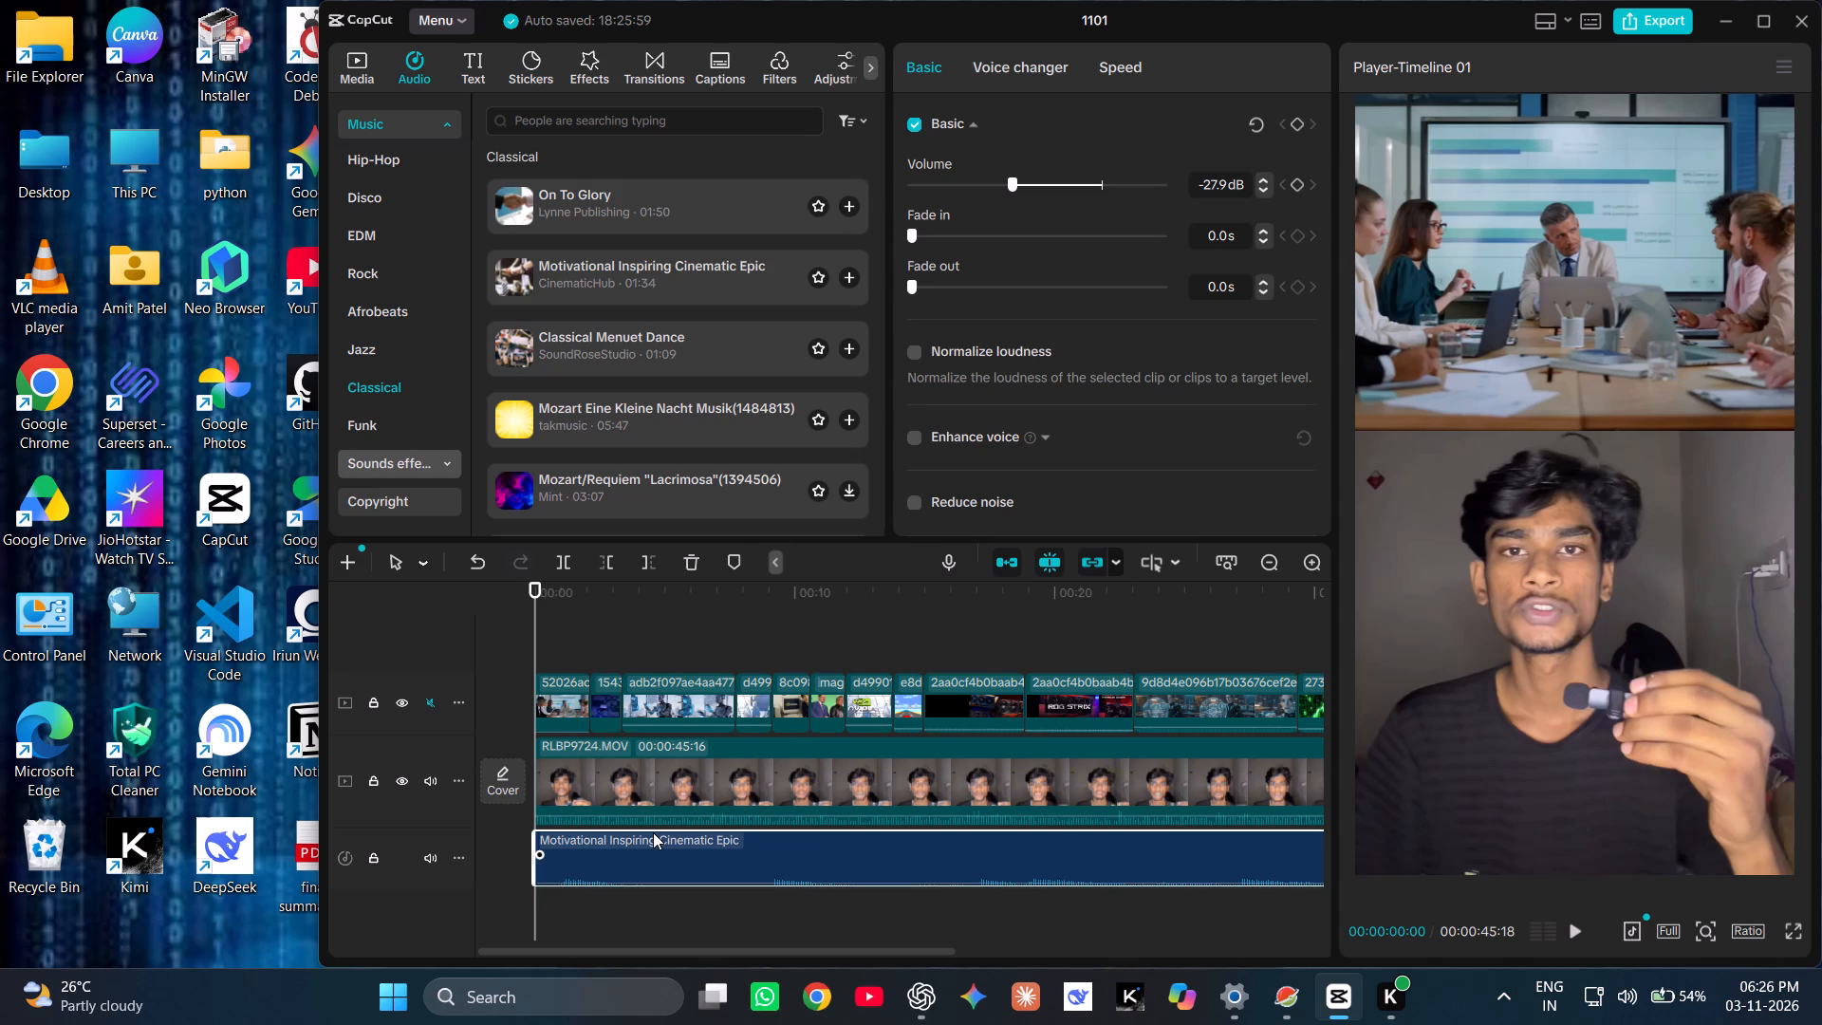
scroll(709, 861, "left", 2)
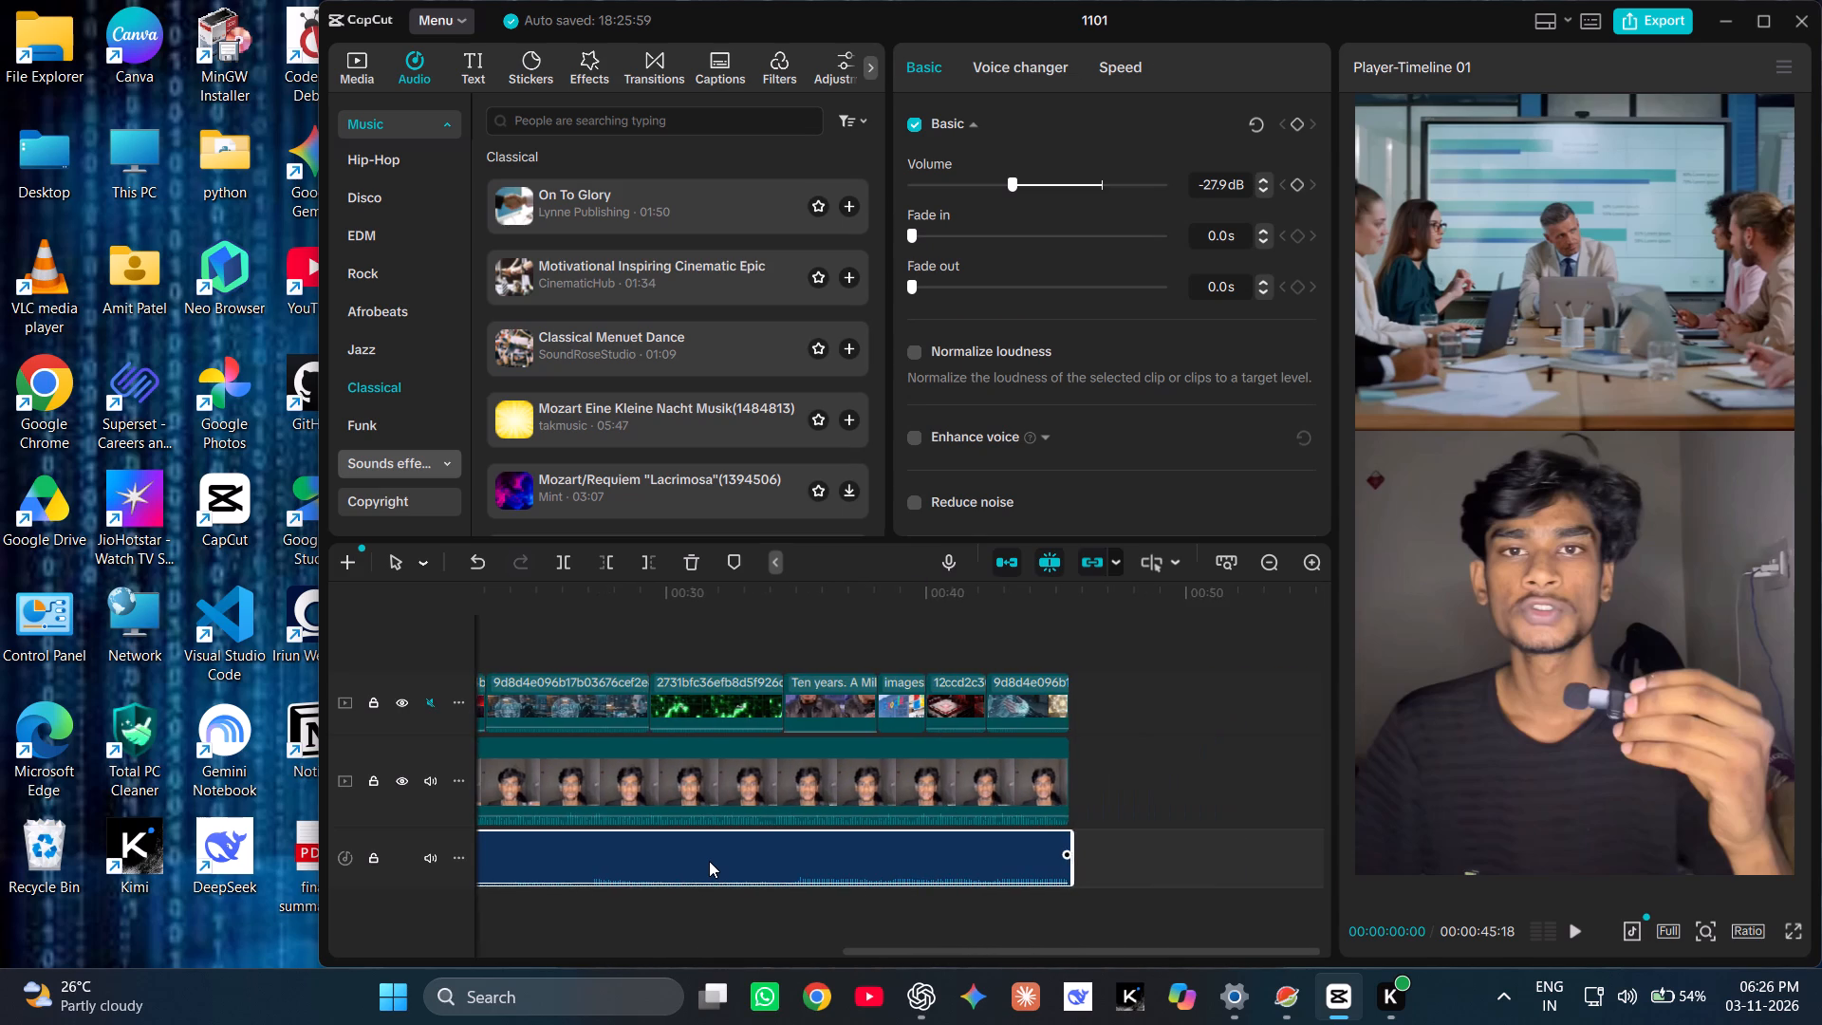
scroll(709, 861, "right", 6)
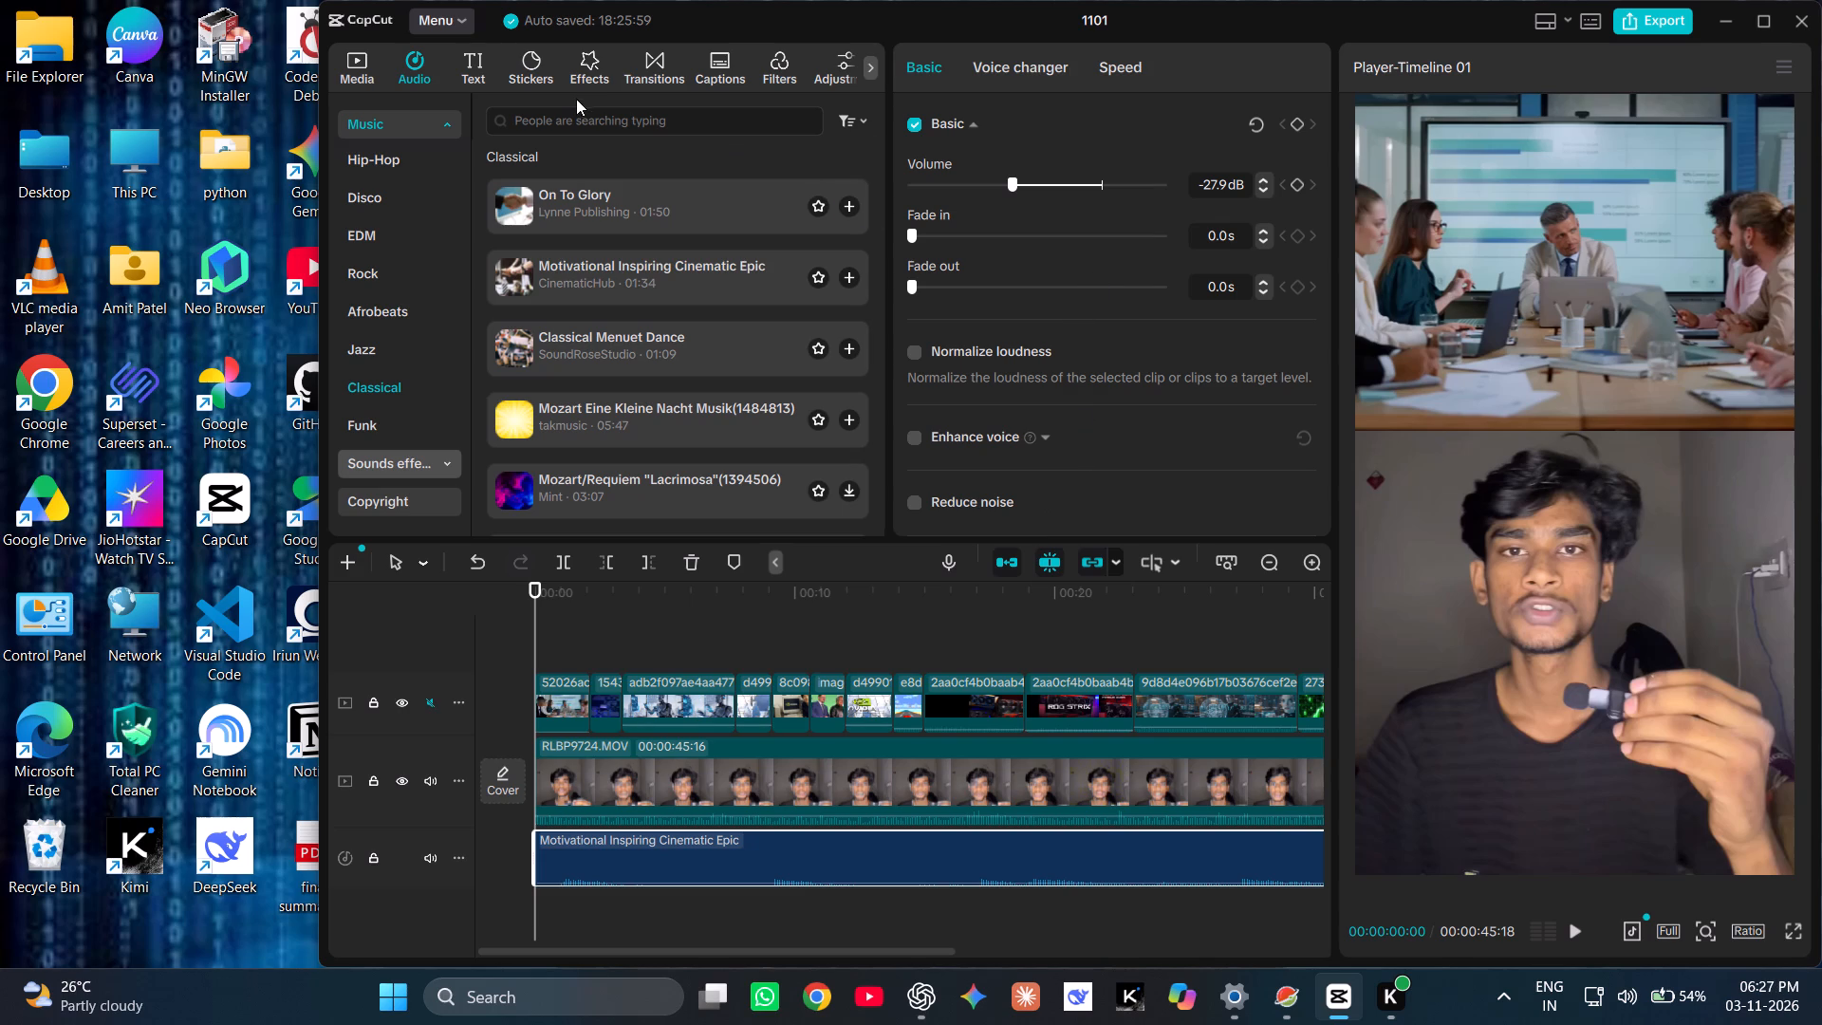
left_click(647, 68)
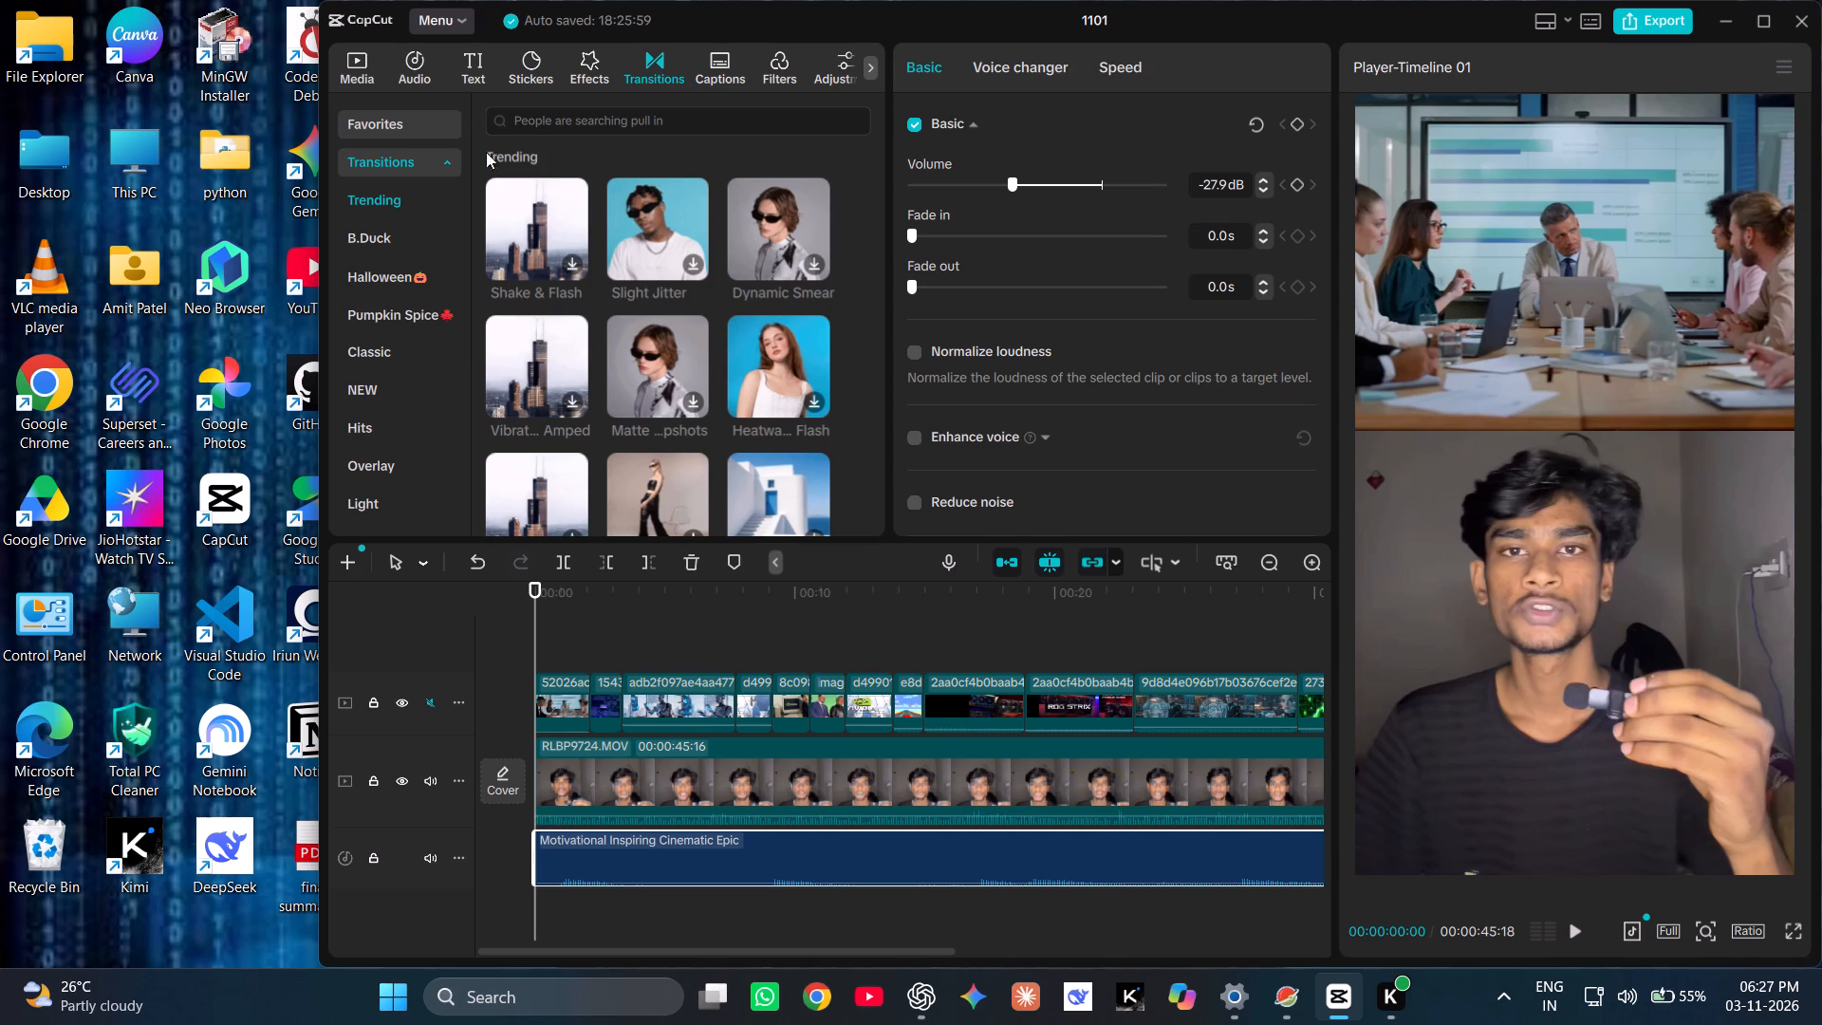
left_click(391, 385)
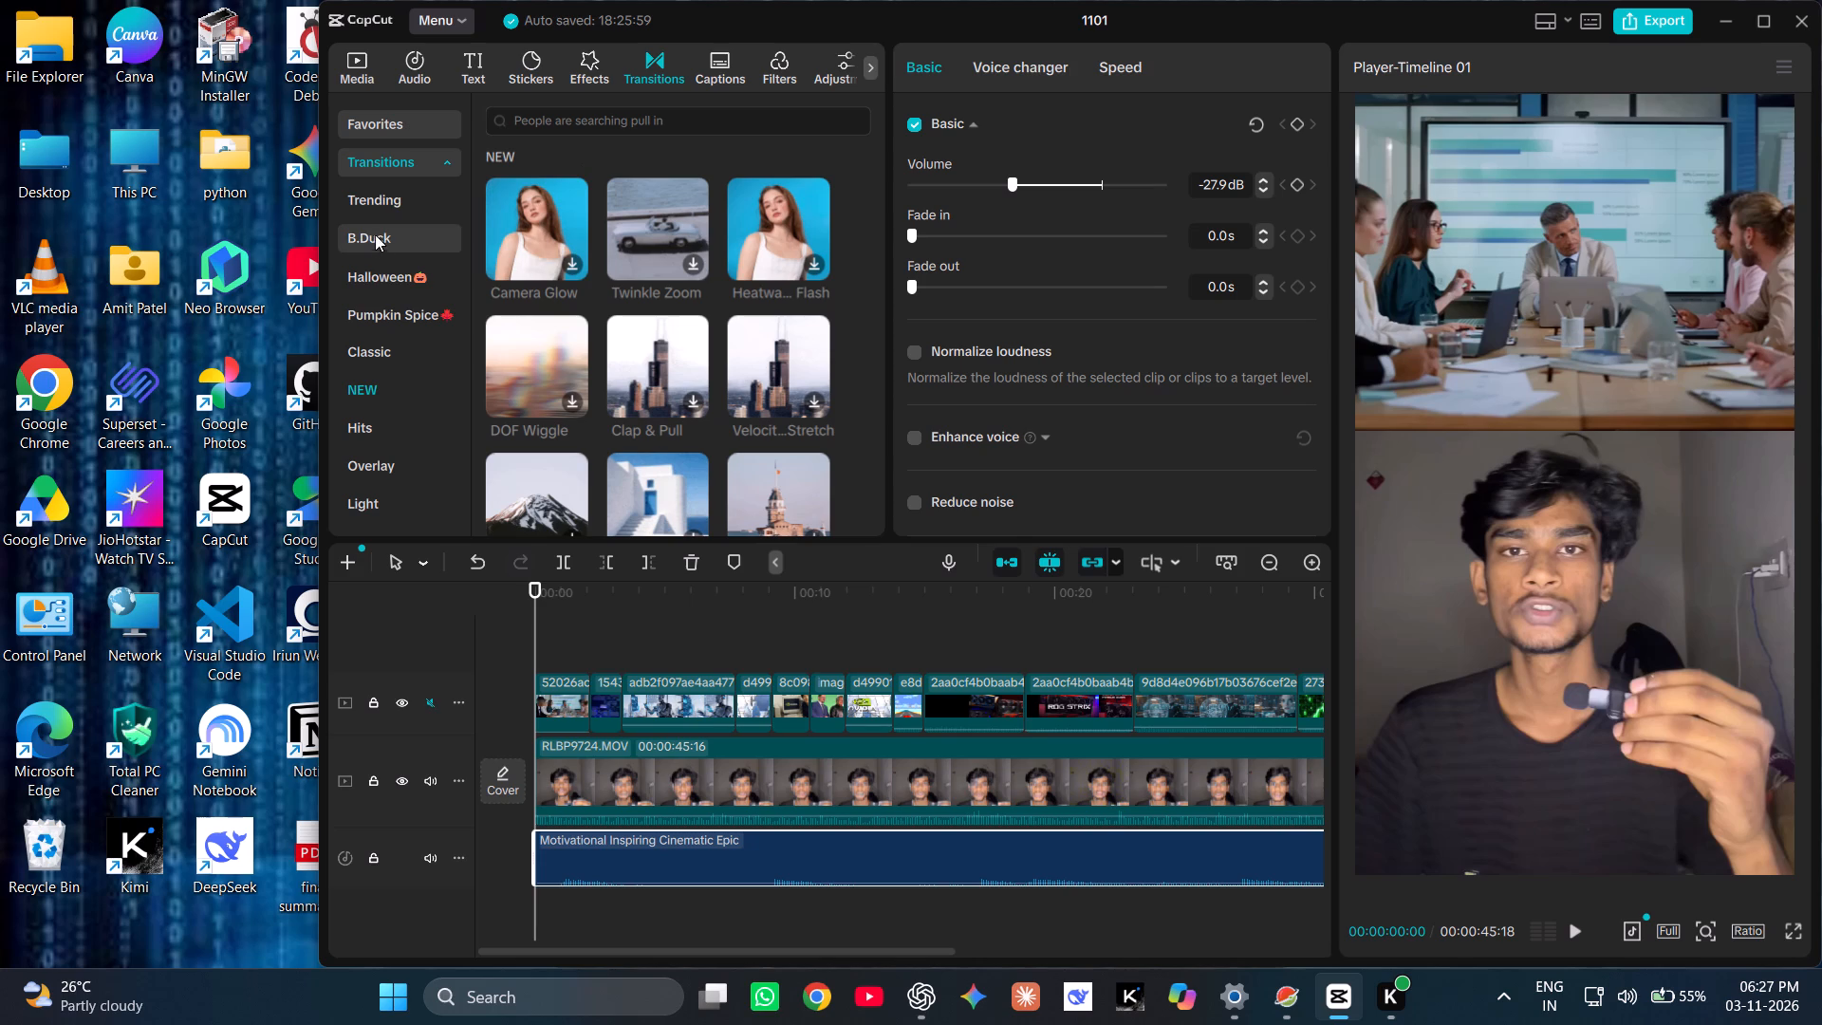
left_click(412, 200)
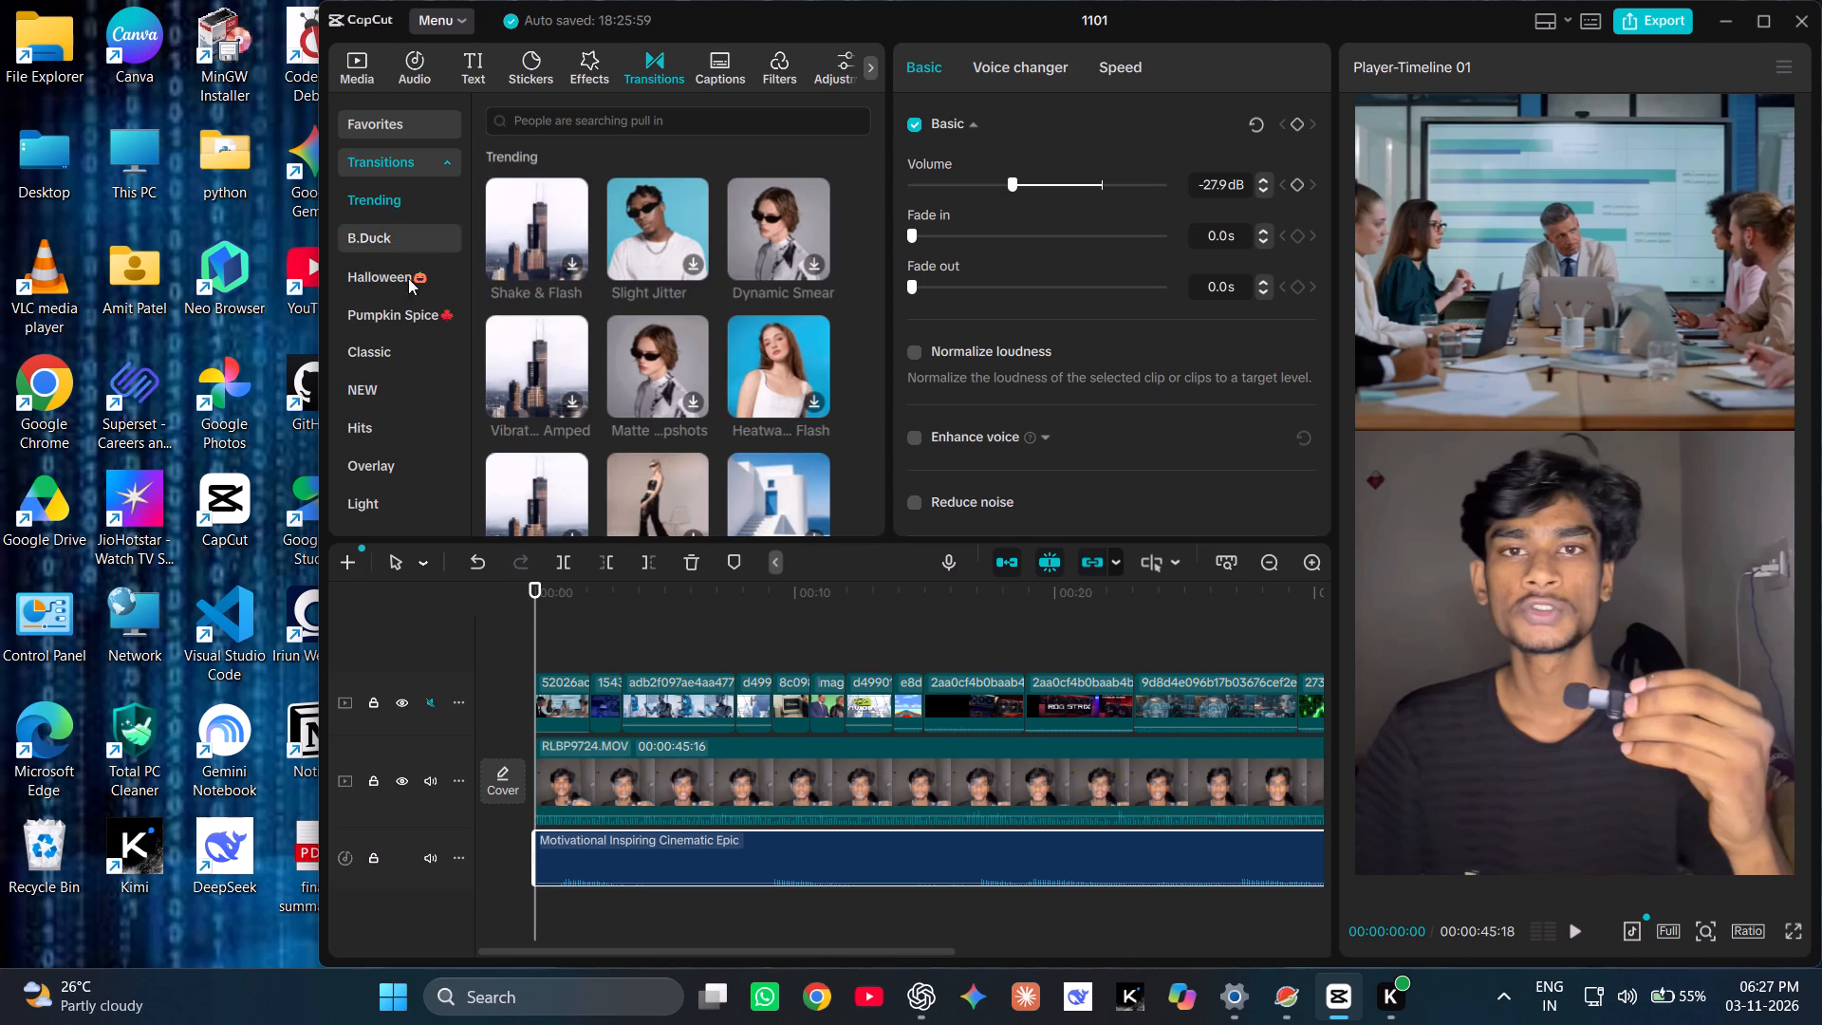
left_click(386, 357)
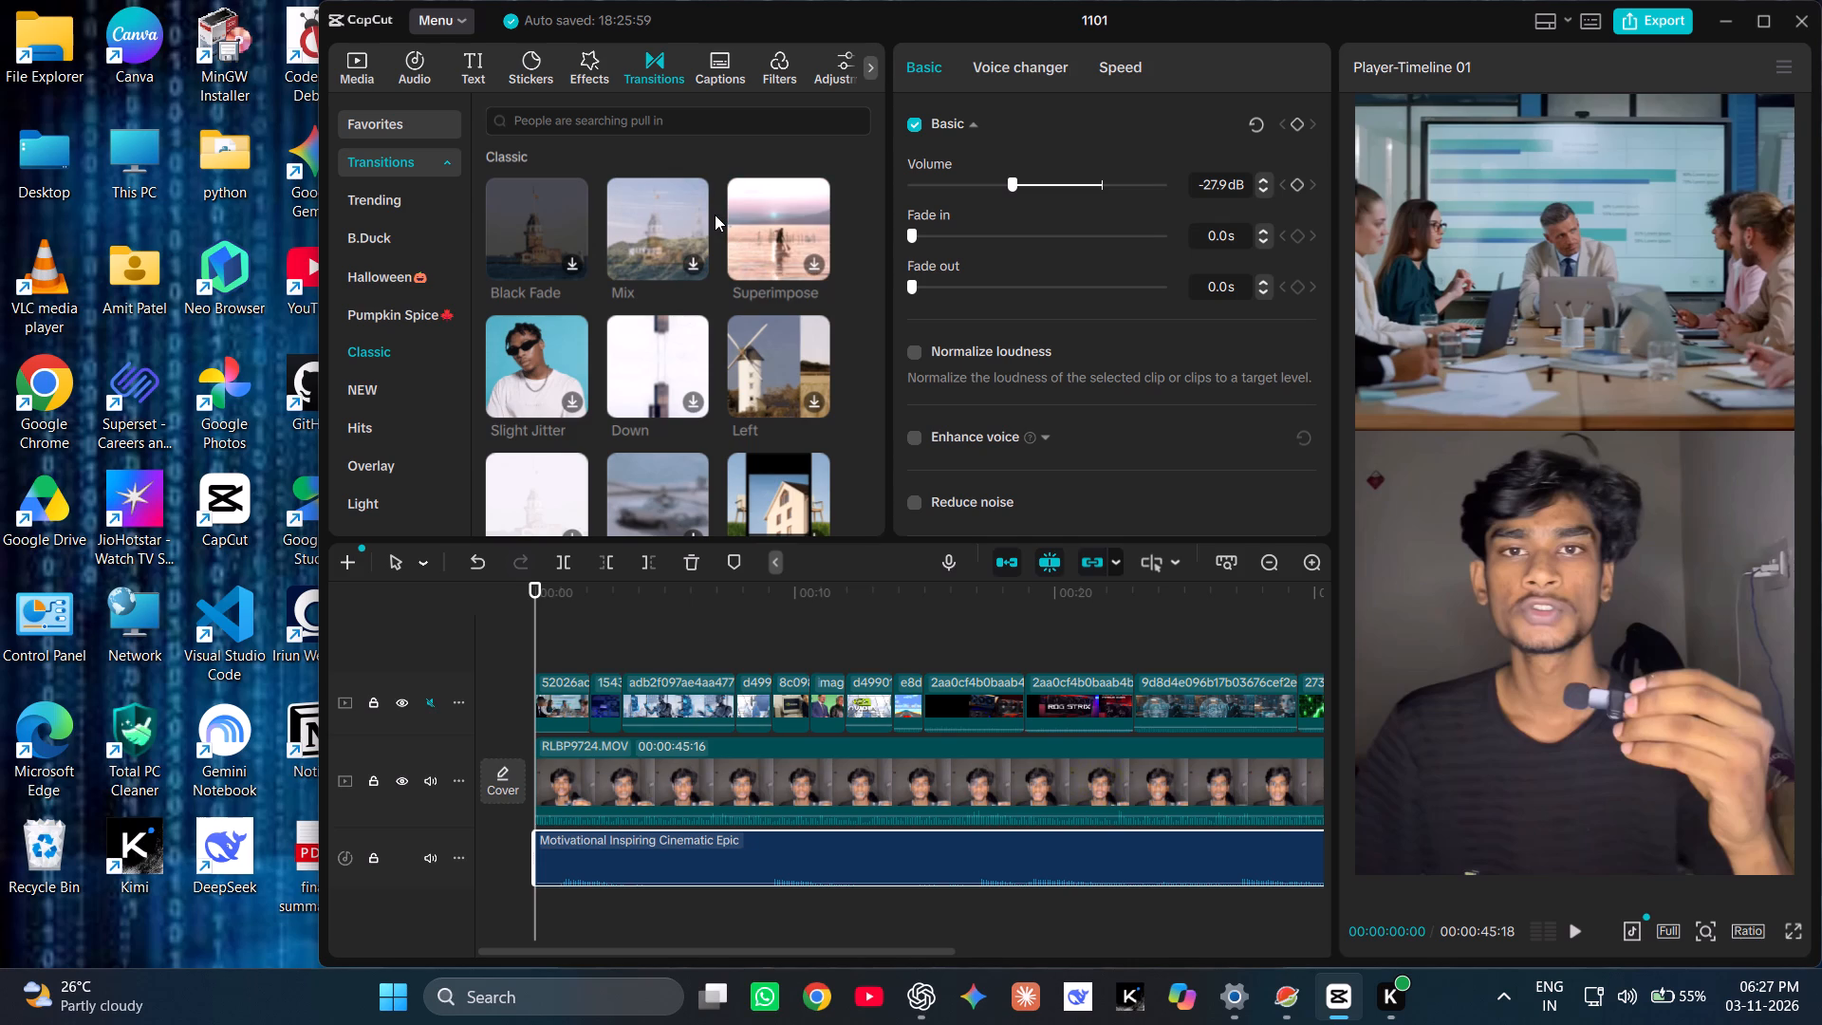
left_click(1035, 57)
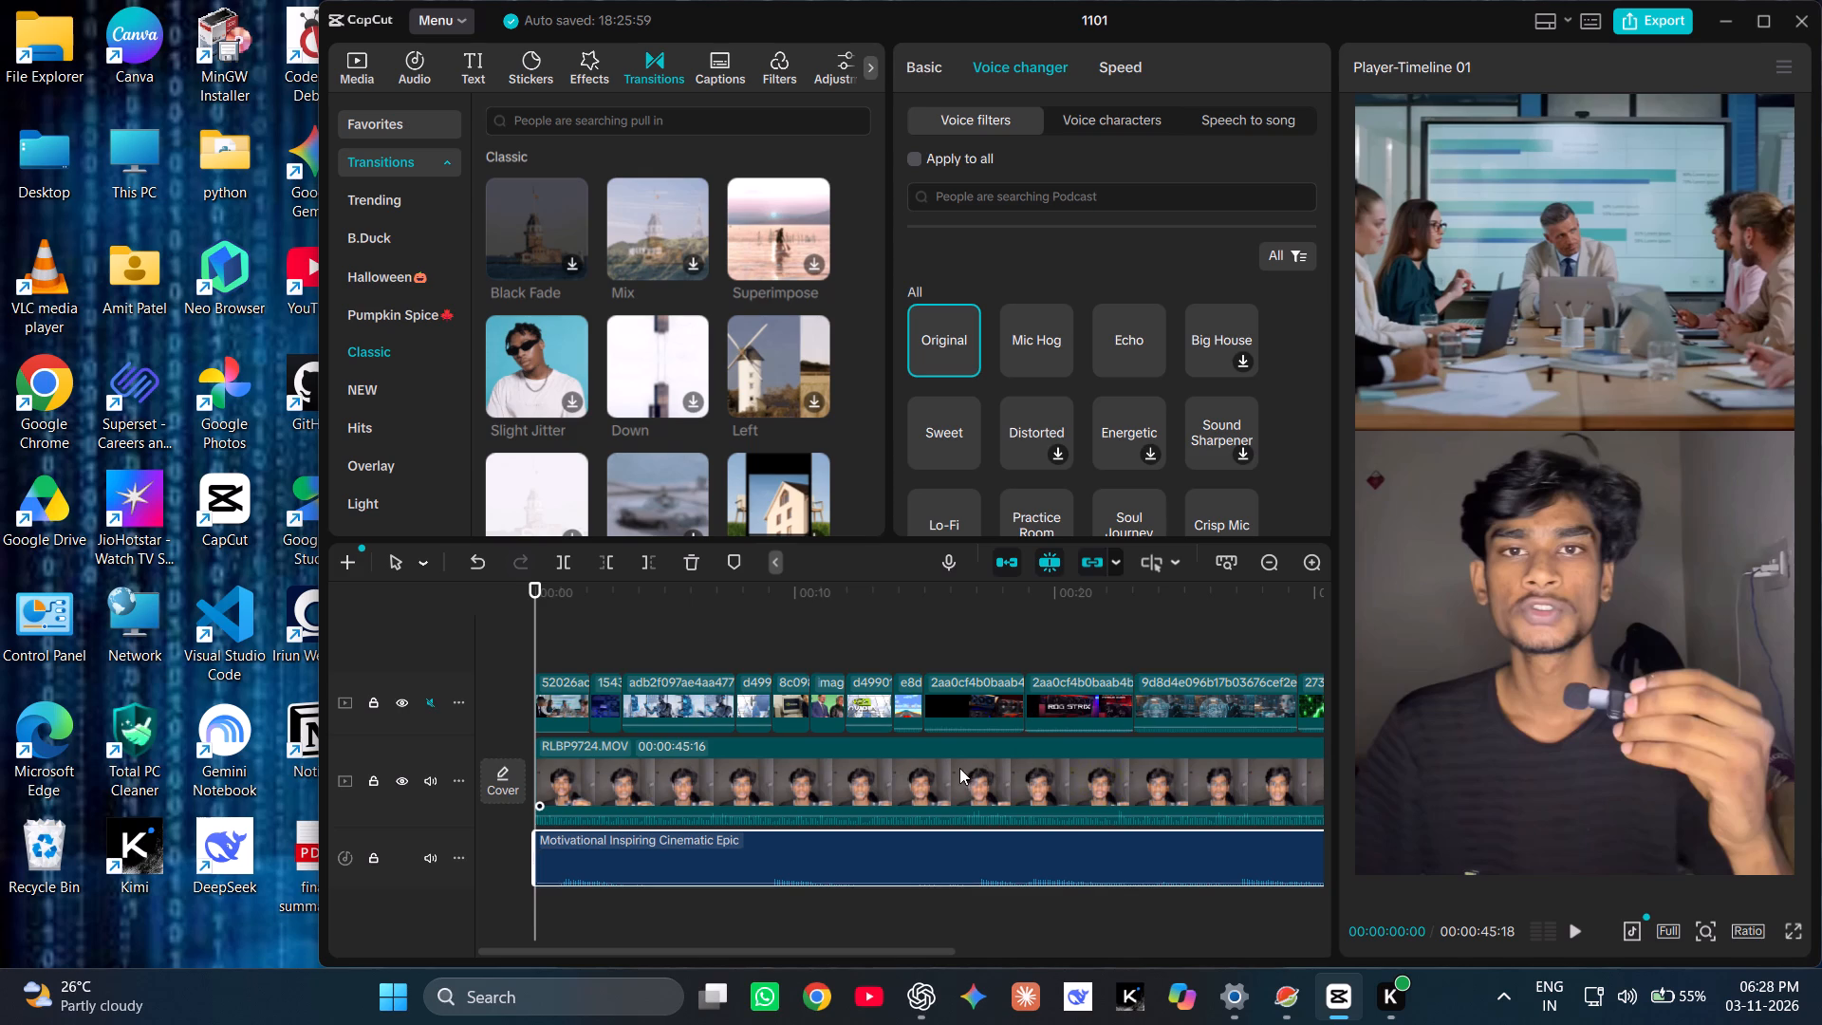
Look over the timeline through to its end and scrub the first five seconds, returning the playhead to the start.
scroll(1033, 755, "left", 3)
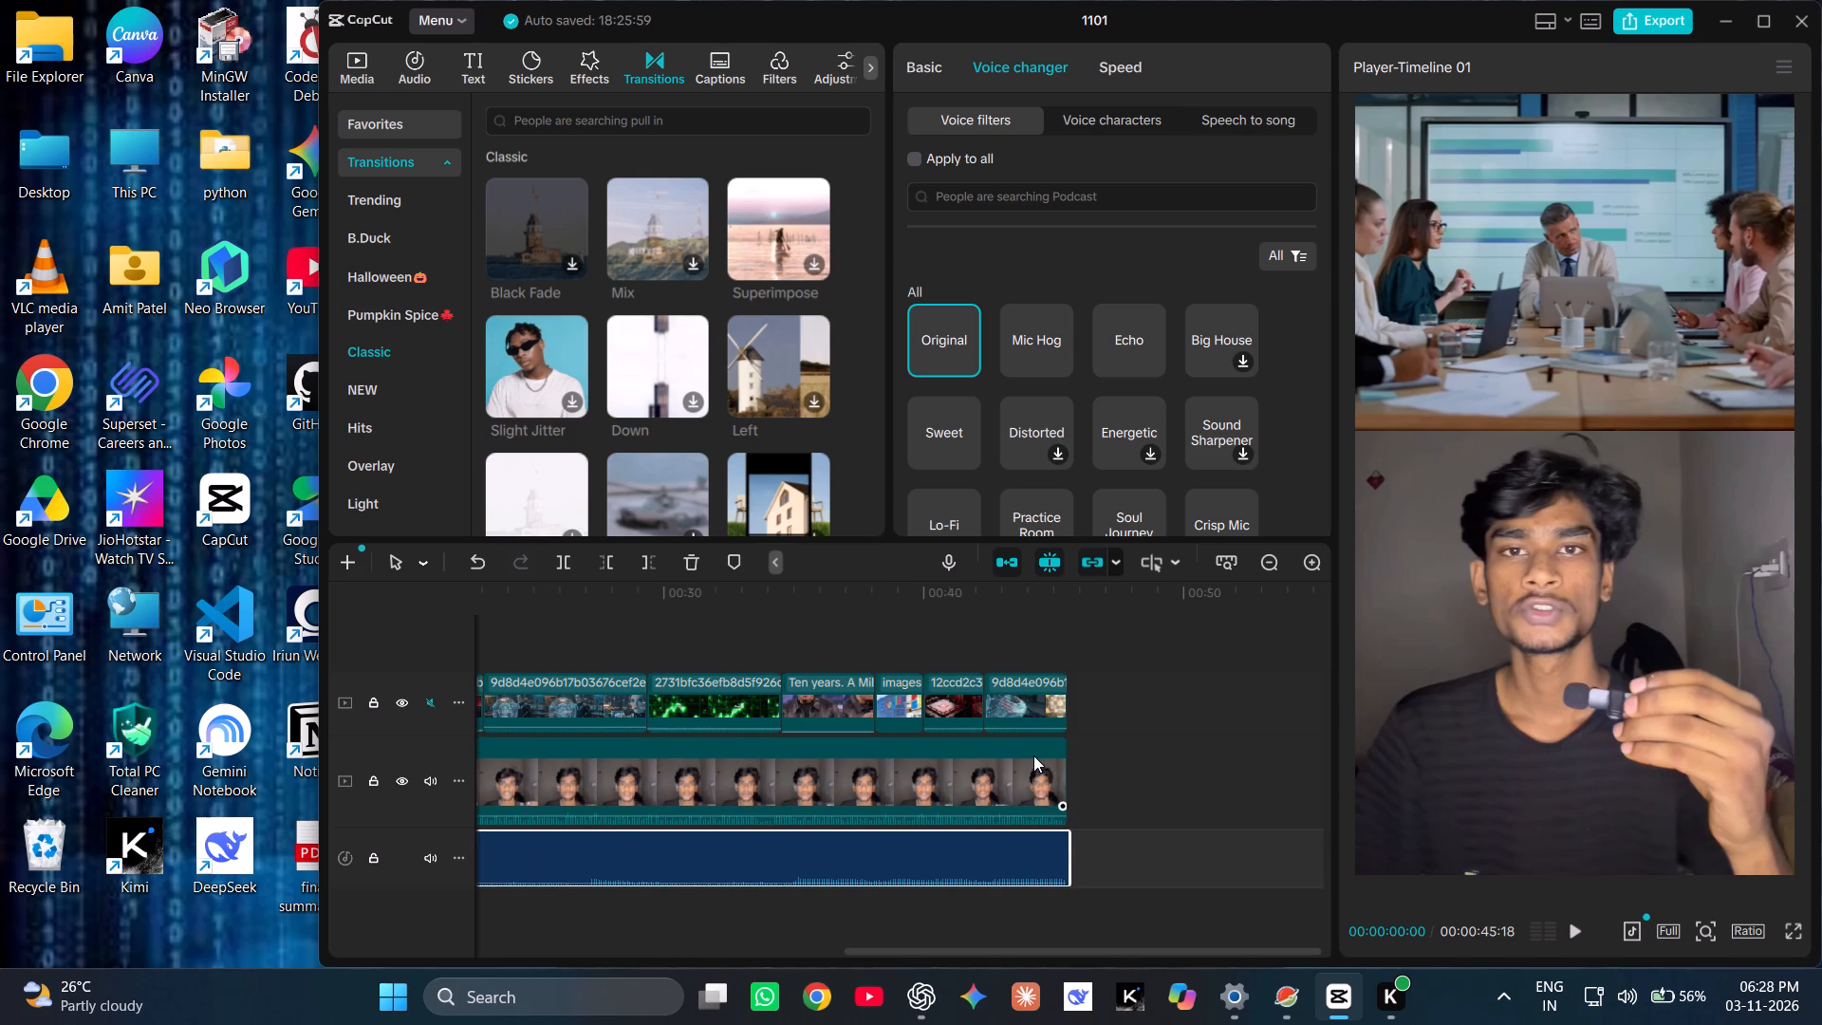
scroll(1033, 755, "right", 6)
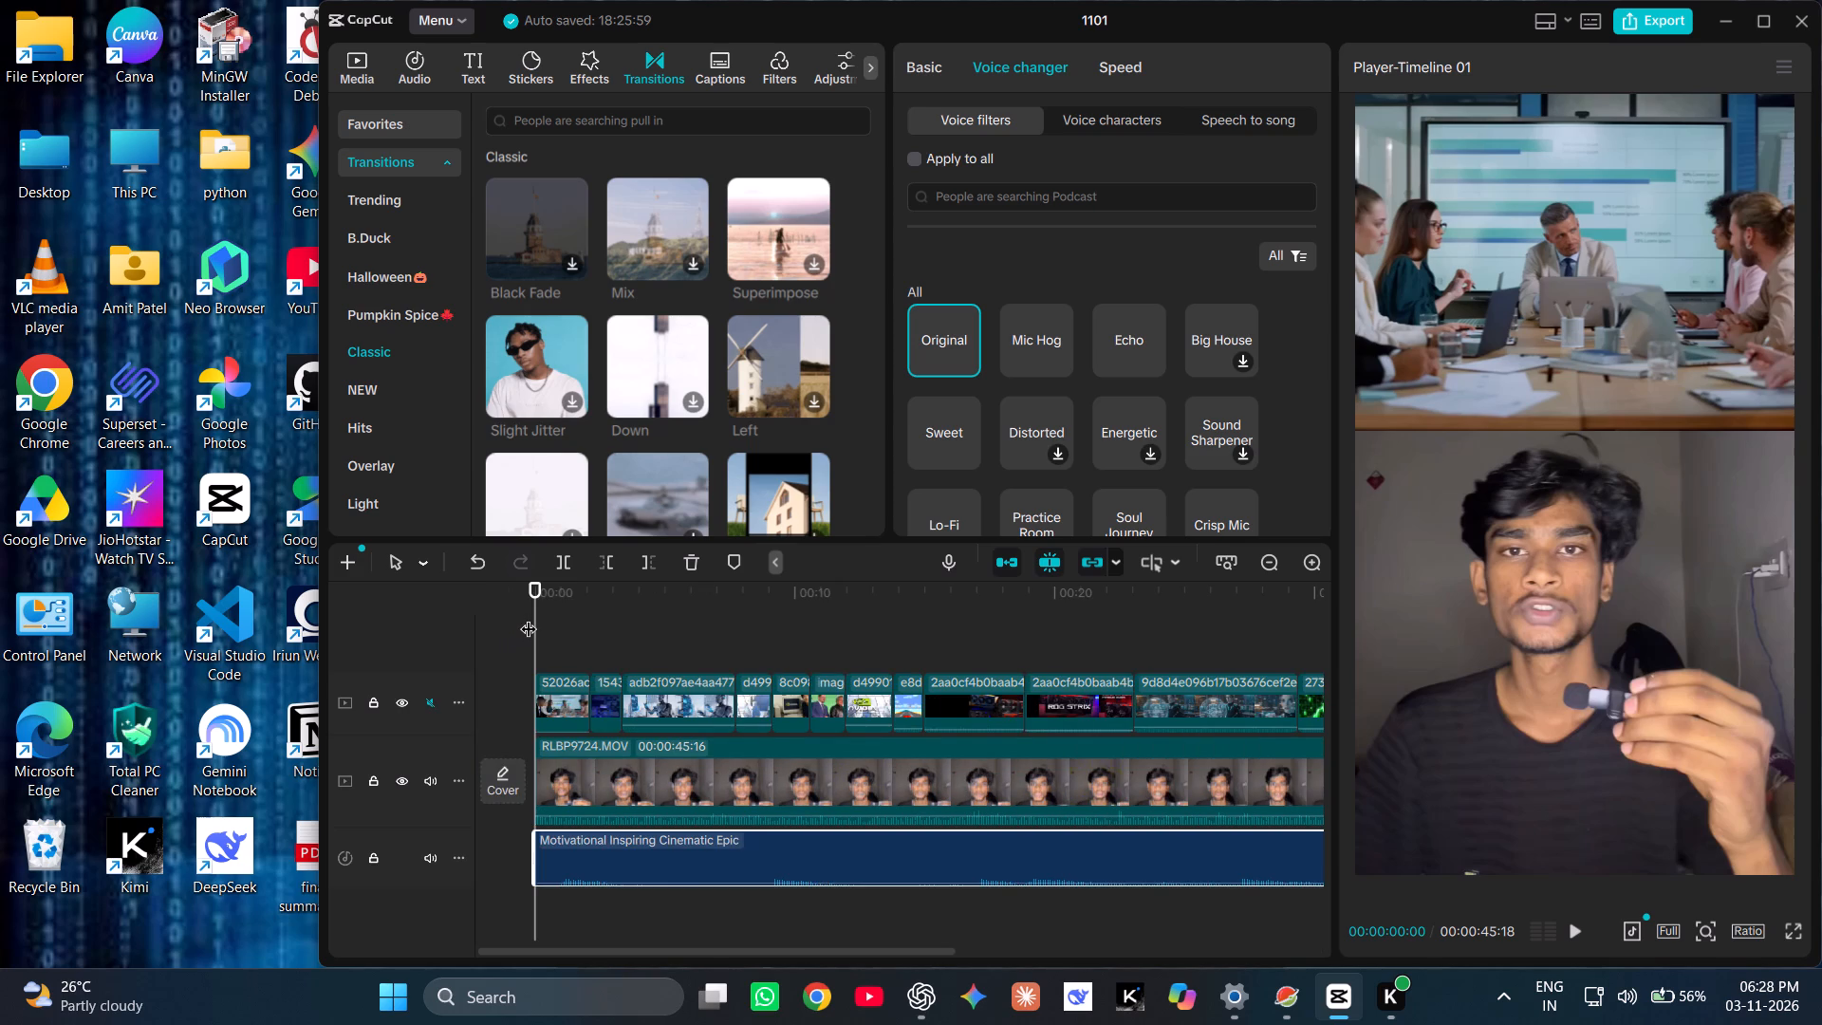
left_click_drag(535, 616, 677, 637)
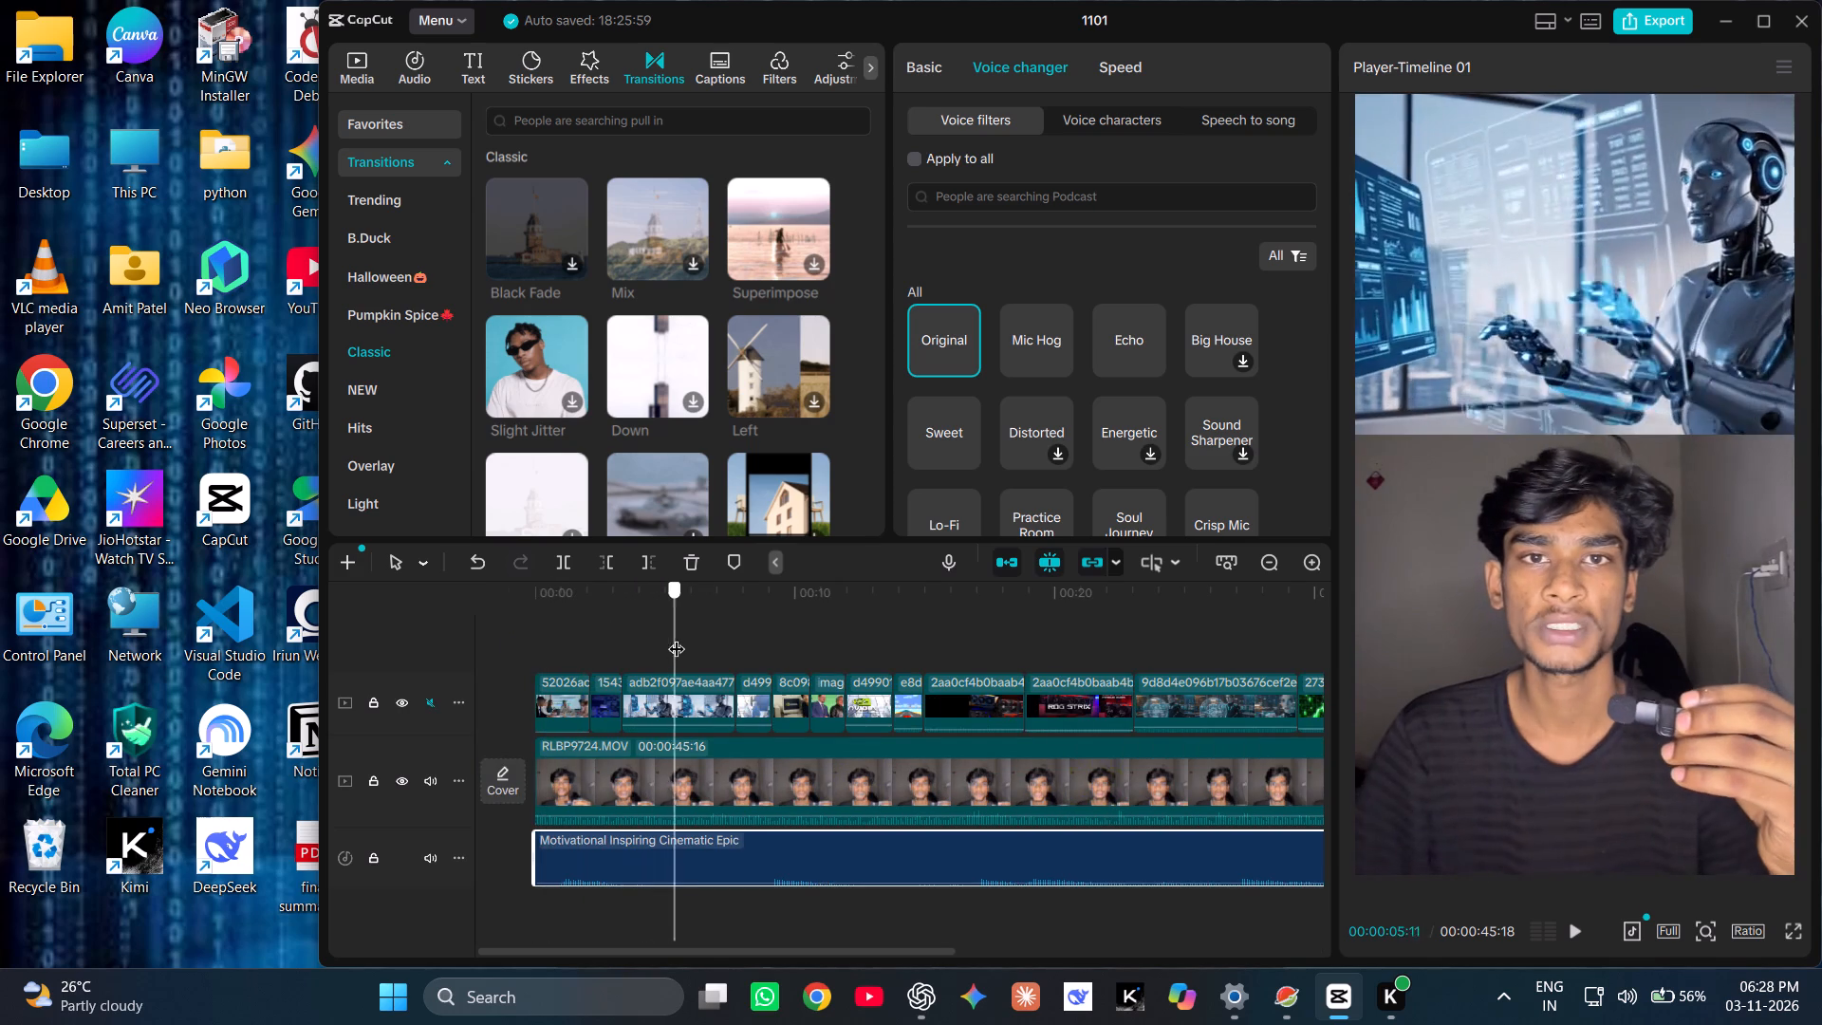
left_click_drag(677, 637, 499, 618)
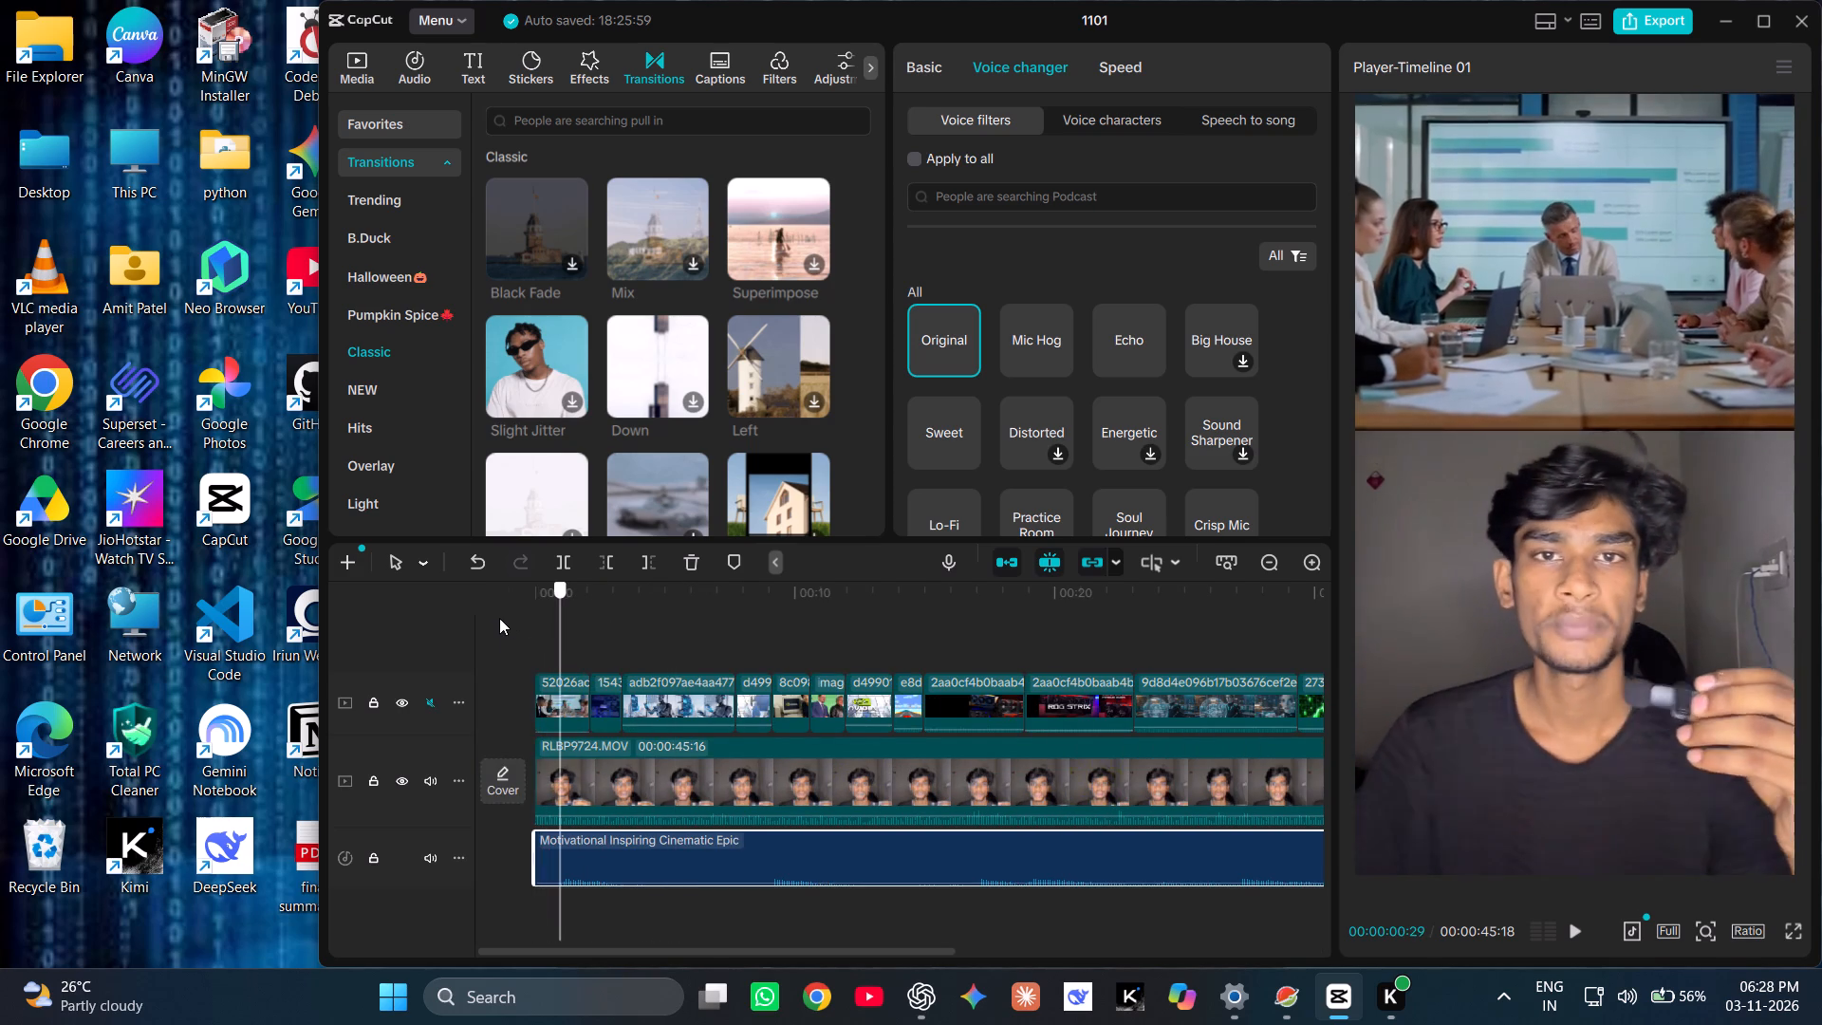
left_click_drag(499, 618, 495, 618)
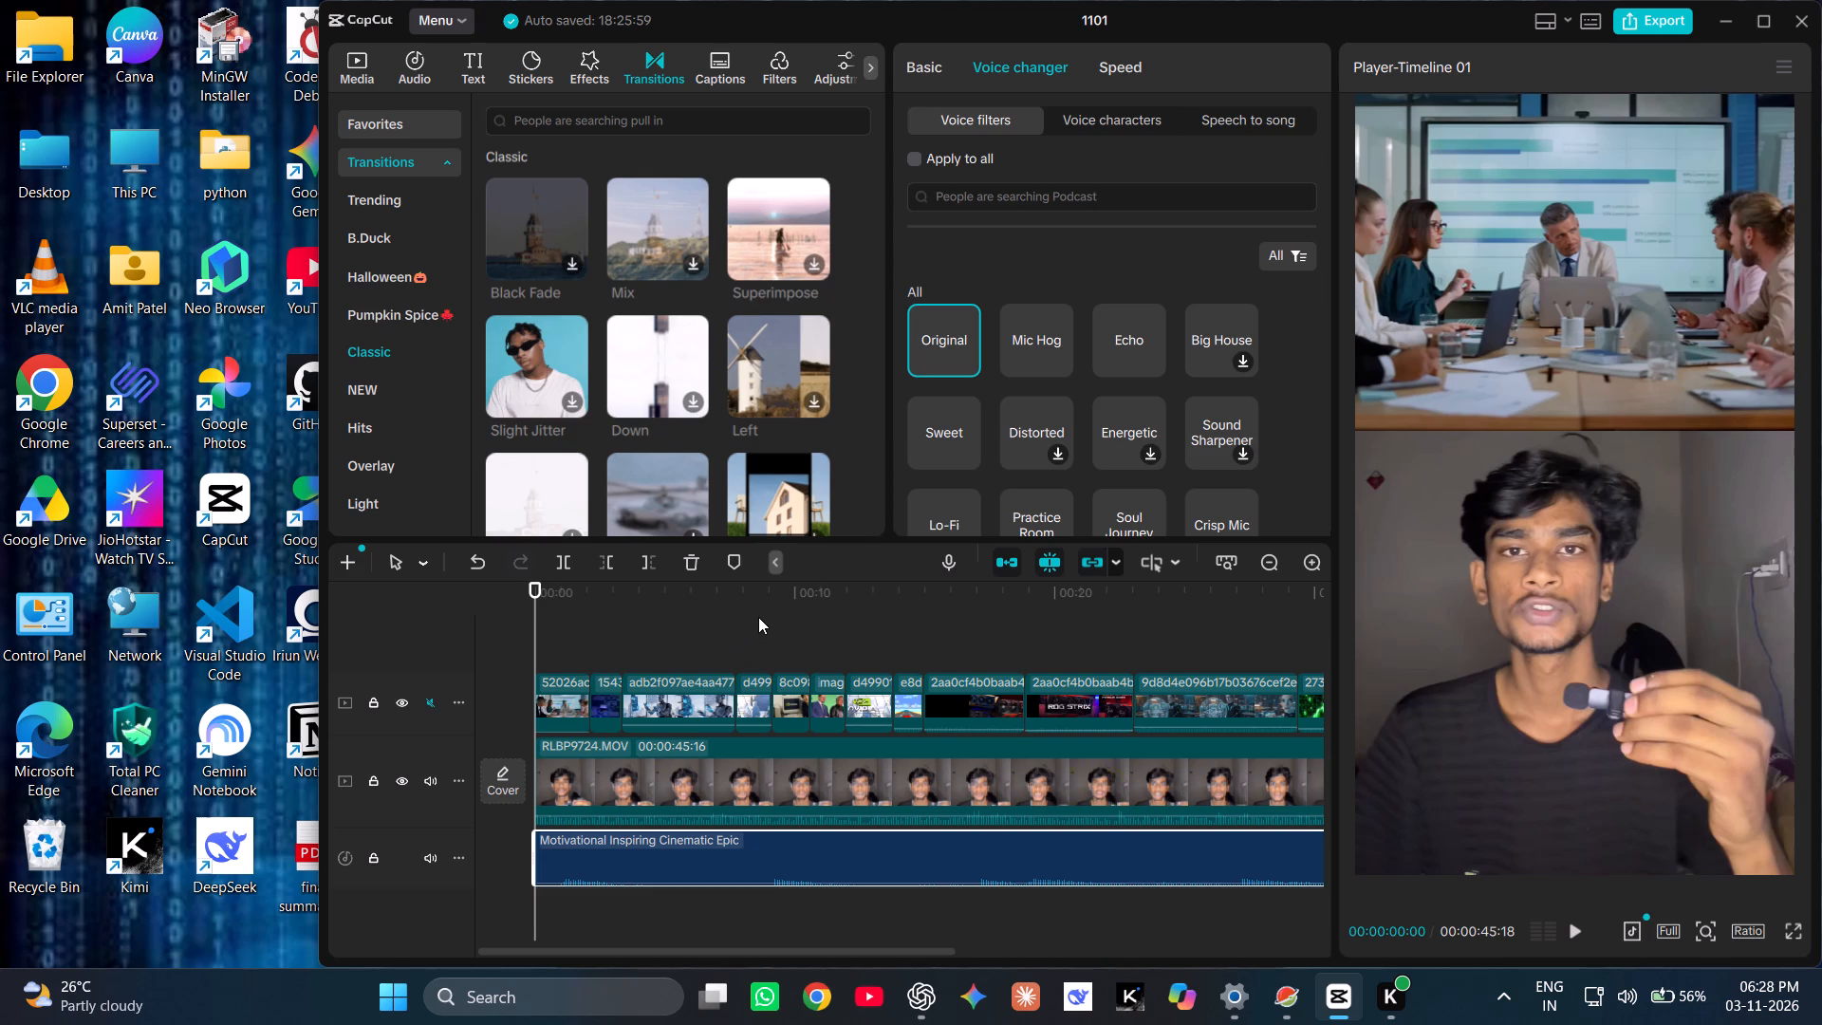
scroll(758, 617, "left", 2)
scroll(758, 617, "right", 1)
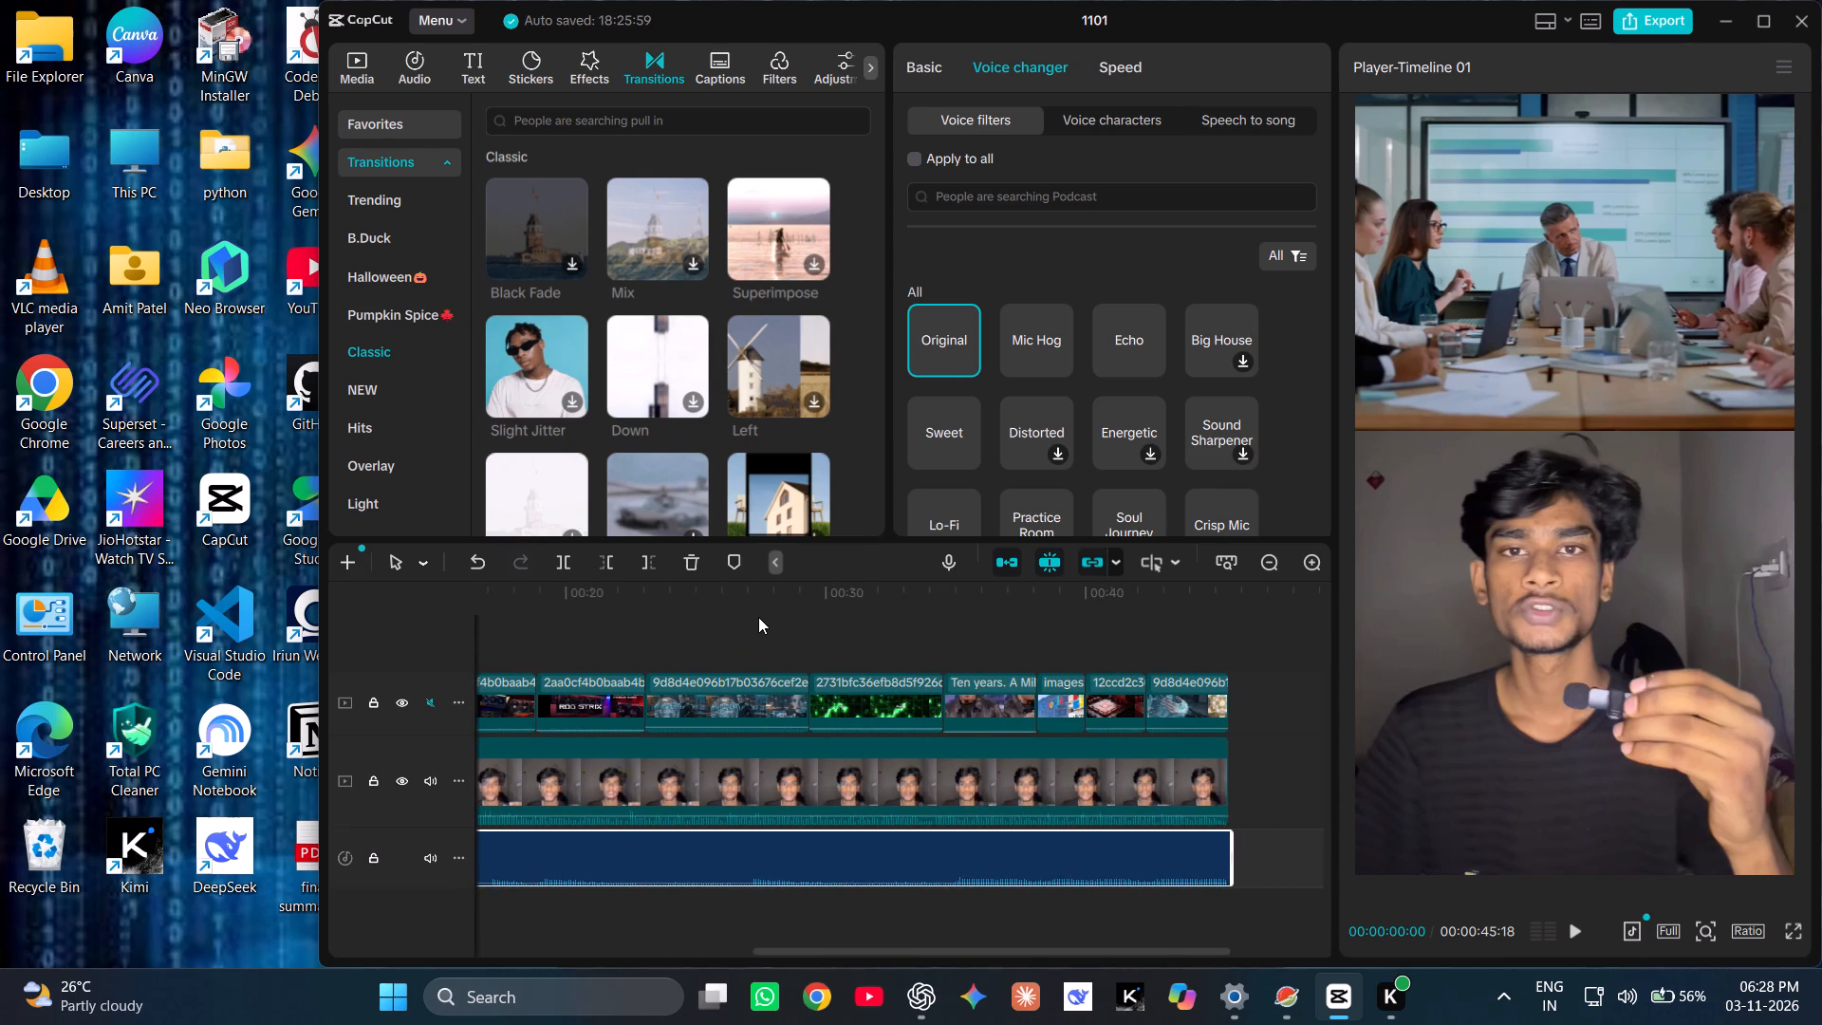
scroll(758, 617, "right", 3)
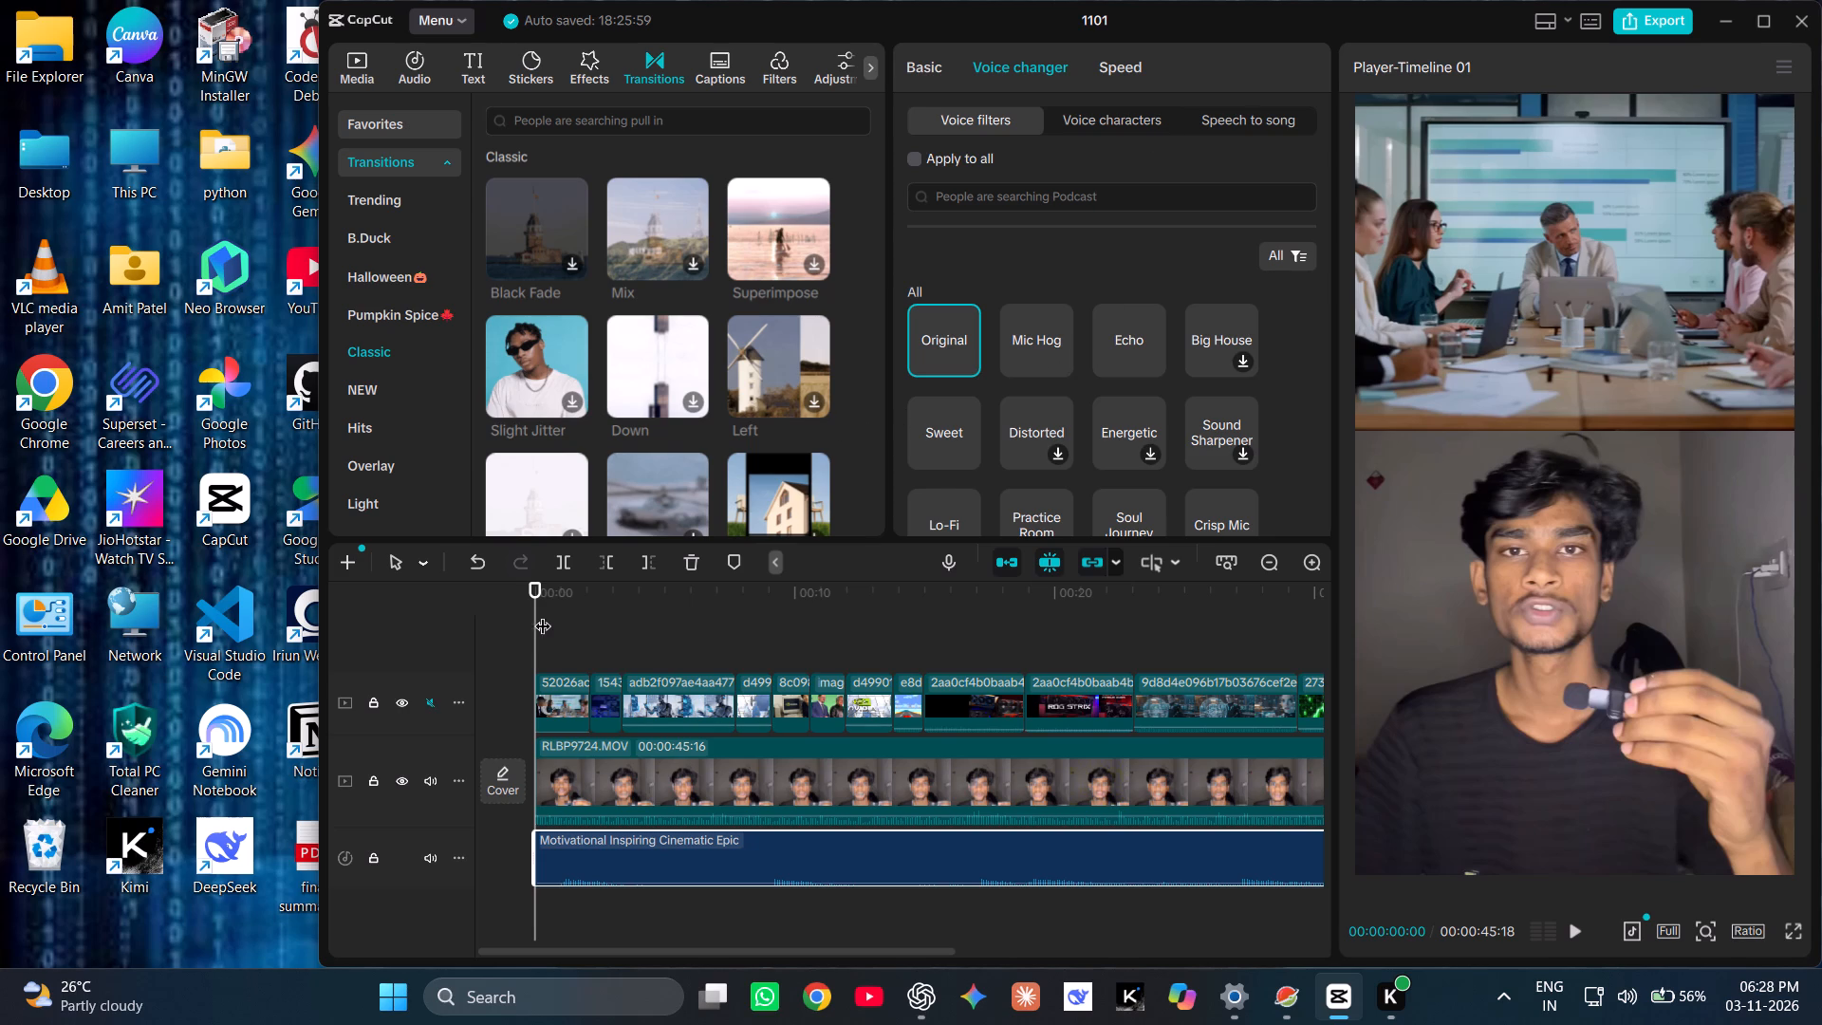
Scrub back and forth through about the first 15 seconds of the video to review the B-roll against the talking-head clip.
left_click_drag(536, 614, 668, 633)
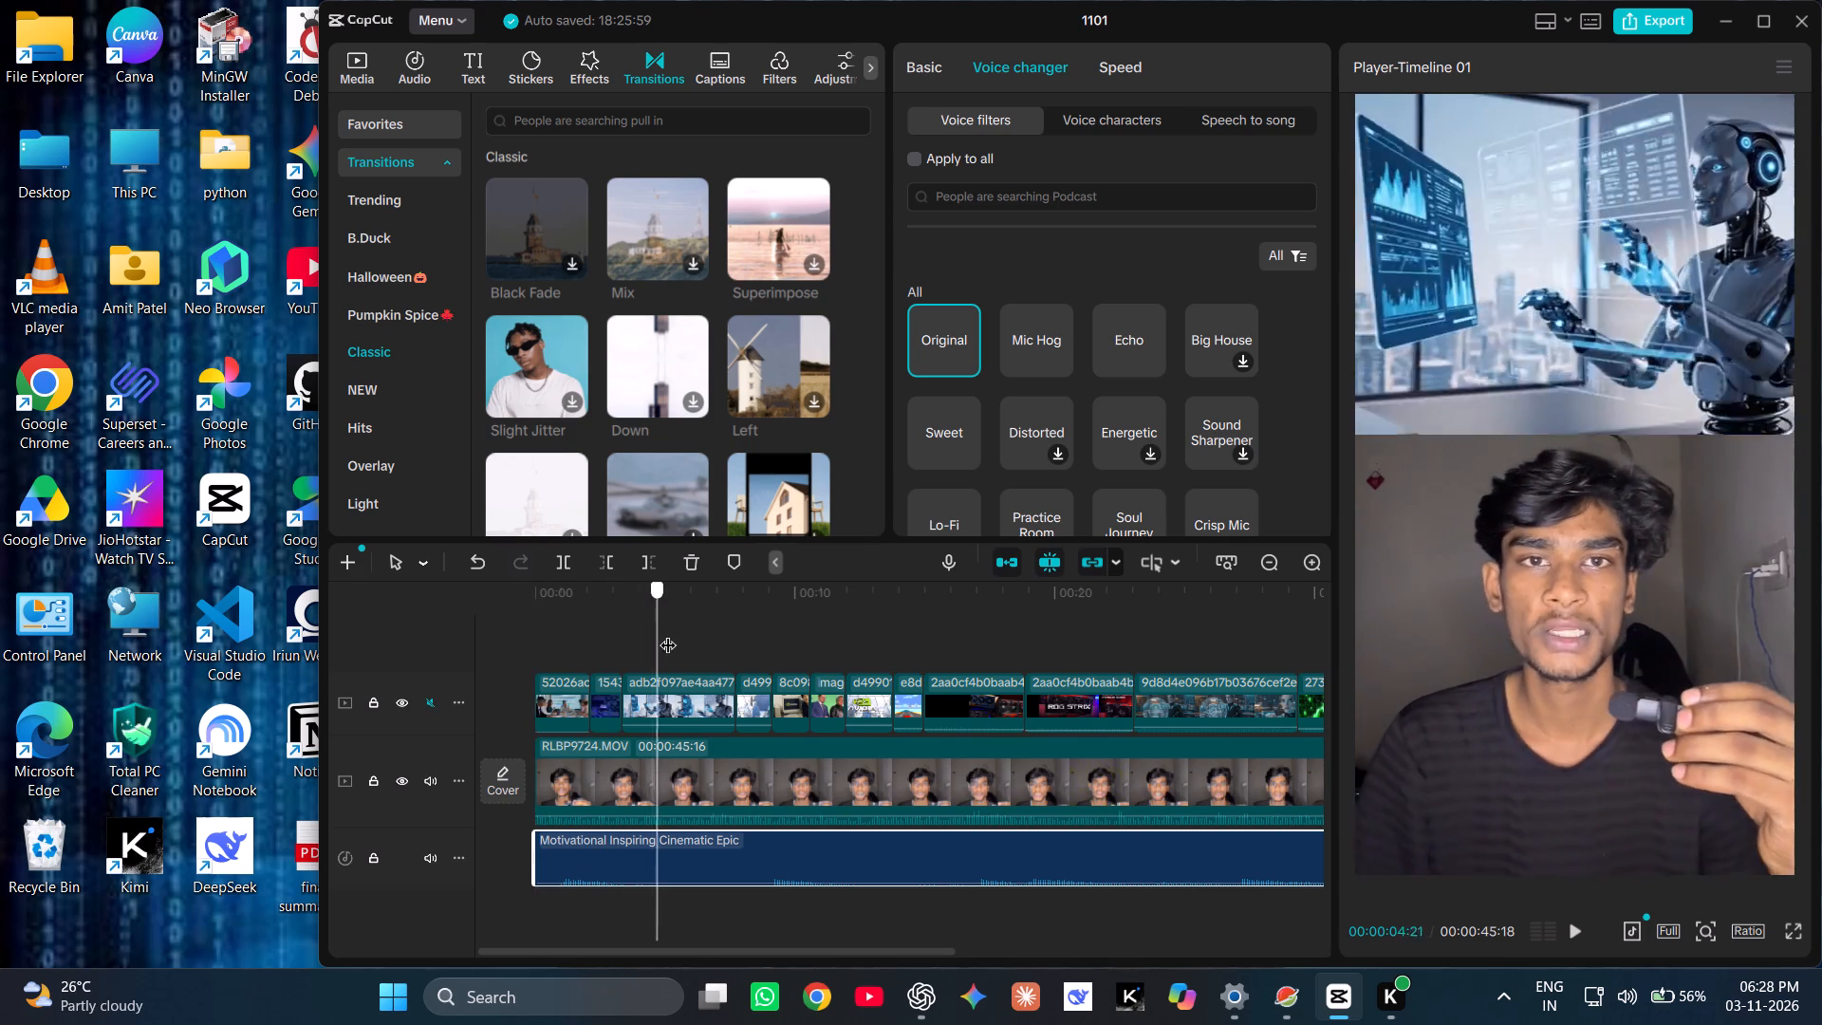
left_click_drag(668, 633, 910, 654)
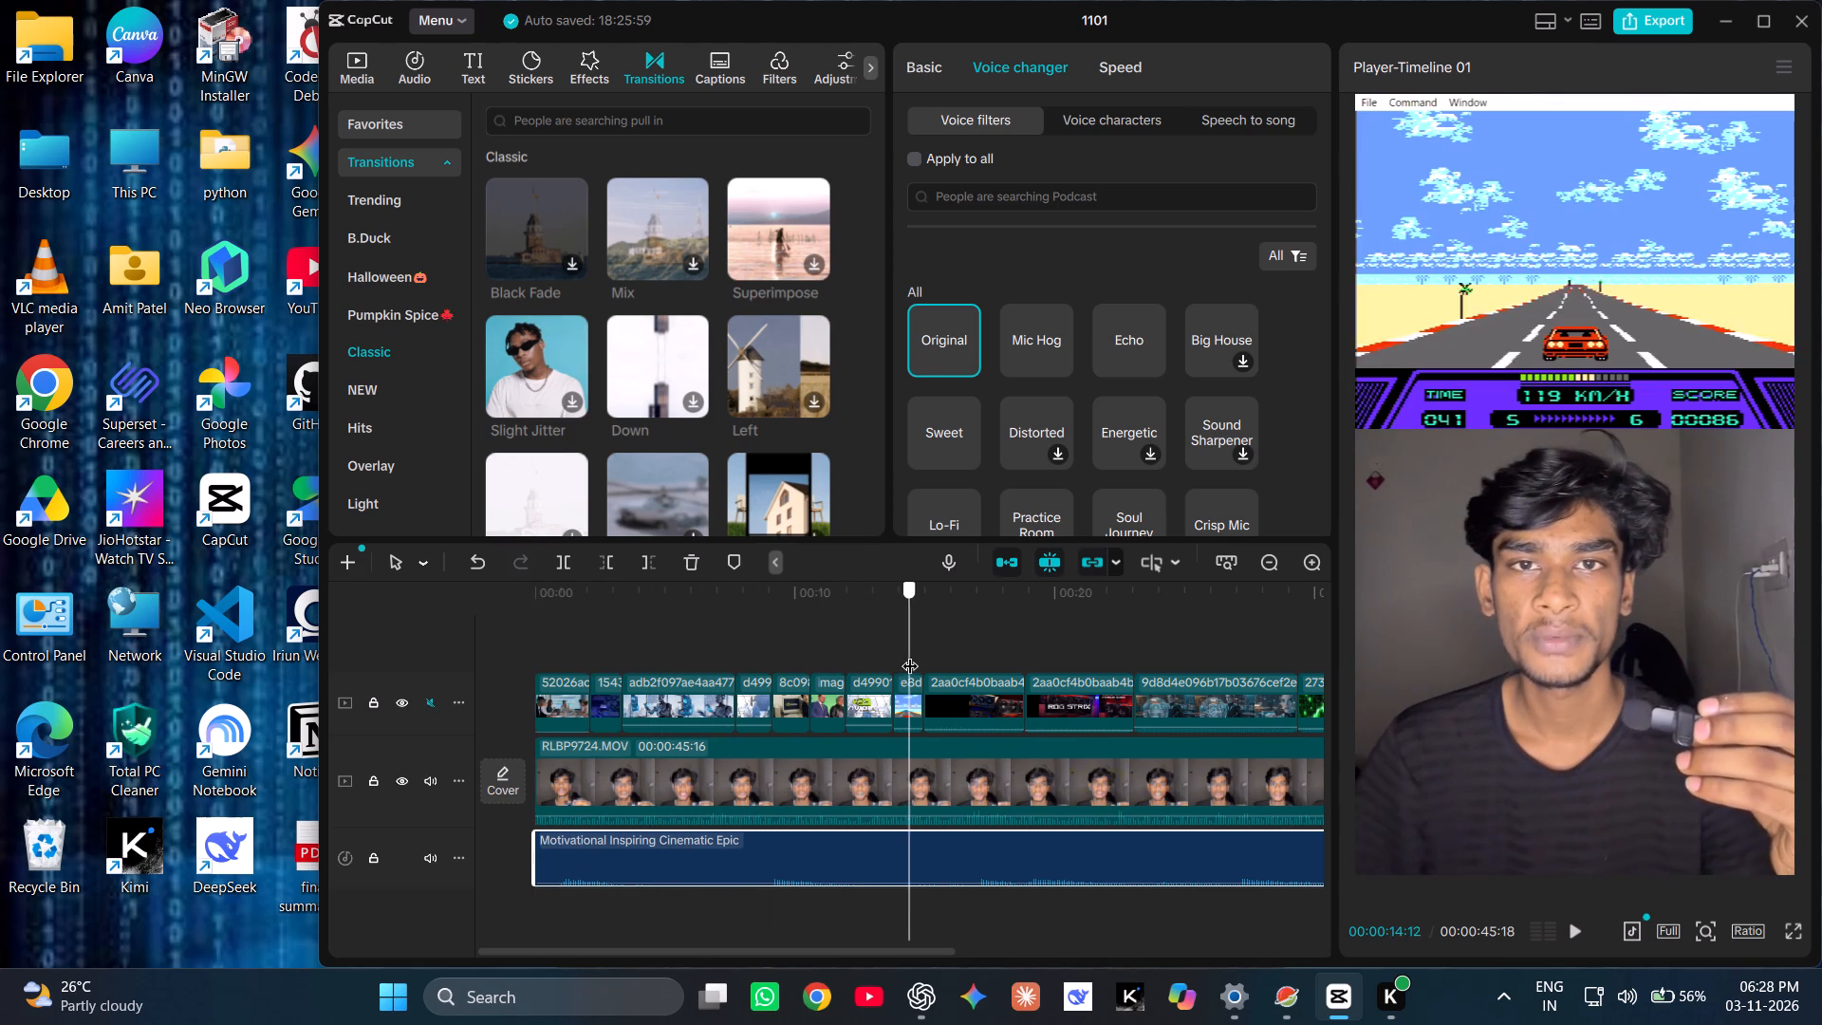
left_click_drag(910, 654, 685, 652)
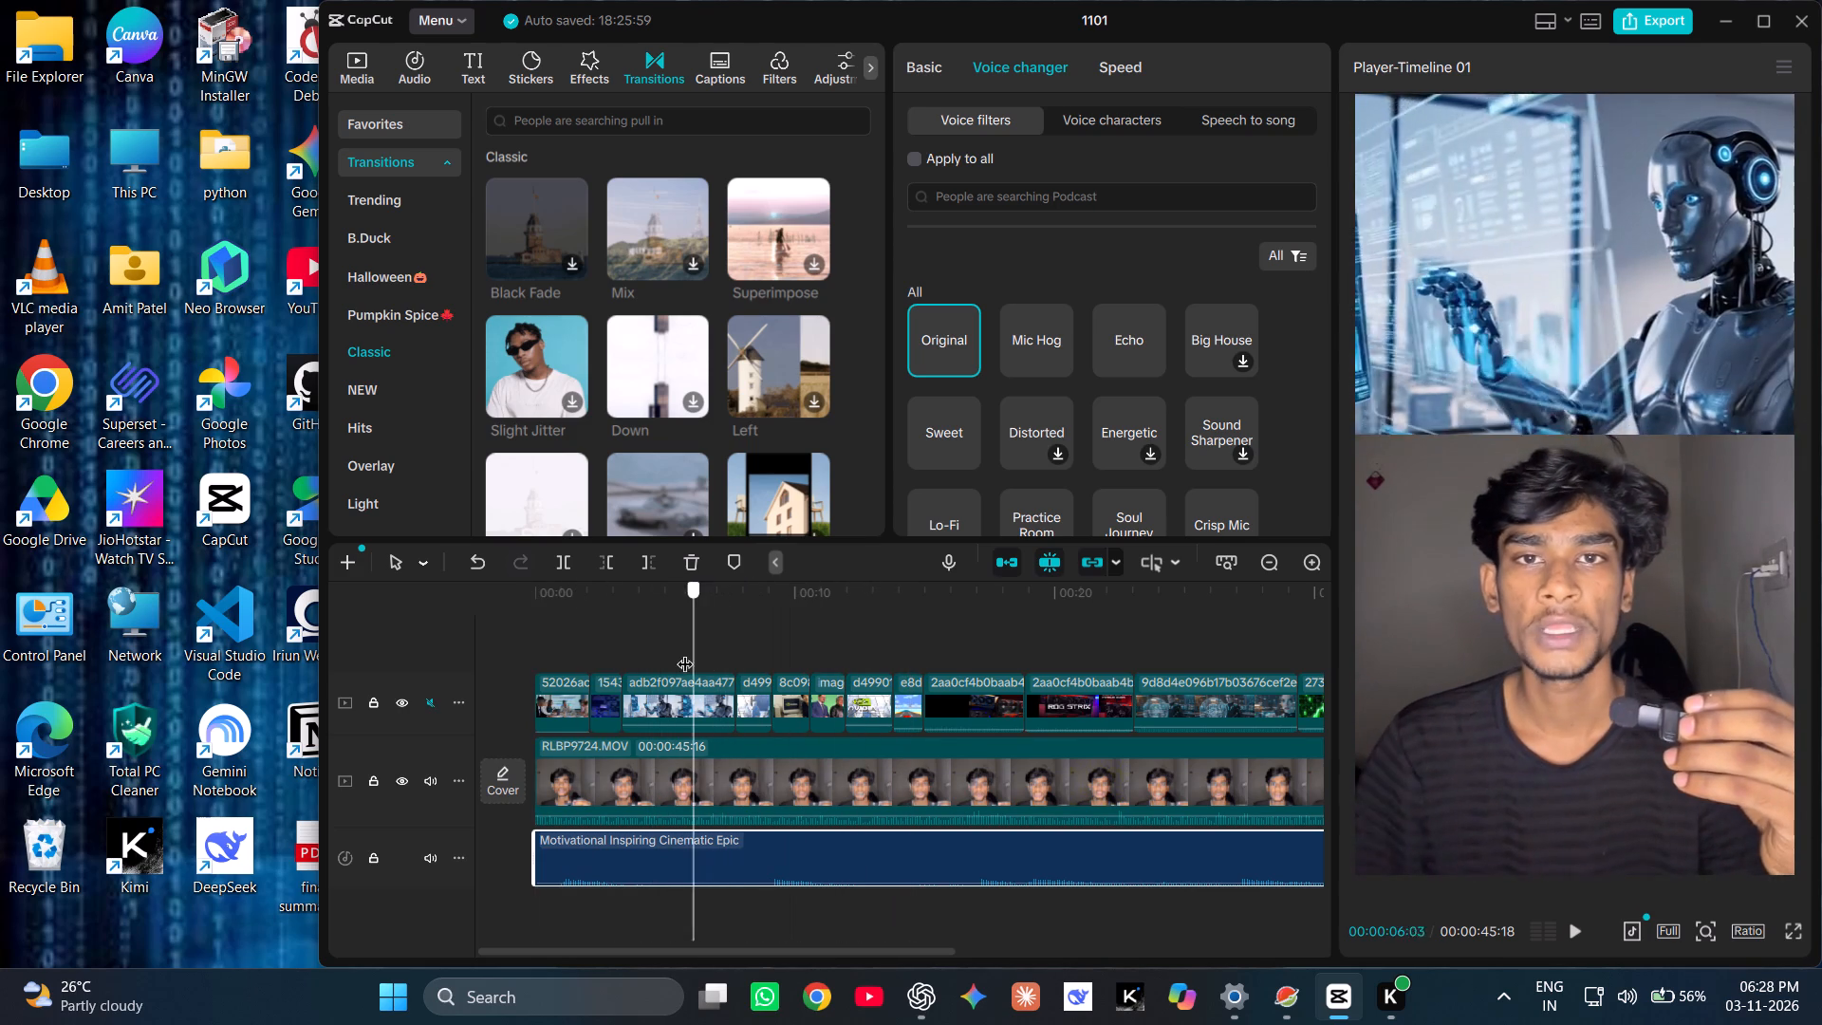
left_click_drag(685, 652, 938, 710)
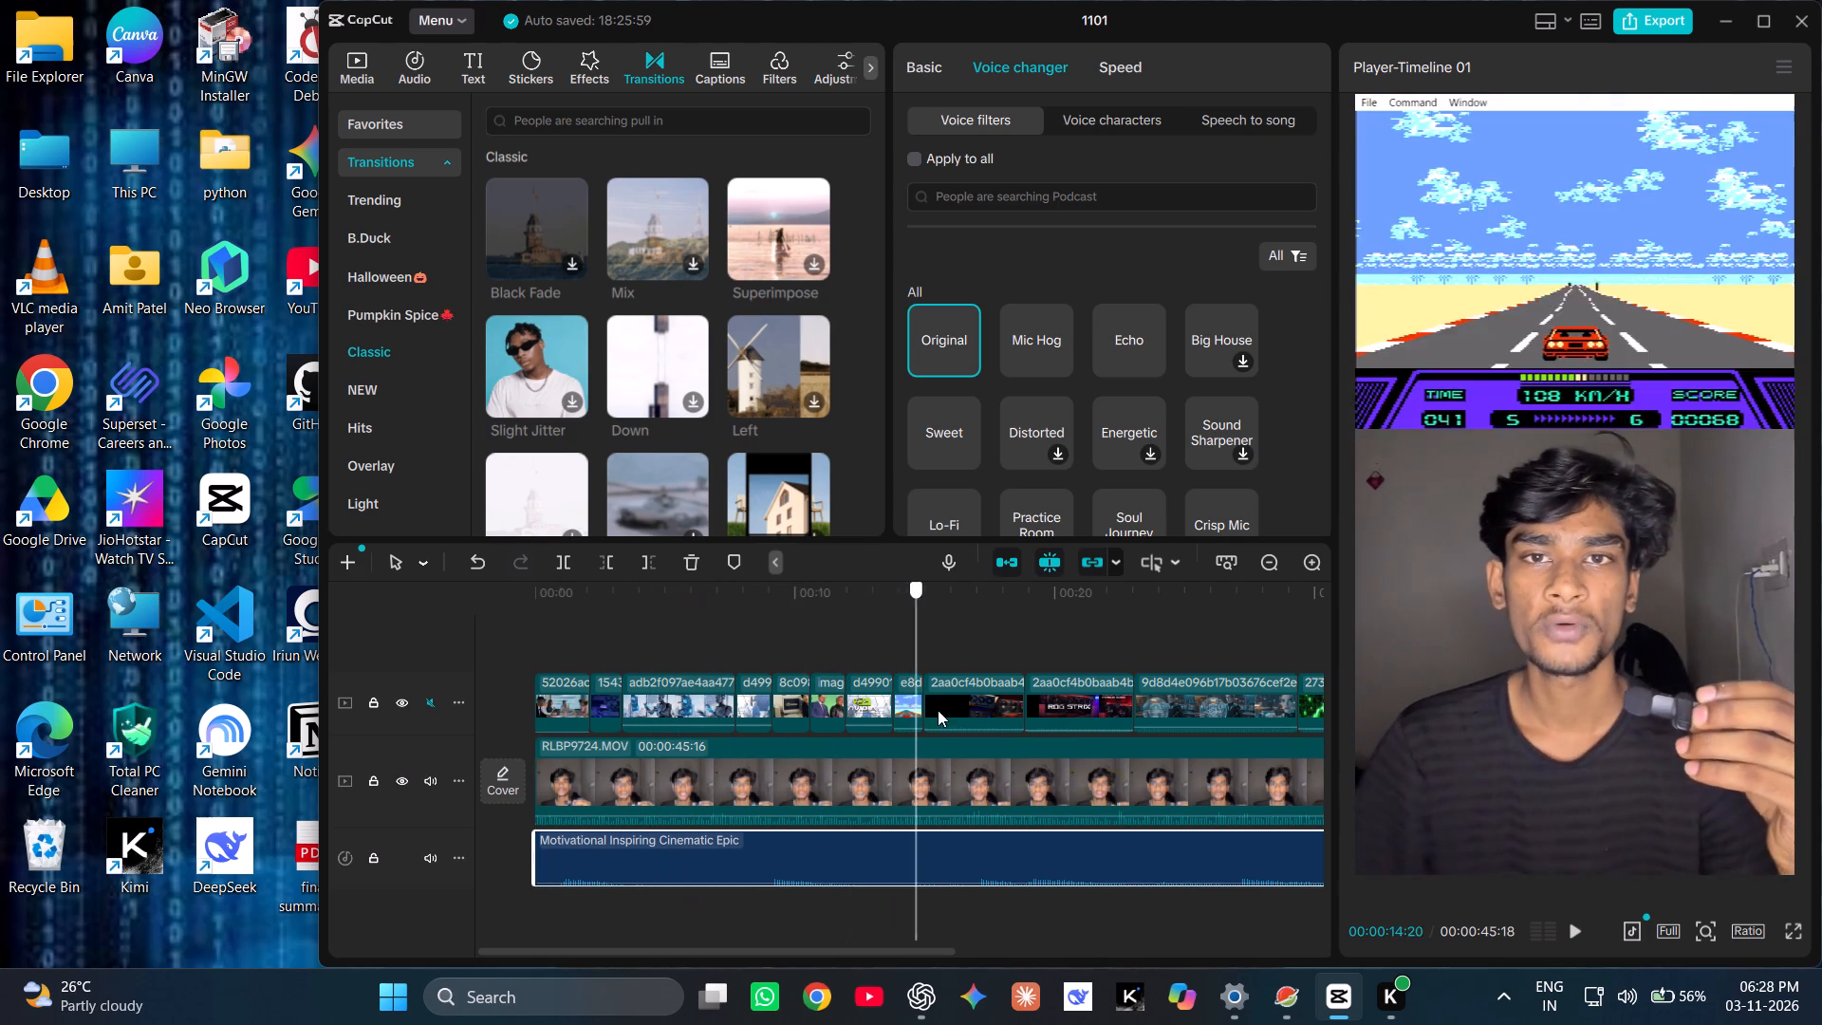
left_click_drag(938, 710, 645, 648)
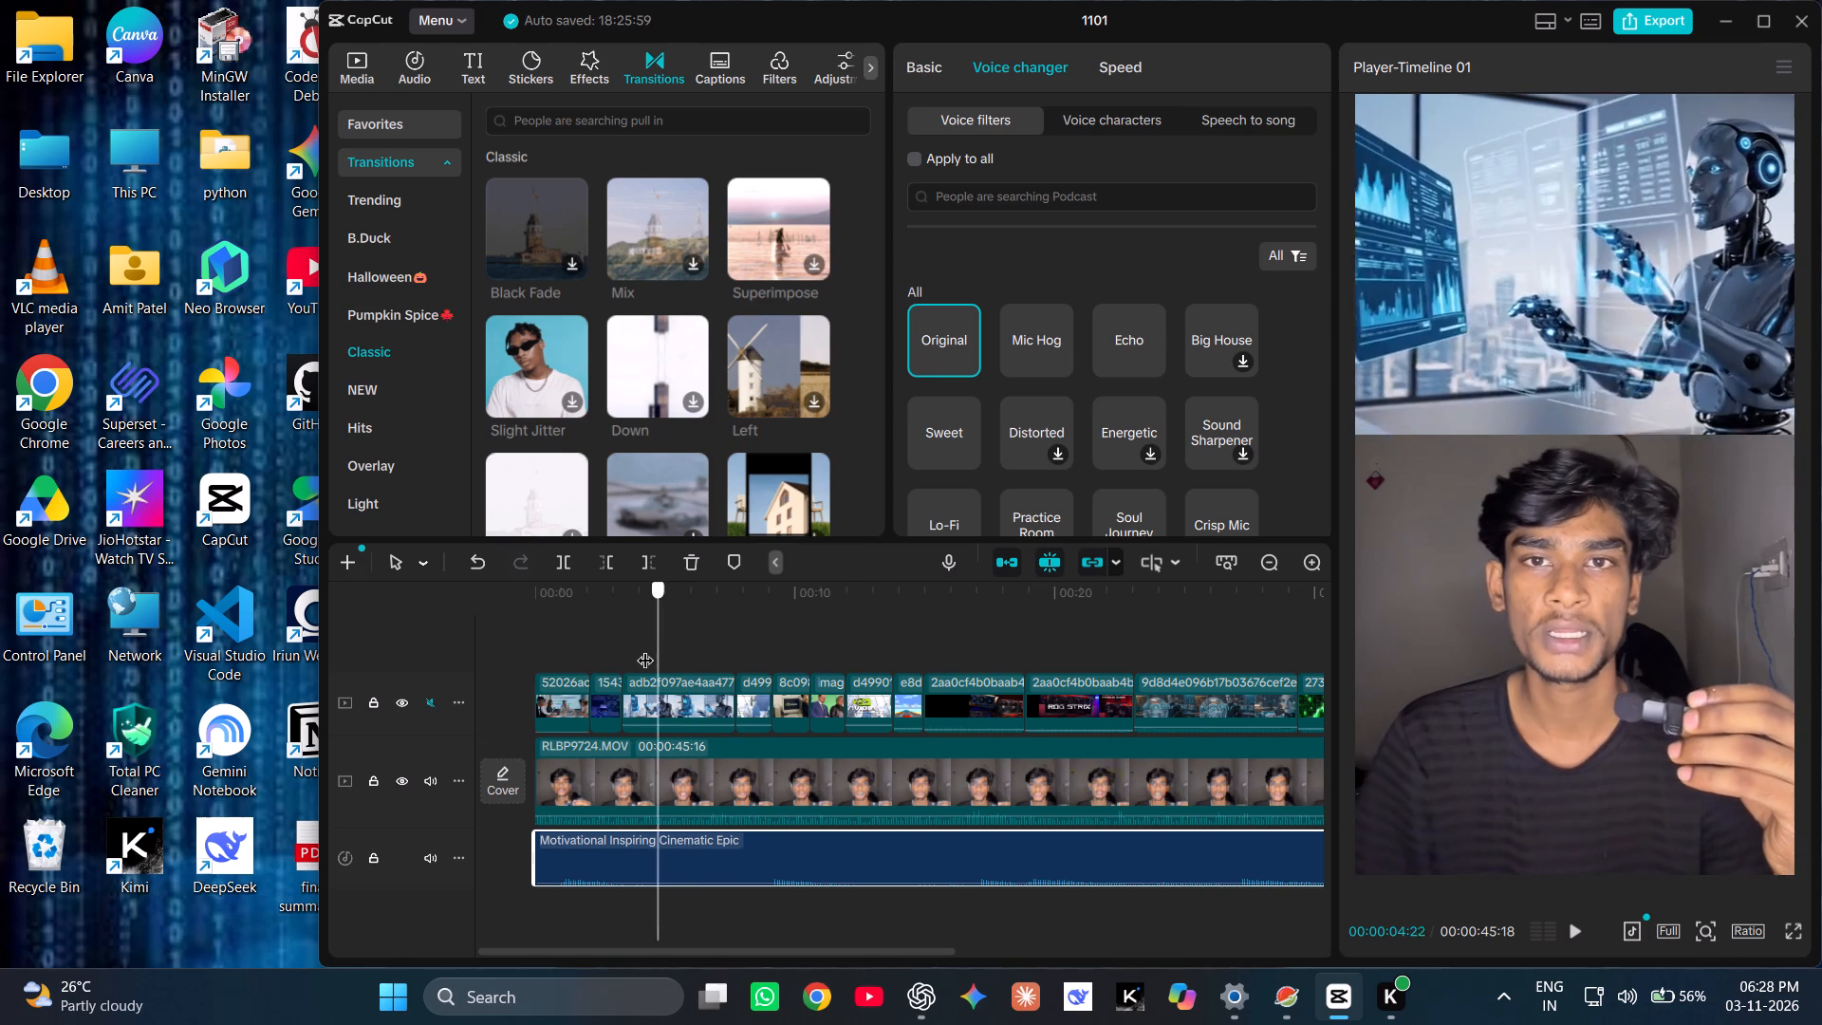
left_click_drag(645, 648, 596, 659)
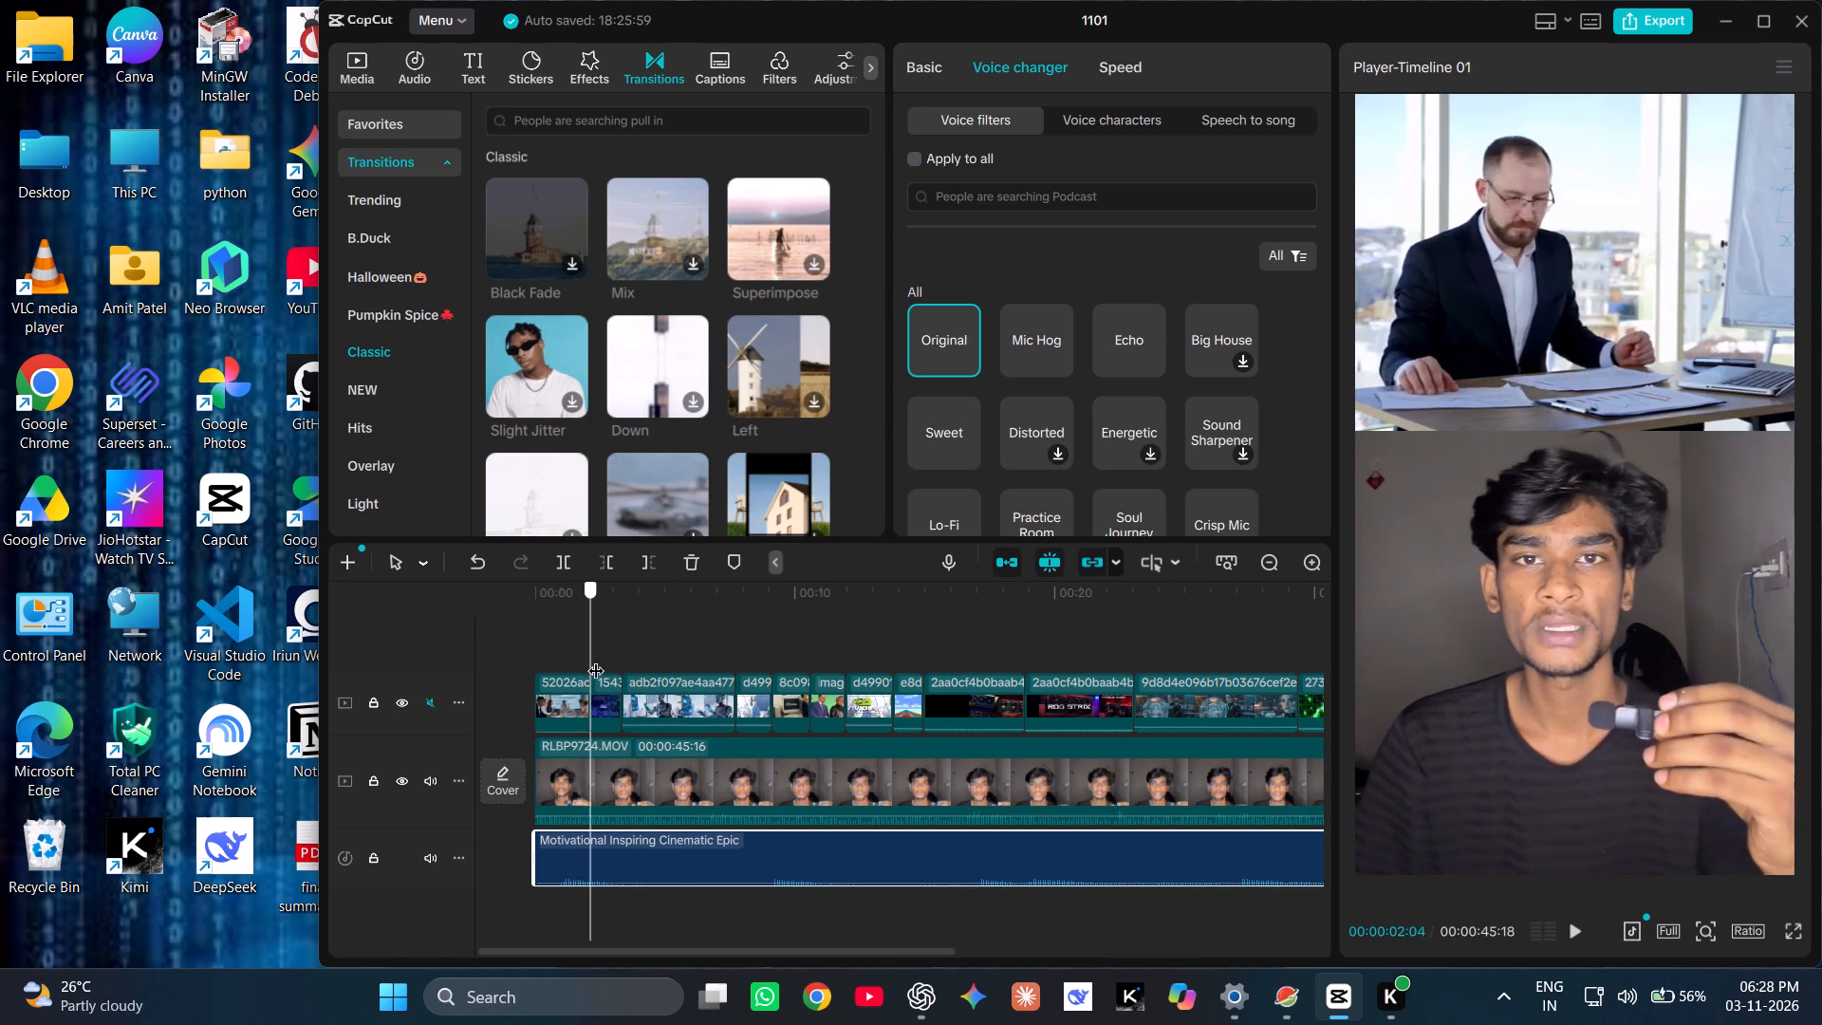
left_click_drag(596, 659, 525, 670)
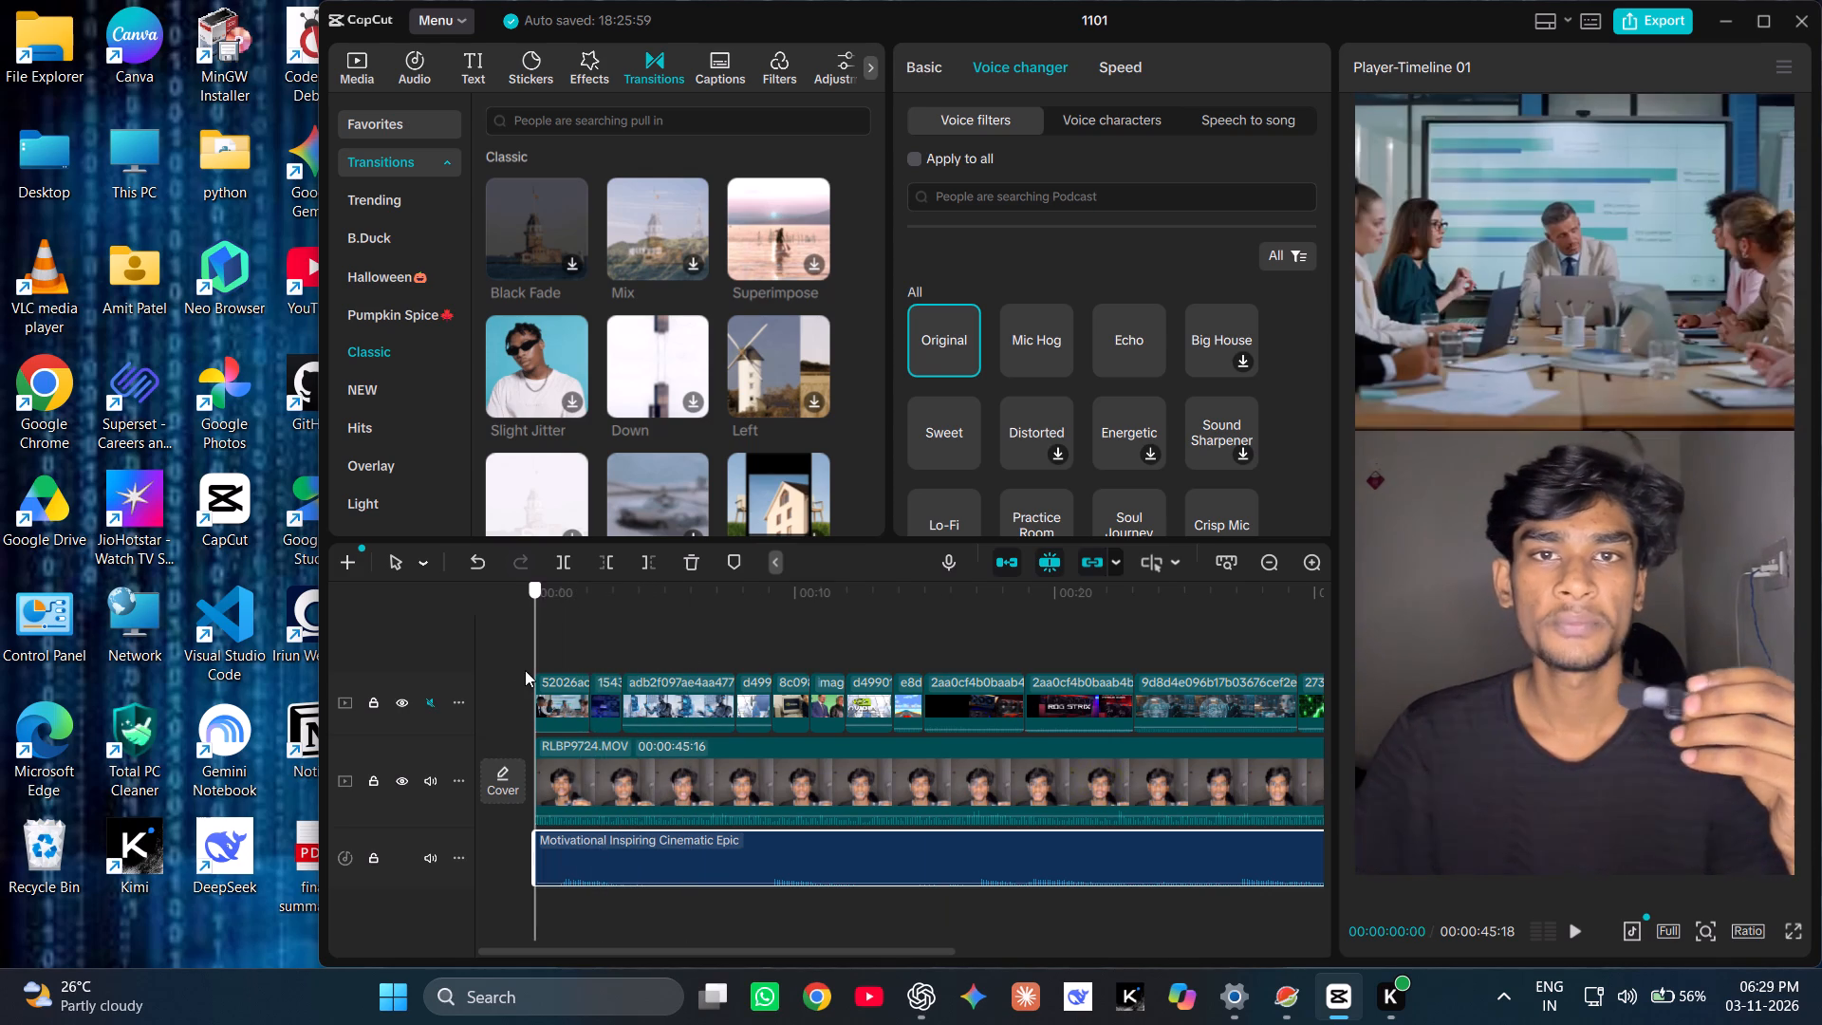
left_click_drag(525, 670, 663, 689)
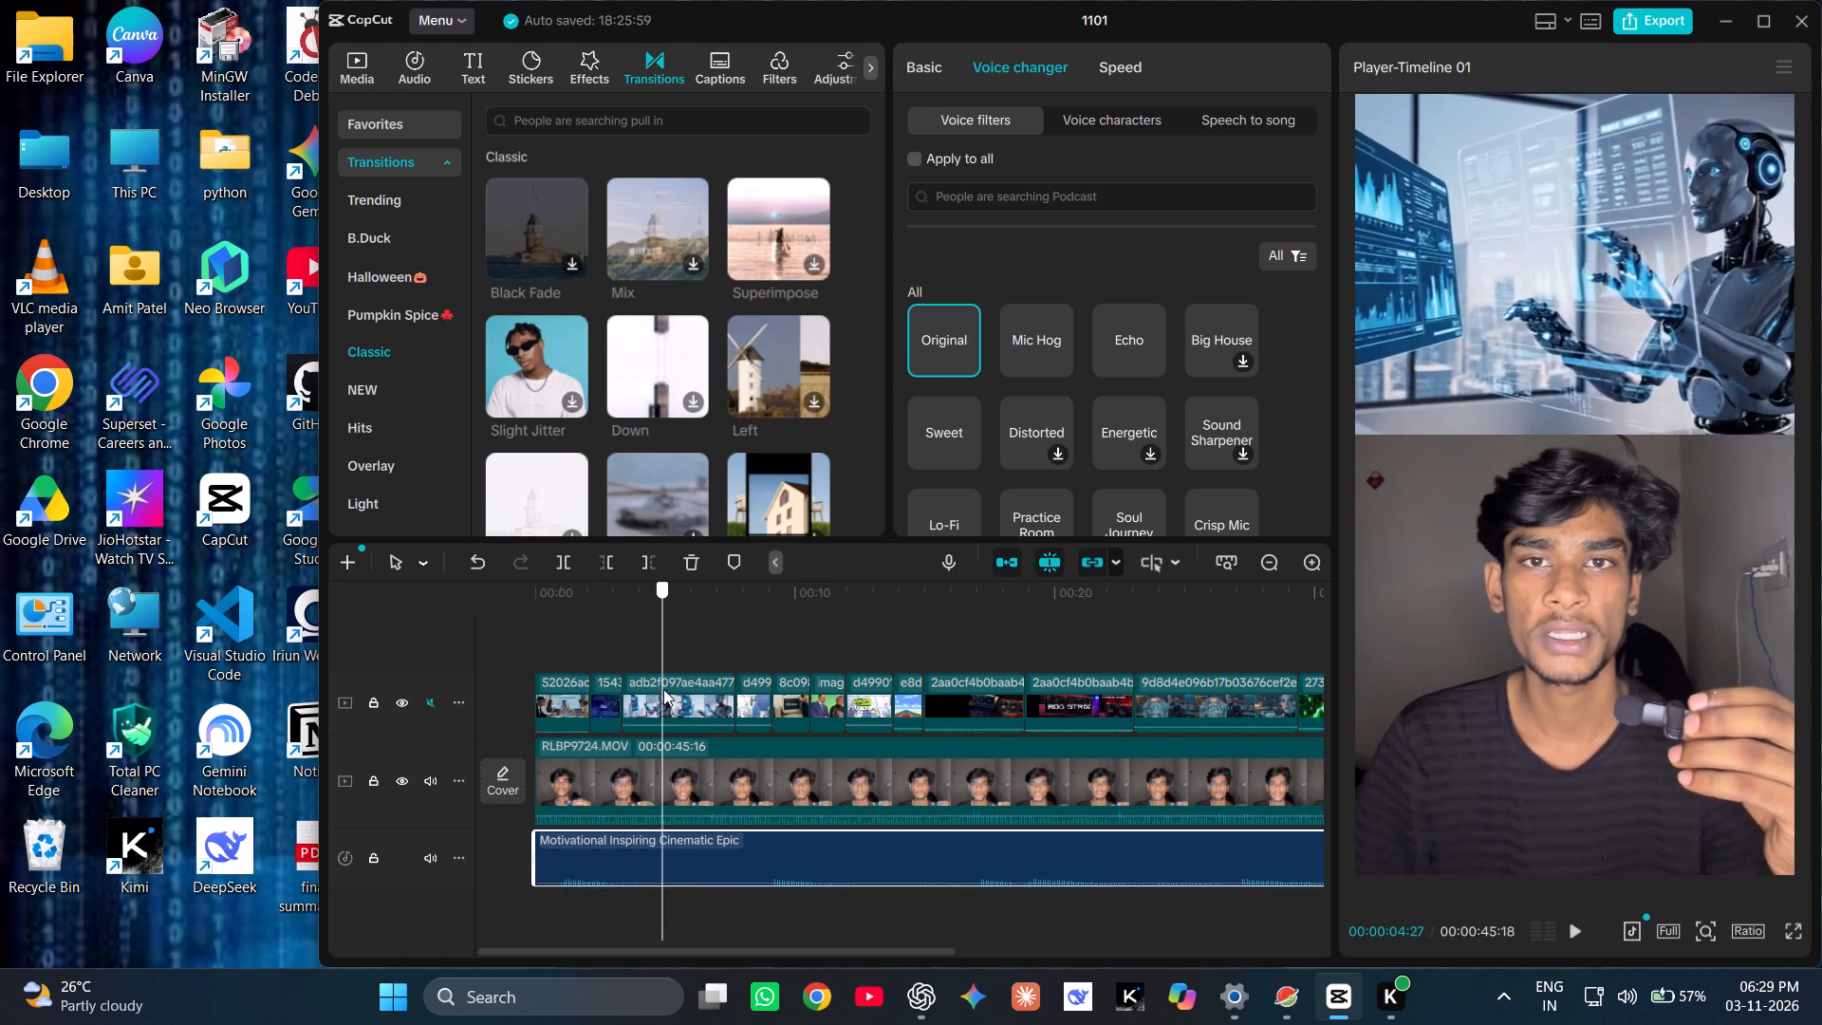
Scrub the B-roll between about 5 and 19 seconds and select the NVIDIA building image at about 13 seconds.
left_click_drag(663, 689, 751, 699)
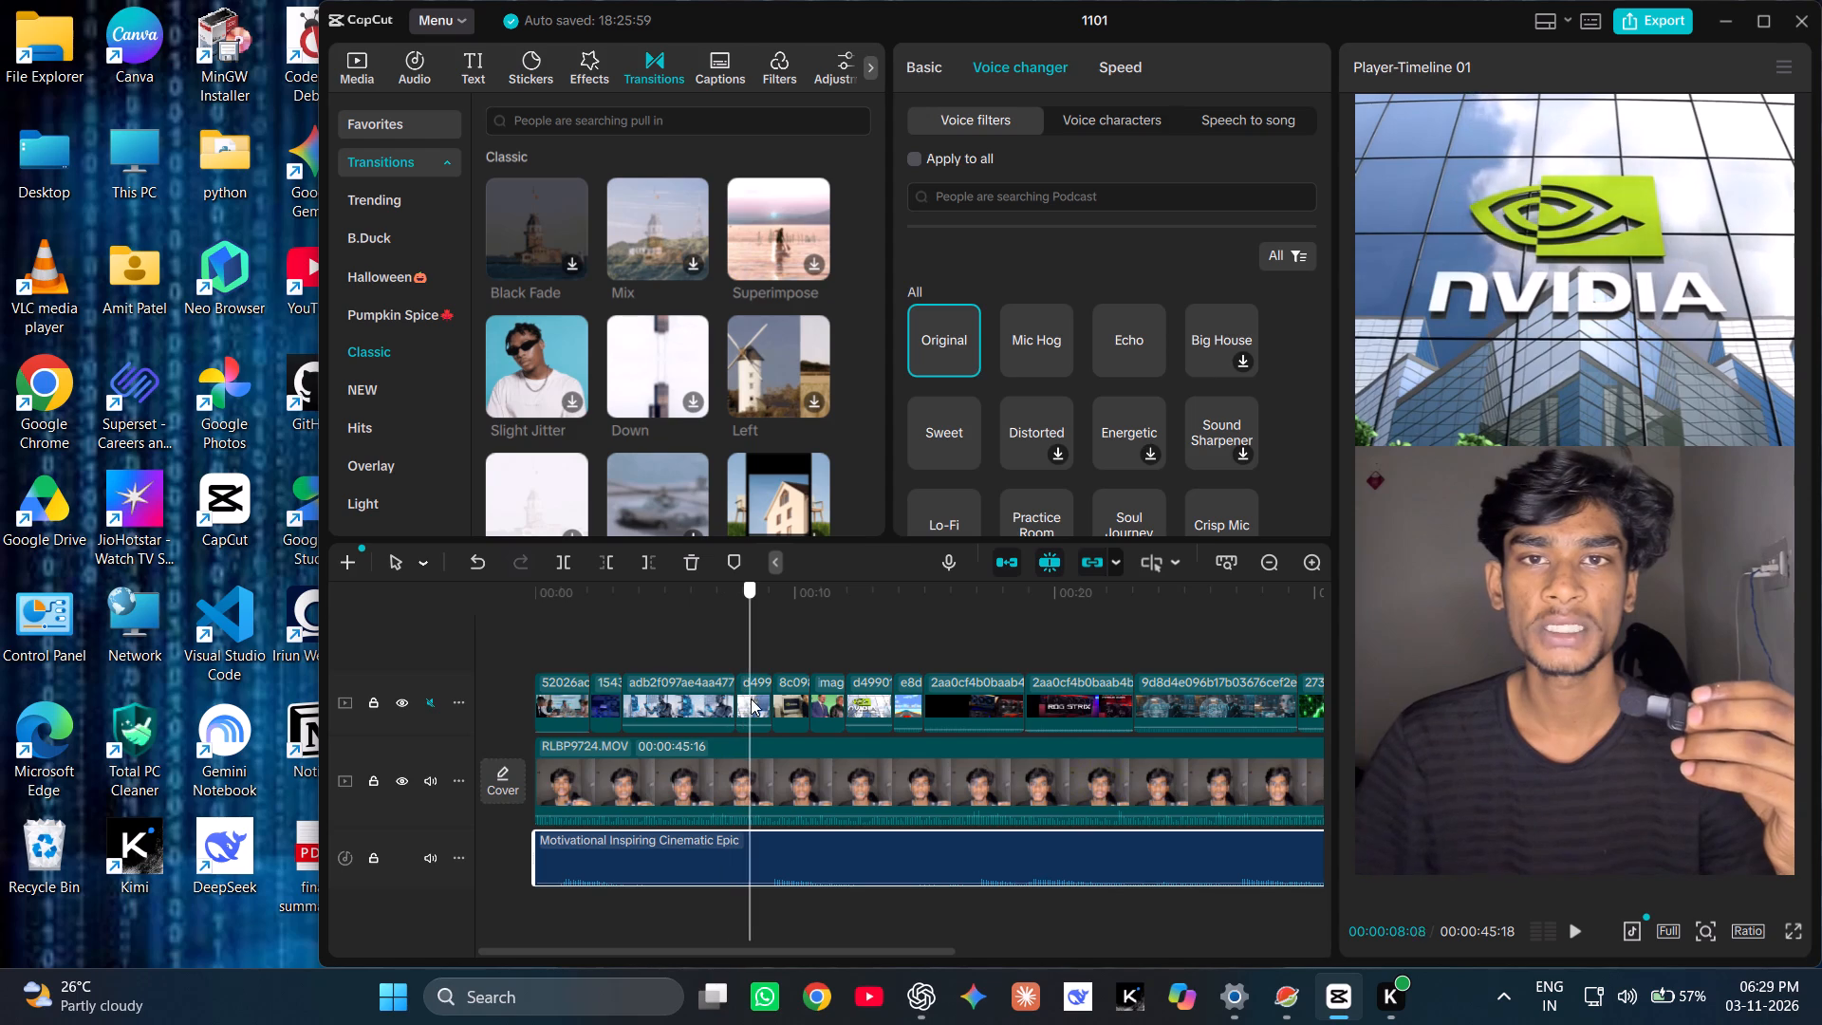
left_click_drag(751, 699, 800, 703)
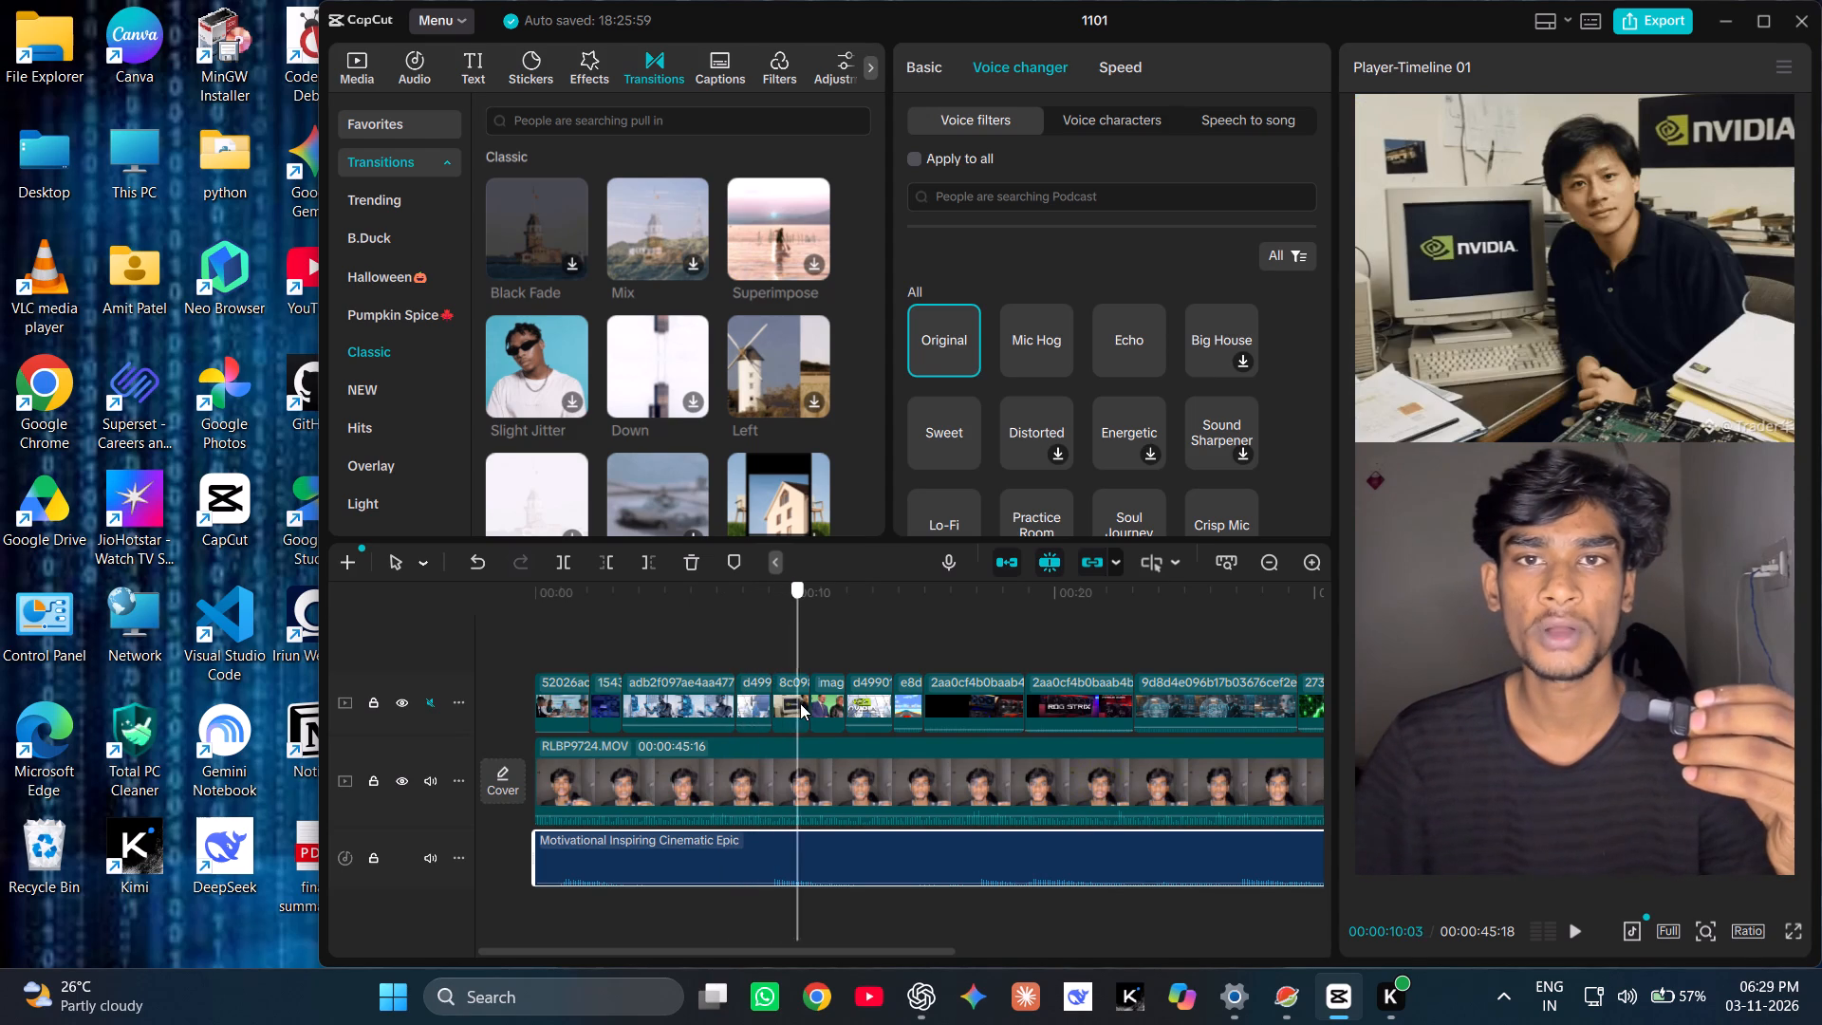
left_click_drag(800, 703, 819, 707)
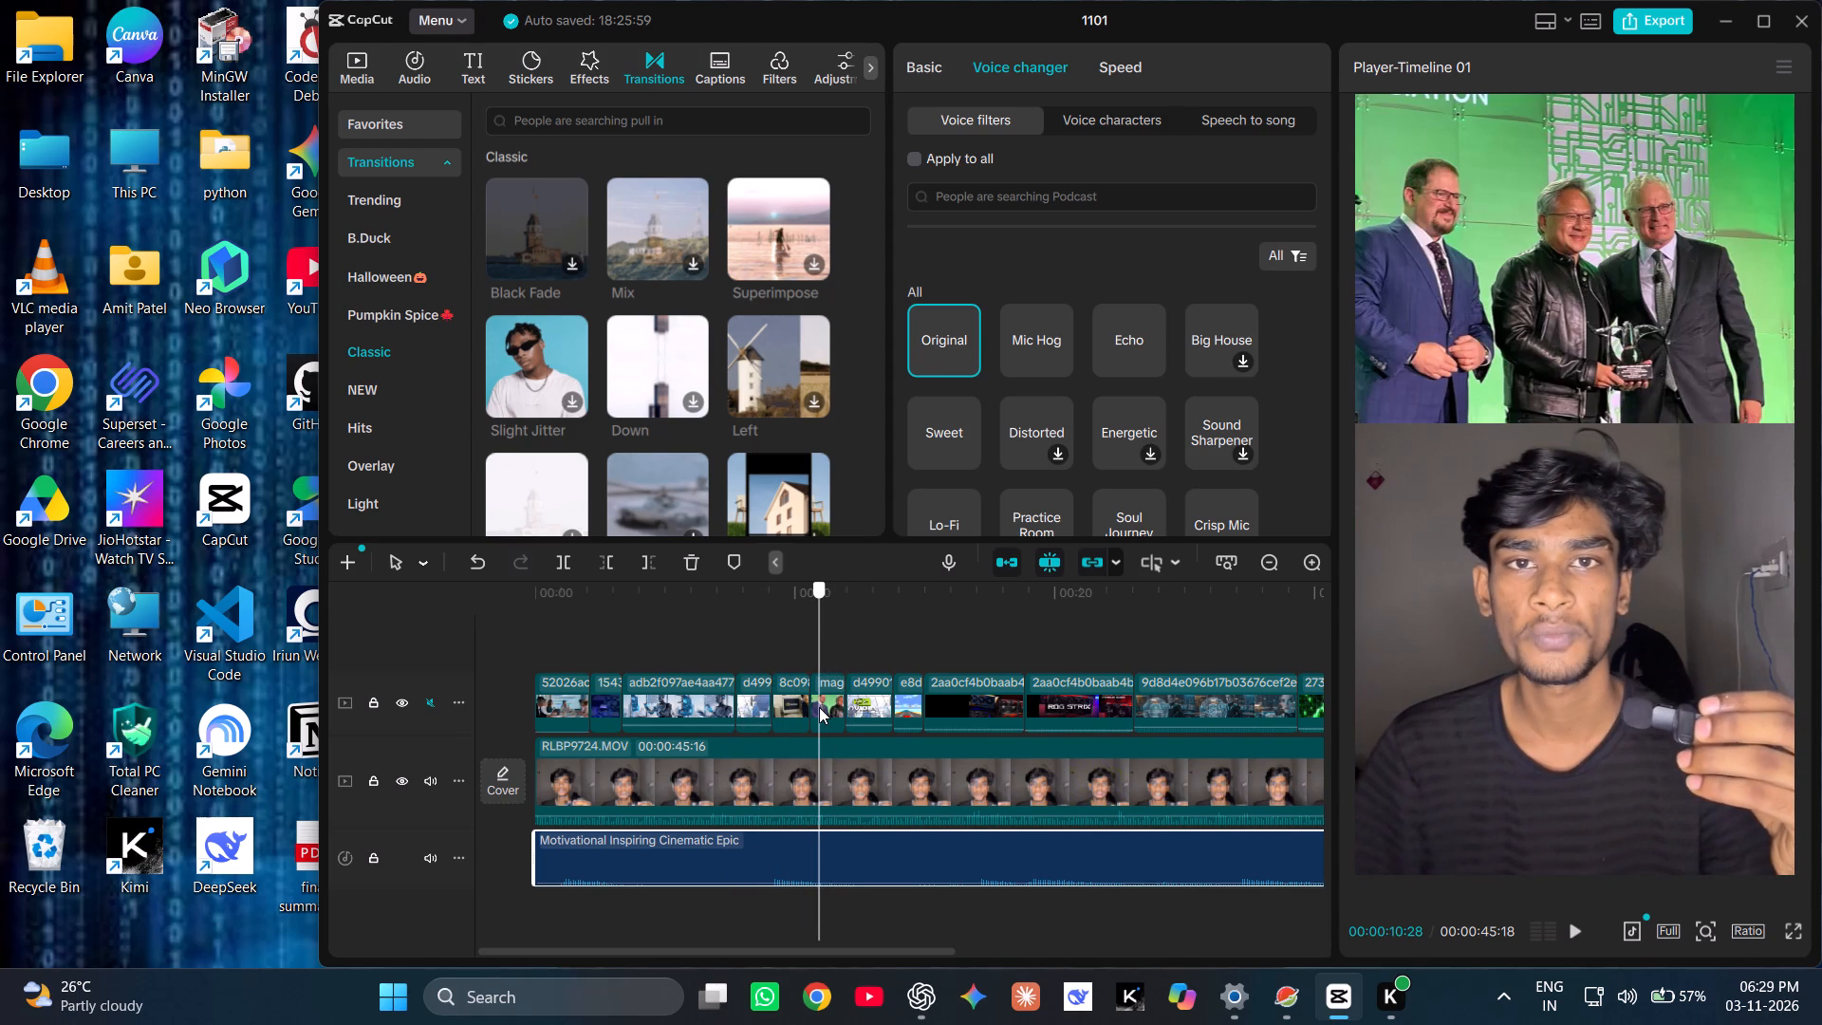
left_click_drag(819, 707, 1050, 716)
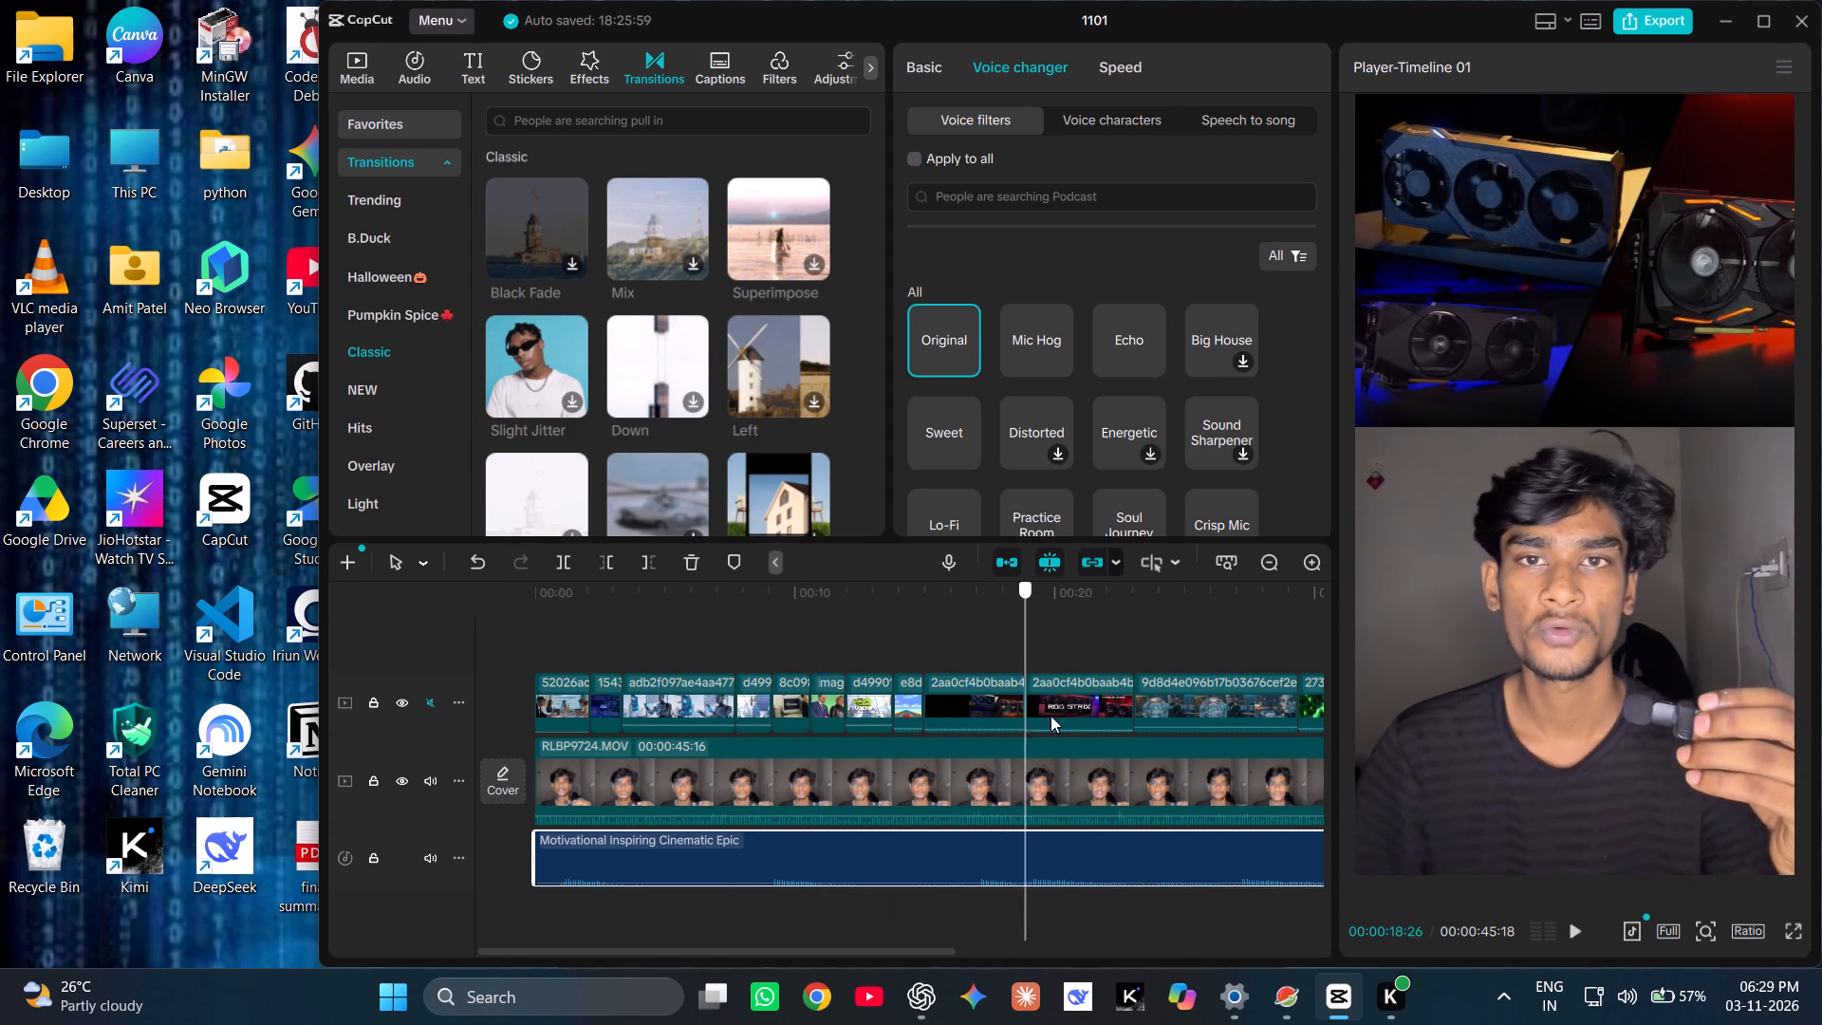
left_click_drag(1050, 716, 876, 681)
left_click(1656, 328)
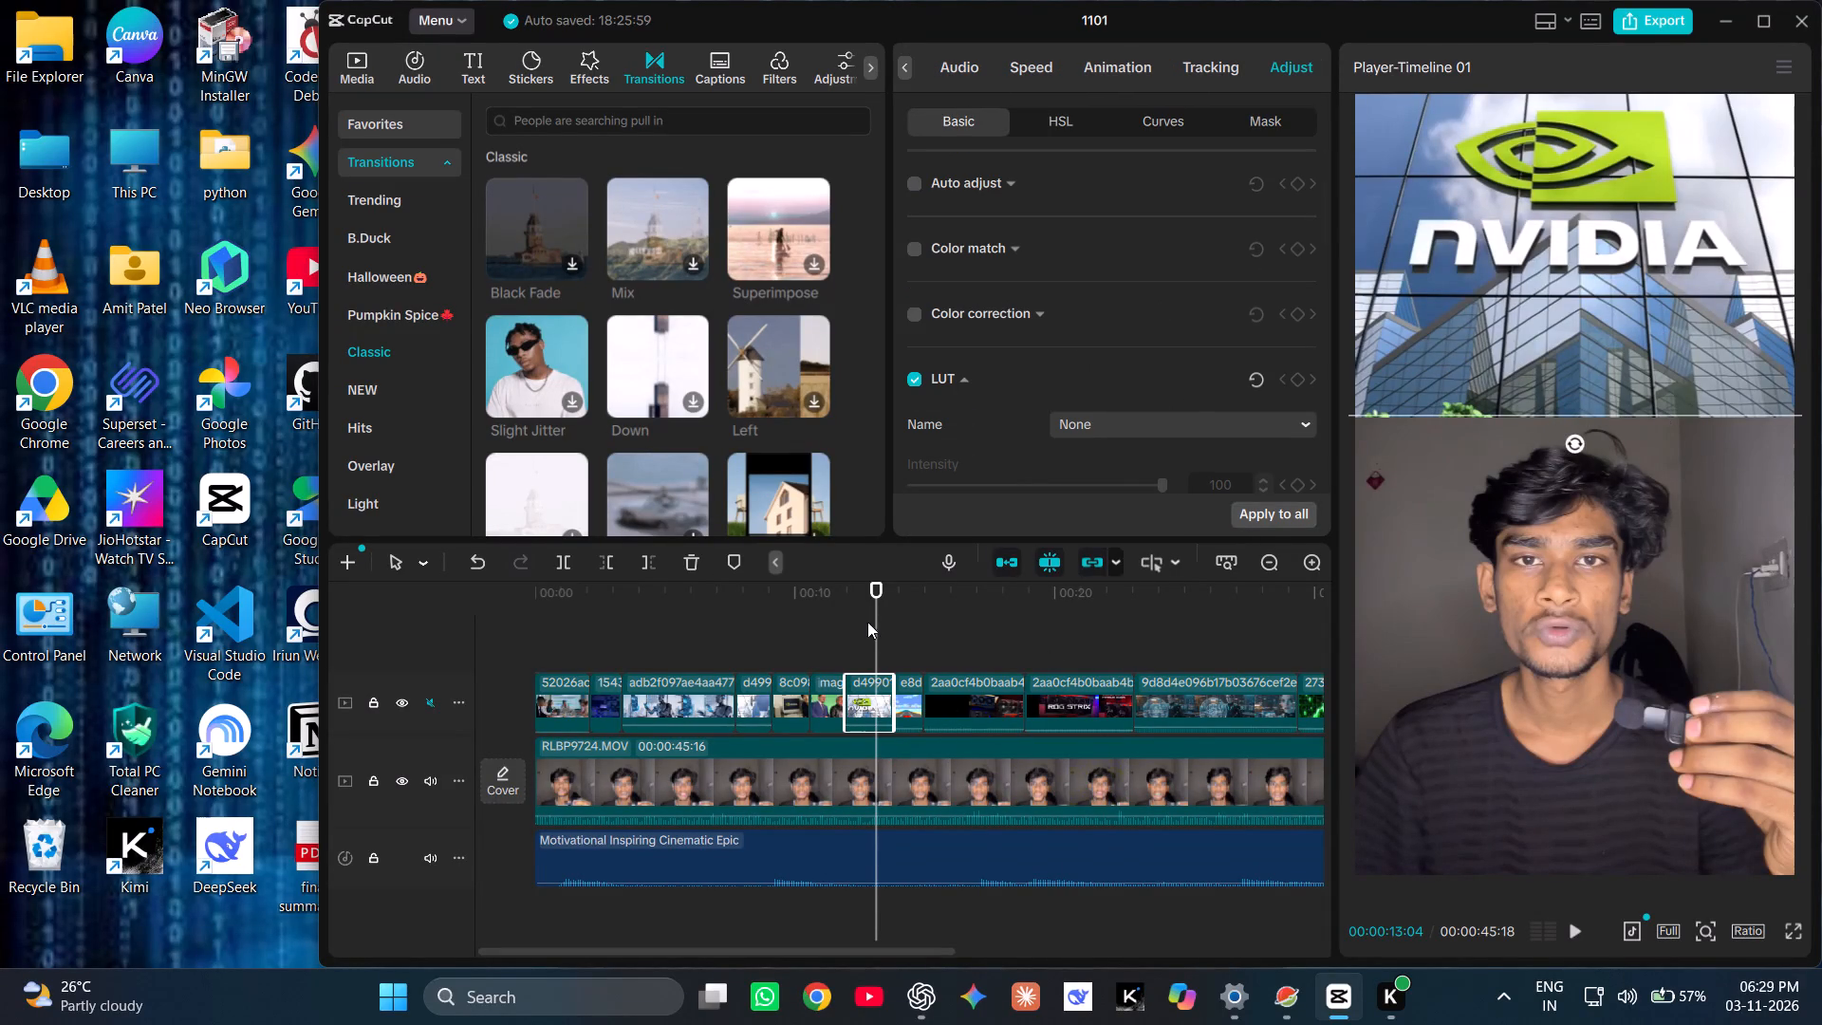
Scrub from about 13 seconds to the end of the video and back, checking the B-roll, and stop at about 19 seconds.
left_click_drag(880, 615, 961, 621)
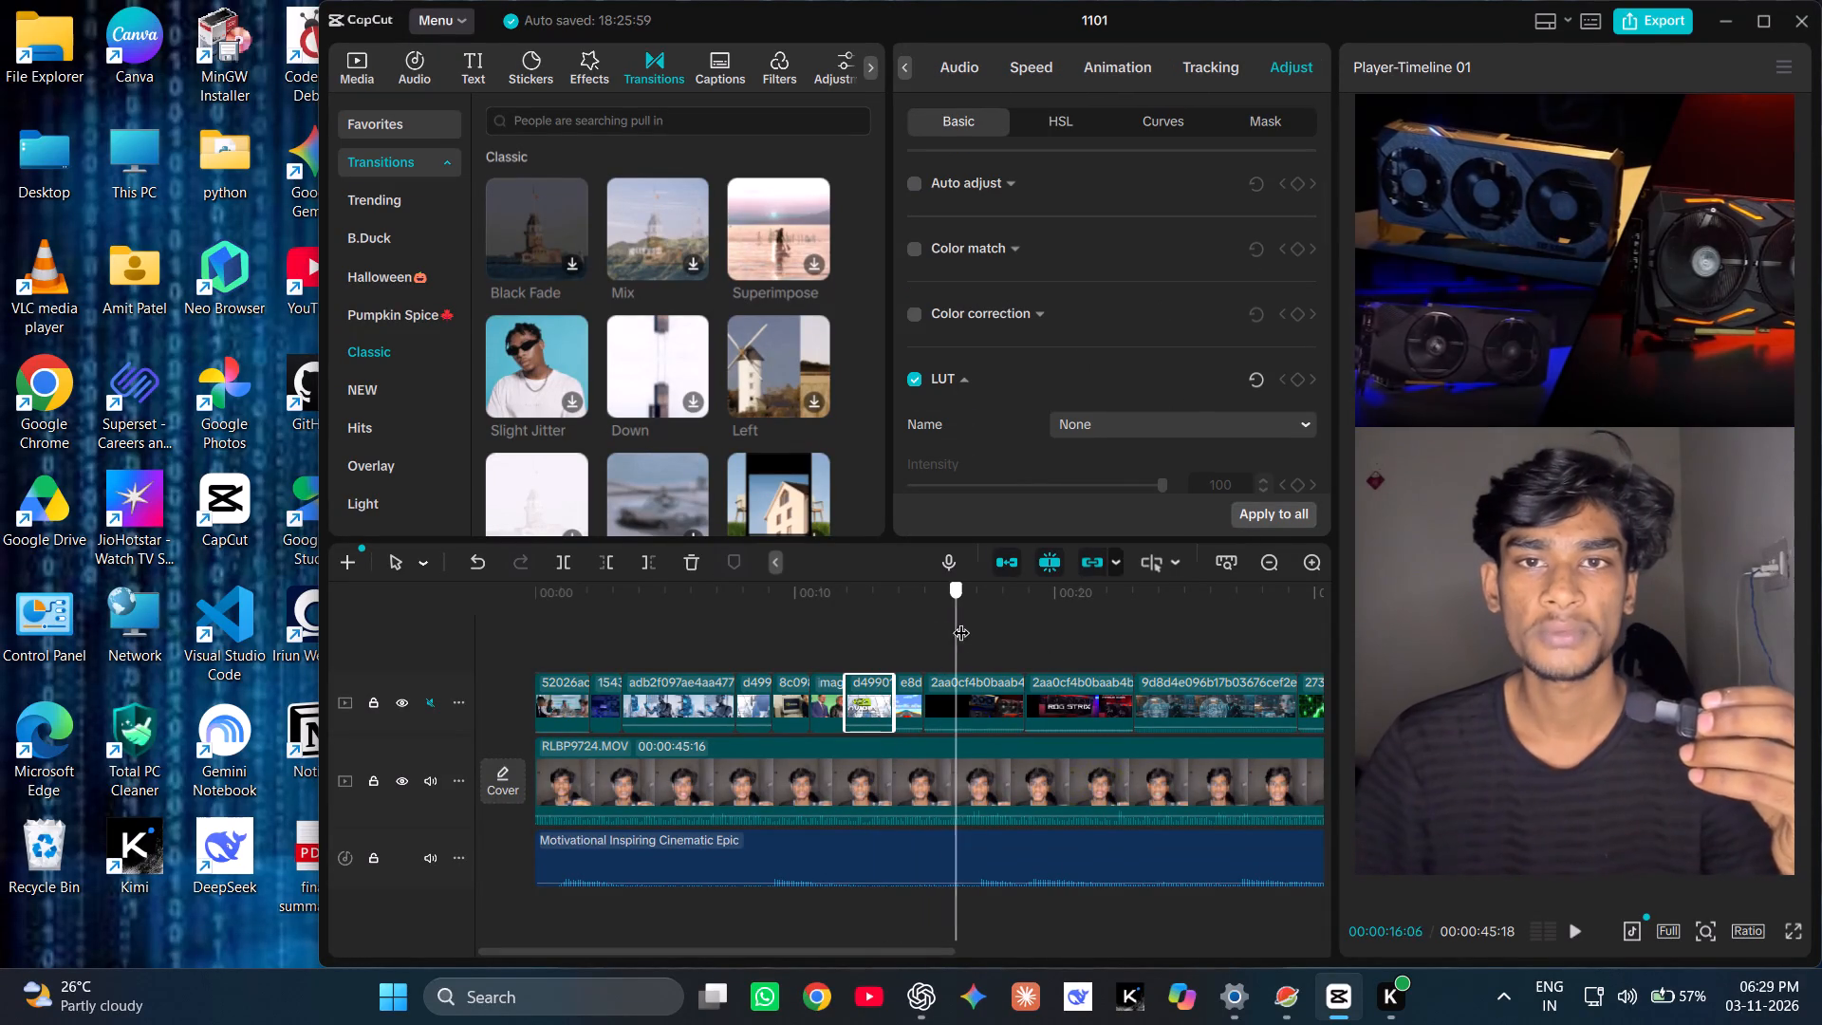
left_click_drag(961, 621, 1115, 653)
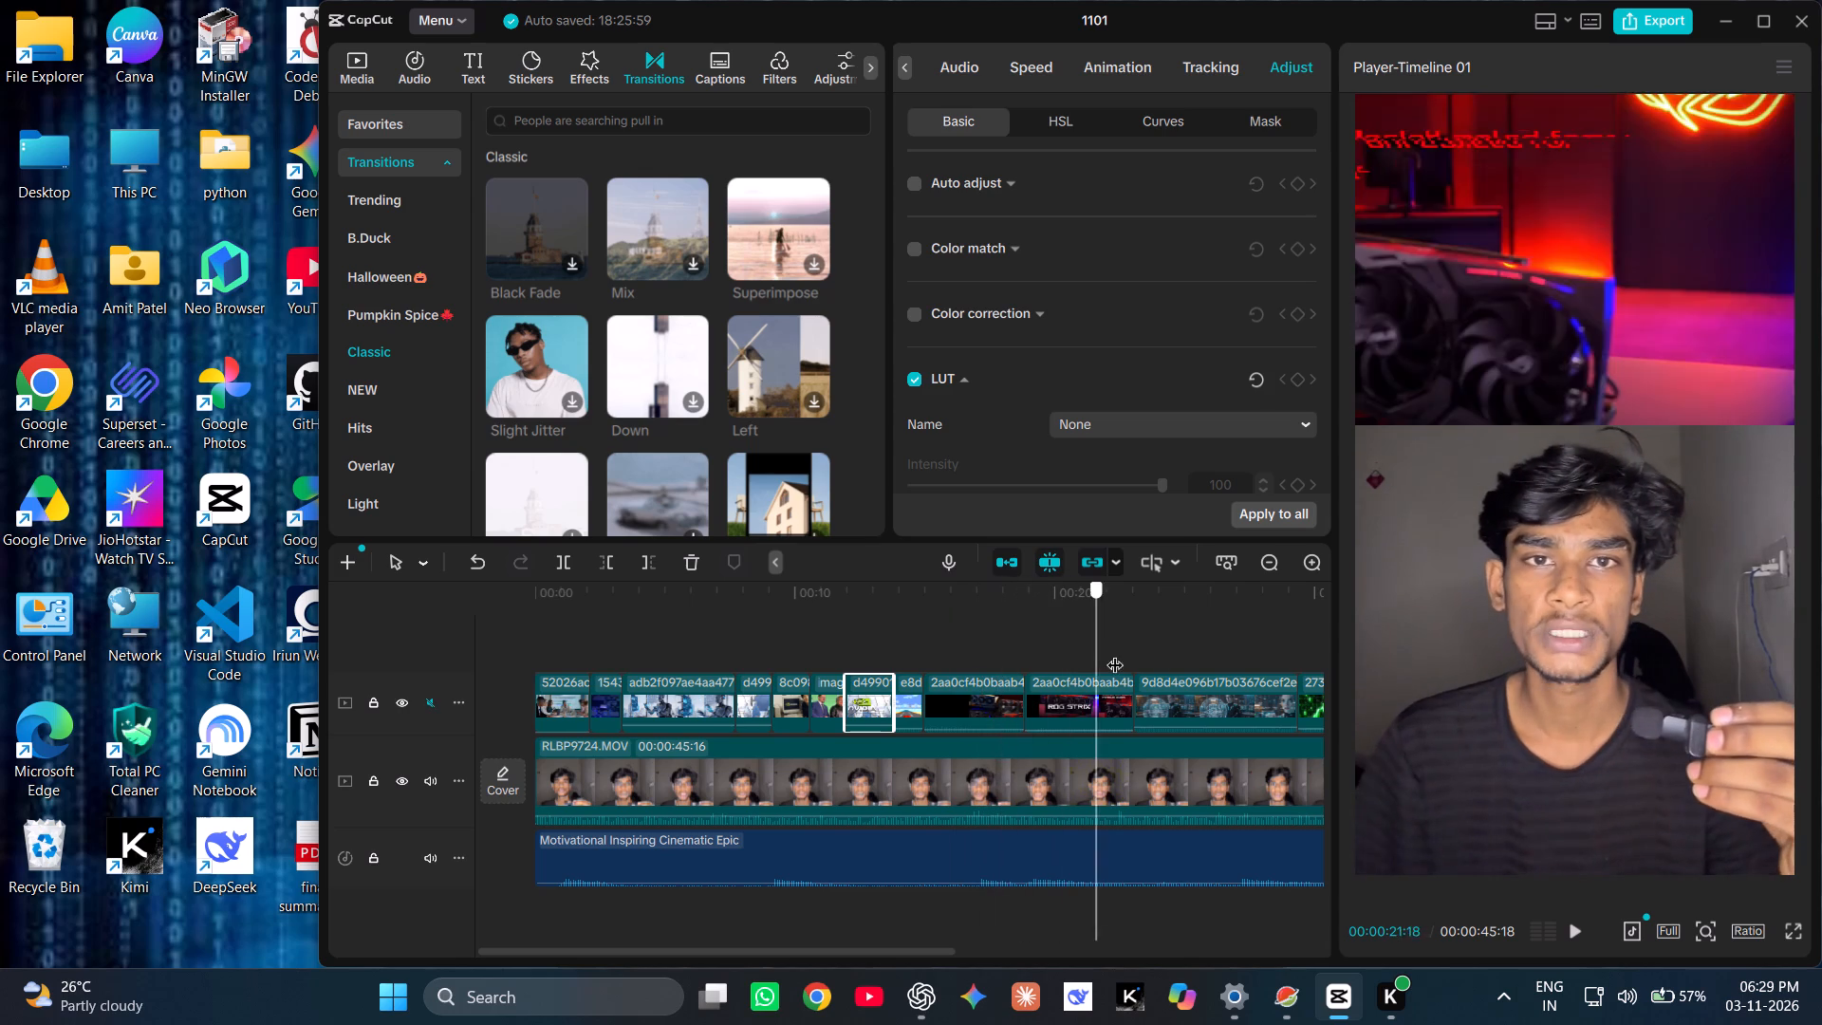
left_click_drag(1115, 653, 1406, 658)
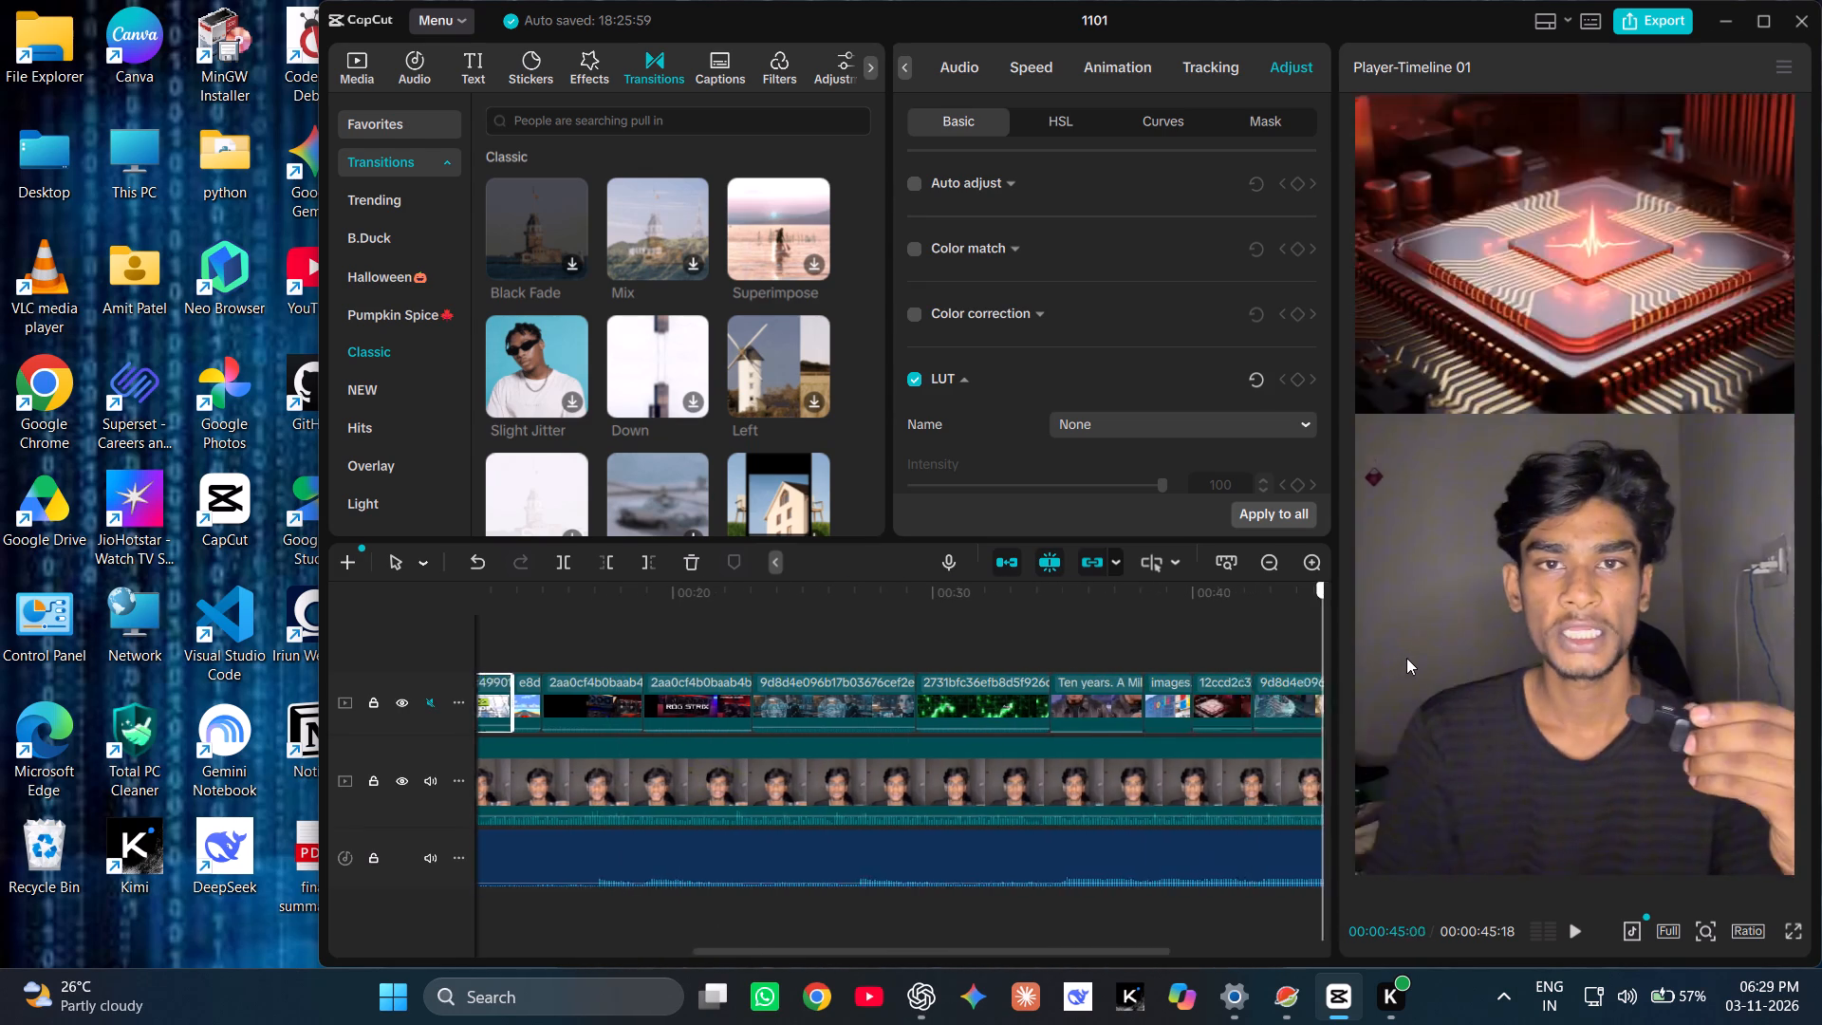
left_click_drag(1406, 658, 1040, 651)
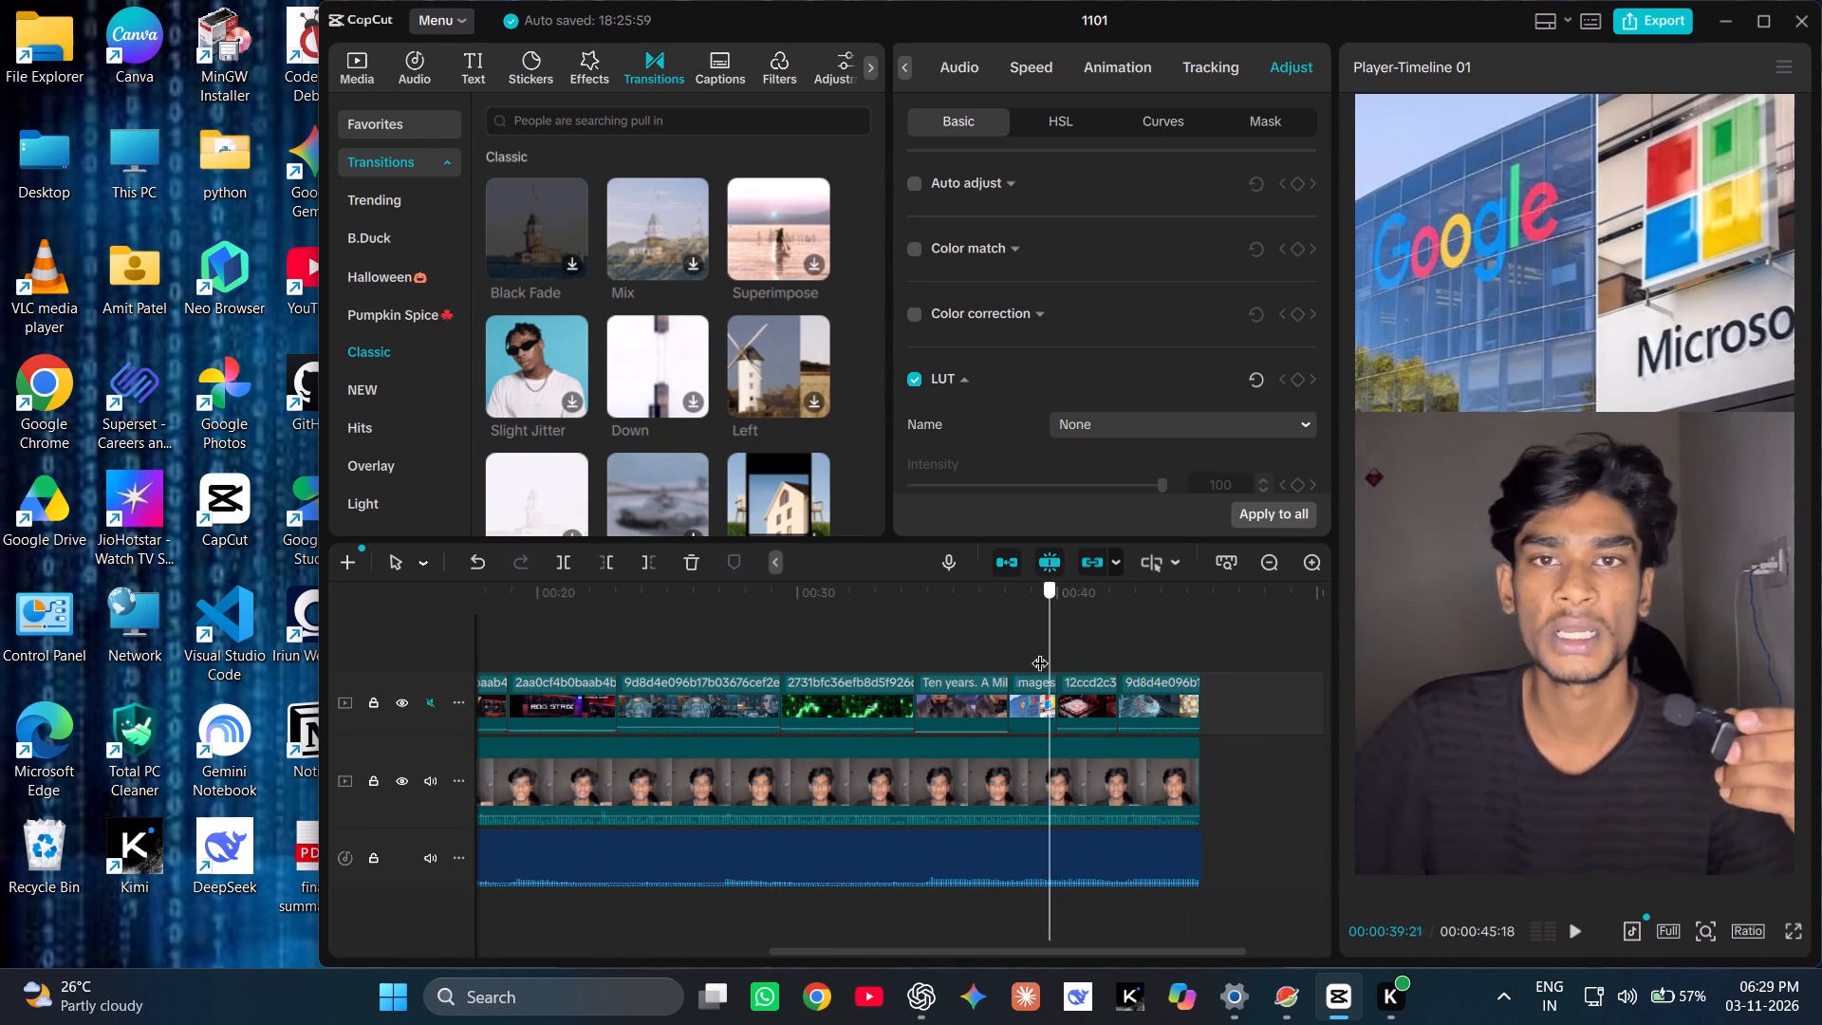
left_click_drag(1040, 651, 990, 653)
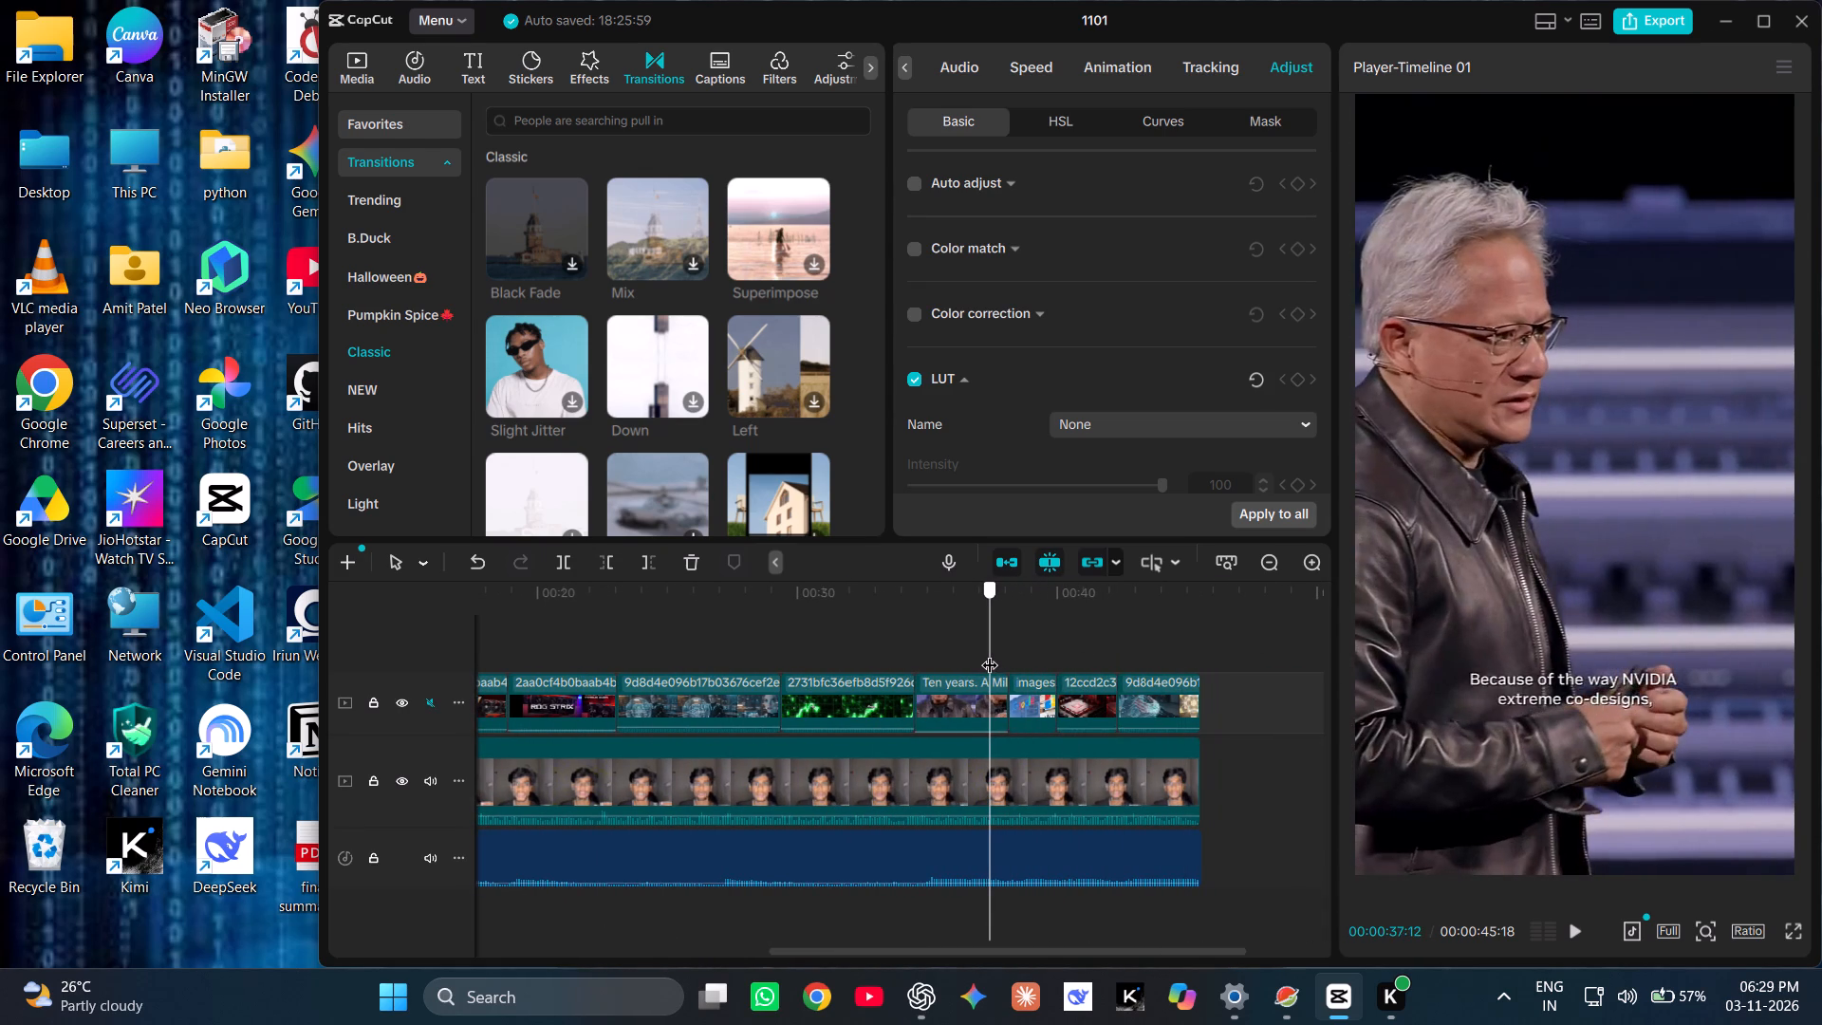
left_click_drag(990, 653, 442, 694)
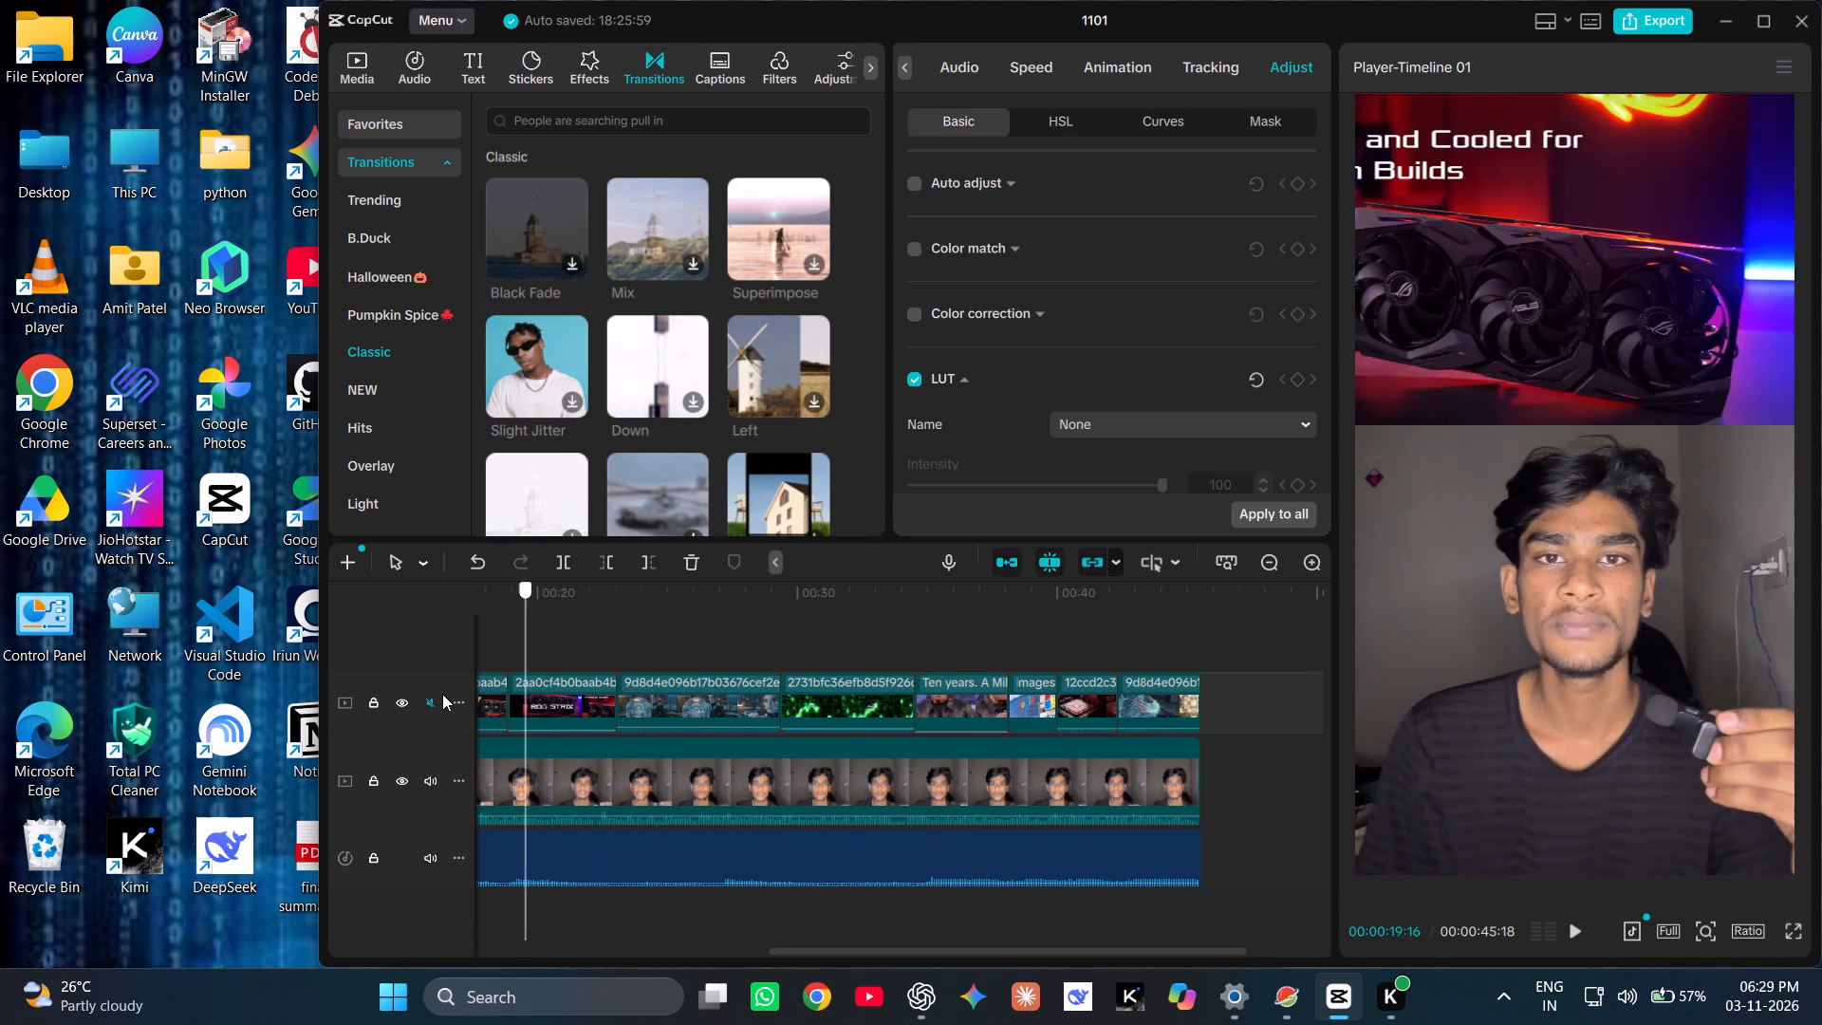
left_click_drag(442, 694, 868, 667)
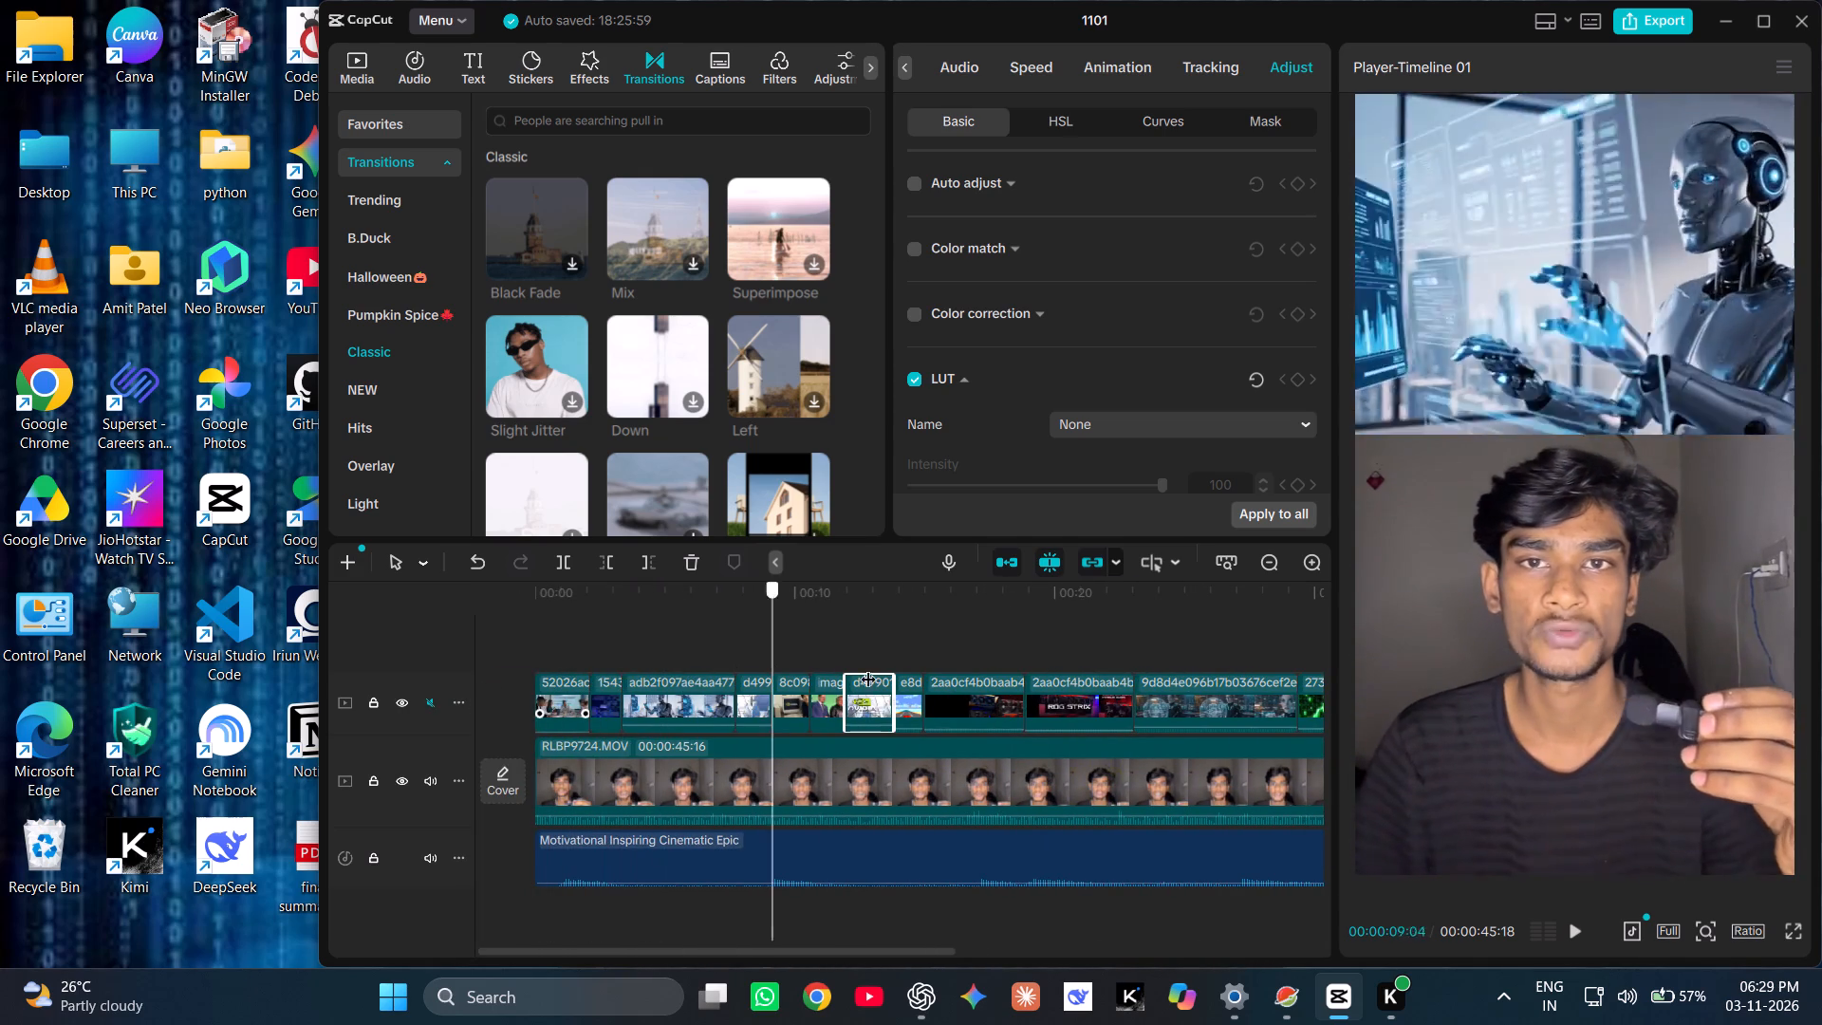
left_click_drag(868, 667, 1328, 748)
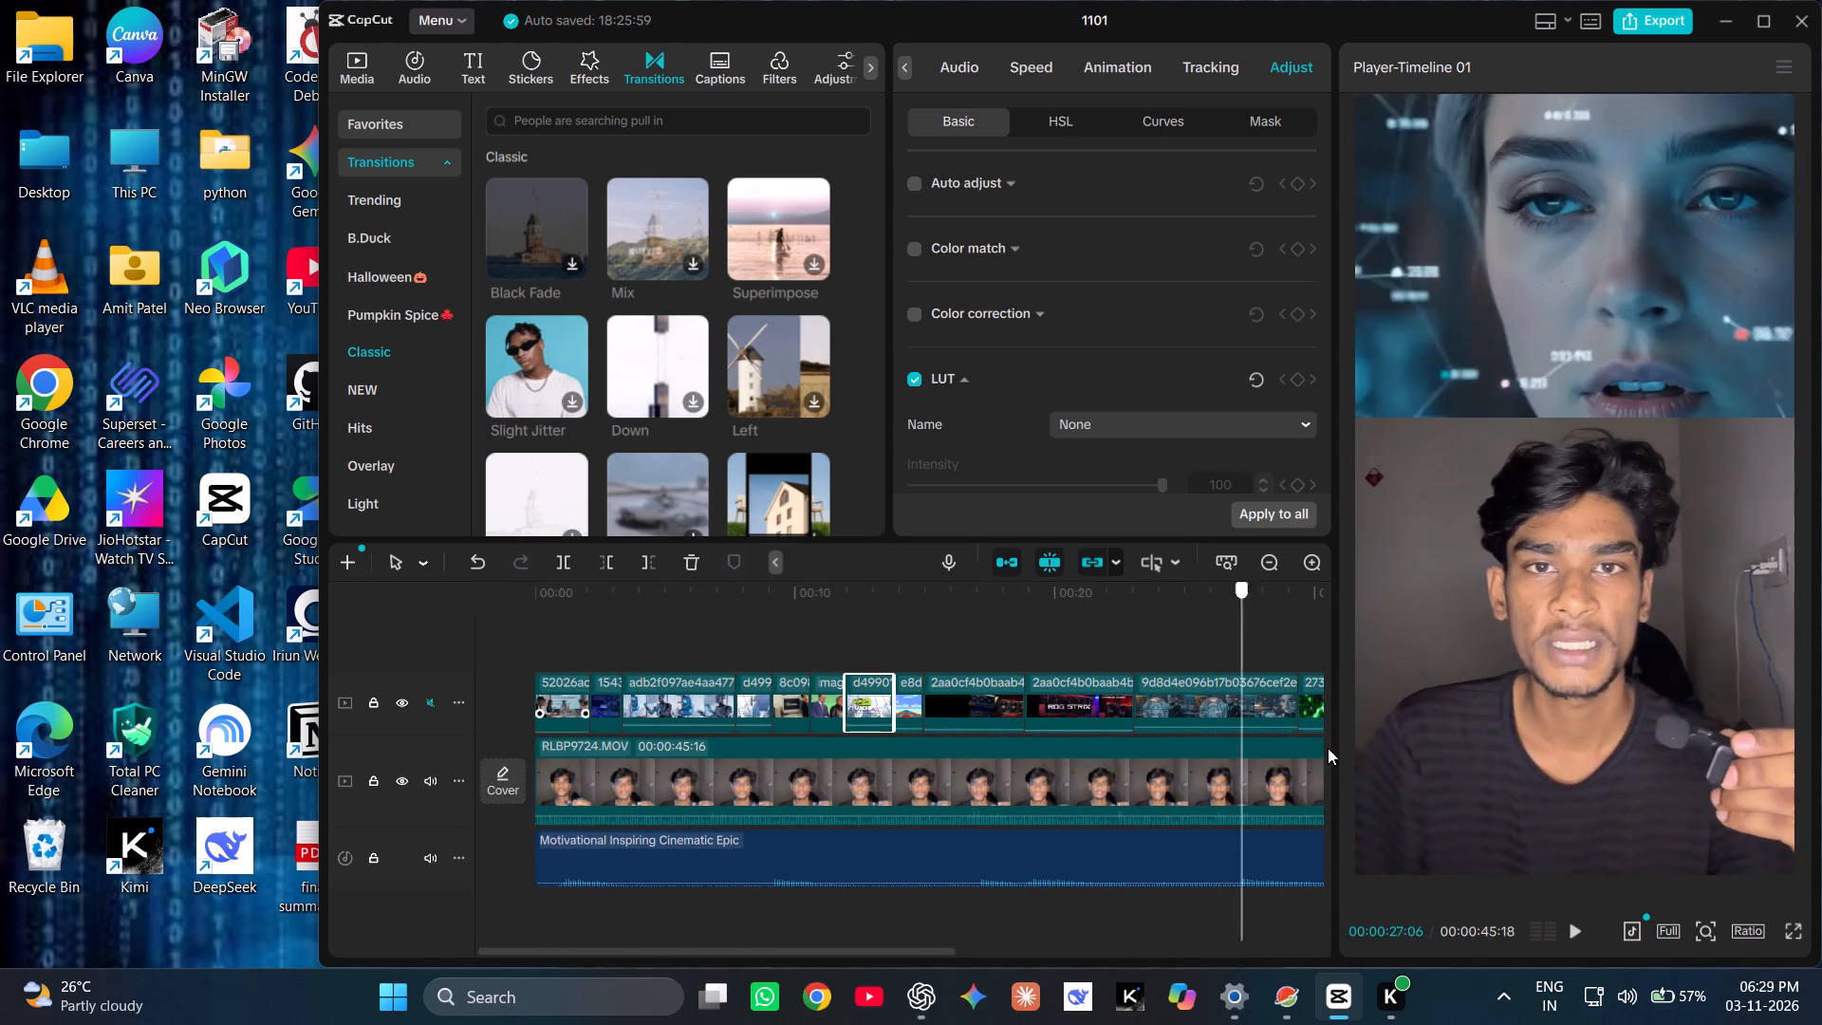
left_click_drag(1328, 748, 1074, 709)
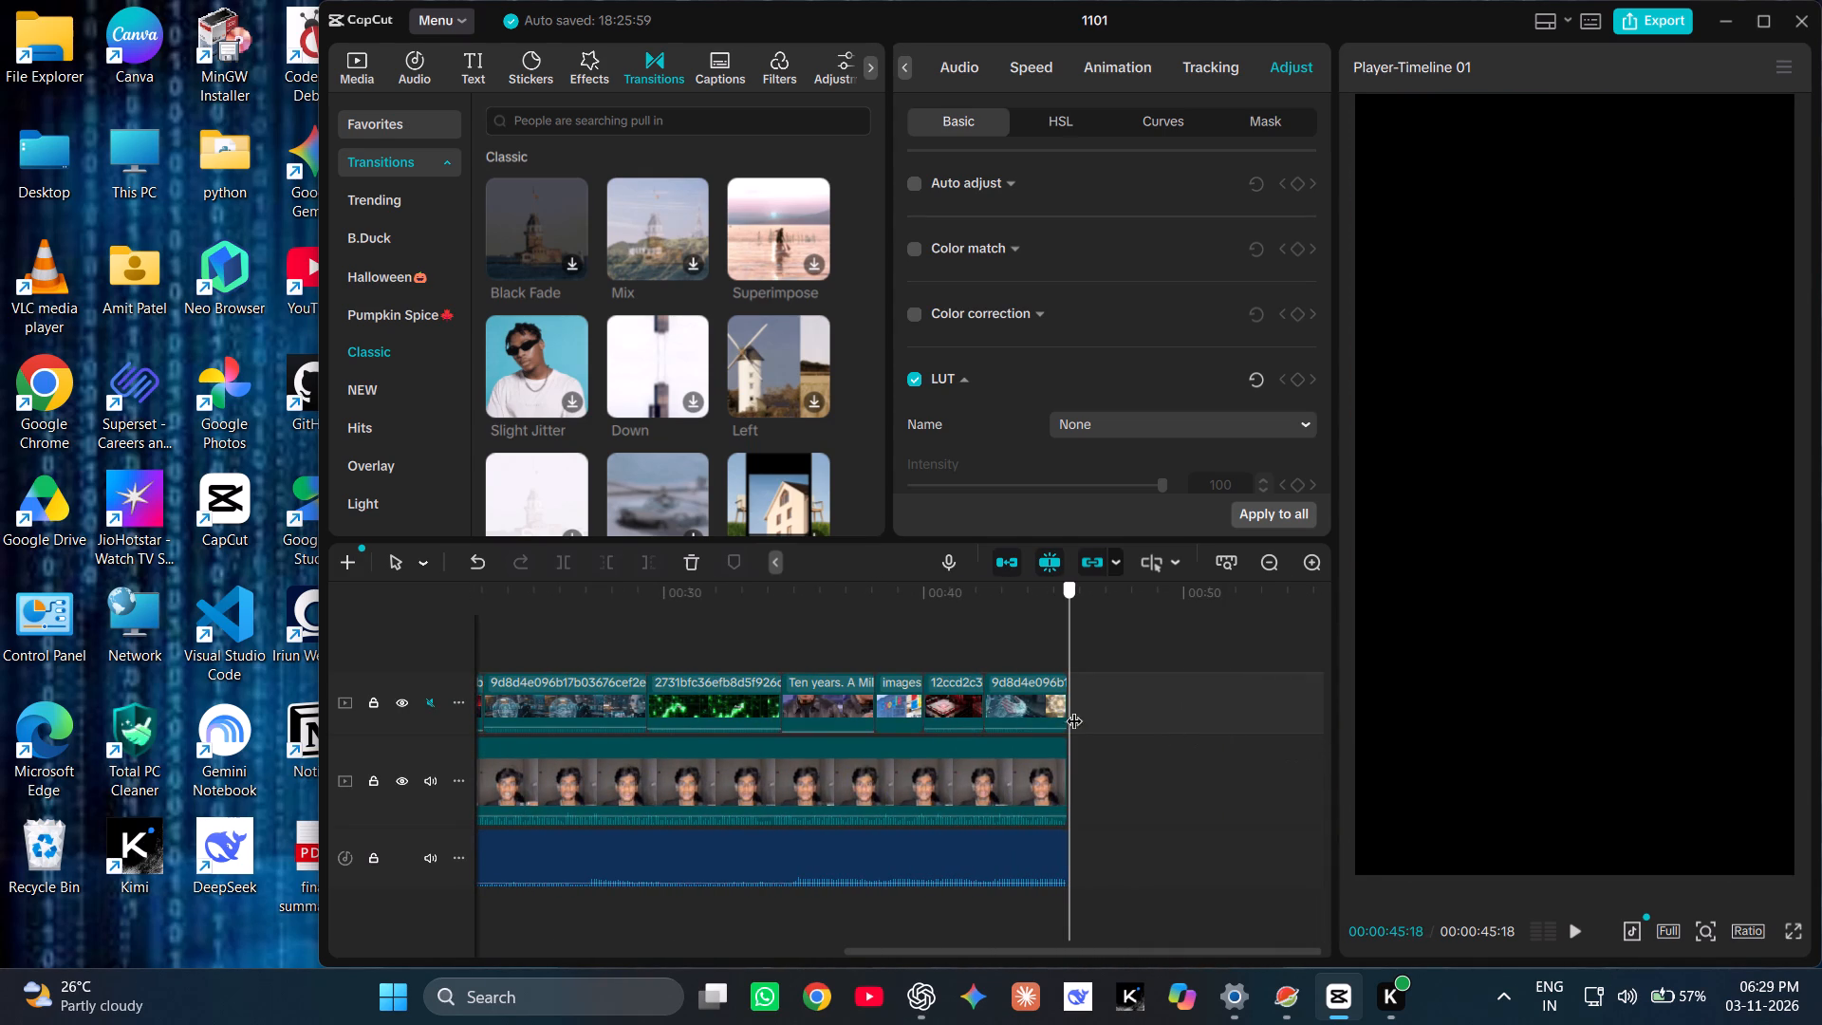
left_click_drag(1074, 709, 537, 704)
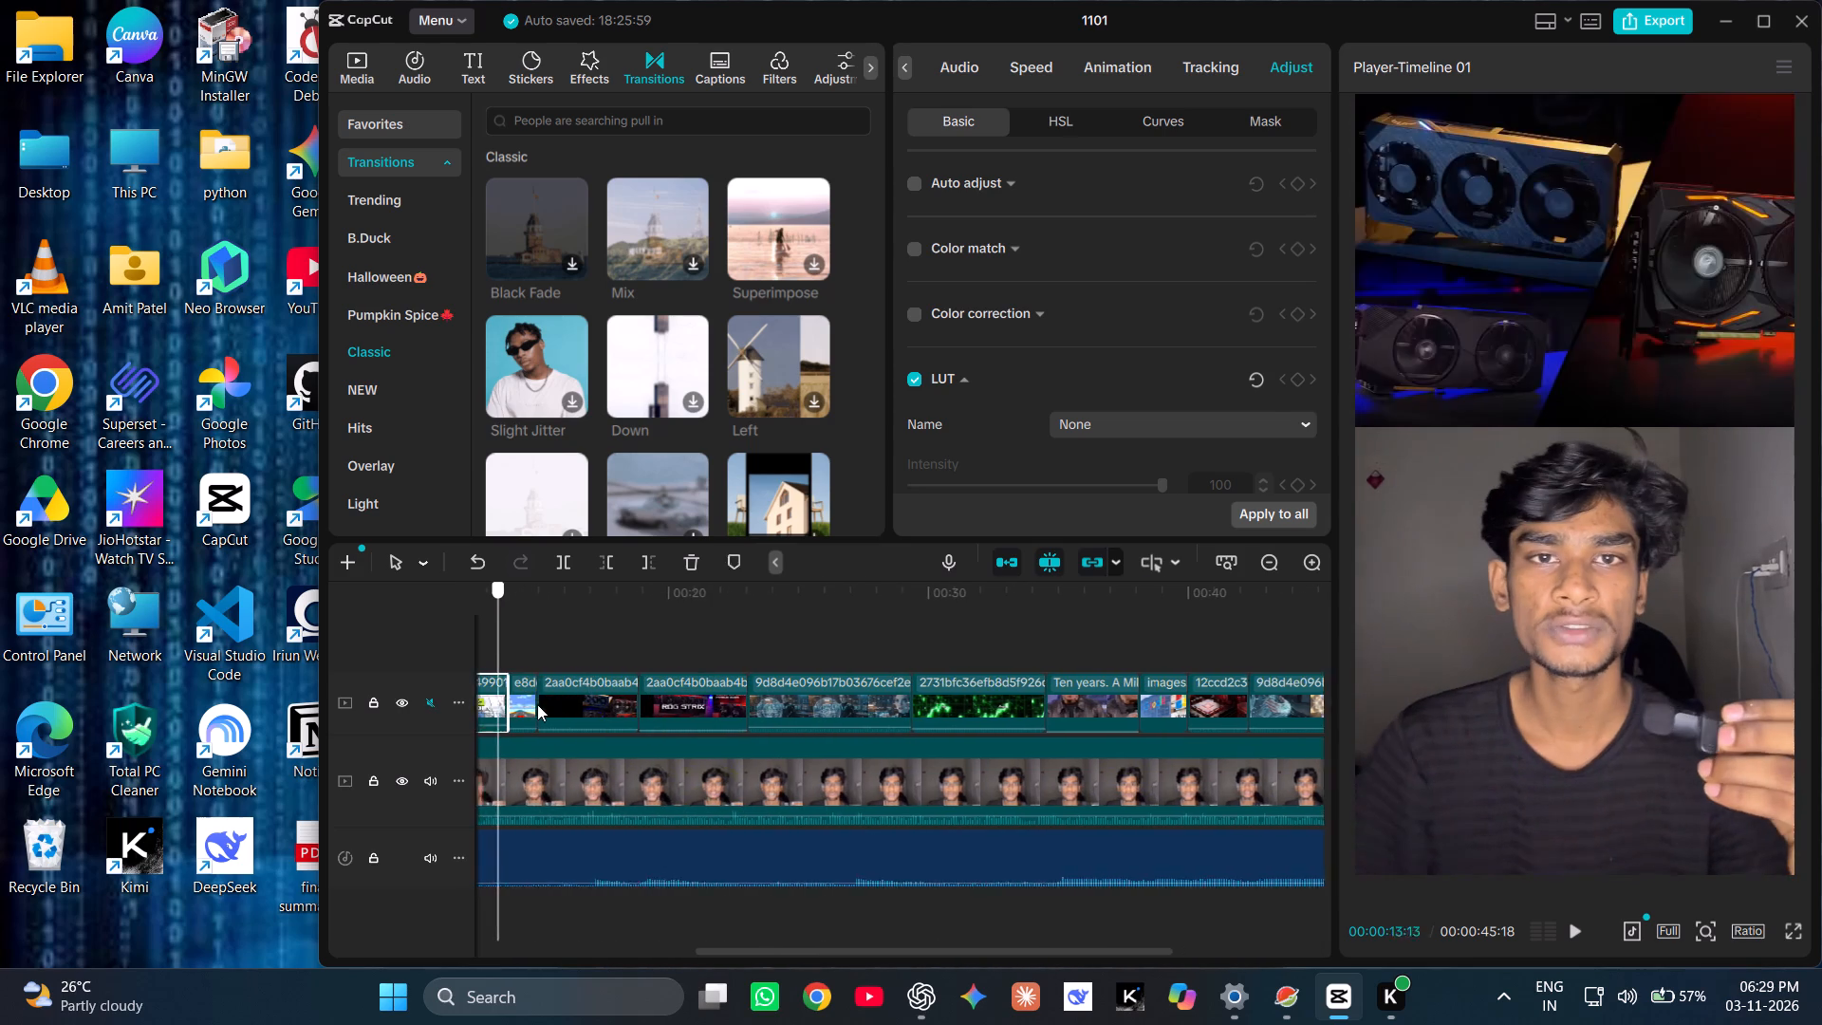
left_click_drag(537, 704, 745, 716)
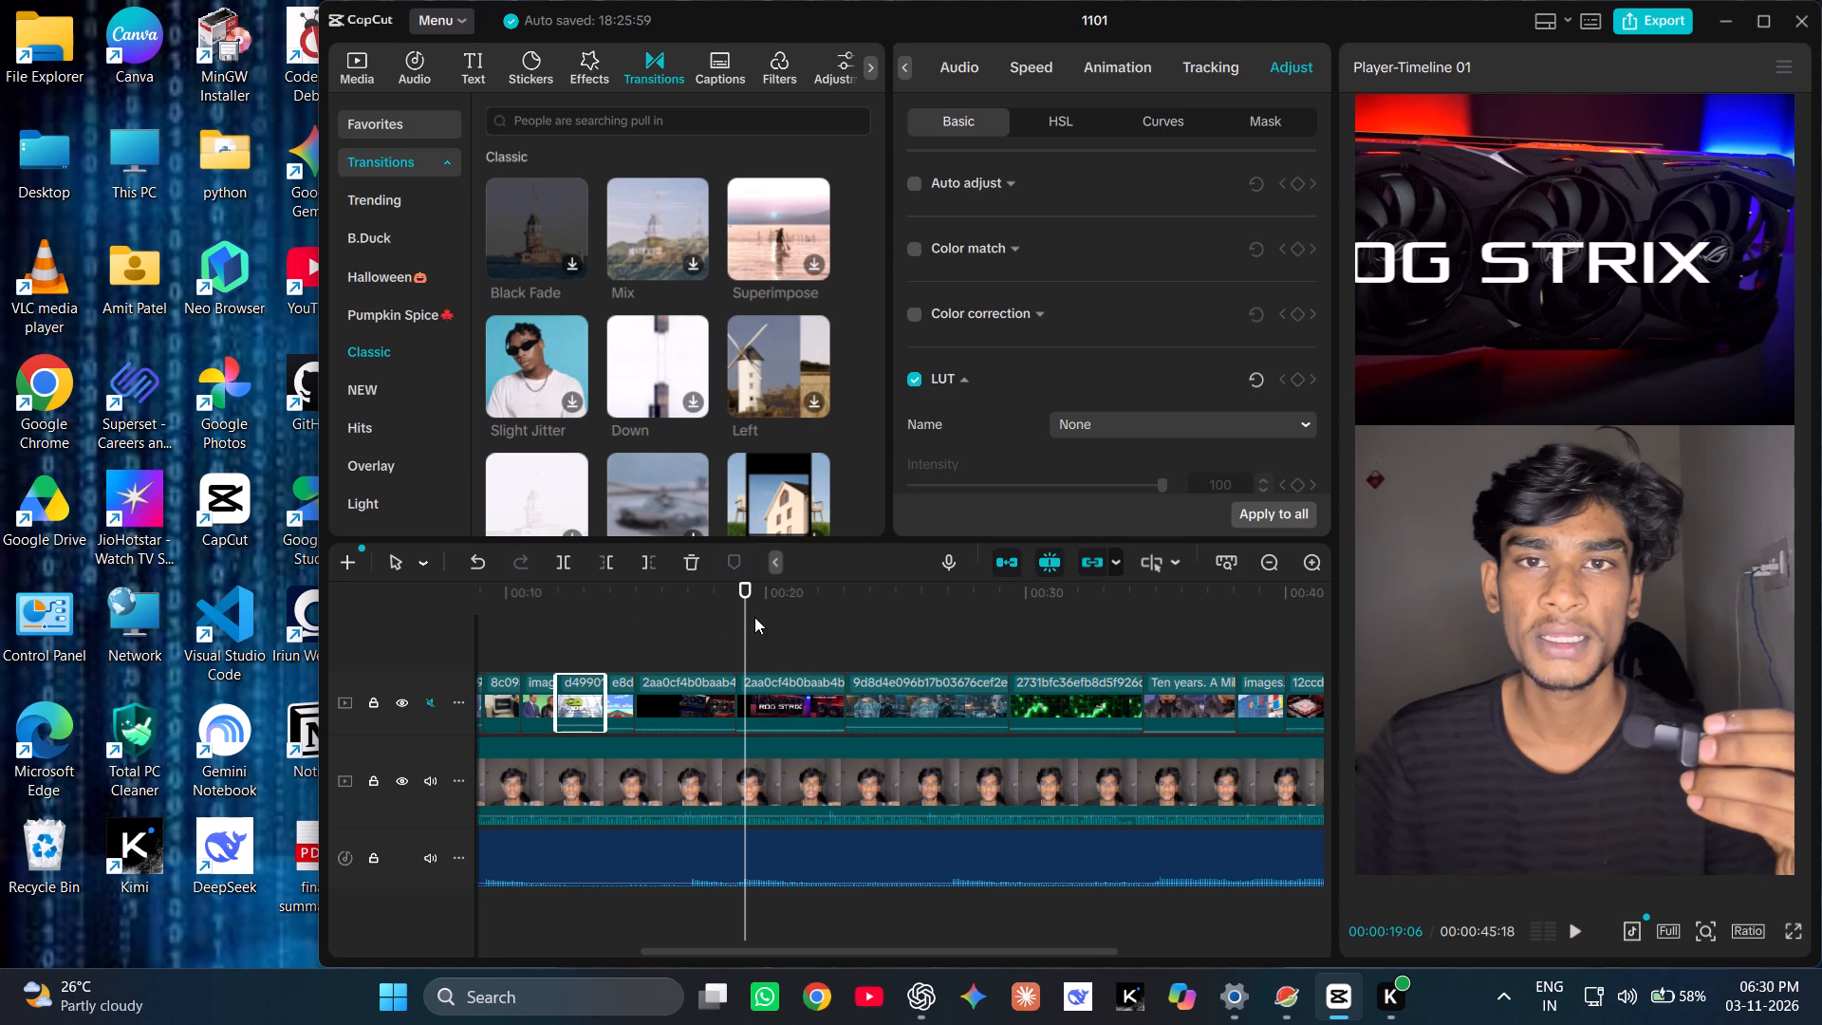
Review the whole video from start to end again, checking B-roll against the talking-head clip, and stop at about 20 seconds.
left_click_drag(742, 620, 708, 619)
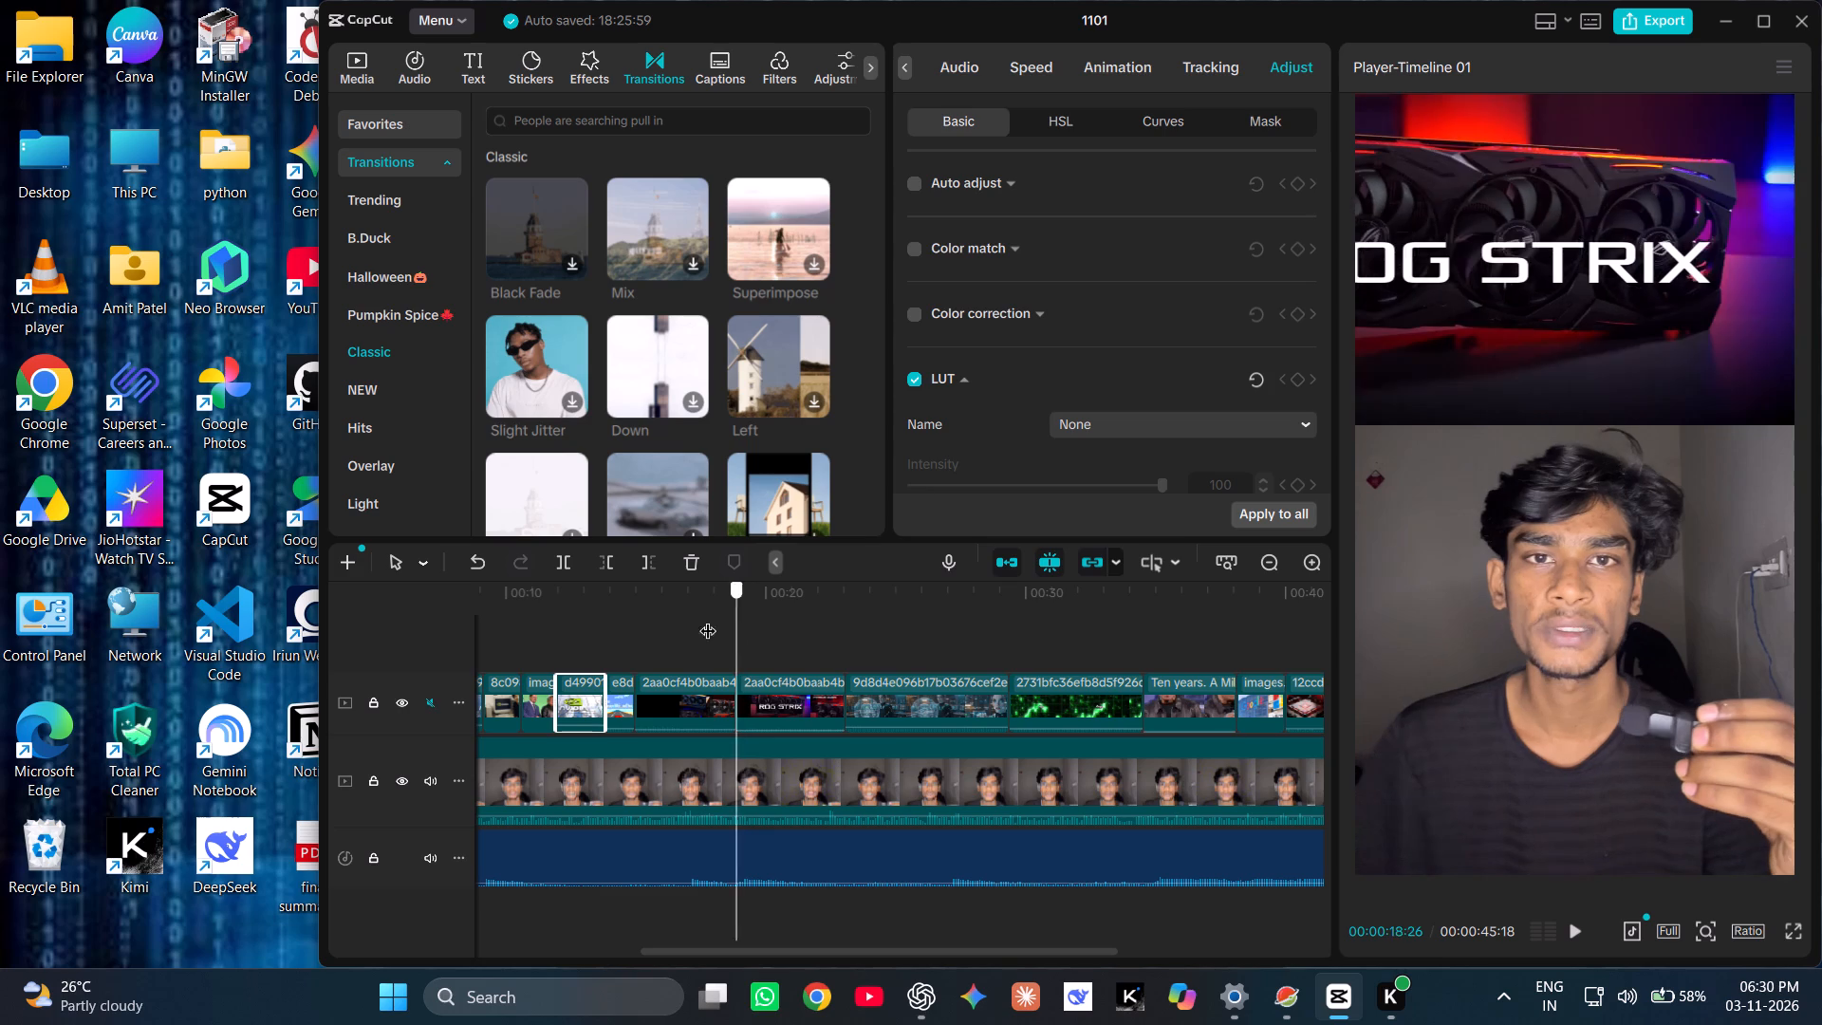
left_click_drag(708, 619, 673, 678)
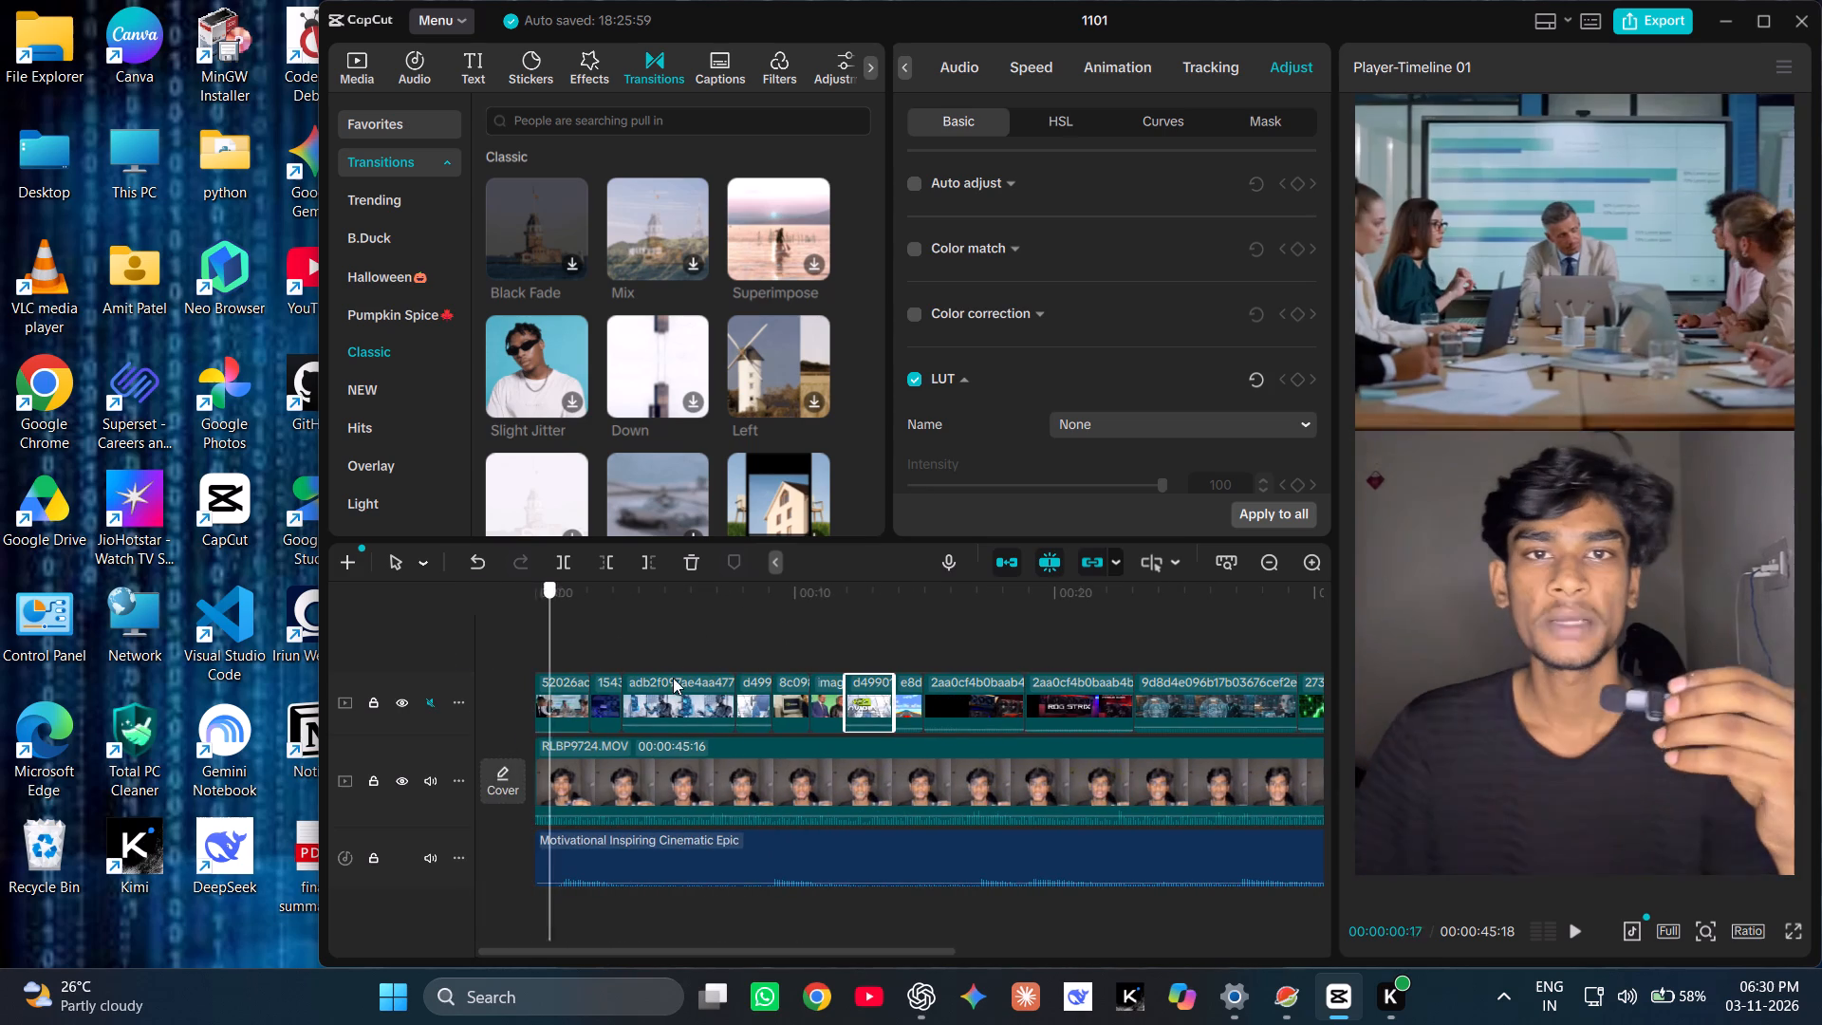
left_click_drag(673, 678, 1116, 703)
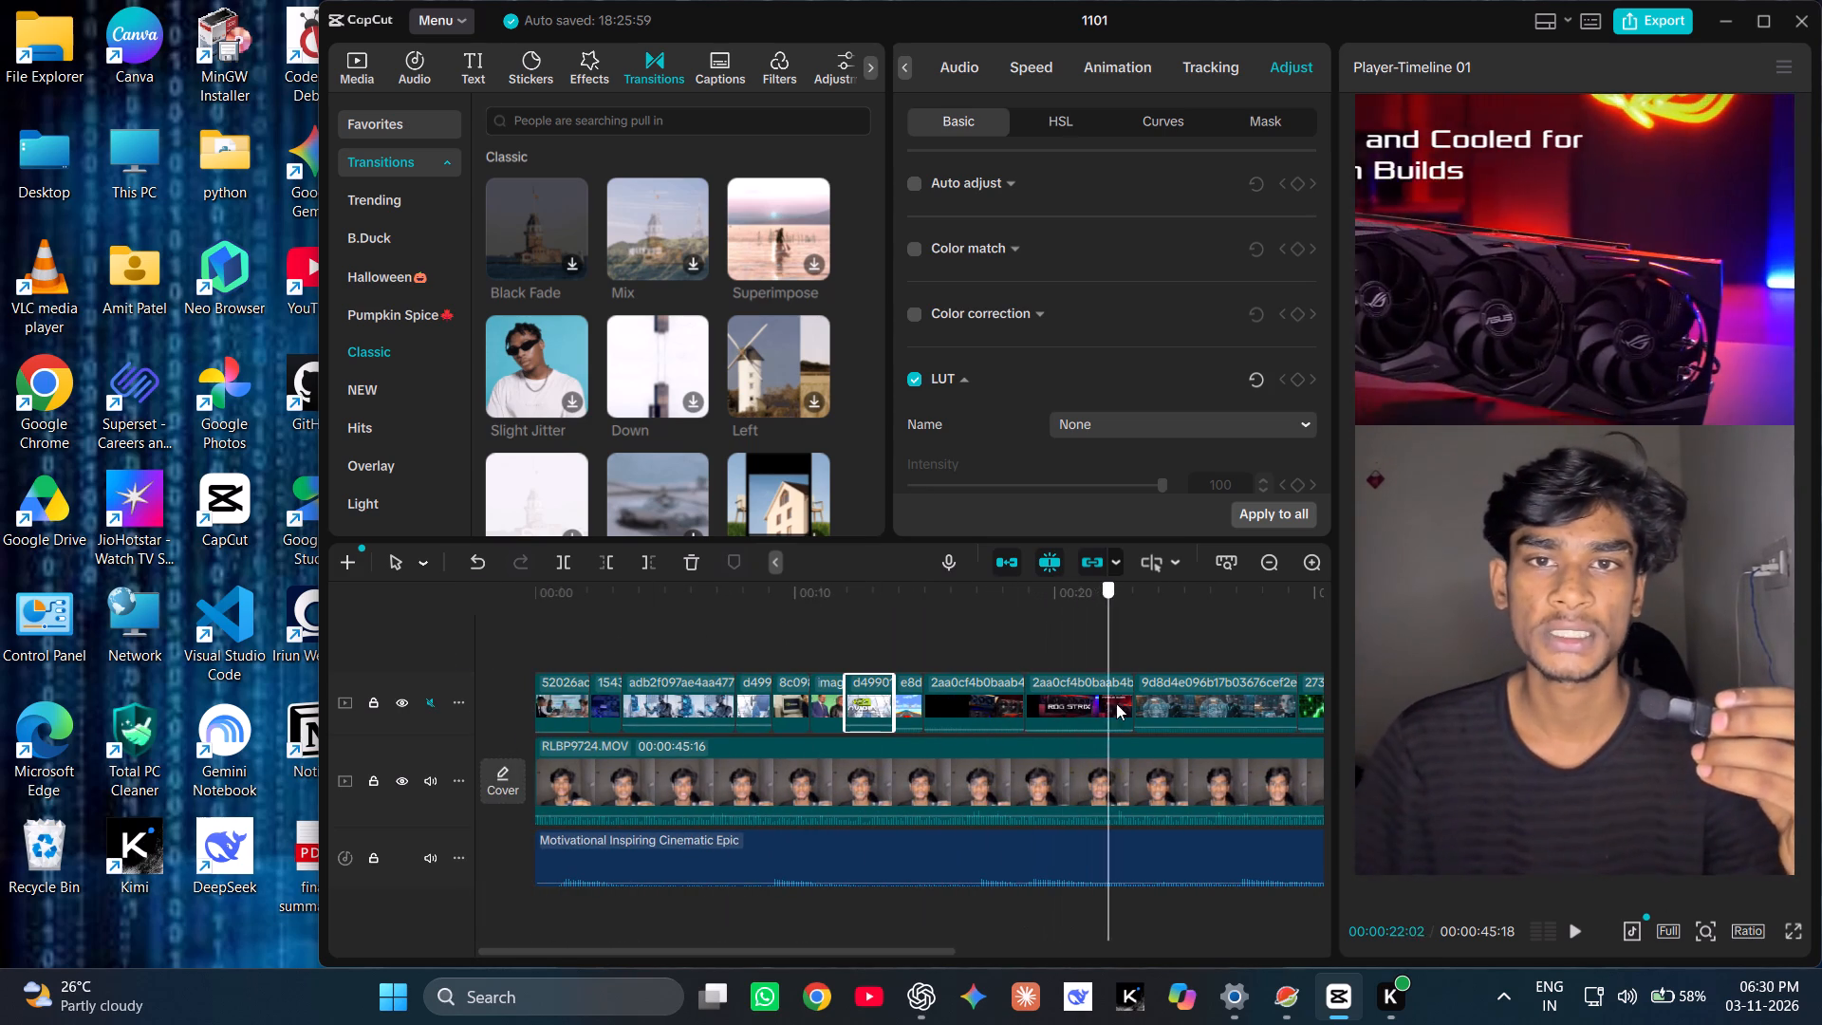
left_click_drag(1116, 703, 1481, 718)
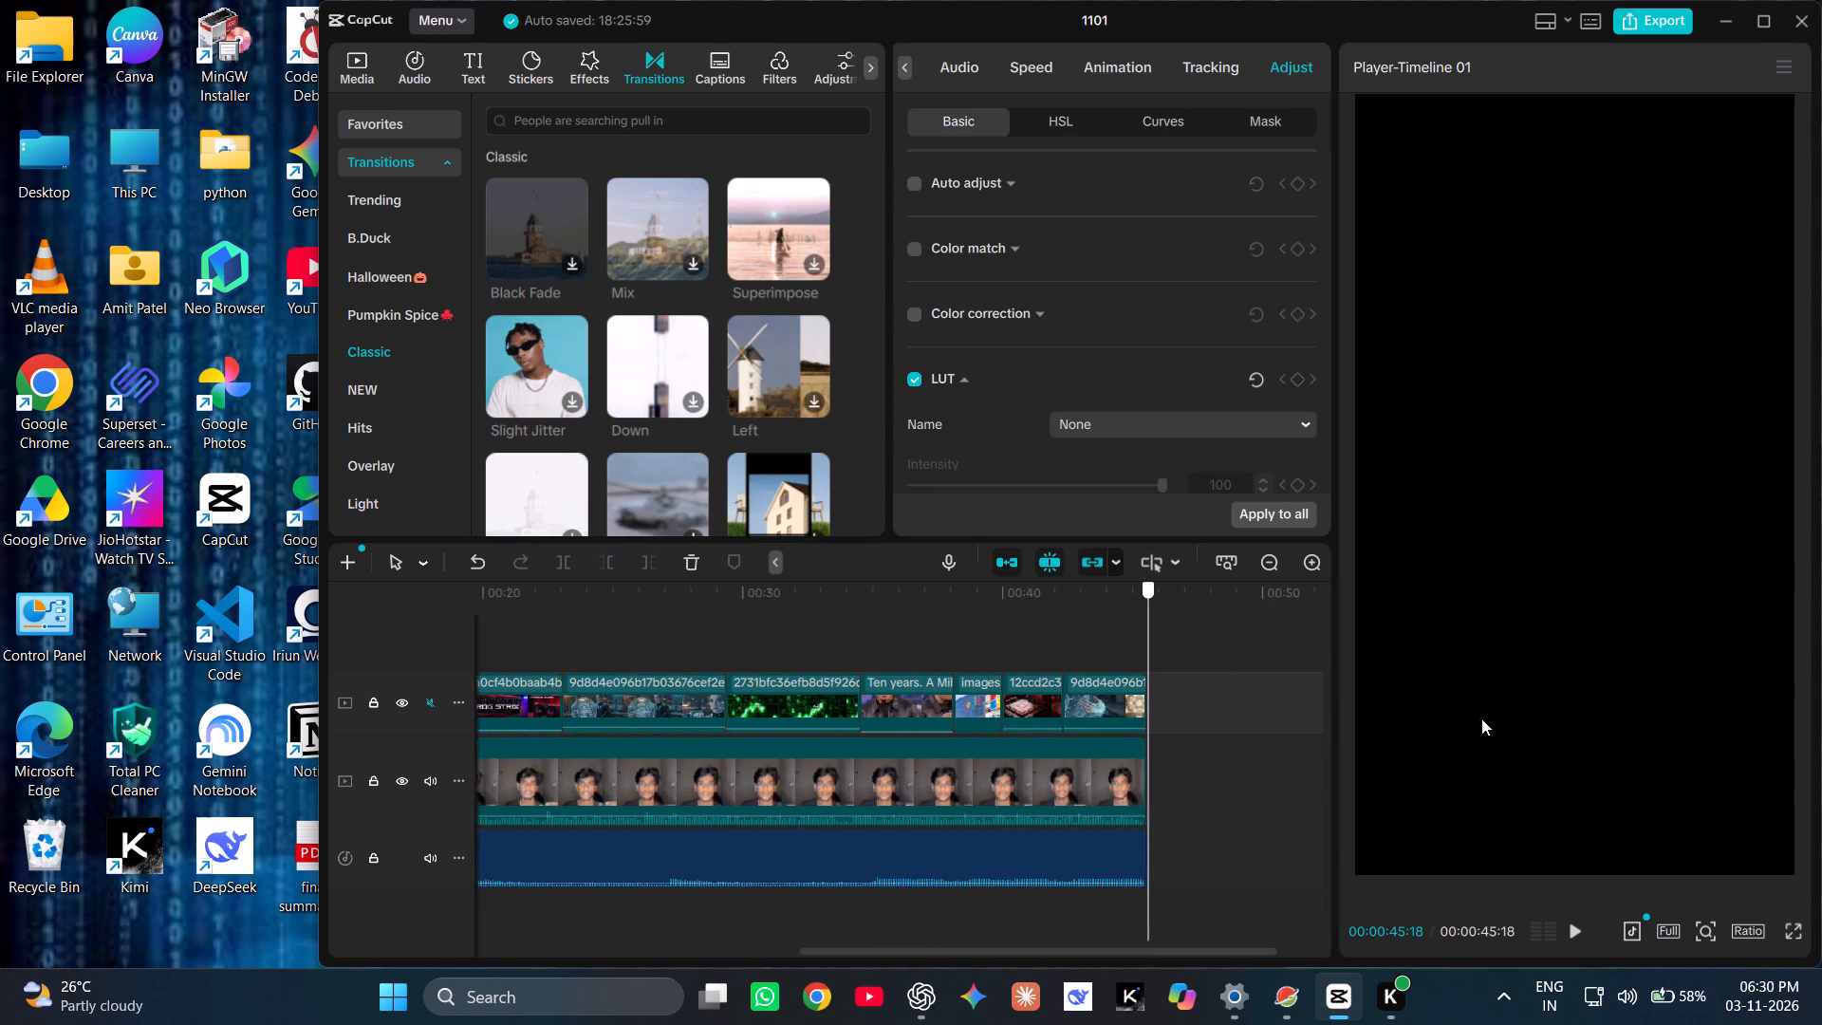
left_click_drag(1481, 718, 767, 737)
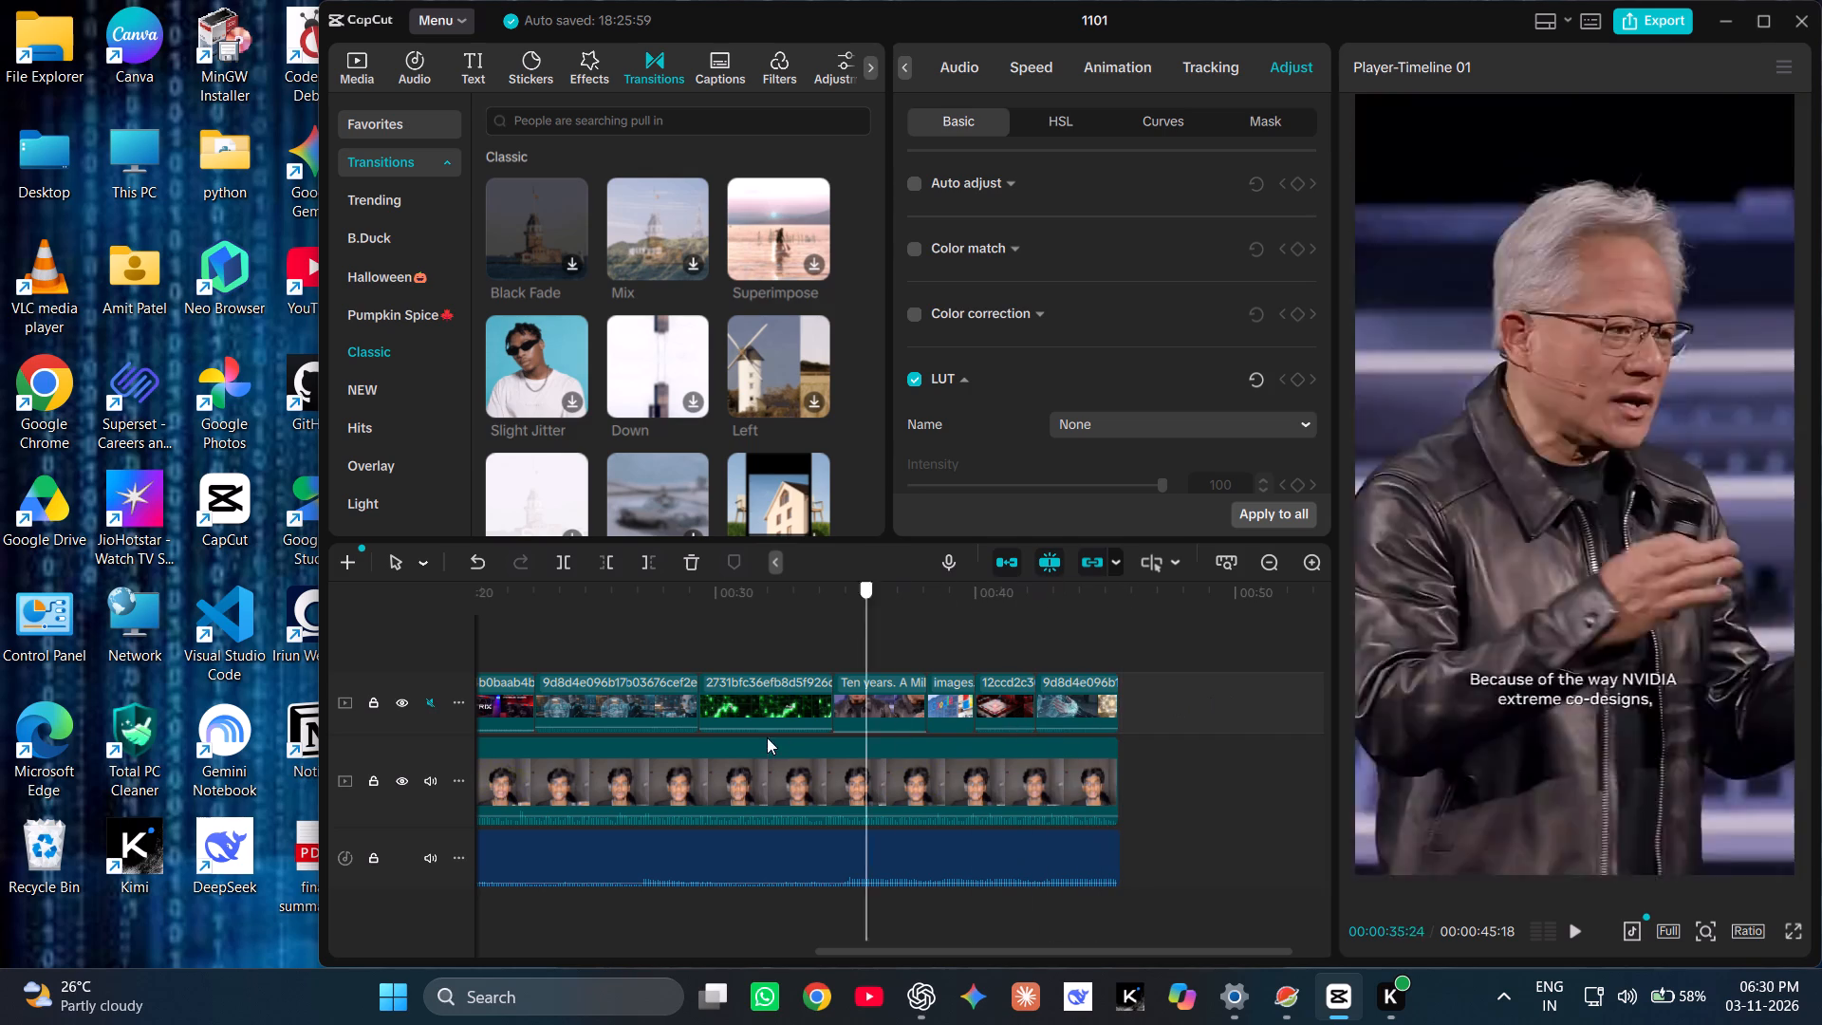
left_click_drag(767, 737, 530, 731)
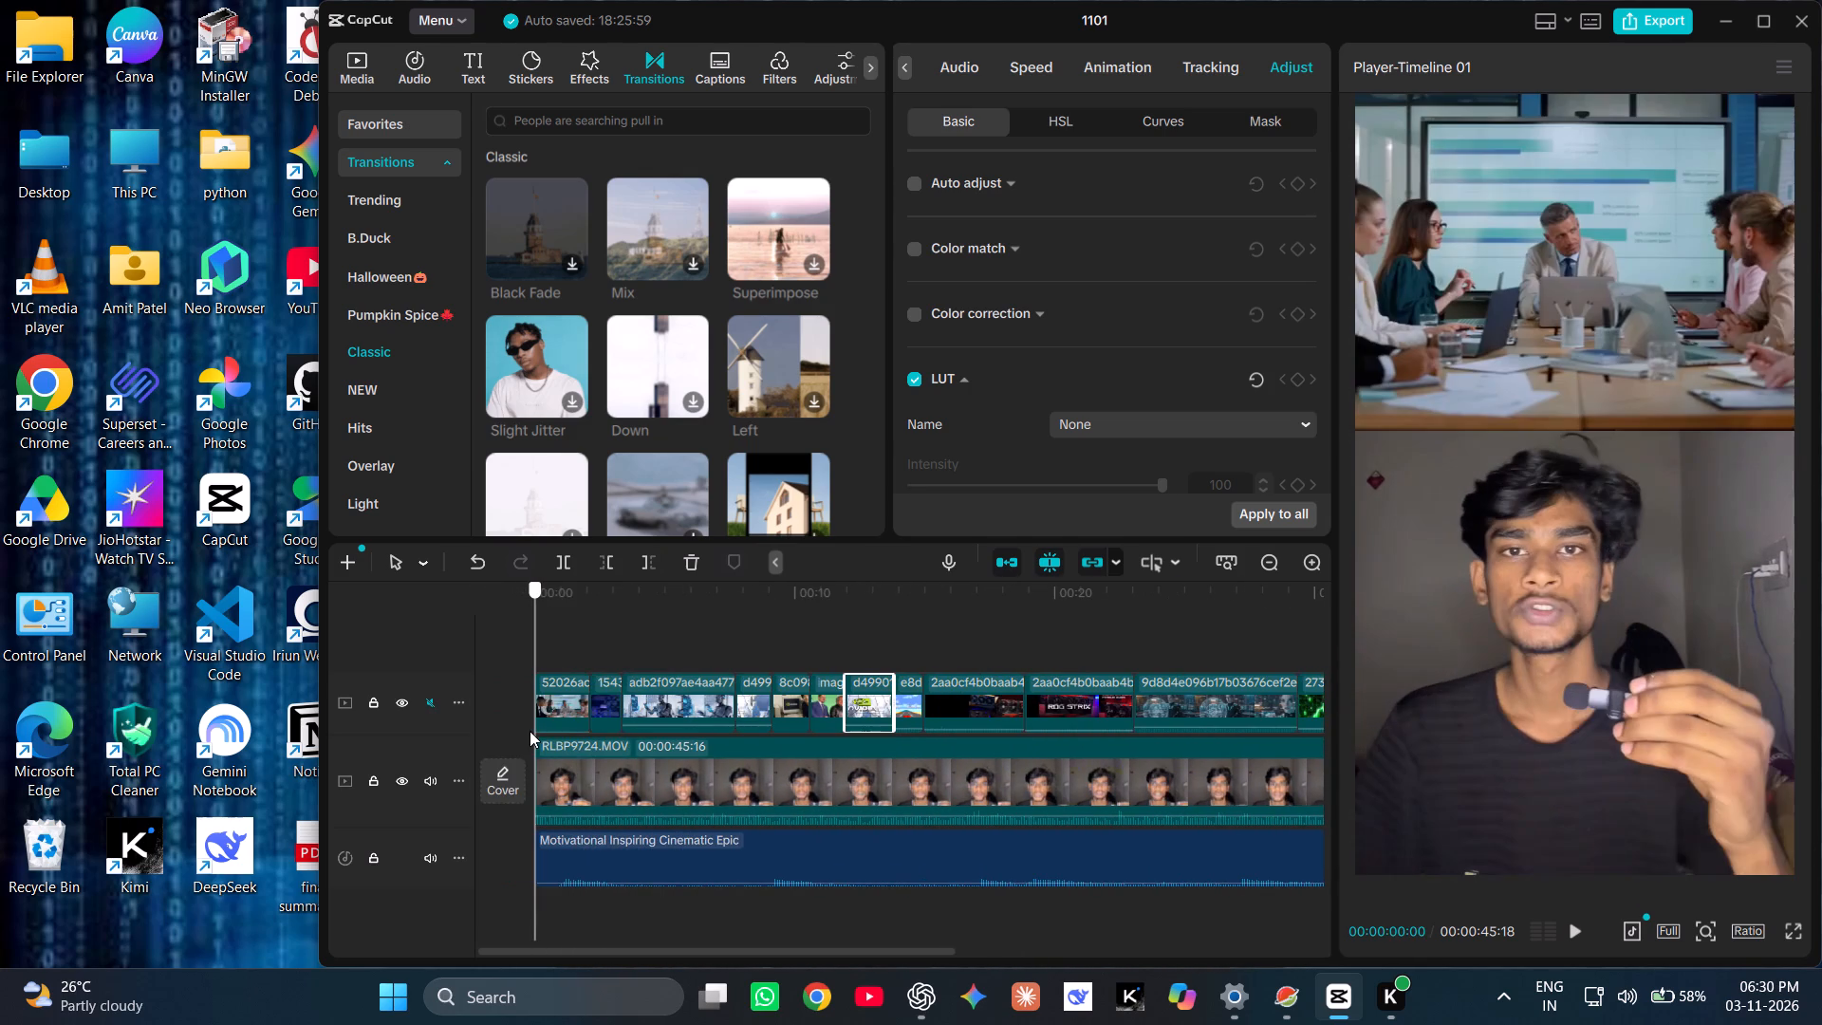
left_click_drag(530, 731, 743, 721)
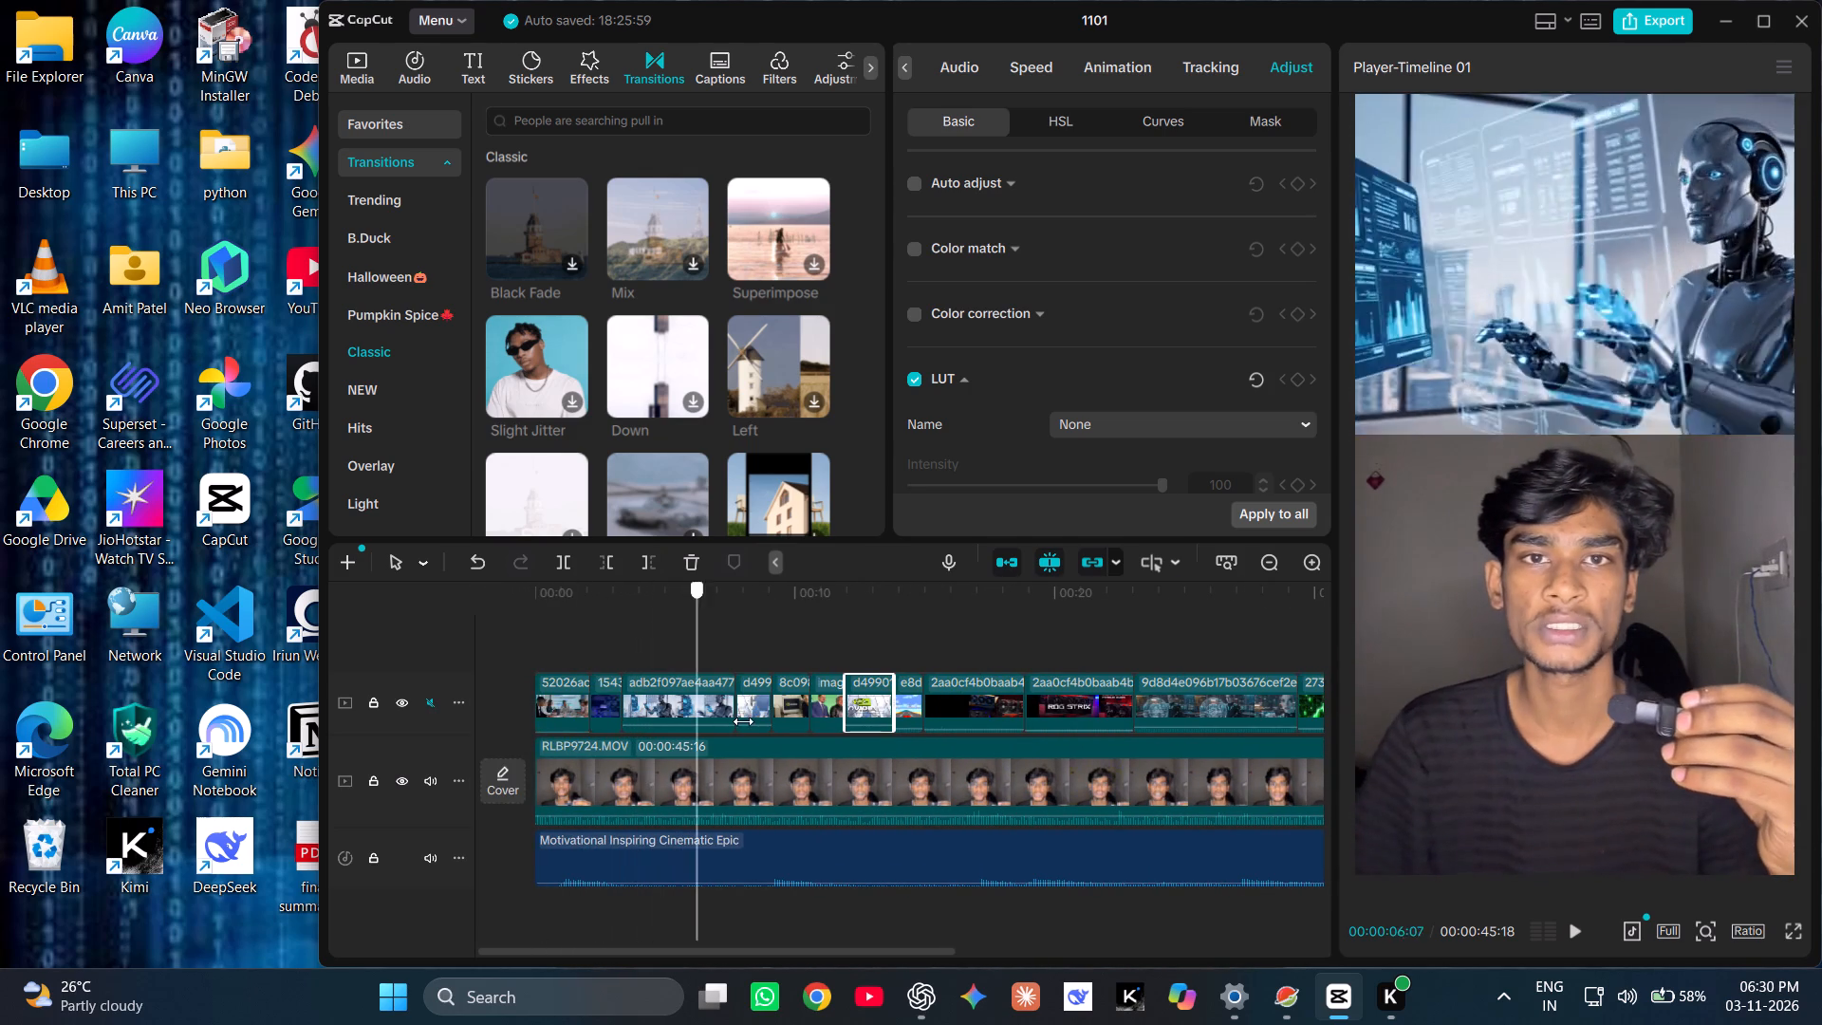
left_click_drag(743, 721, 1015, 736)
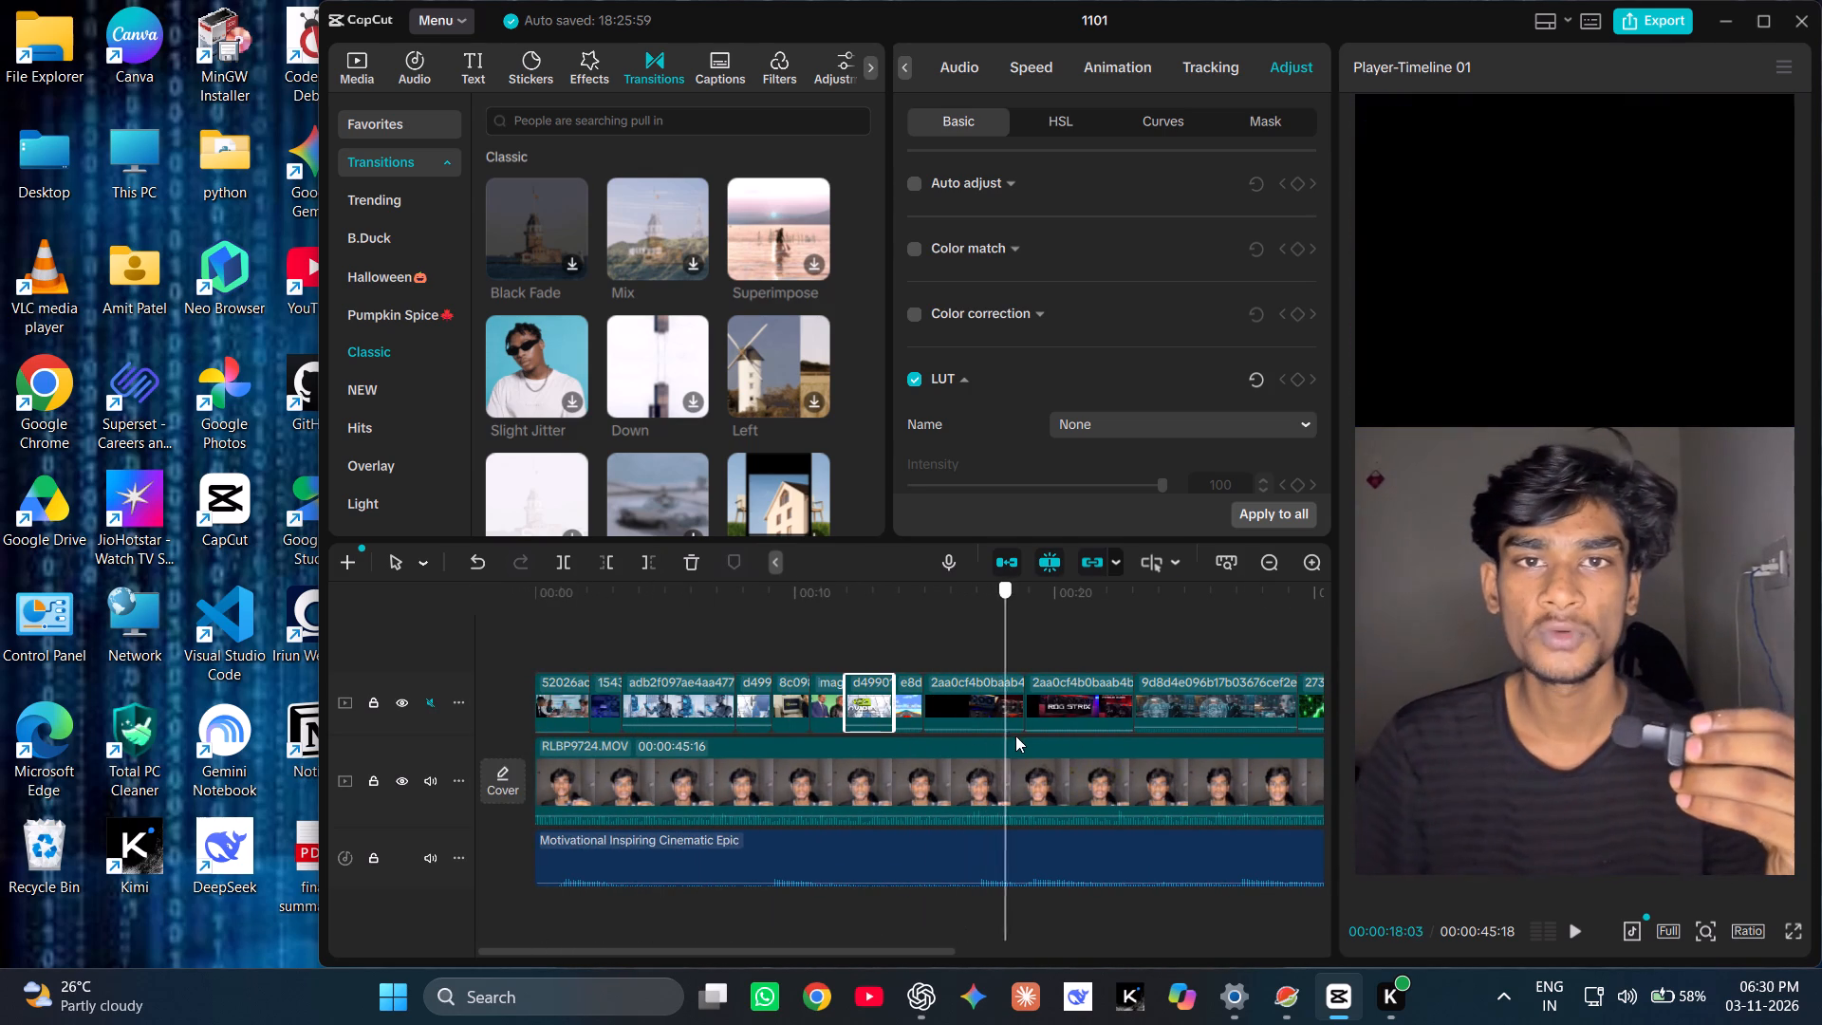
left_click_drag(1015, 736, 1072, 737)
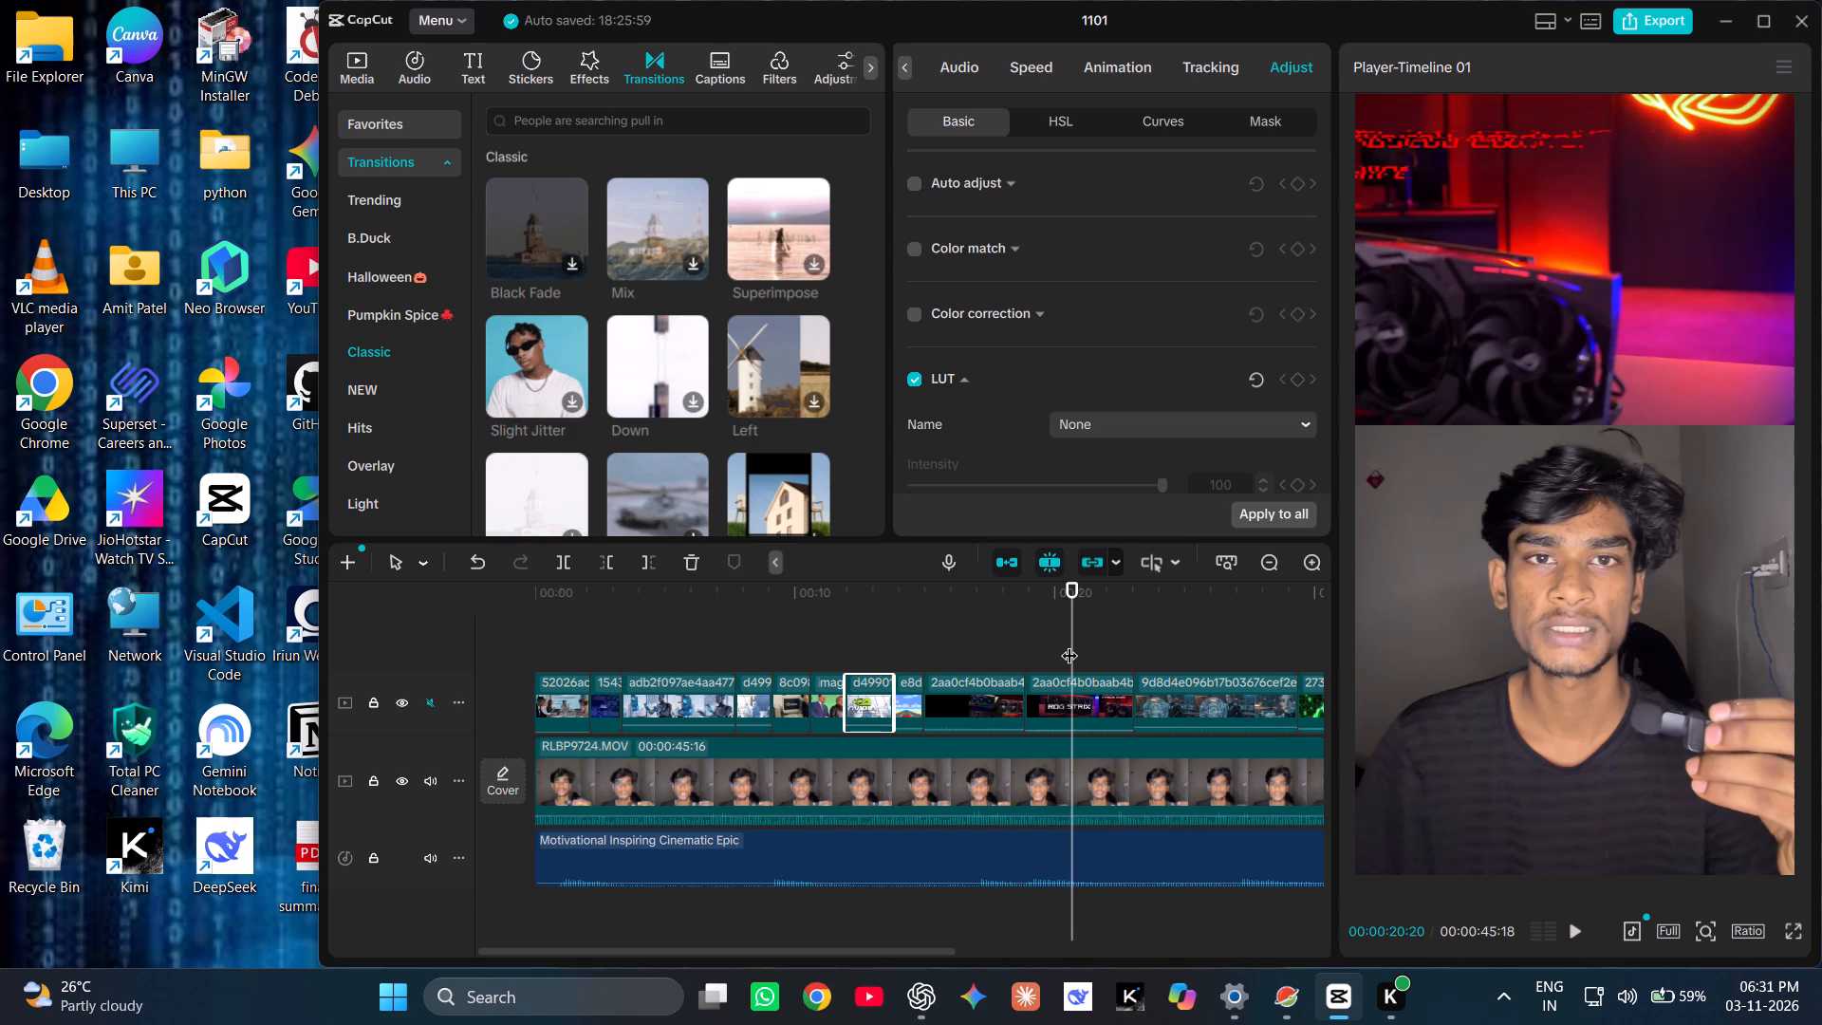
Scrub from about 20 seconds back to 8 seconds, on to the video's end, and back to about 22 seconds, checking the B-roll.
left_click_drag(1070, 643, 755, 655)
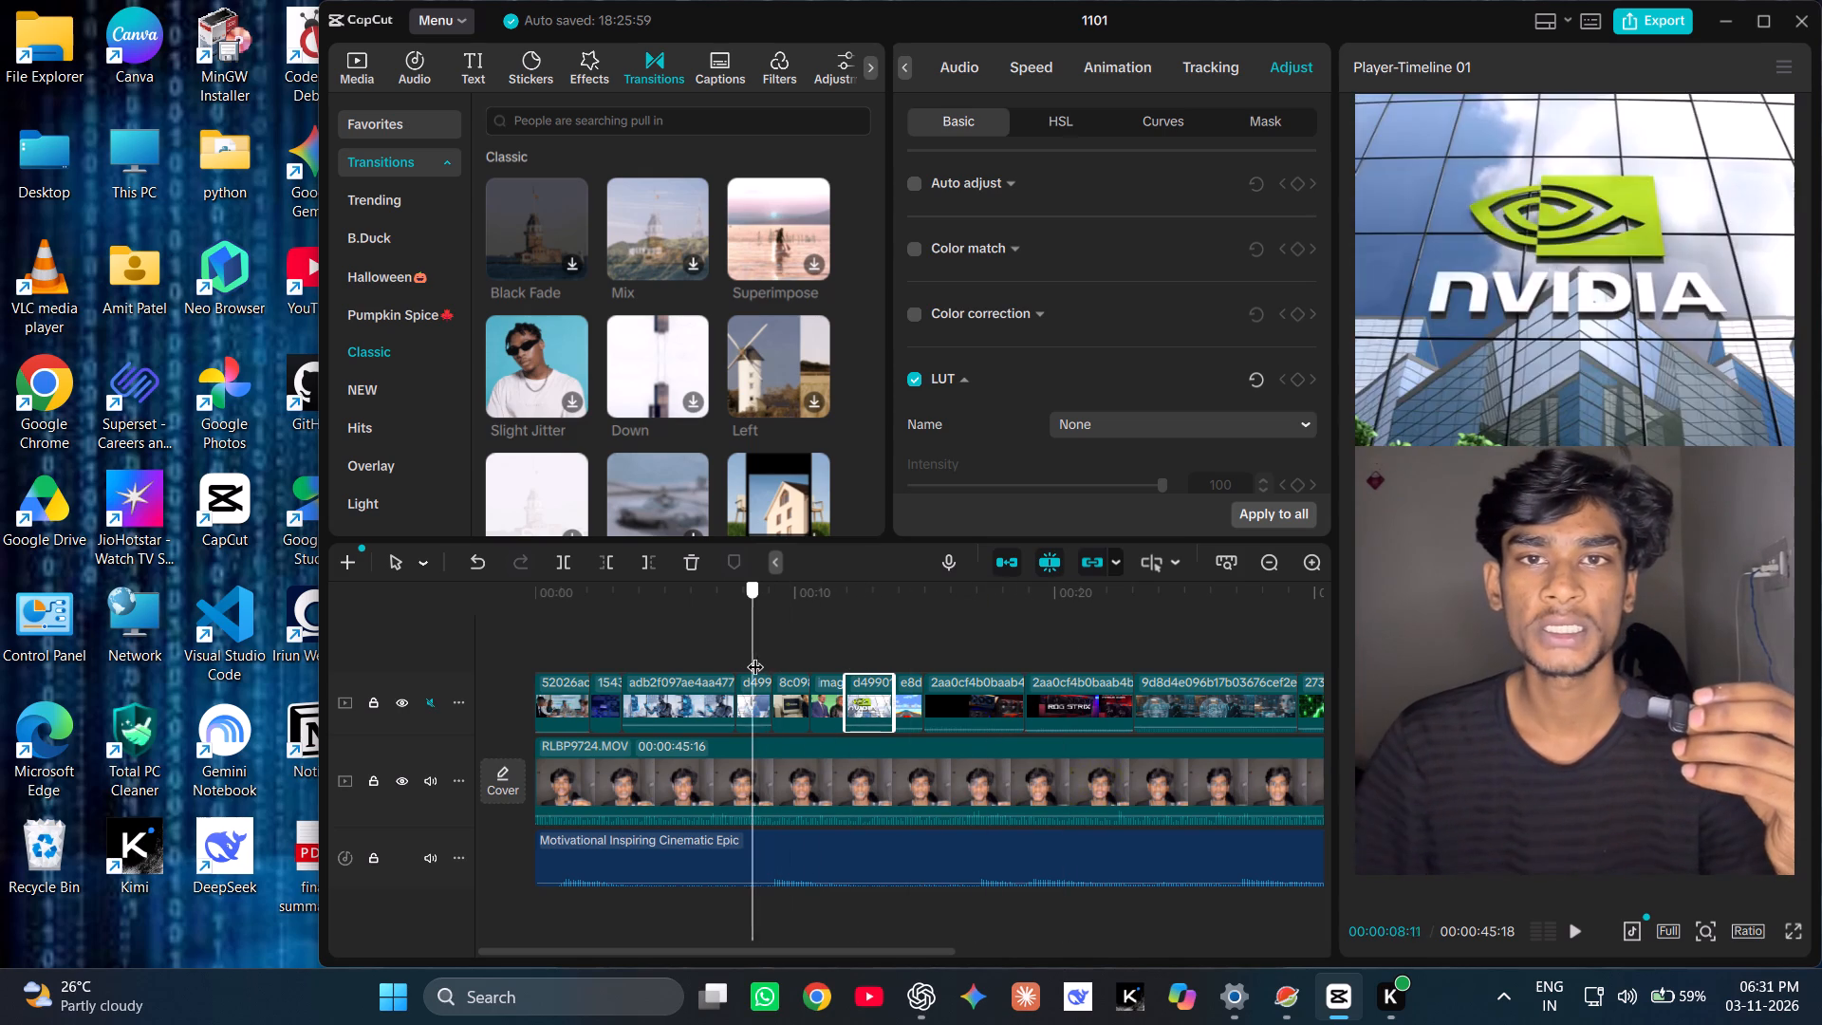
left_click_drag(755, 655, 1083, 762)
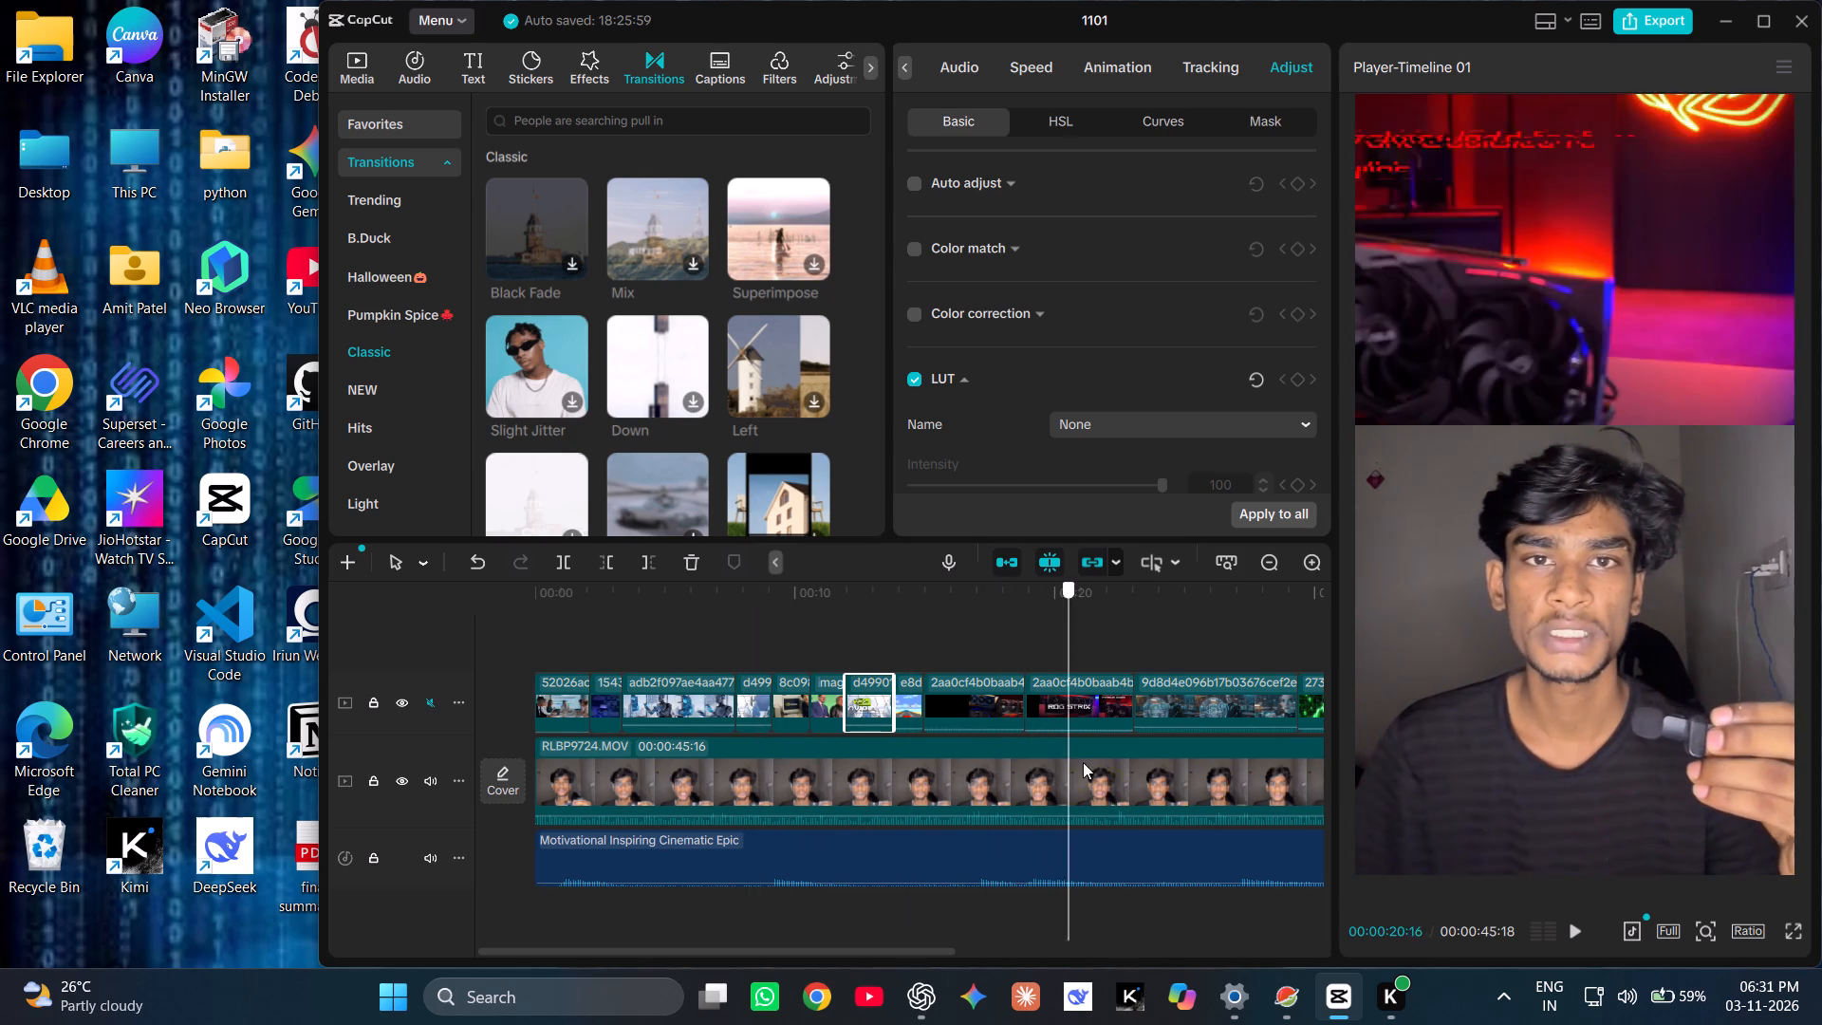
left_click_drag(1083, 762, 1179, 770)
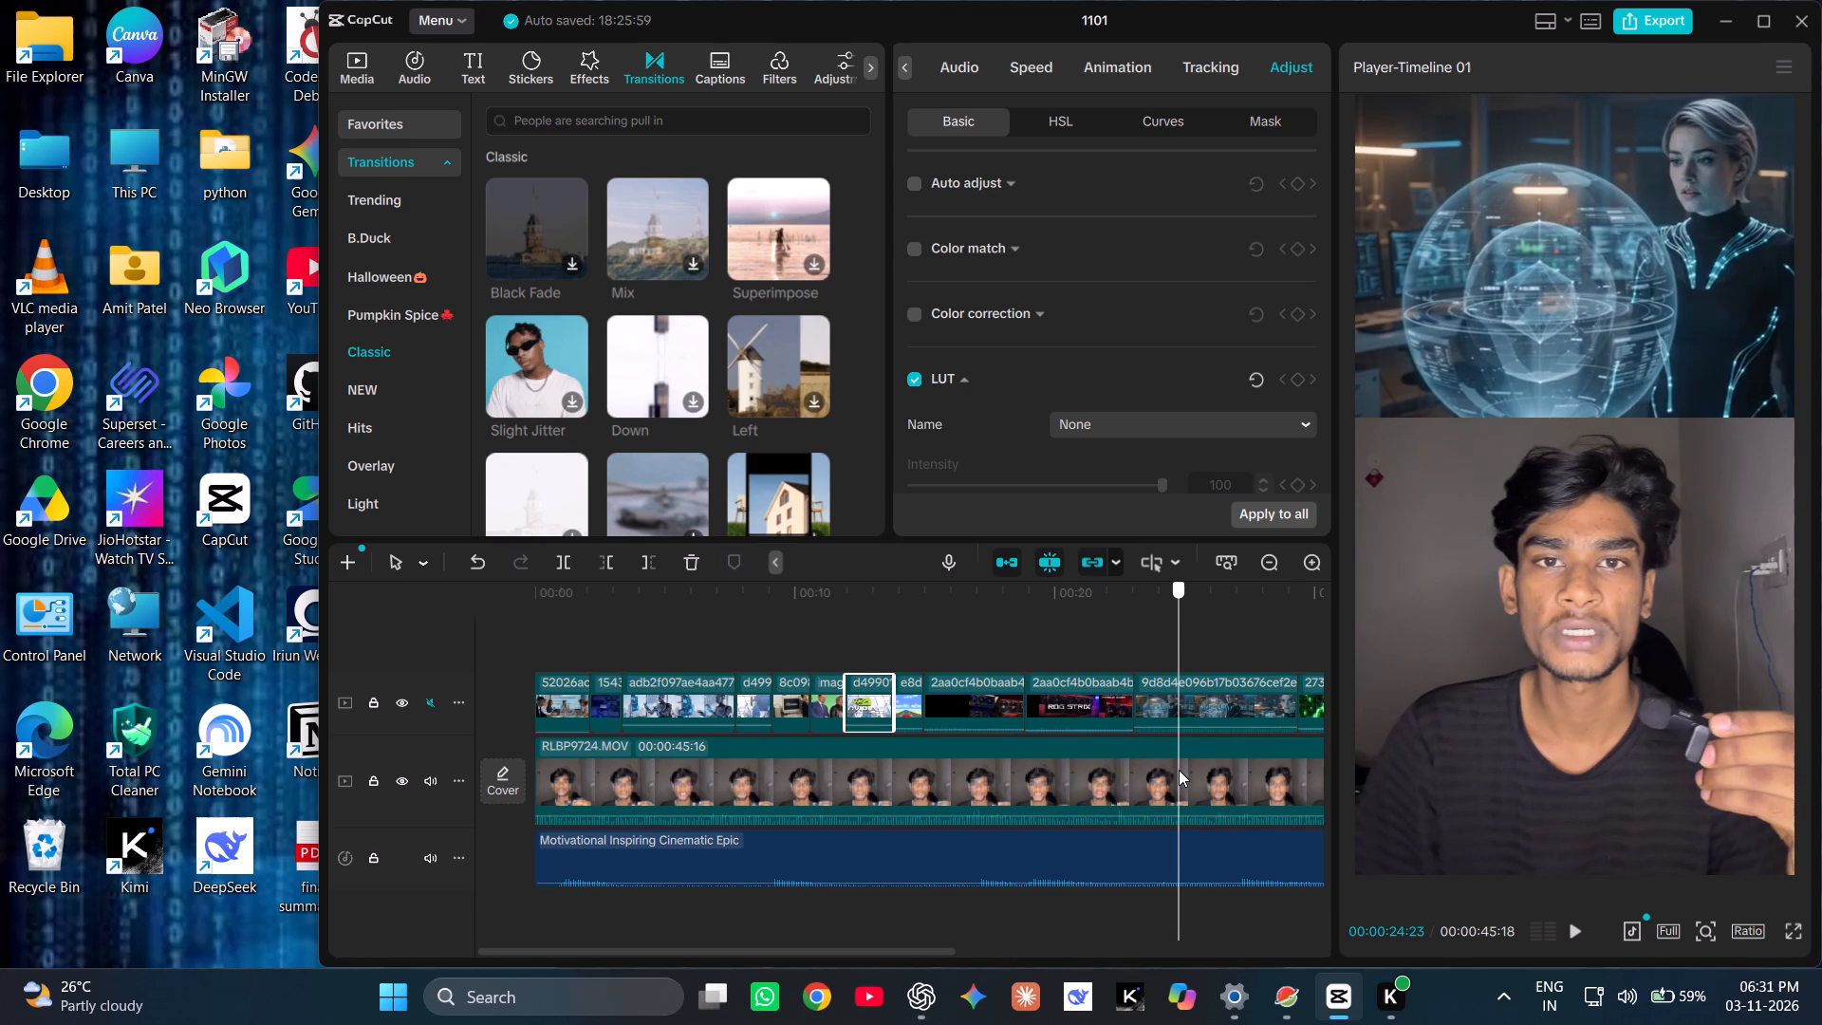
left_click_drag(1179, 770, 1310, 768)
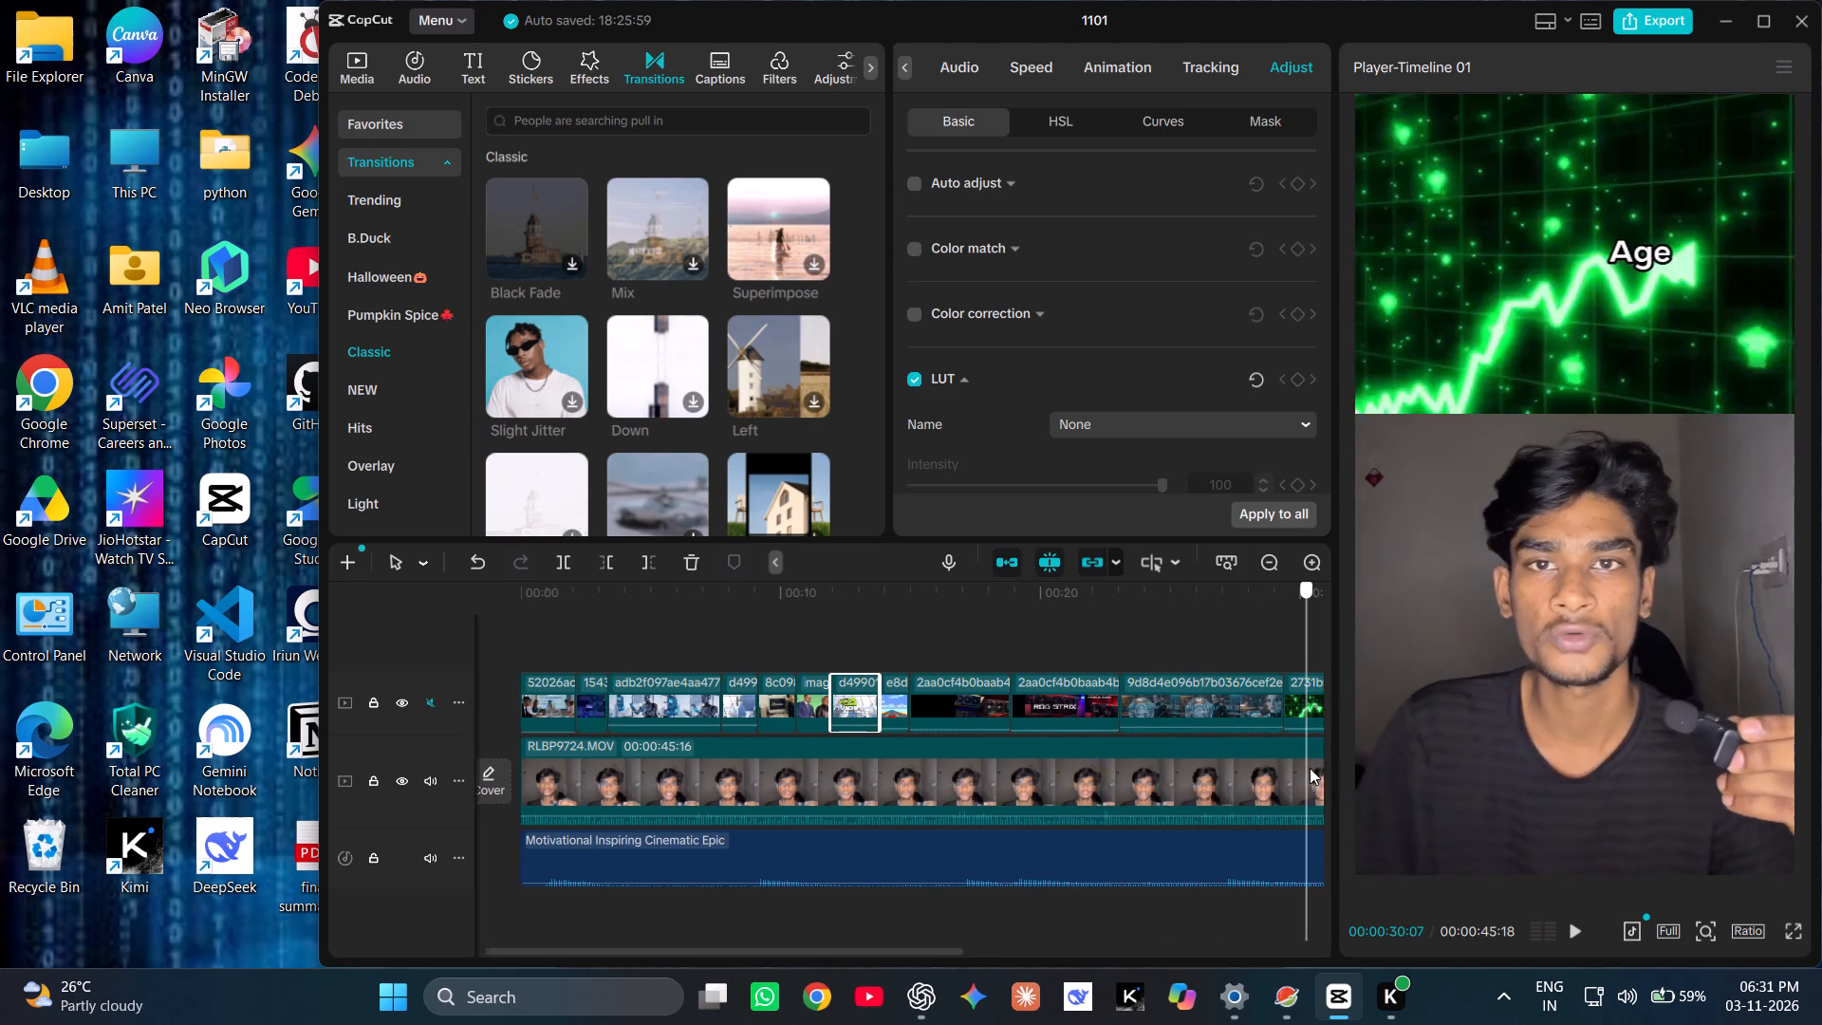
left_click_drag(1310, 768, 1096, 740)
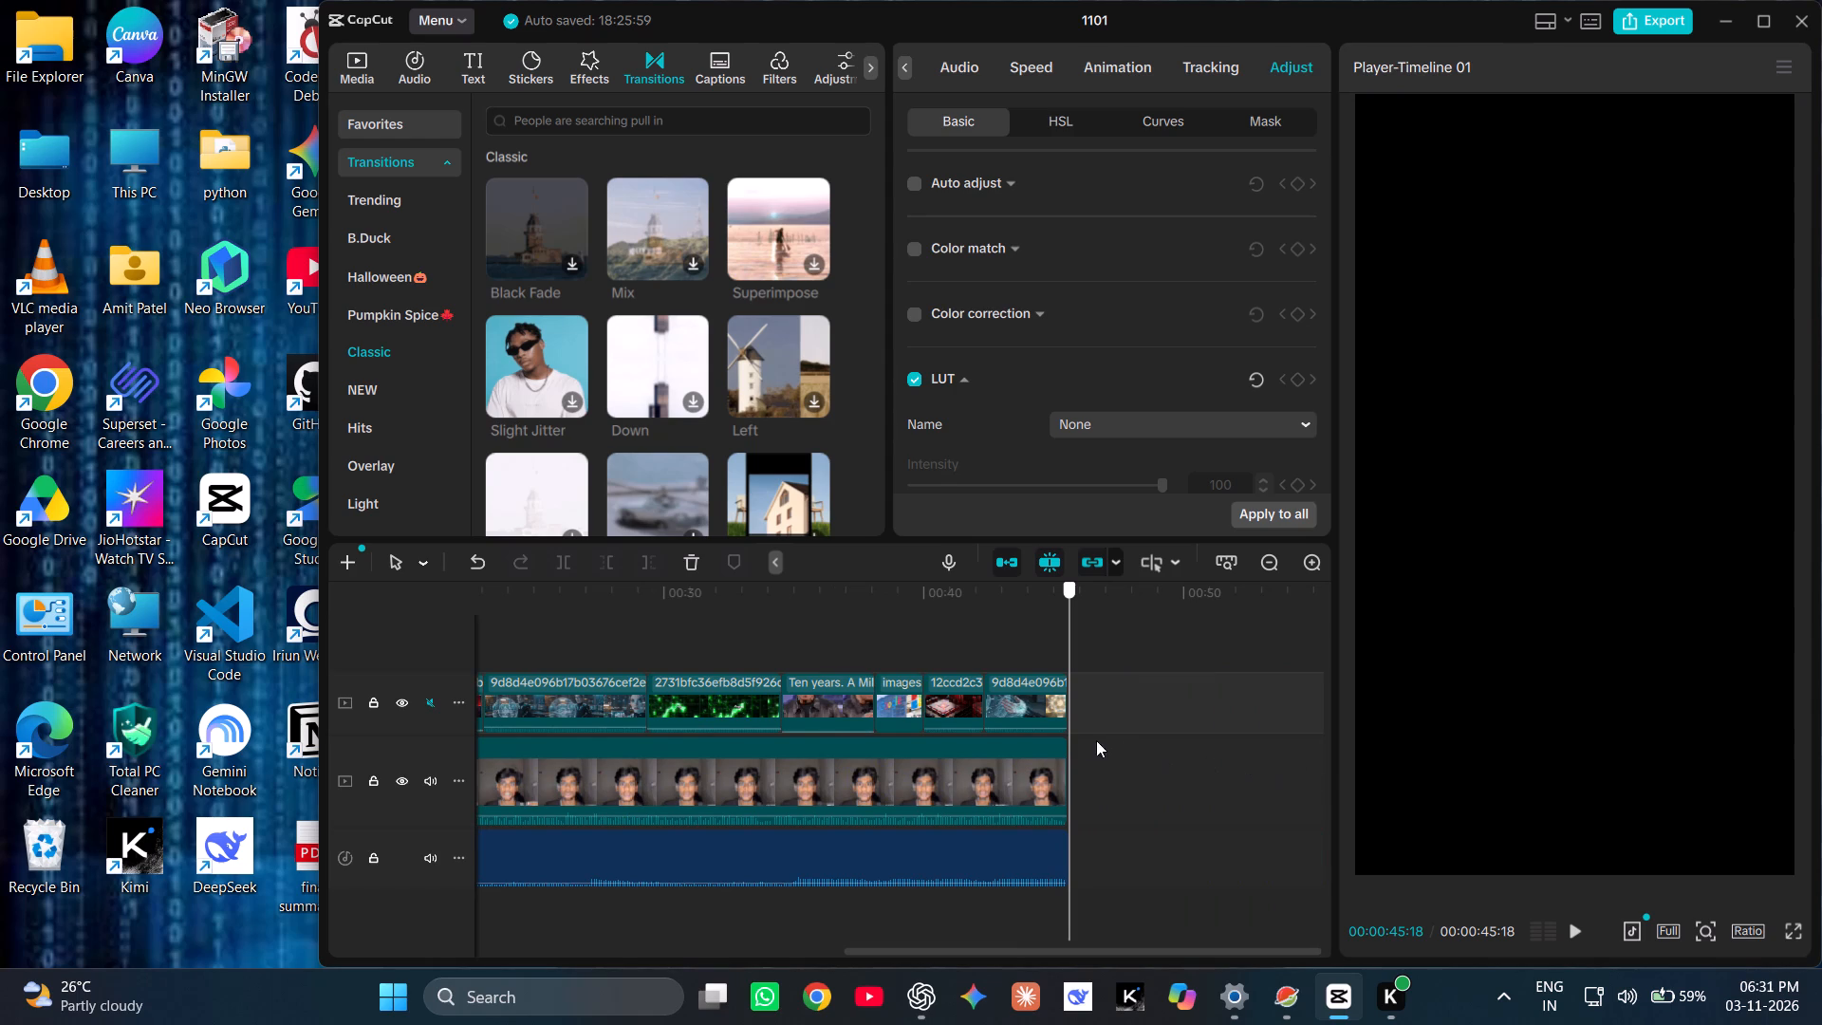
left_click_drag(1096, 740, 912, 729)
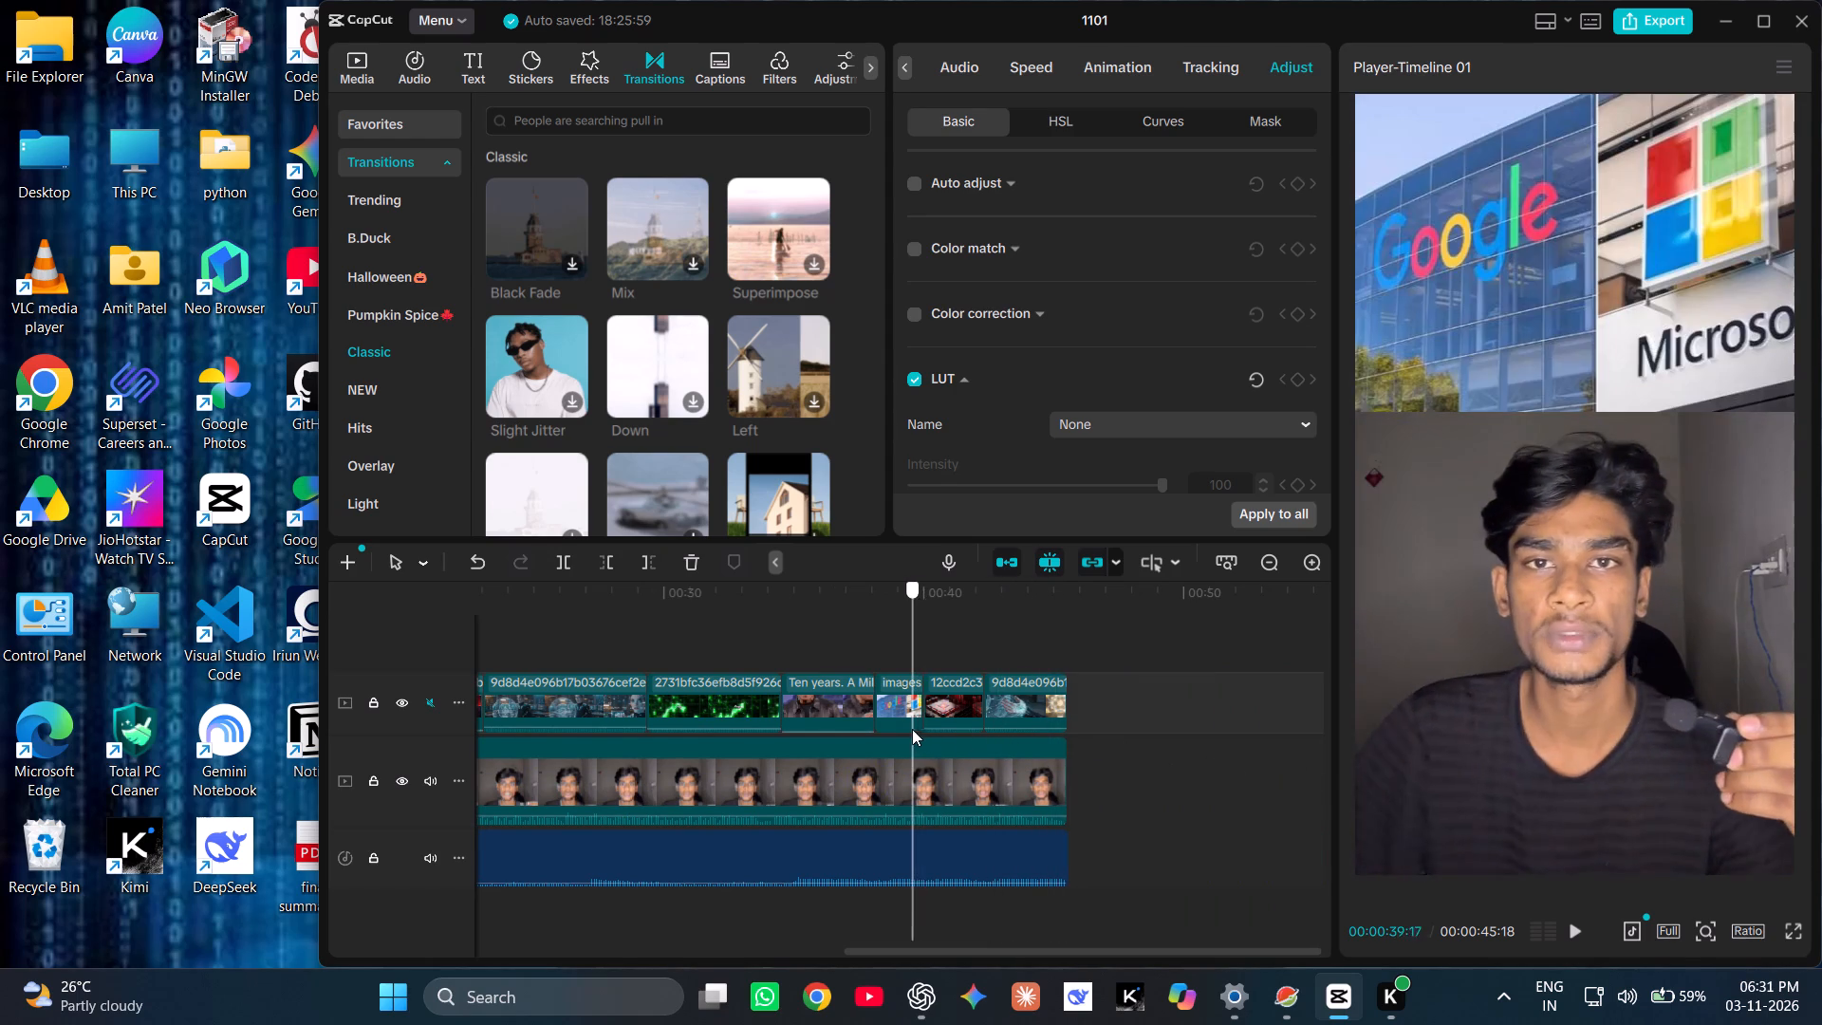
left_click_drag(912, 729, 474, 734)
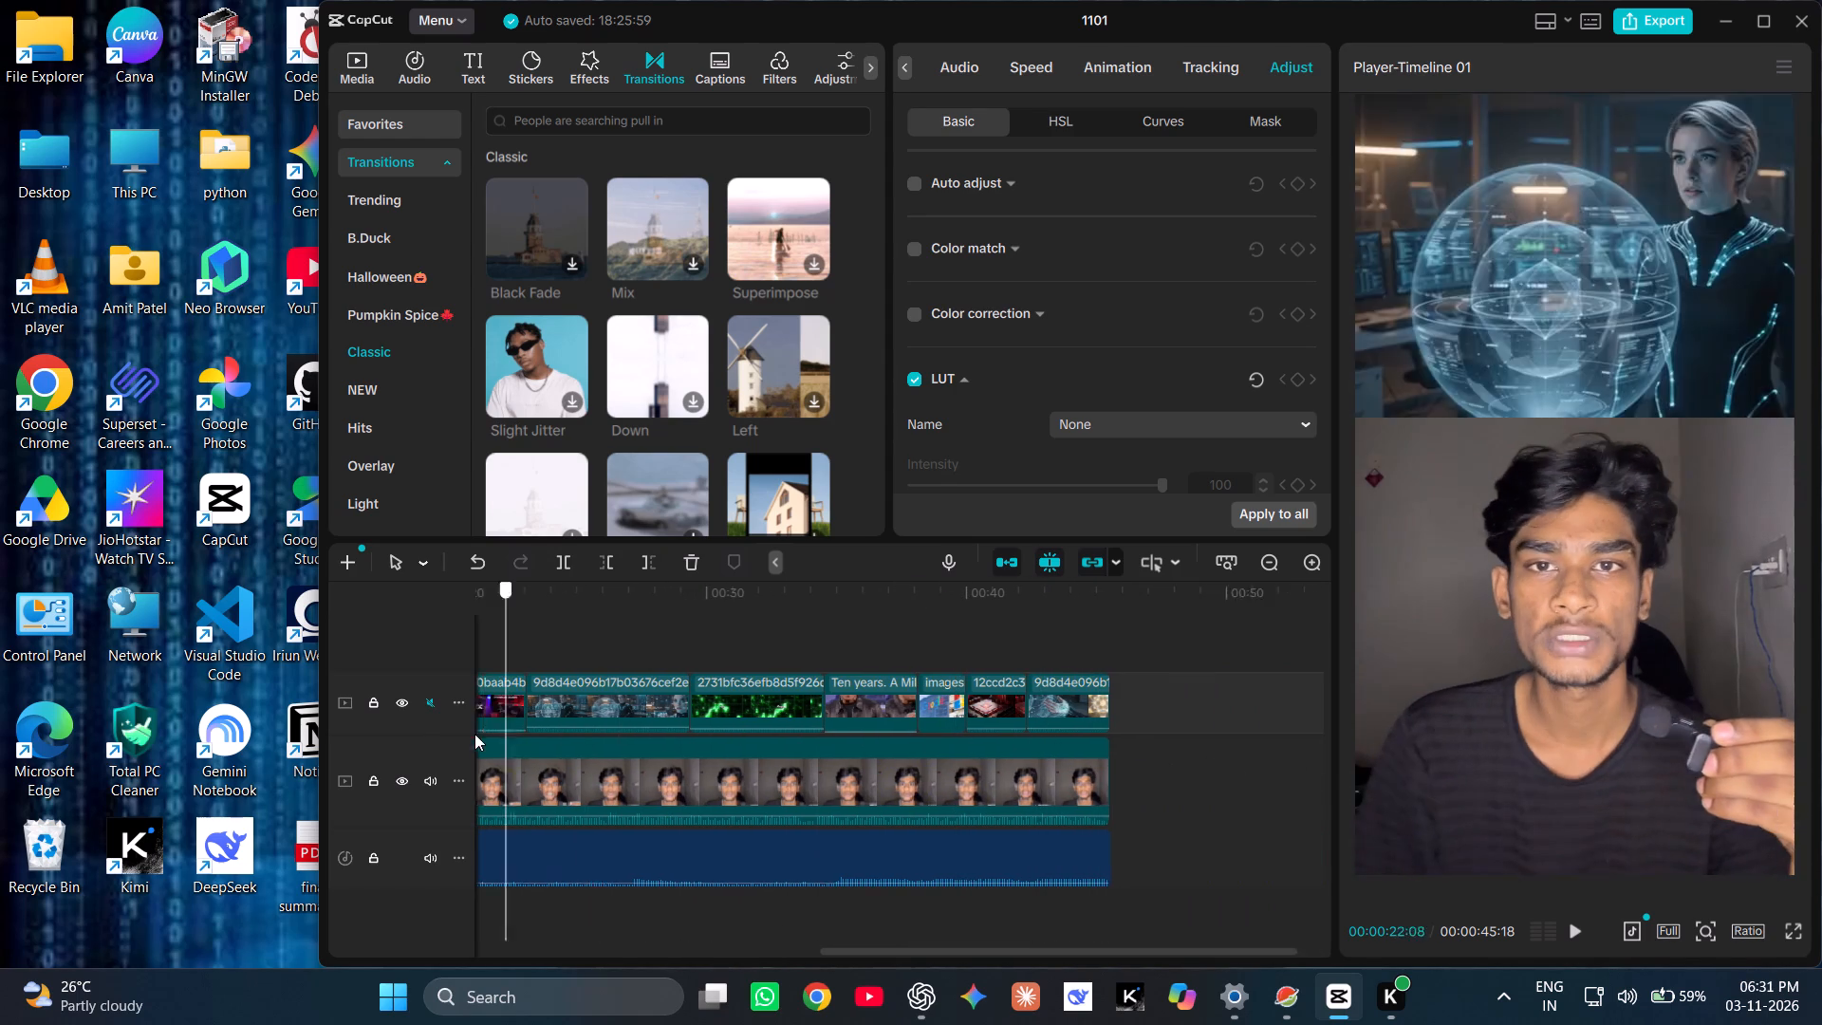
Review the B-roll against the talking-head clip from about 15 to 44 seconds, and return to the start of the video.
left_click_drag(474, 734, 989, 791)
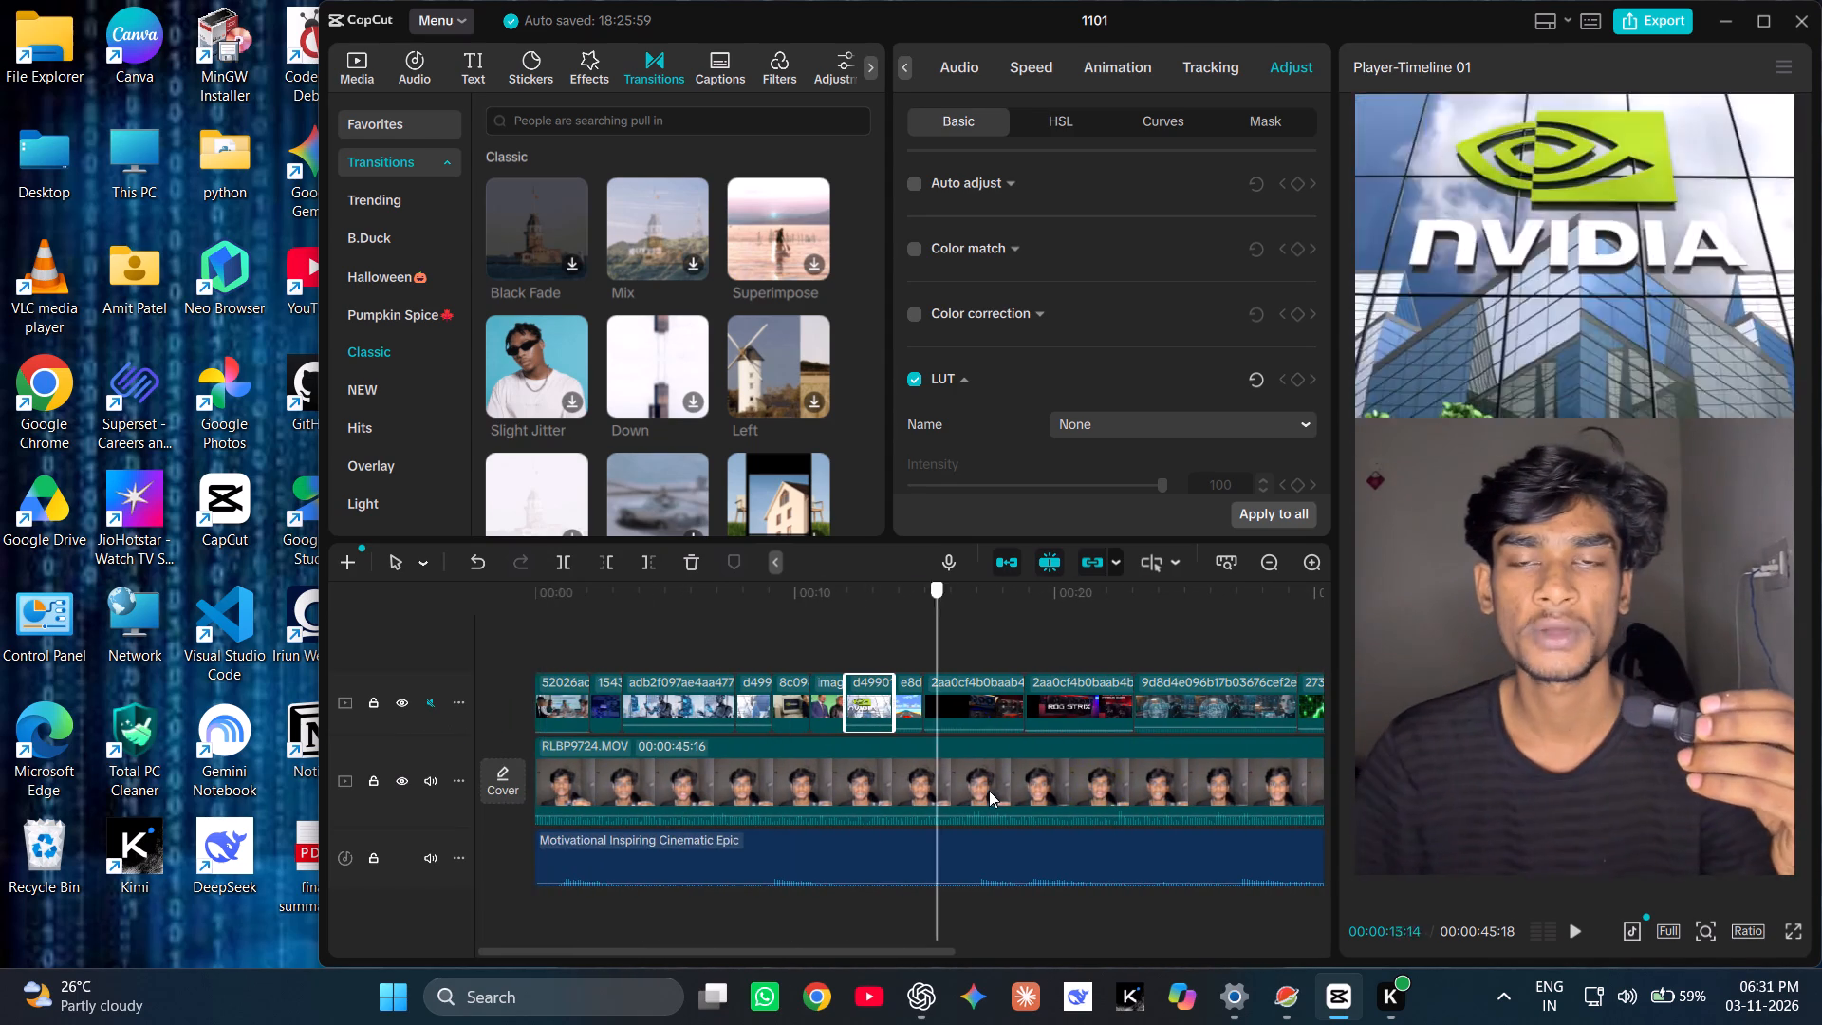
left_click_drag(989, 791, 1231, 803)
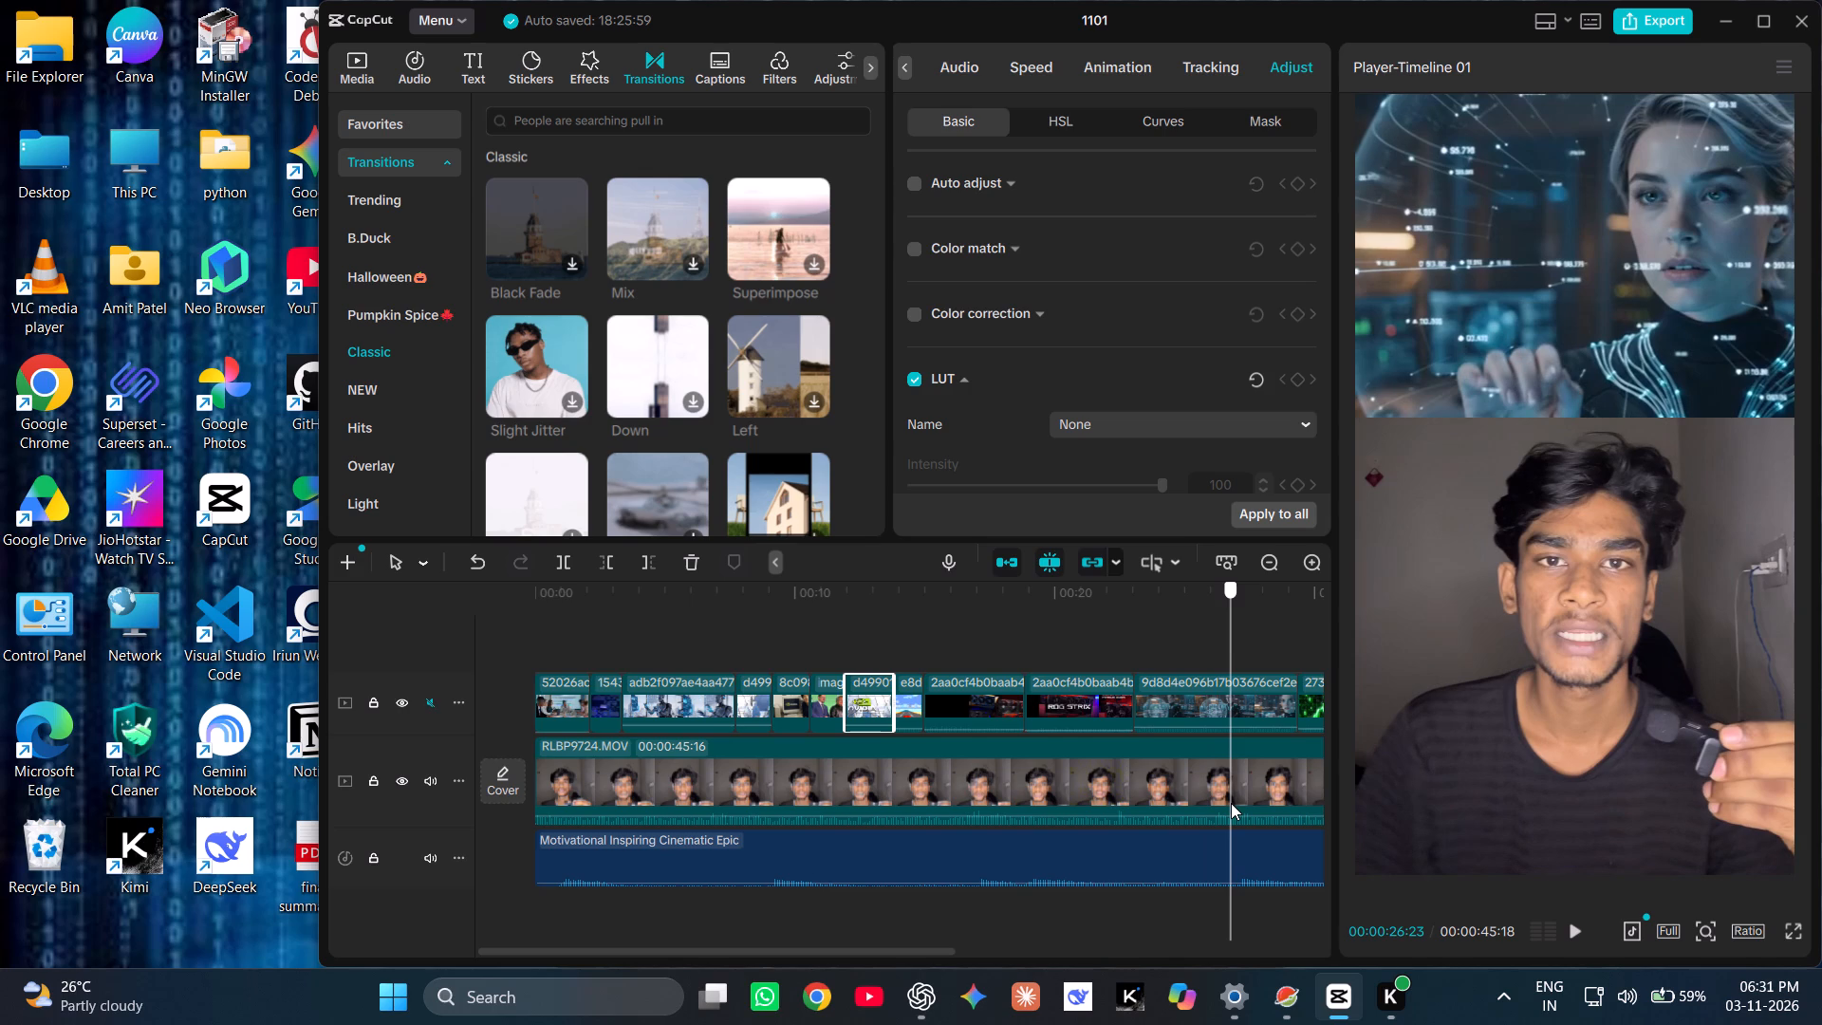
left_click_drag(1231, 803, 1256, 800)
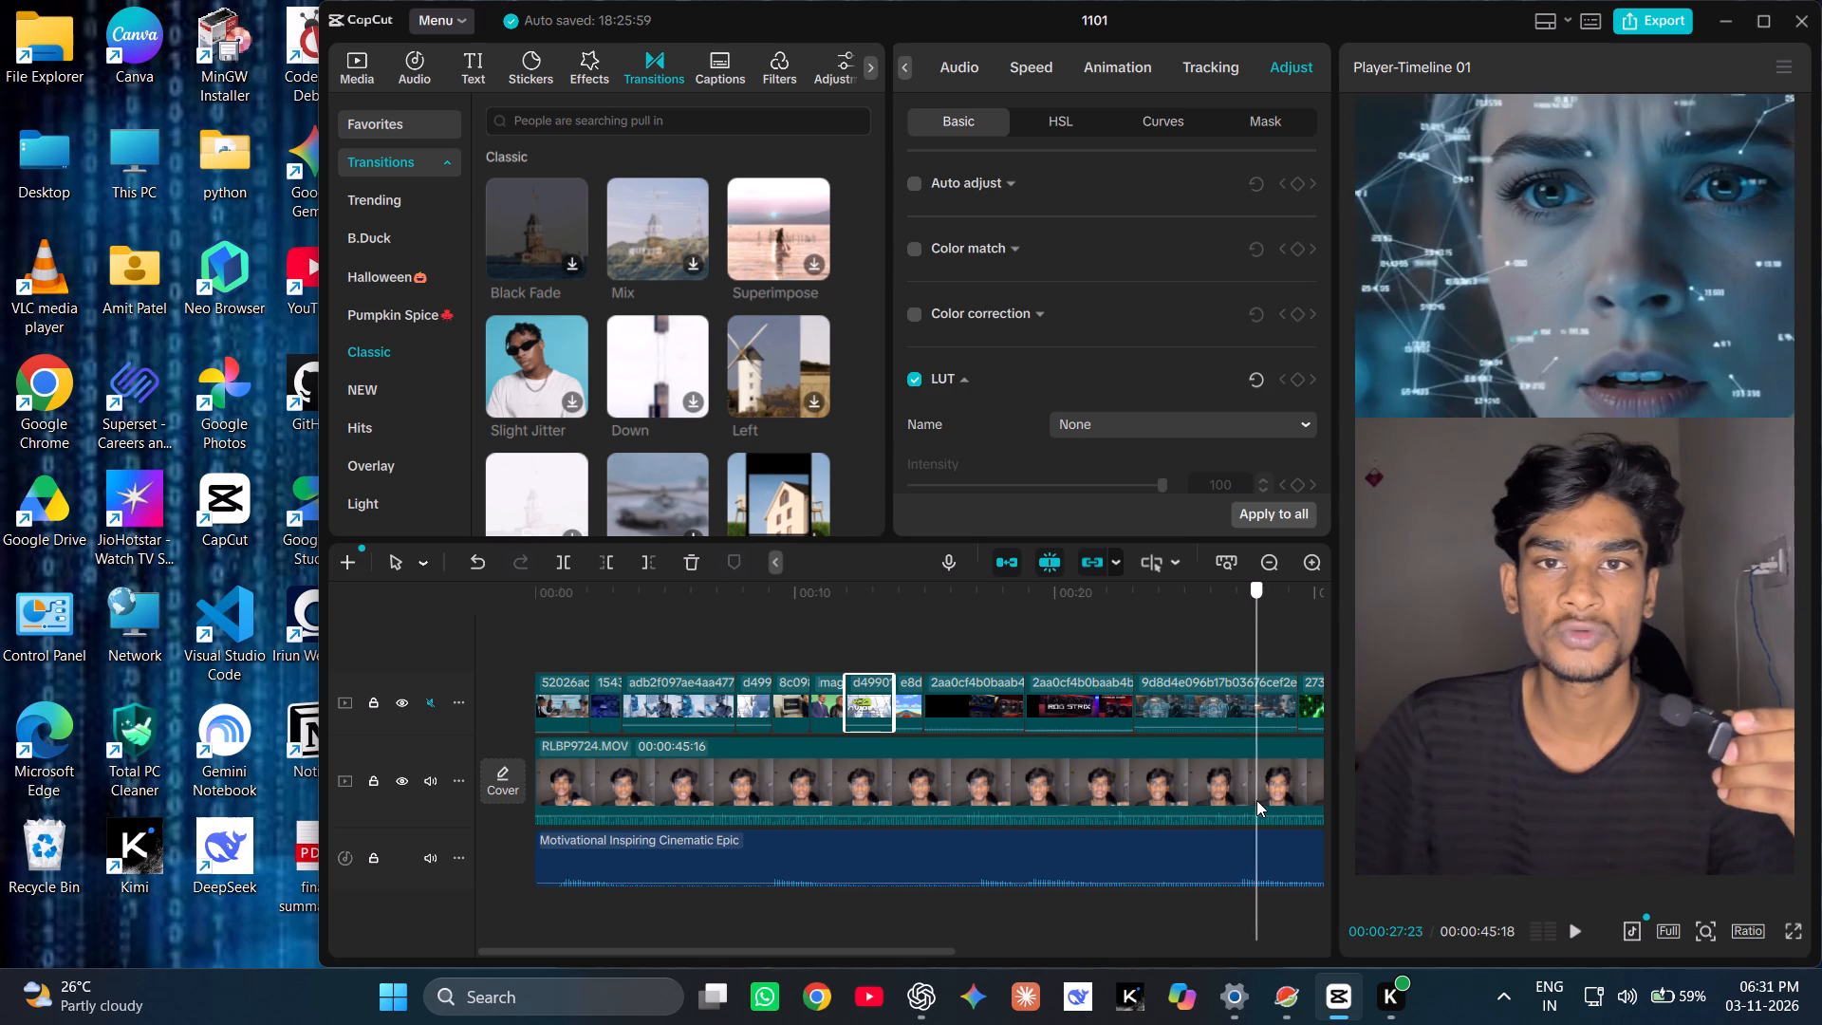
left_click_drag(1256, 800, 1312, 795)
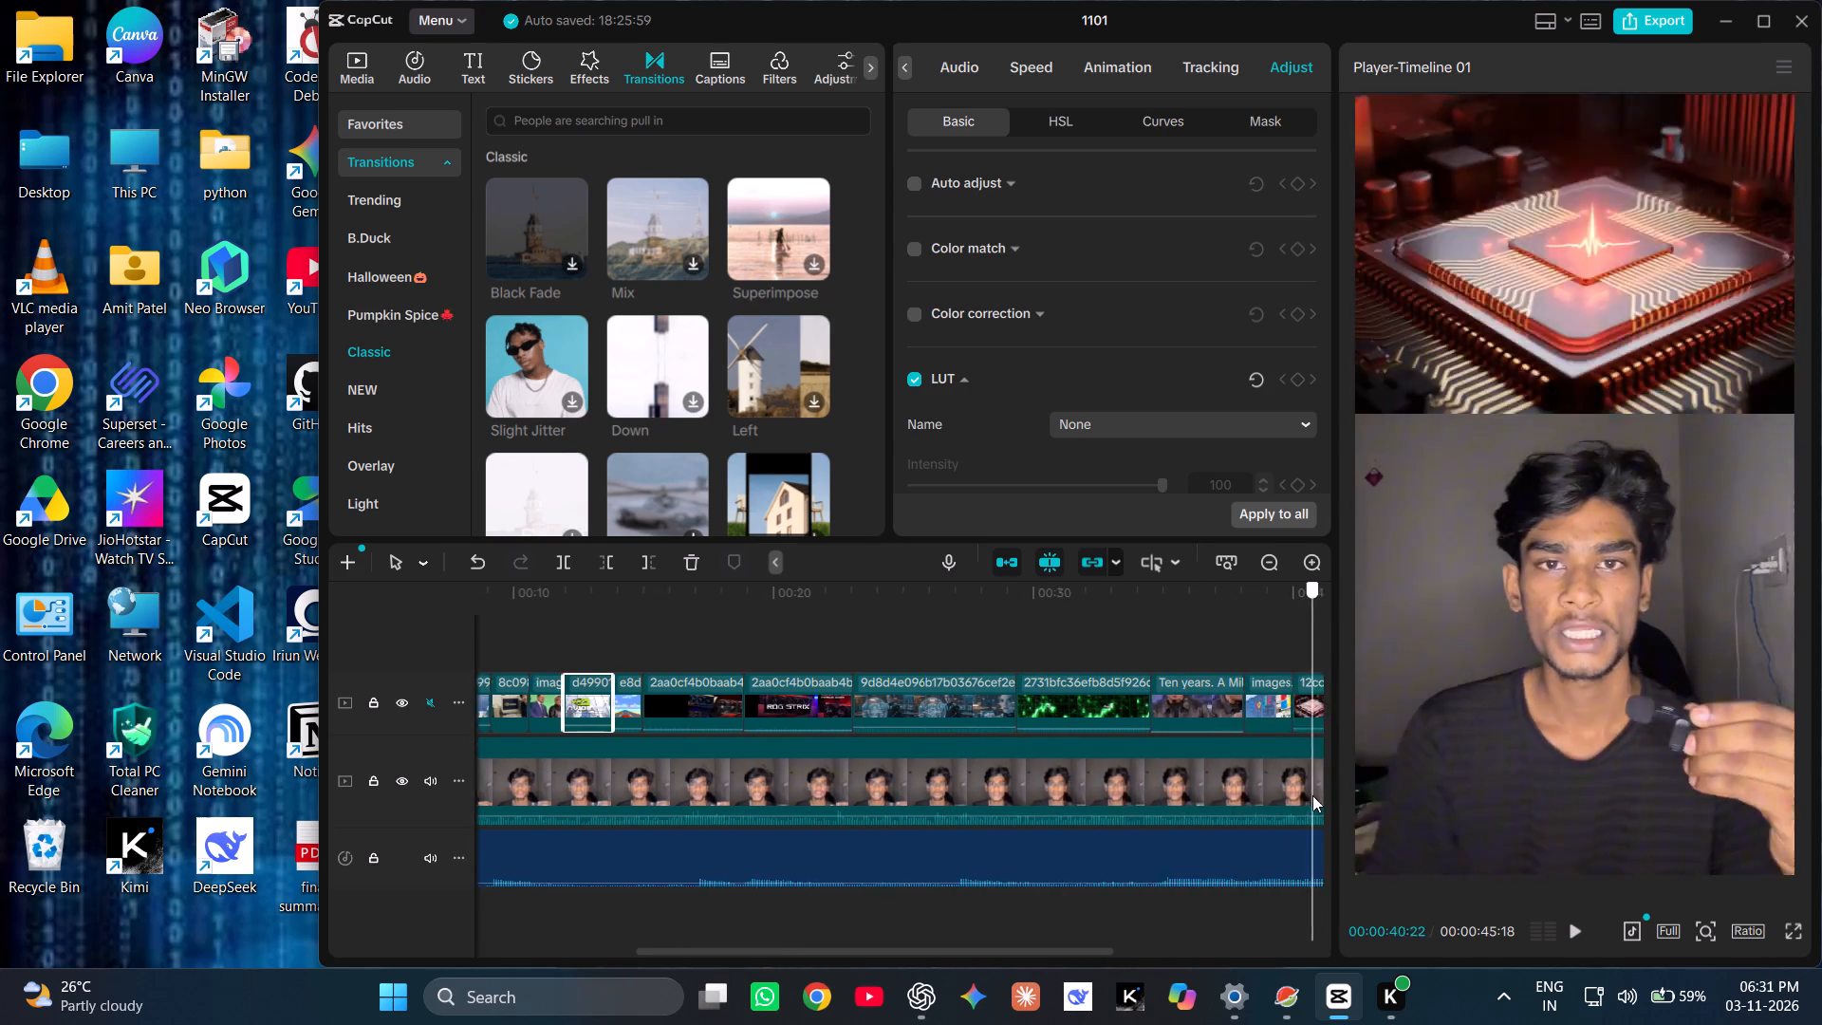
left_click_drag(1312, 795, 1050, 773)
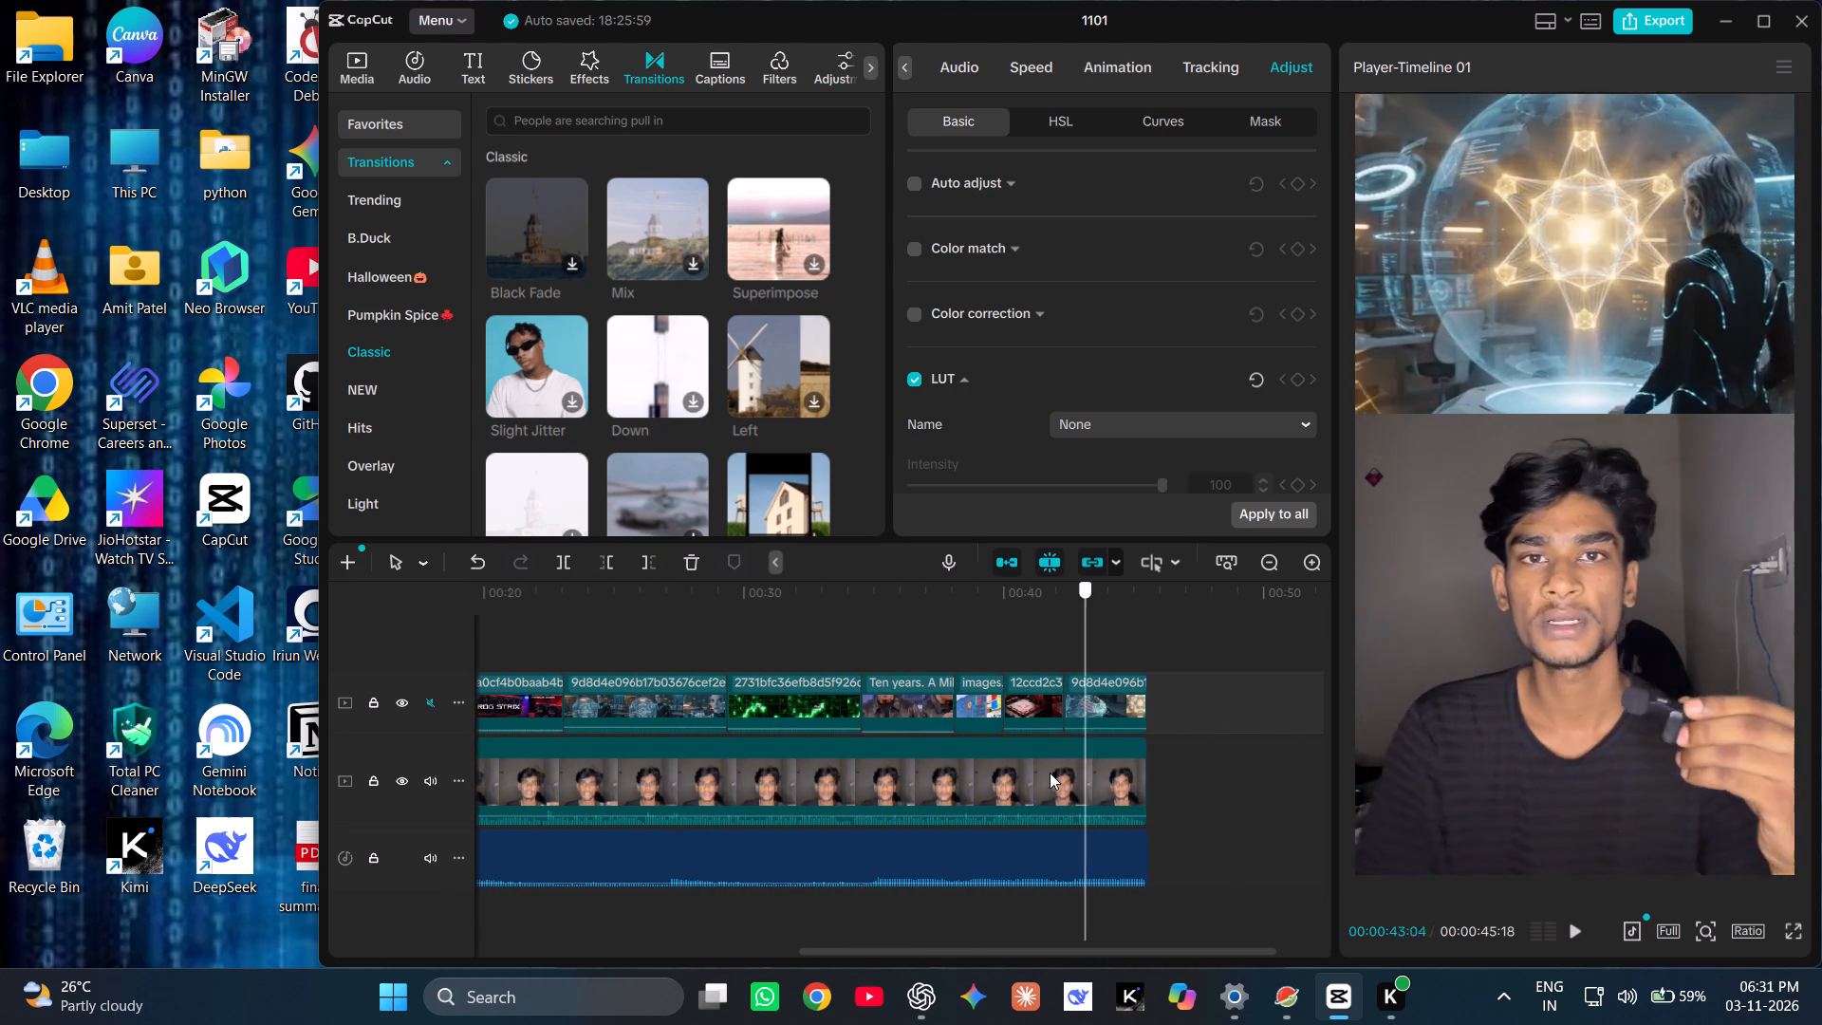
left_click_drag(1050, 773, 1118, 785)
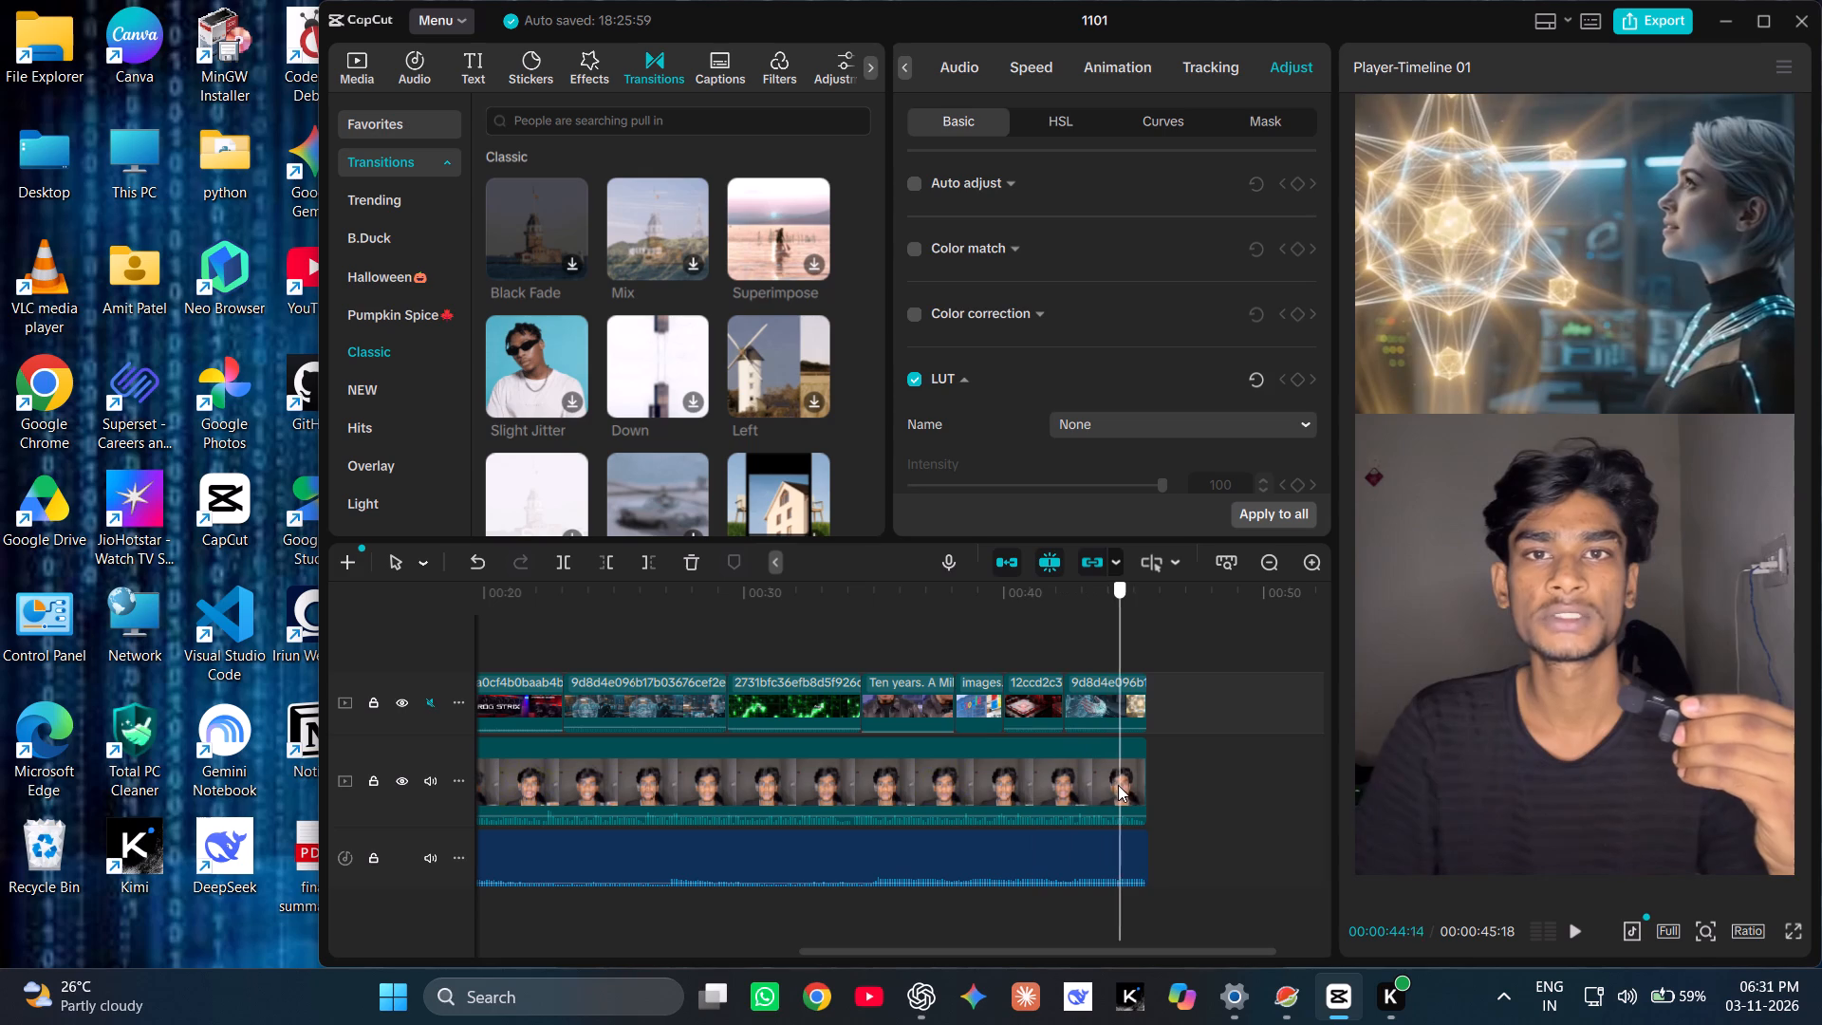
left_click_drag(1118, 785, 646, 734)
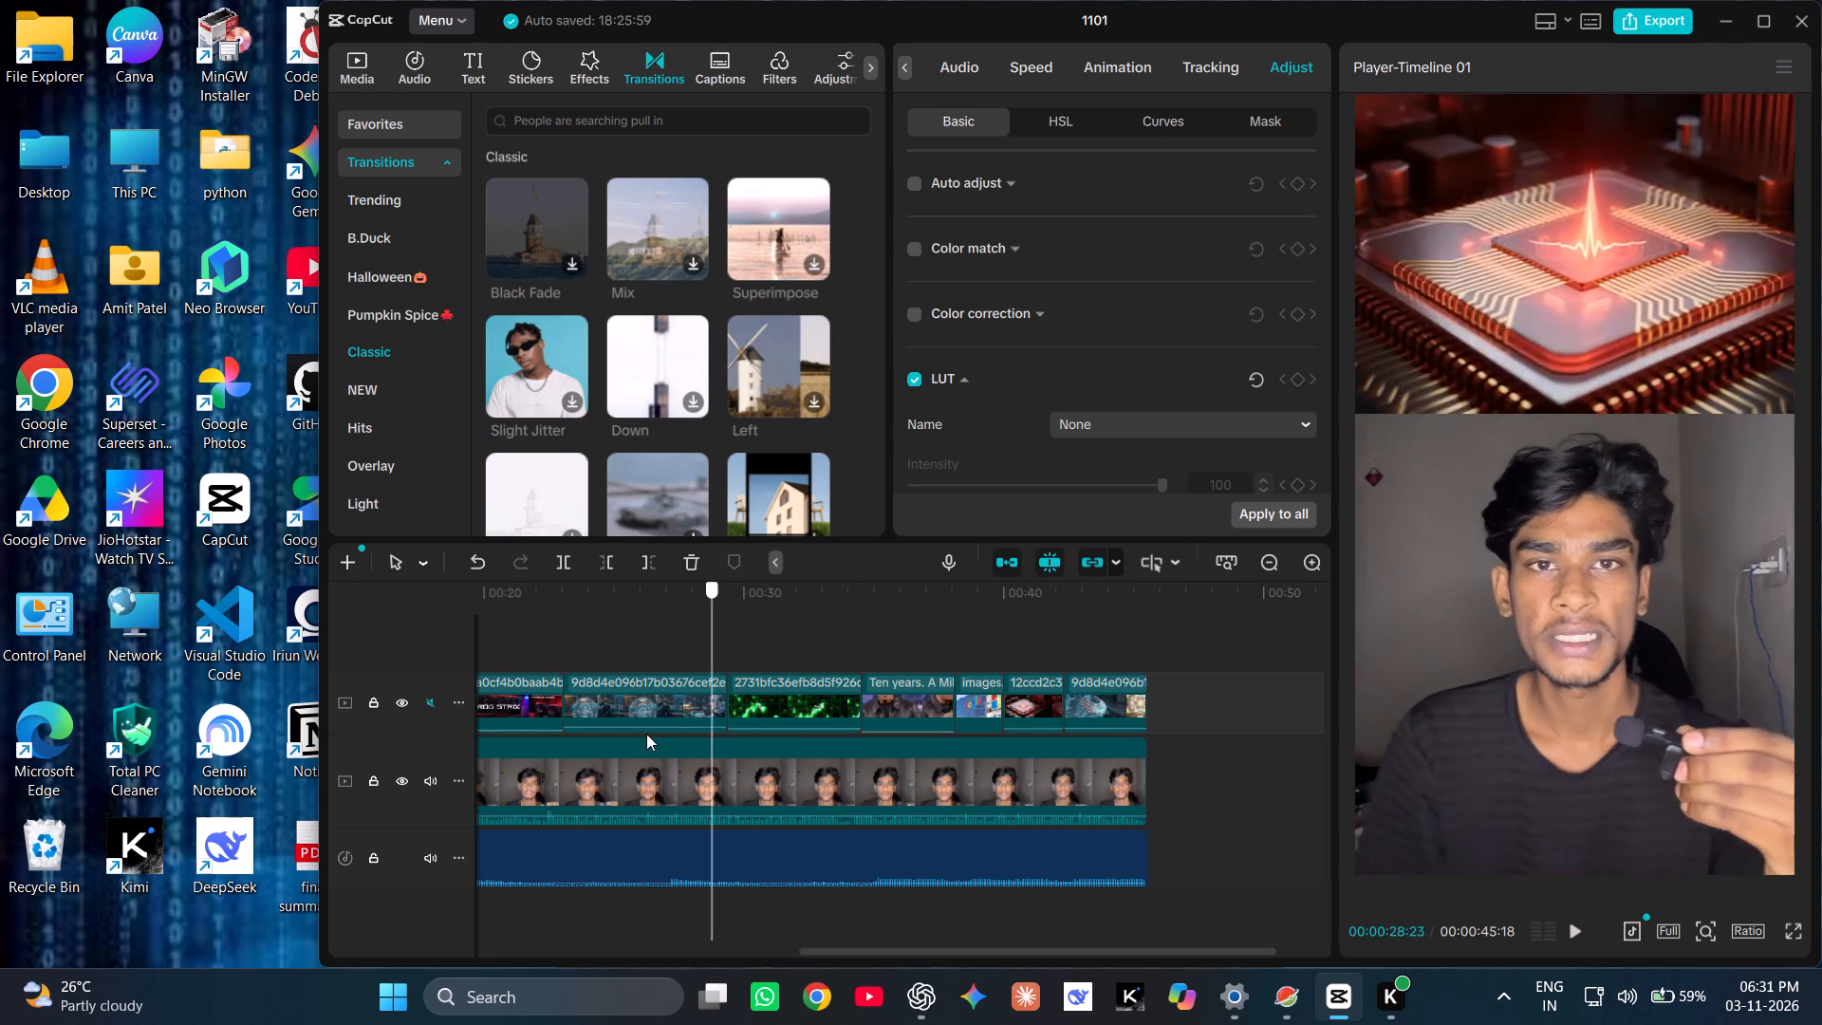
left_click_drag(646, 734, 635, 733)
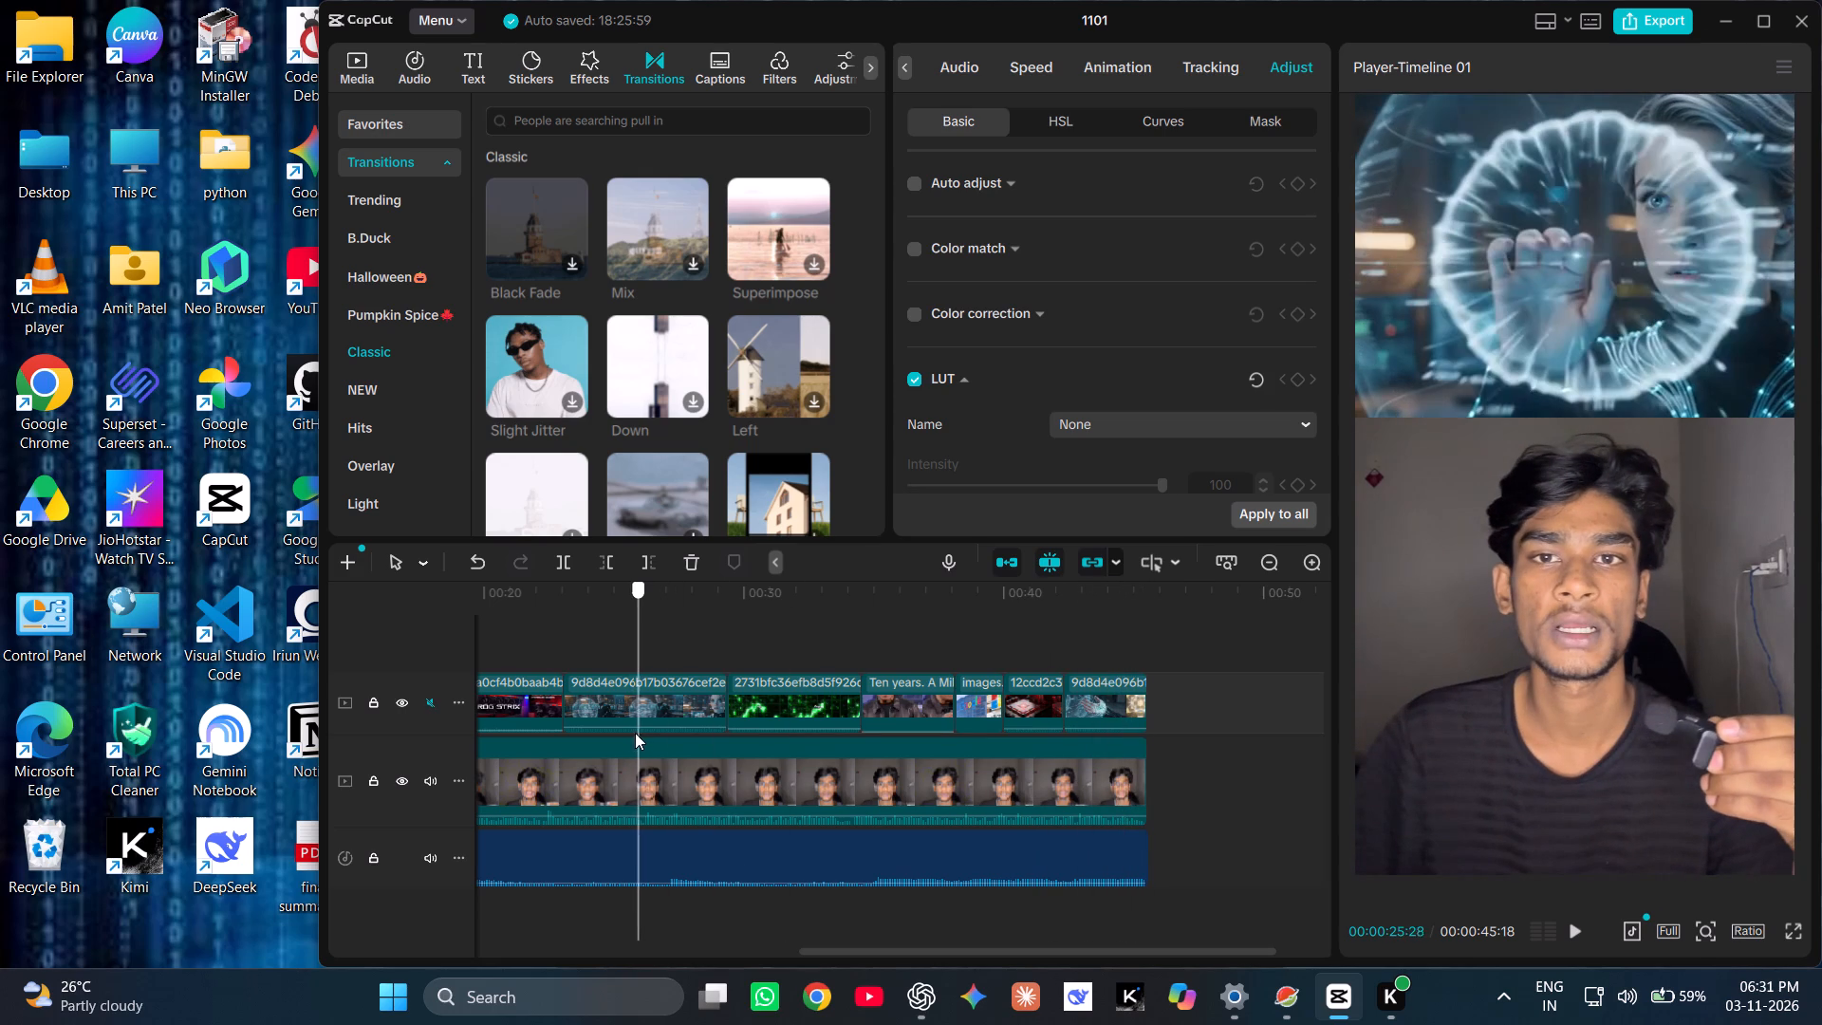
left_click_drag(635, 733, 496, 742)
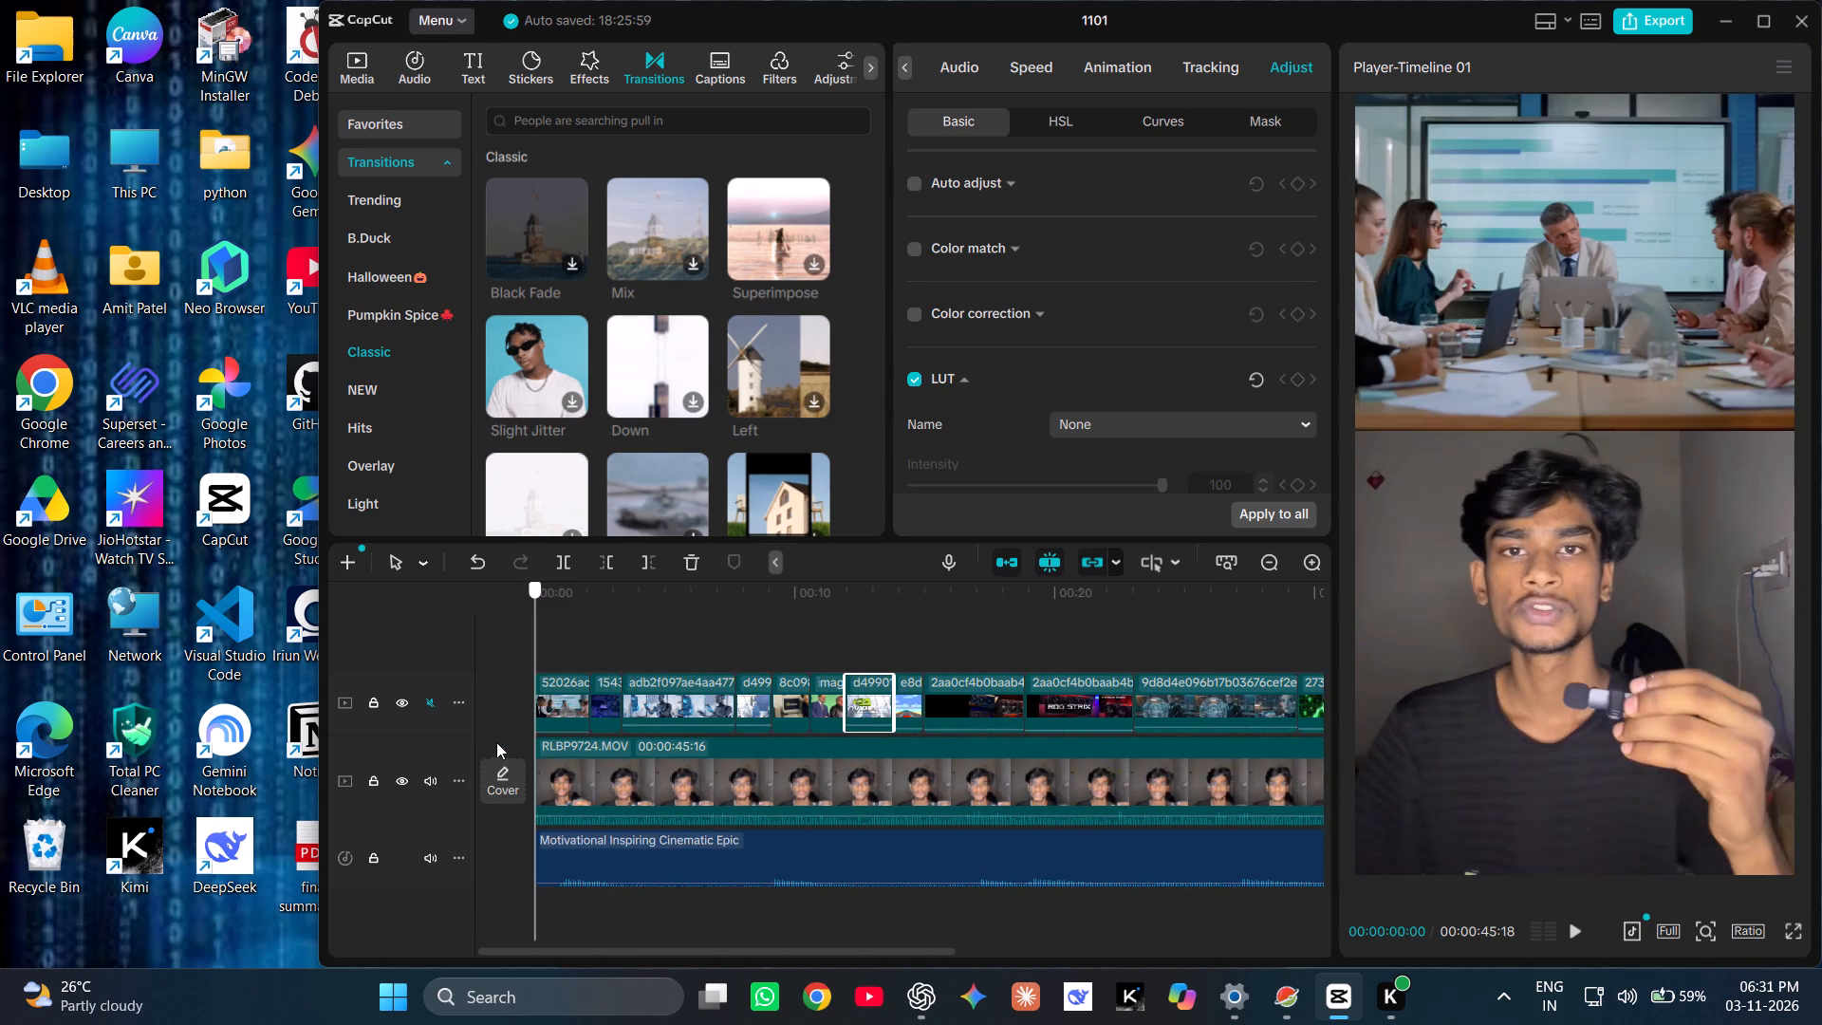
Scrub the whole video from start to end and back, checking the B-roll sequence, and stop at about 3 seconds.
left_click_drag(496, 742, 1116, 789)
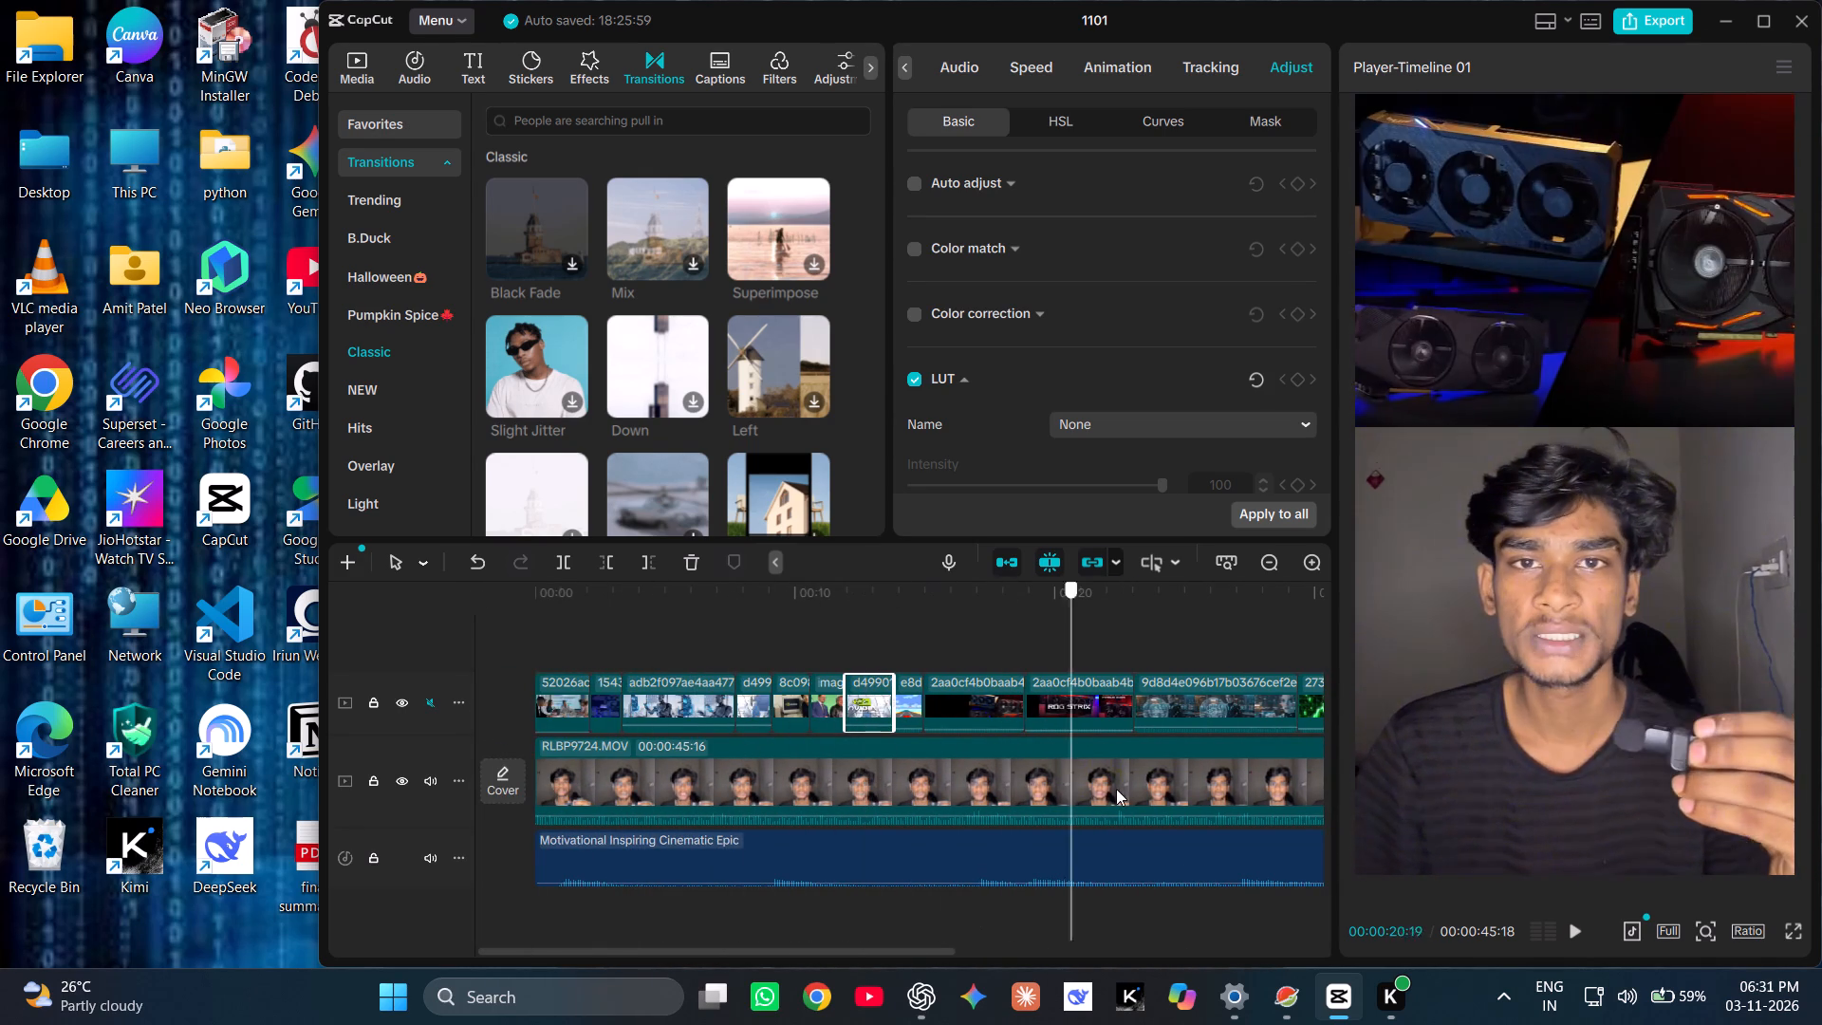
left_click_drag(1116, 789, 1276, 812)
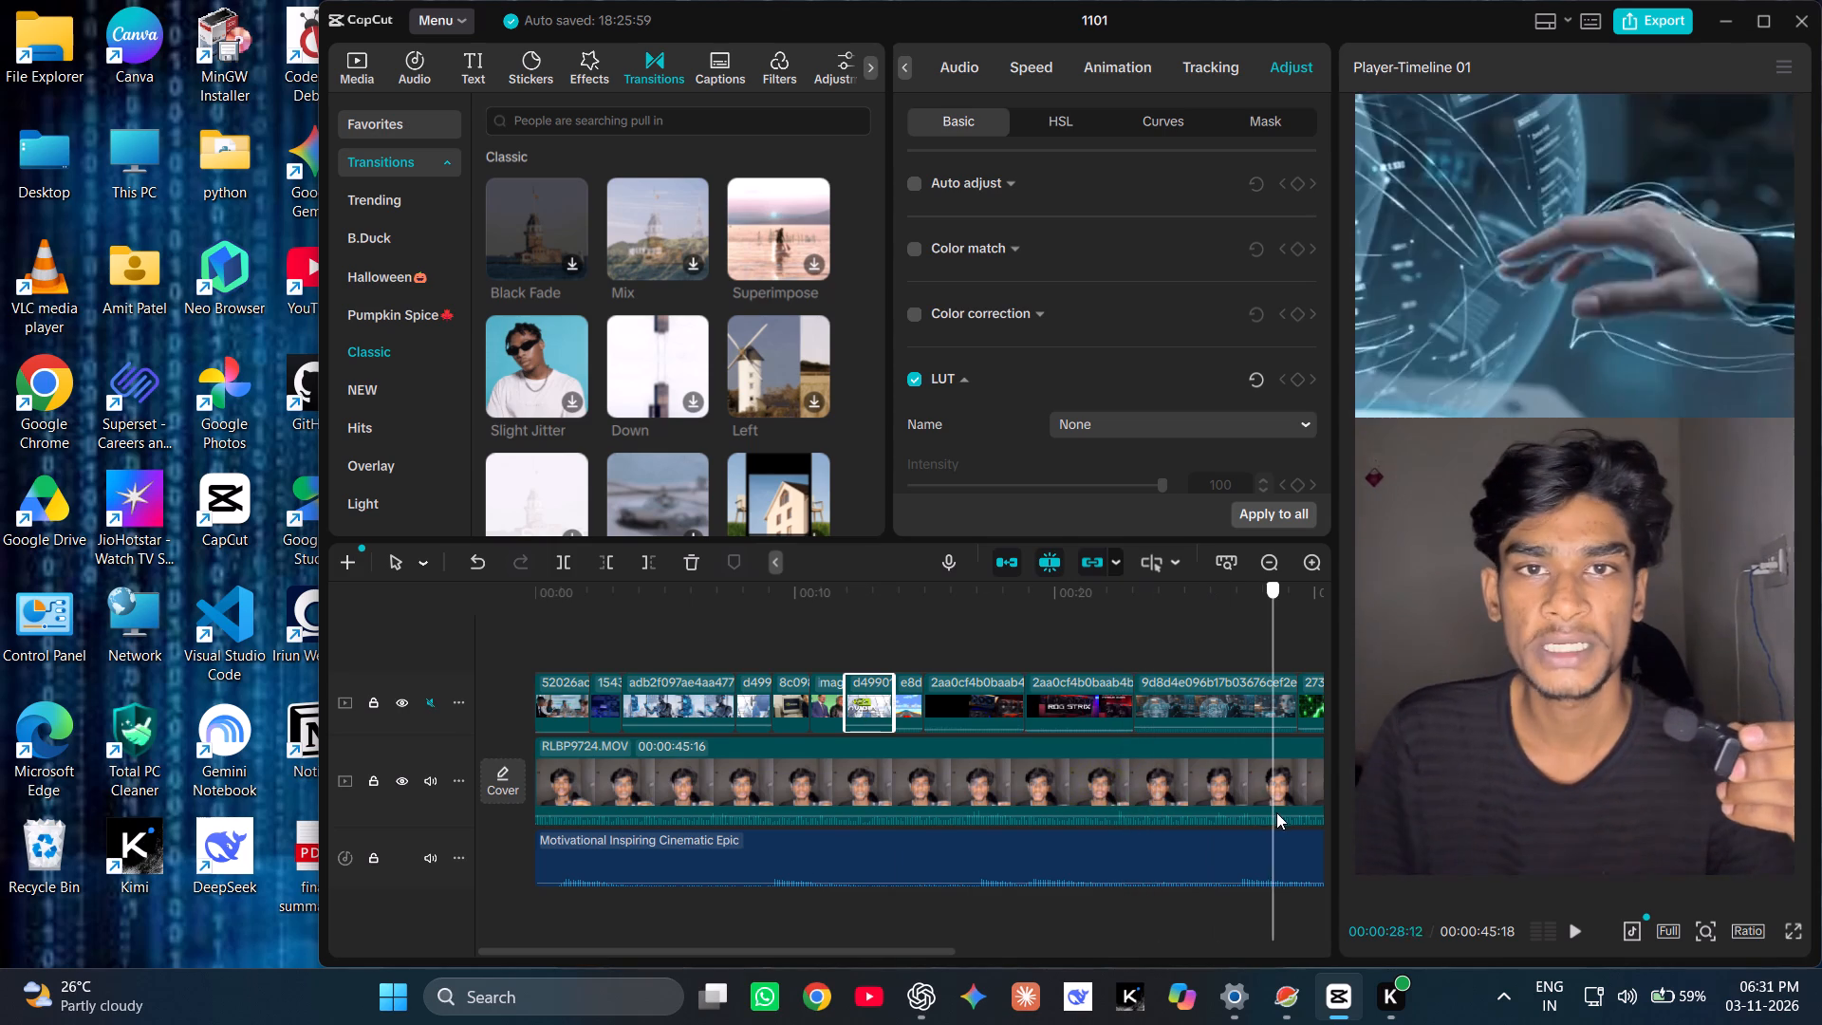
left_click_drag(1276, 812, 1314, 811)
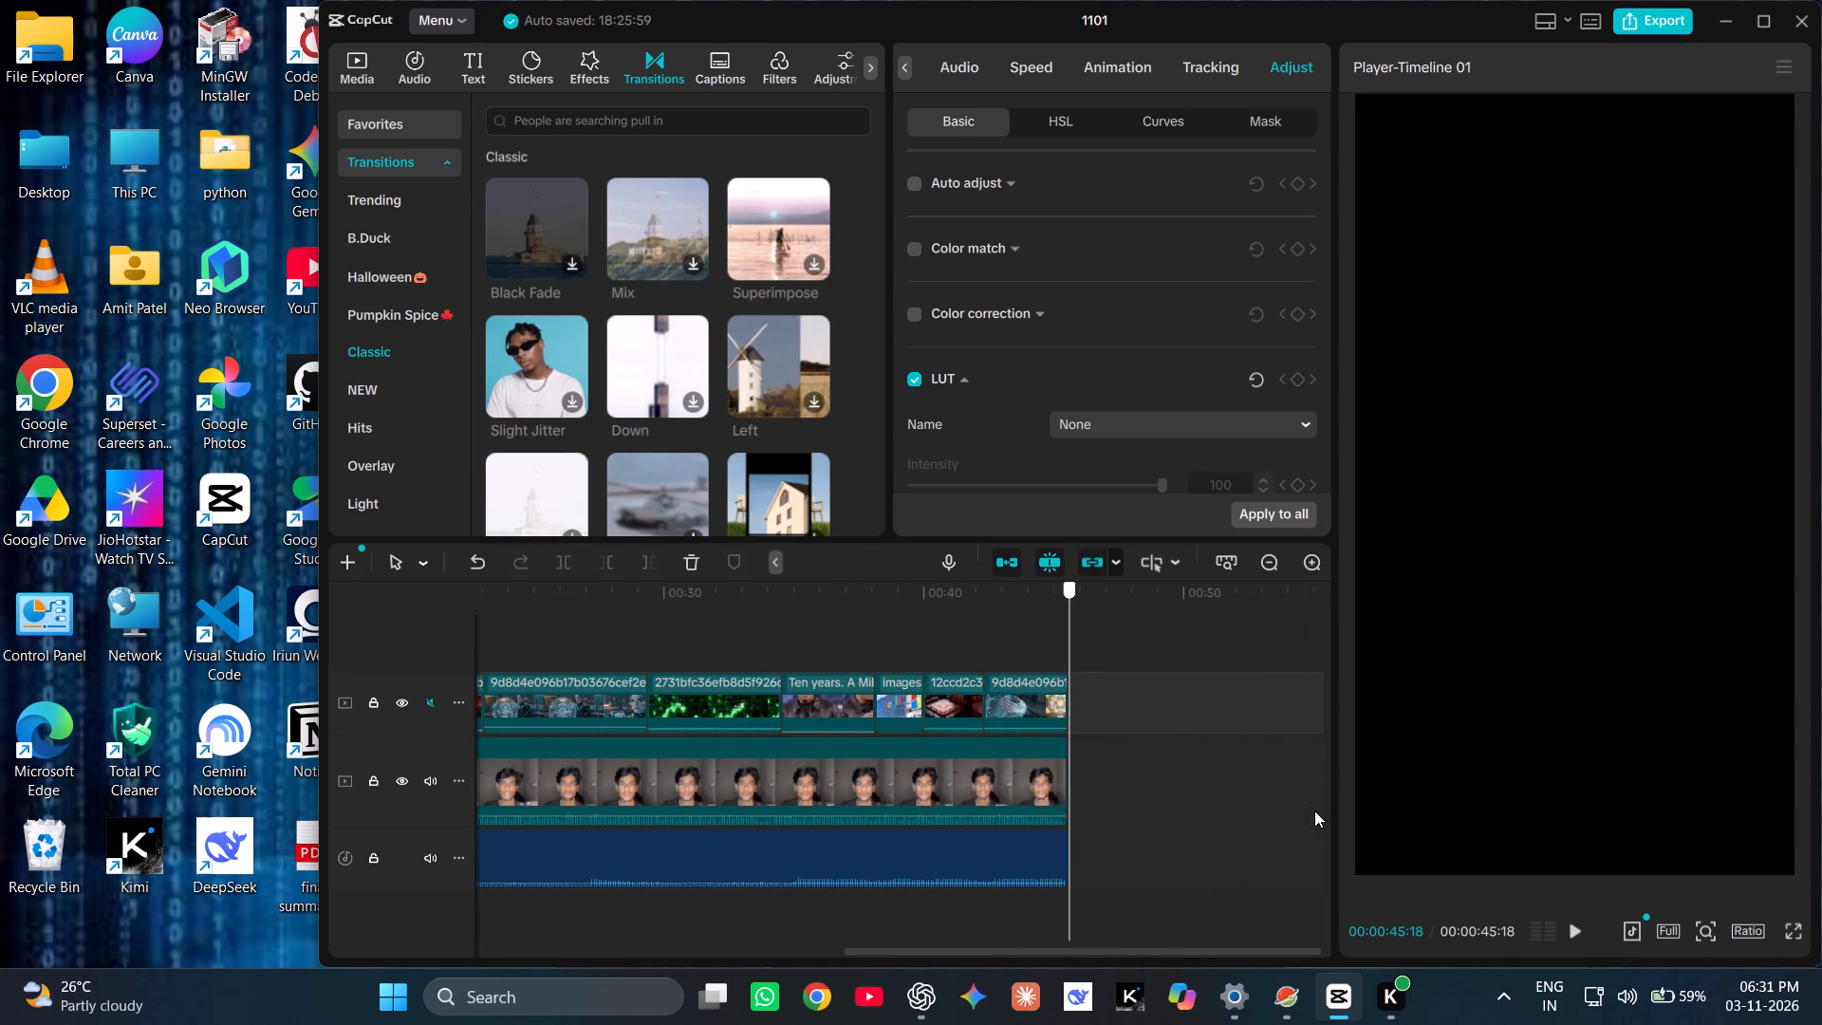
left_click_drag(1314, 811, 1056, 777)
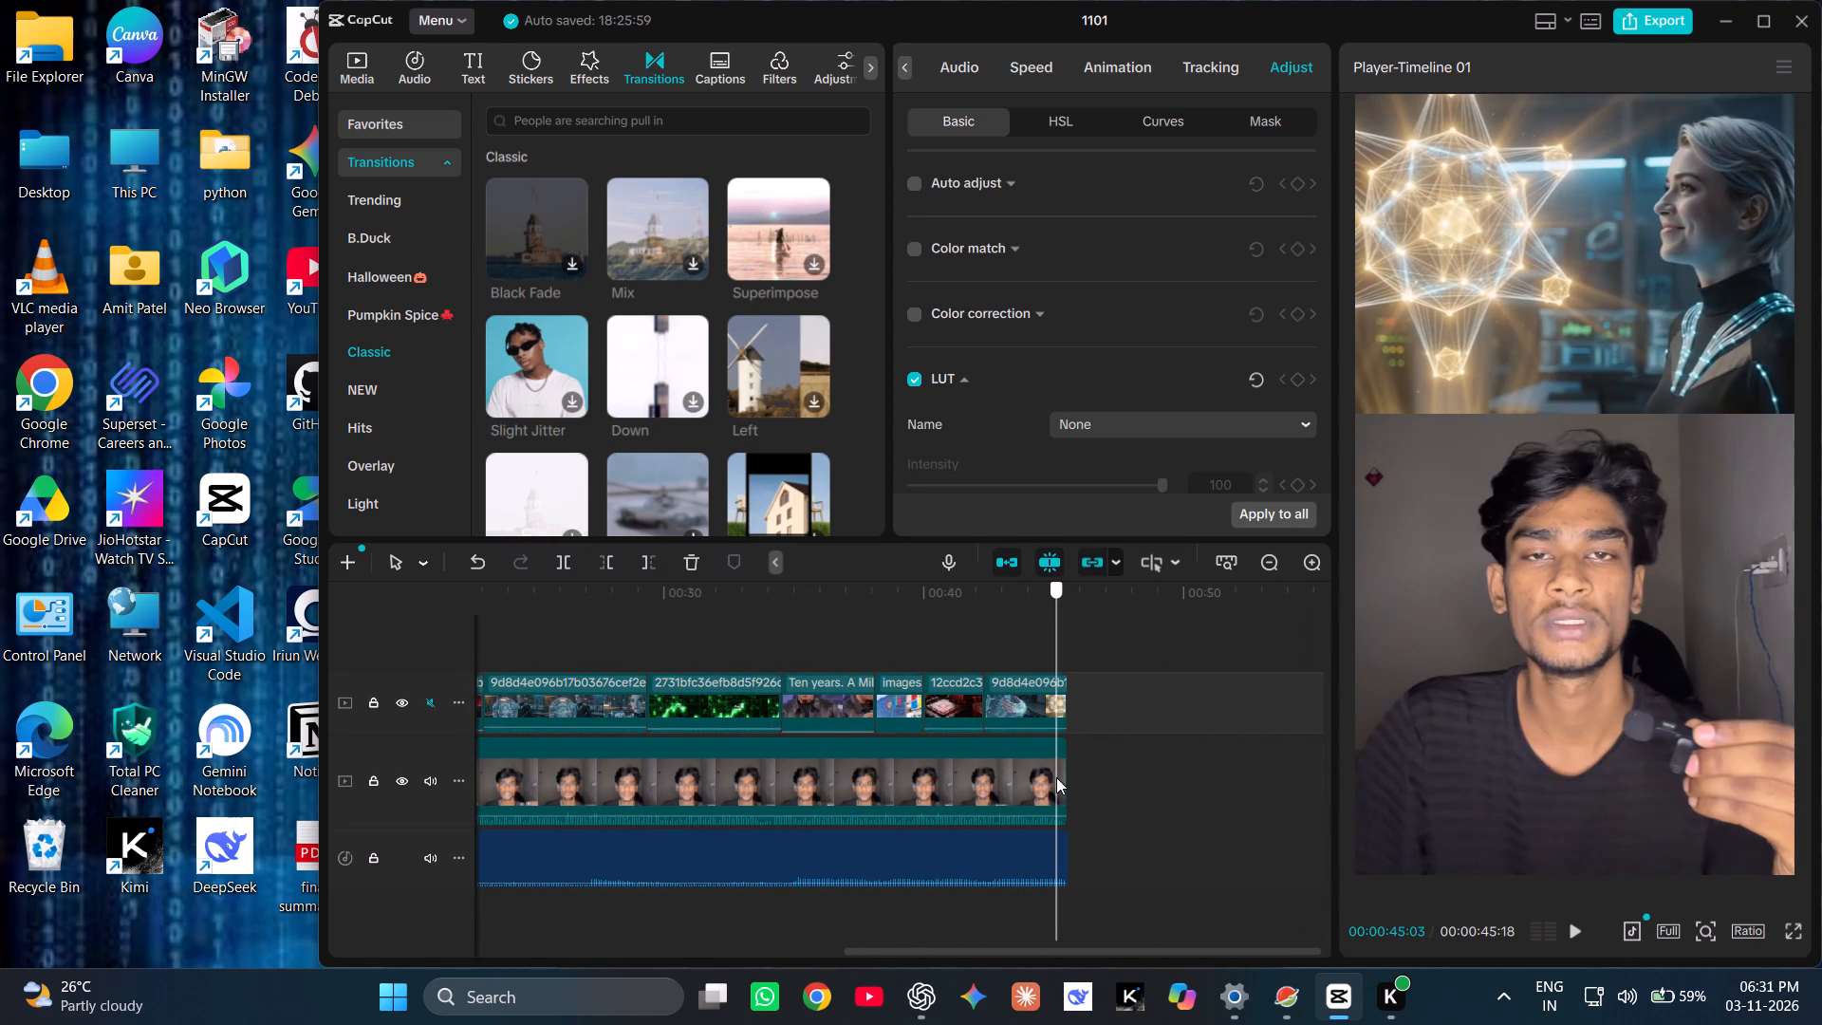
left_click_drag(1056, 777, 889, 767)
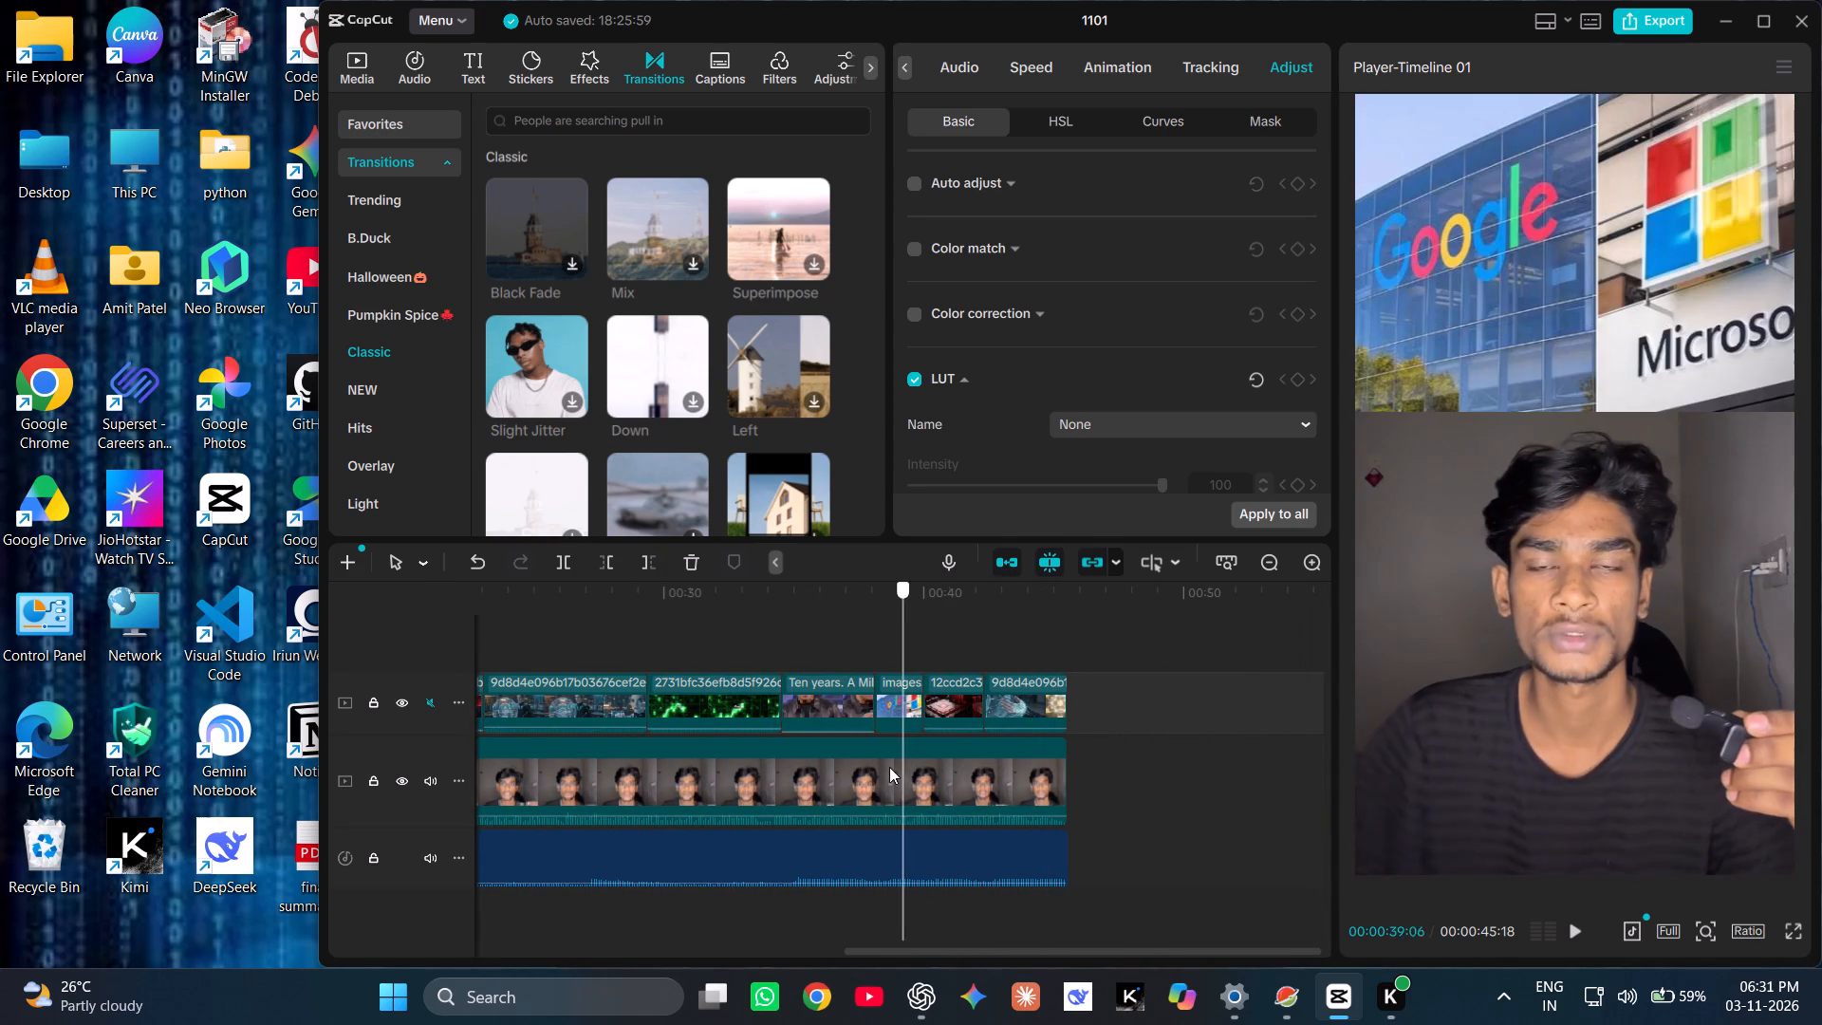
left_click_drag(889, 767, 795, 772)
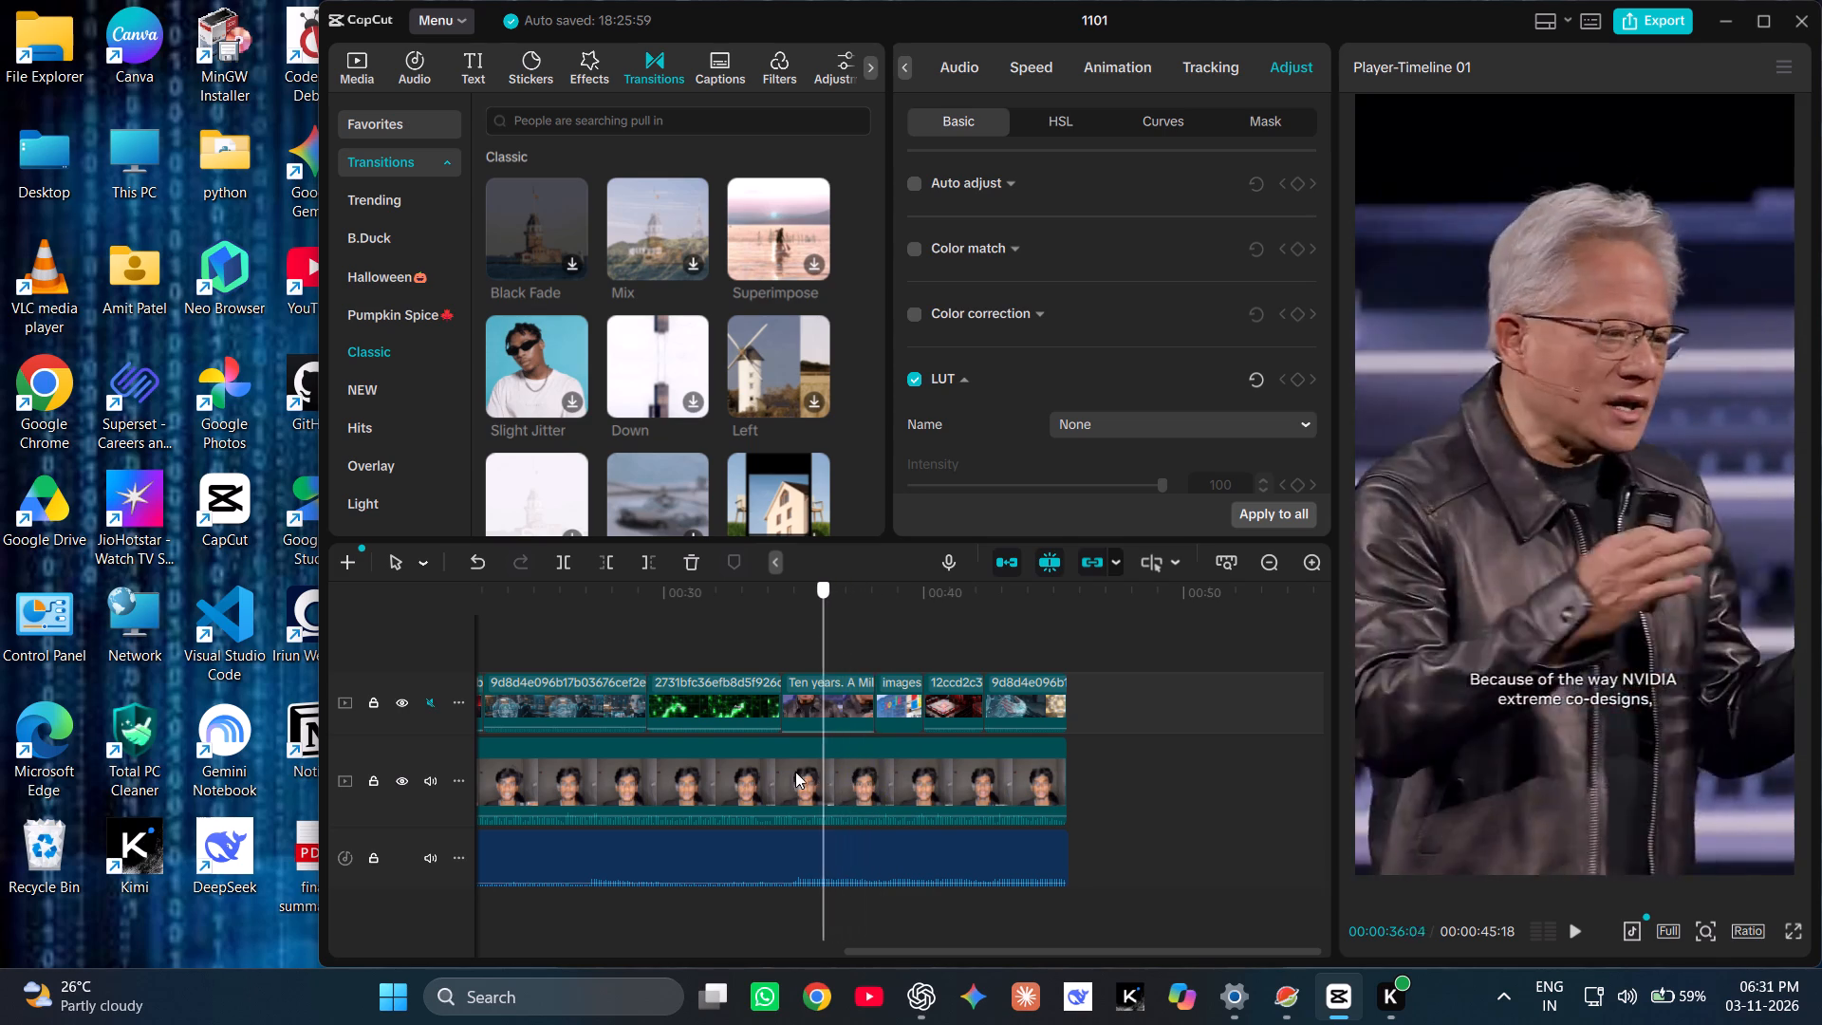
left_click_drag(795, 772, 452, 819)
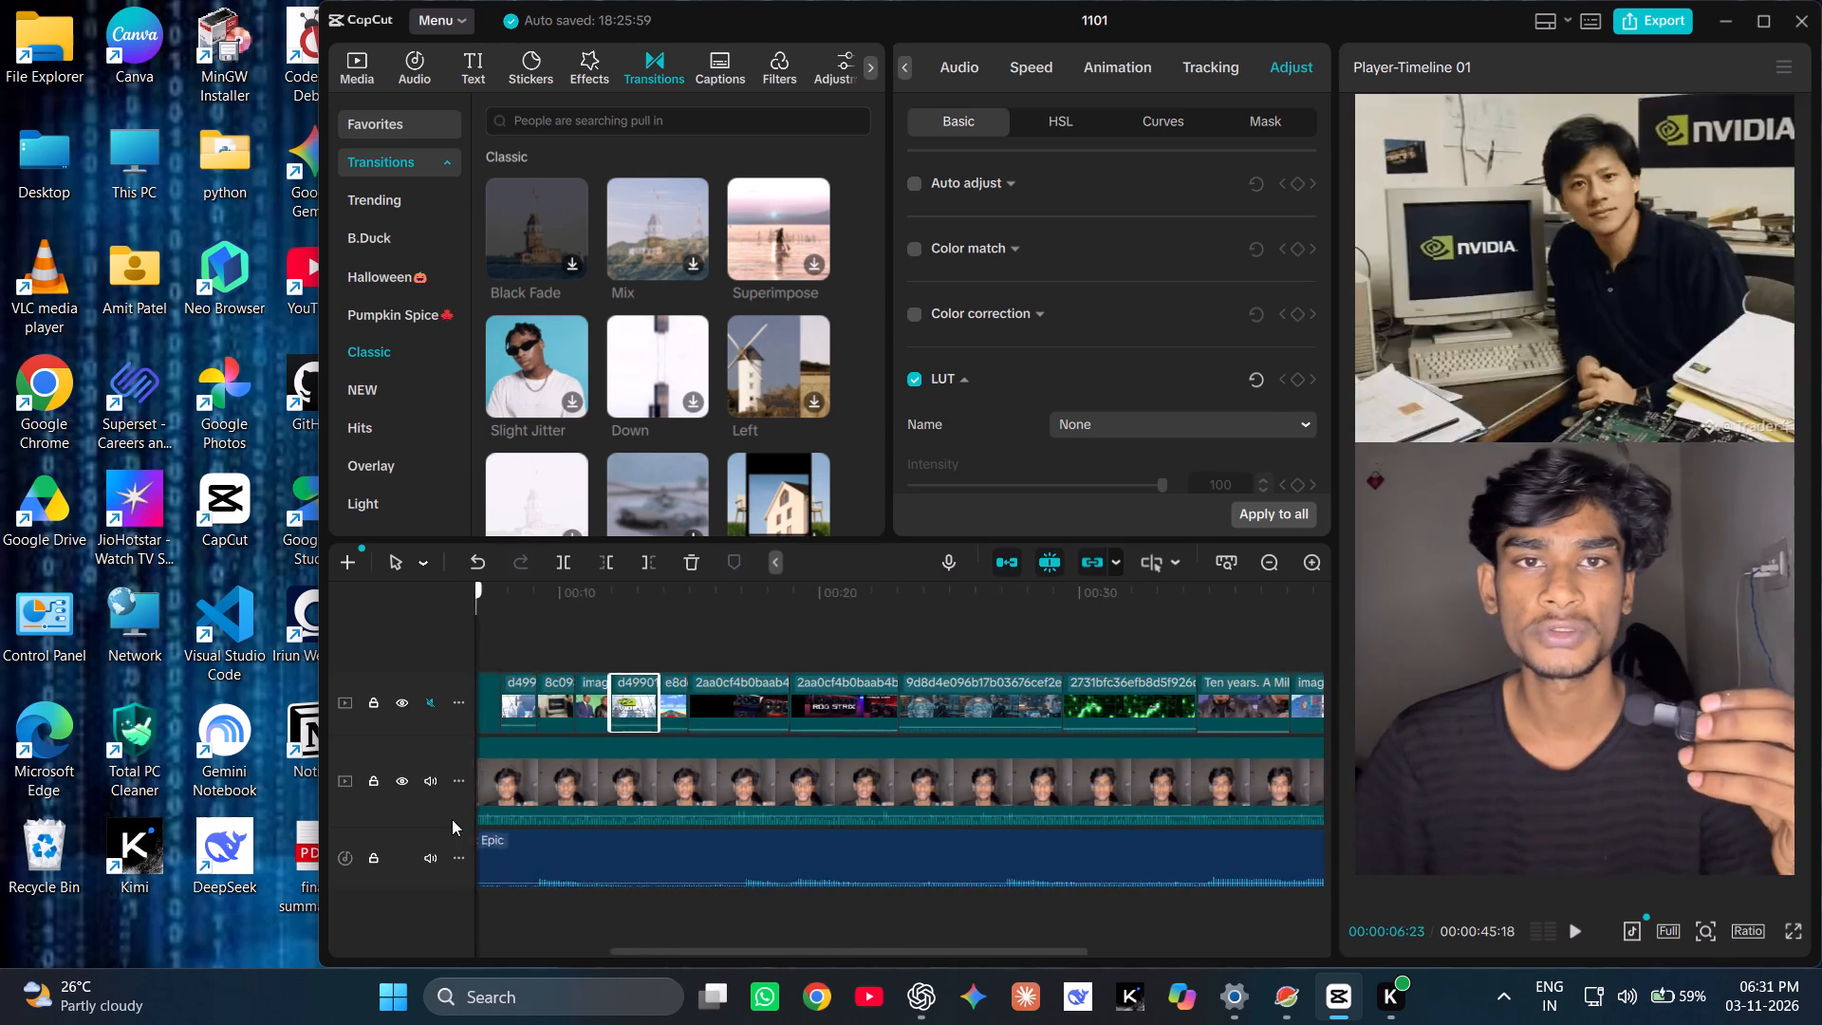
left_click_drag(452, 819, 608, 819)
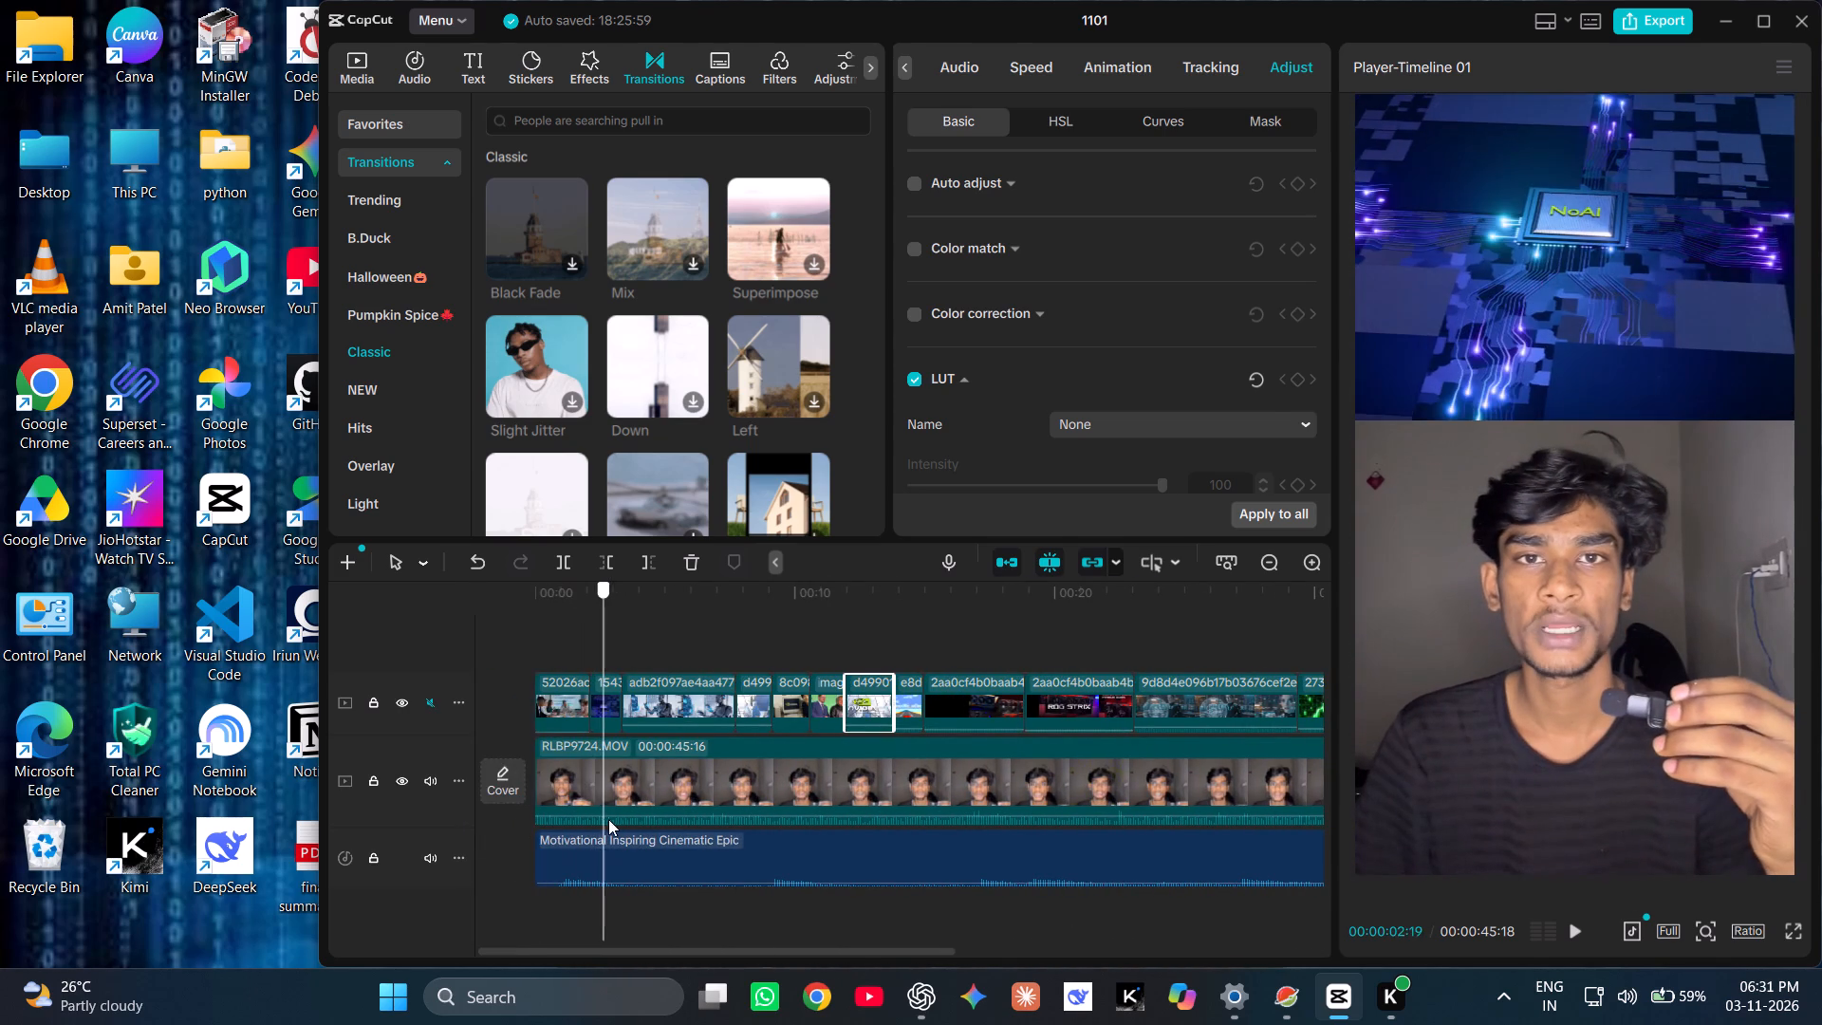
Review the B-roll from about 3 to 43 seconds, return to the start, and stop on the NVIDIA building image at about 12 seconds.
left_click_drag(608, 819, 669, 817)
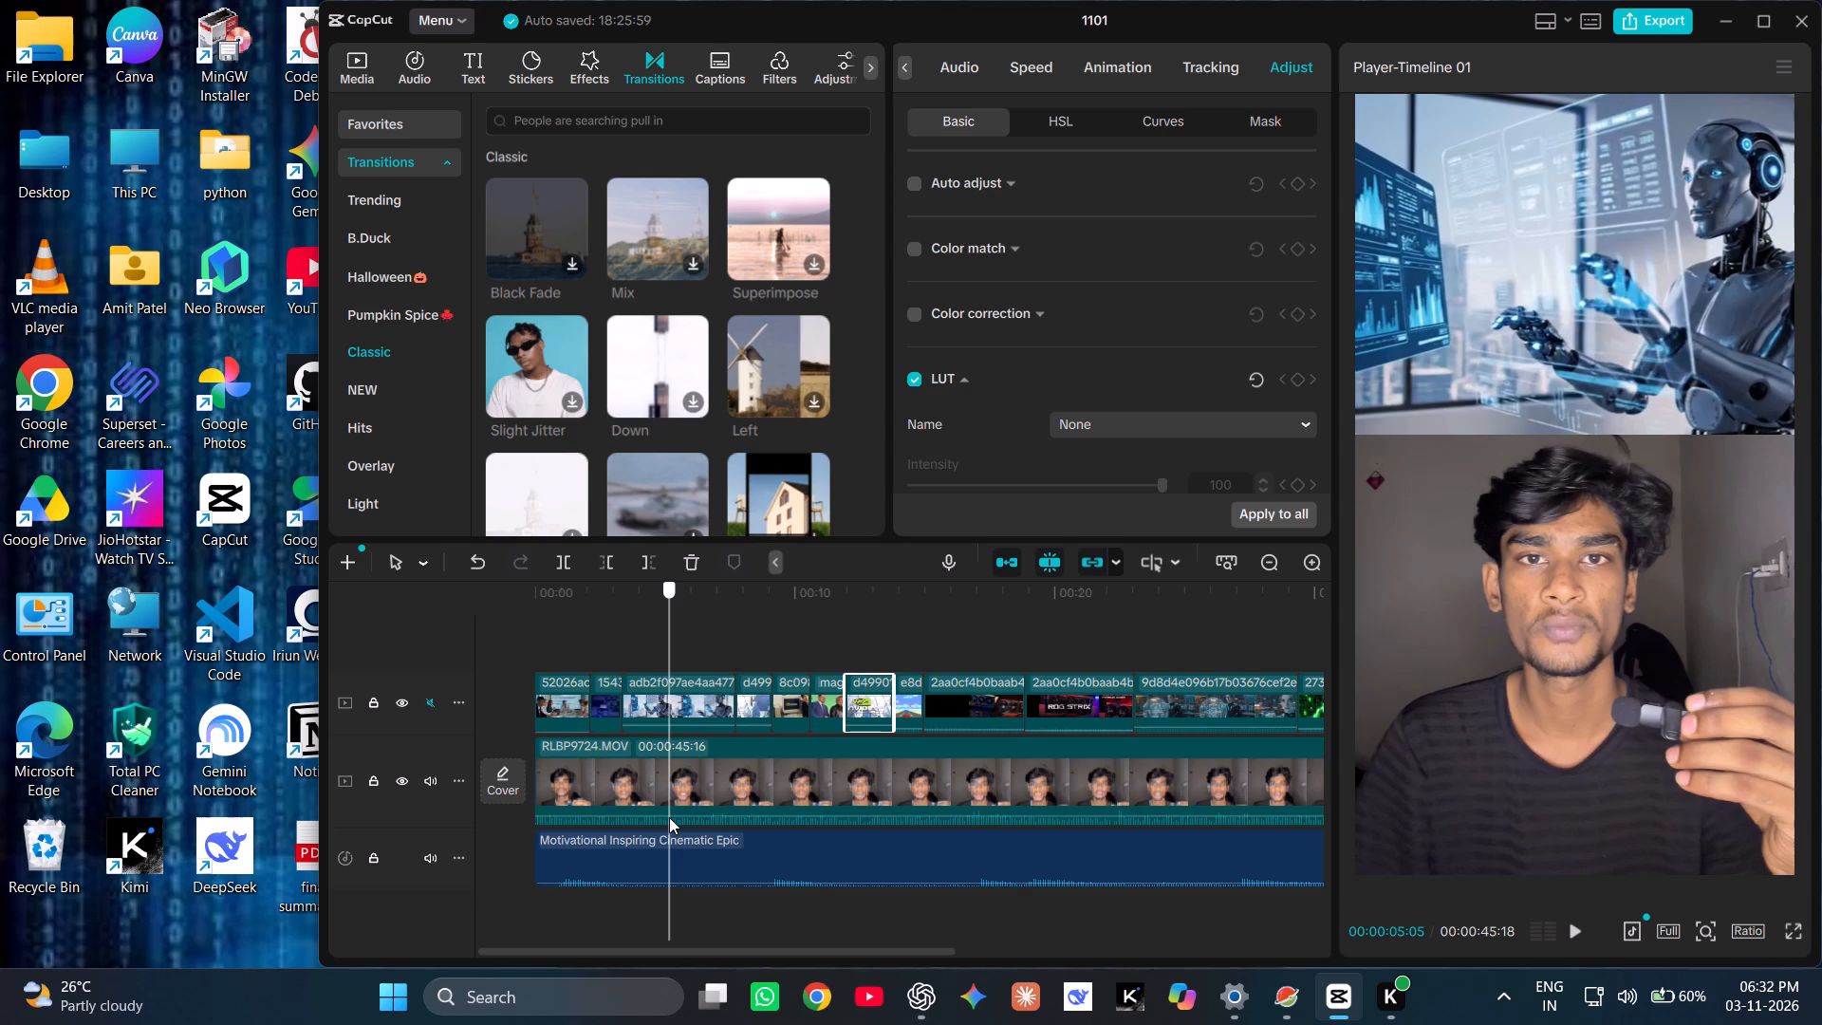
left_click_drag(669, 817, 623, 813)
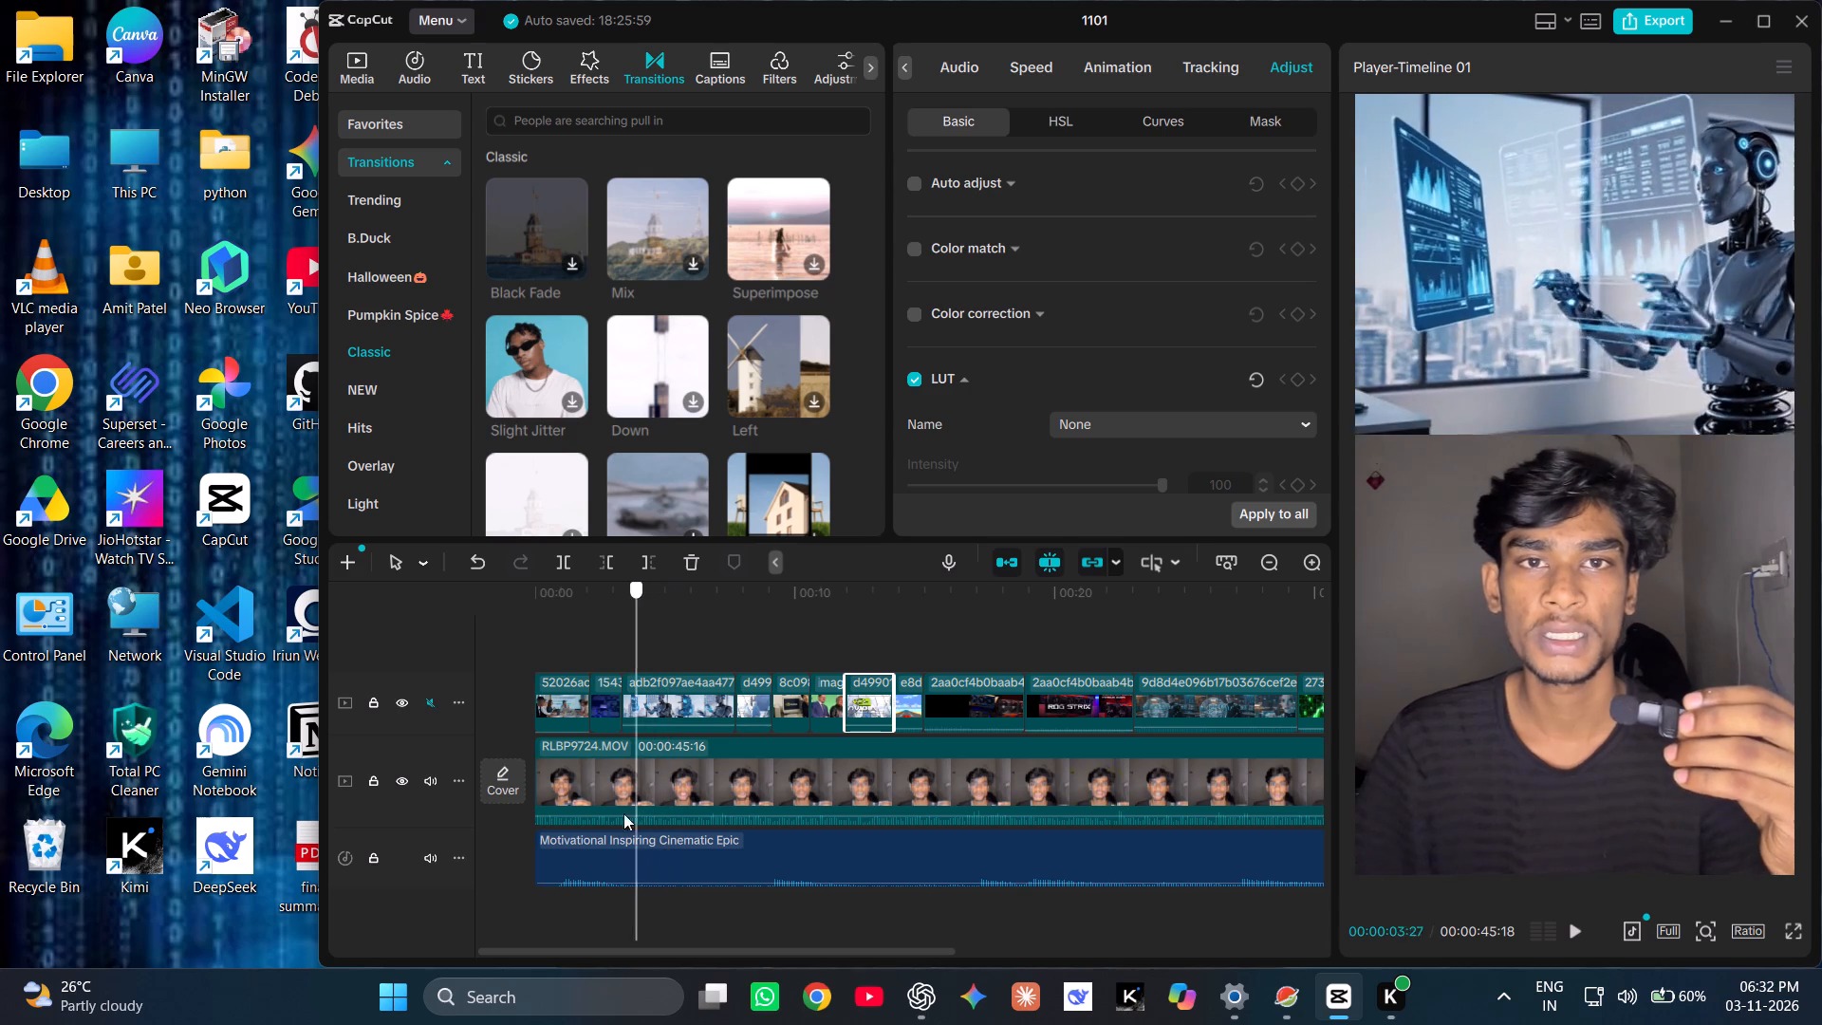
left_click_drag(623, 813, 738, 840)
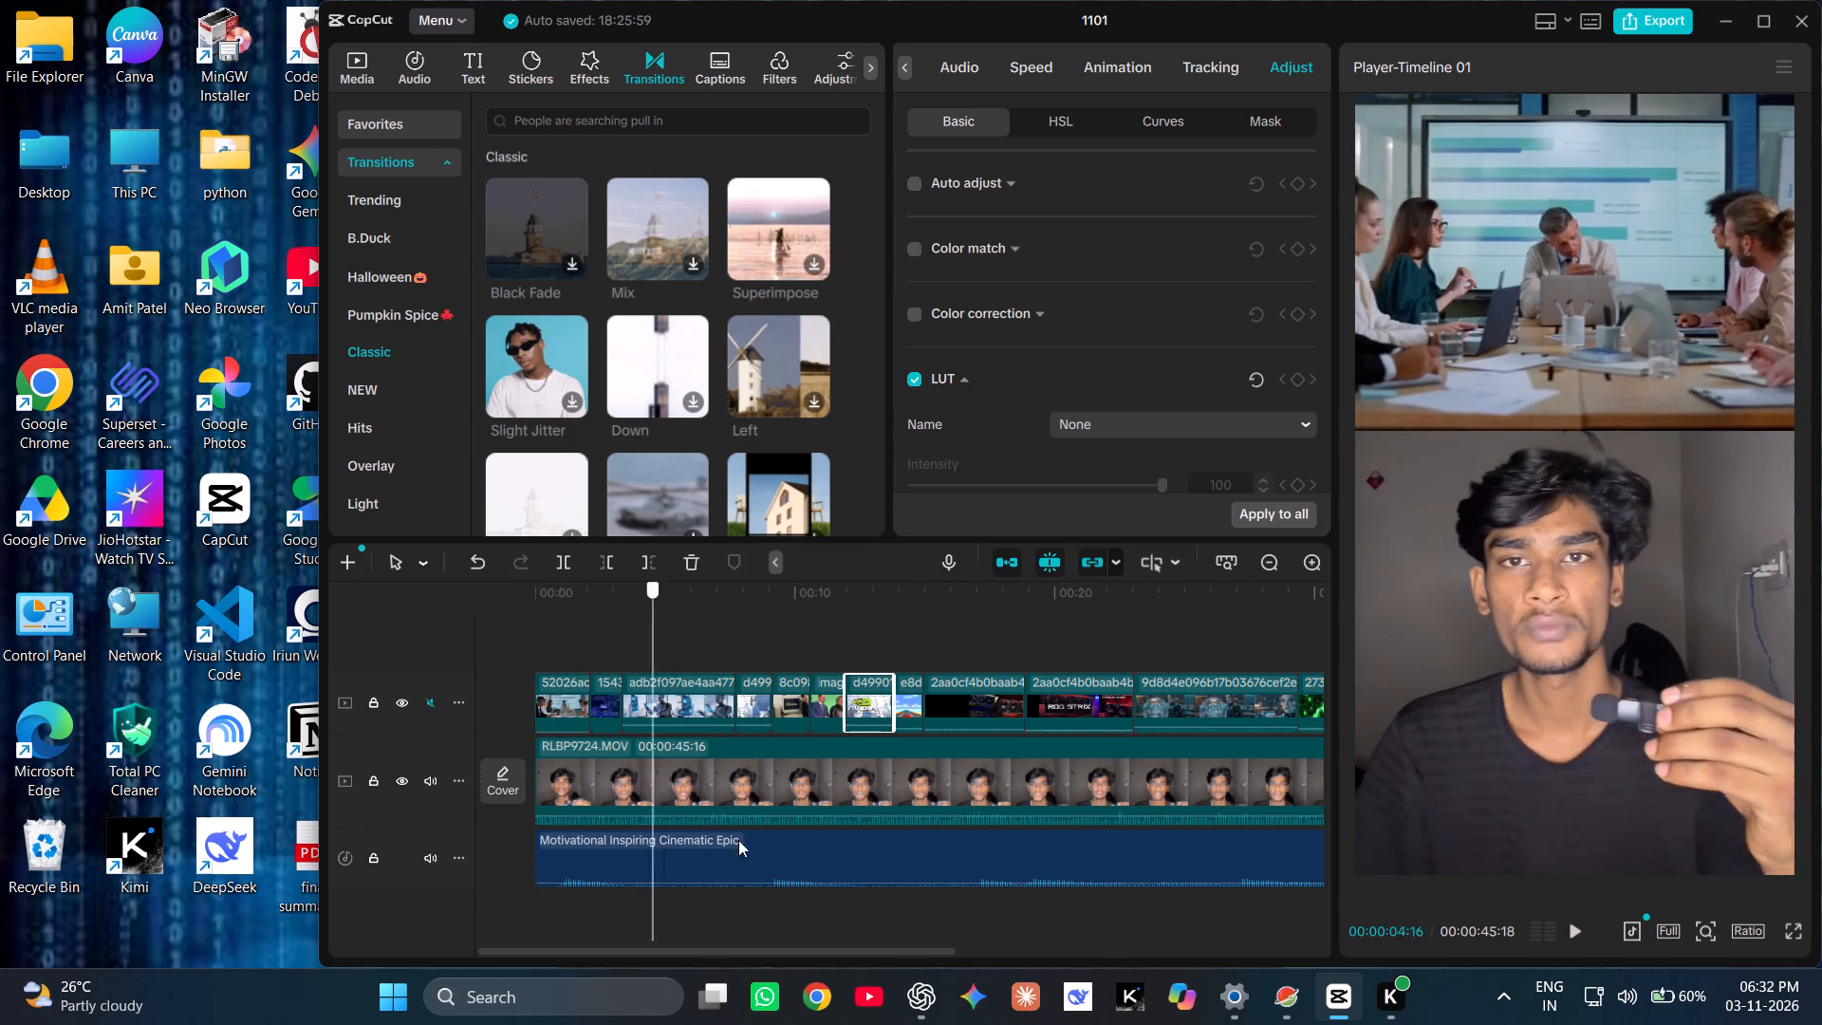
left_click_drag(738, 840, 842, 837)
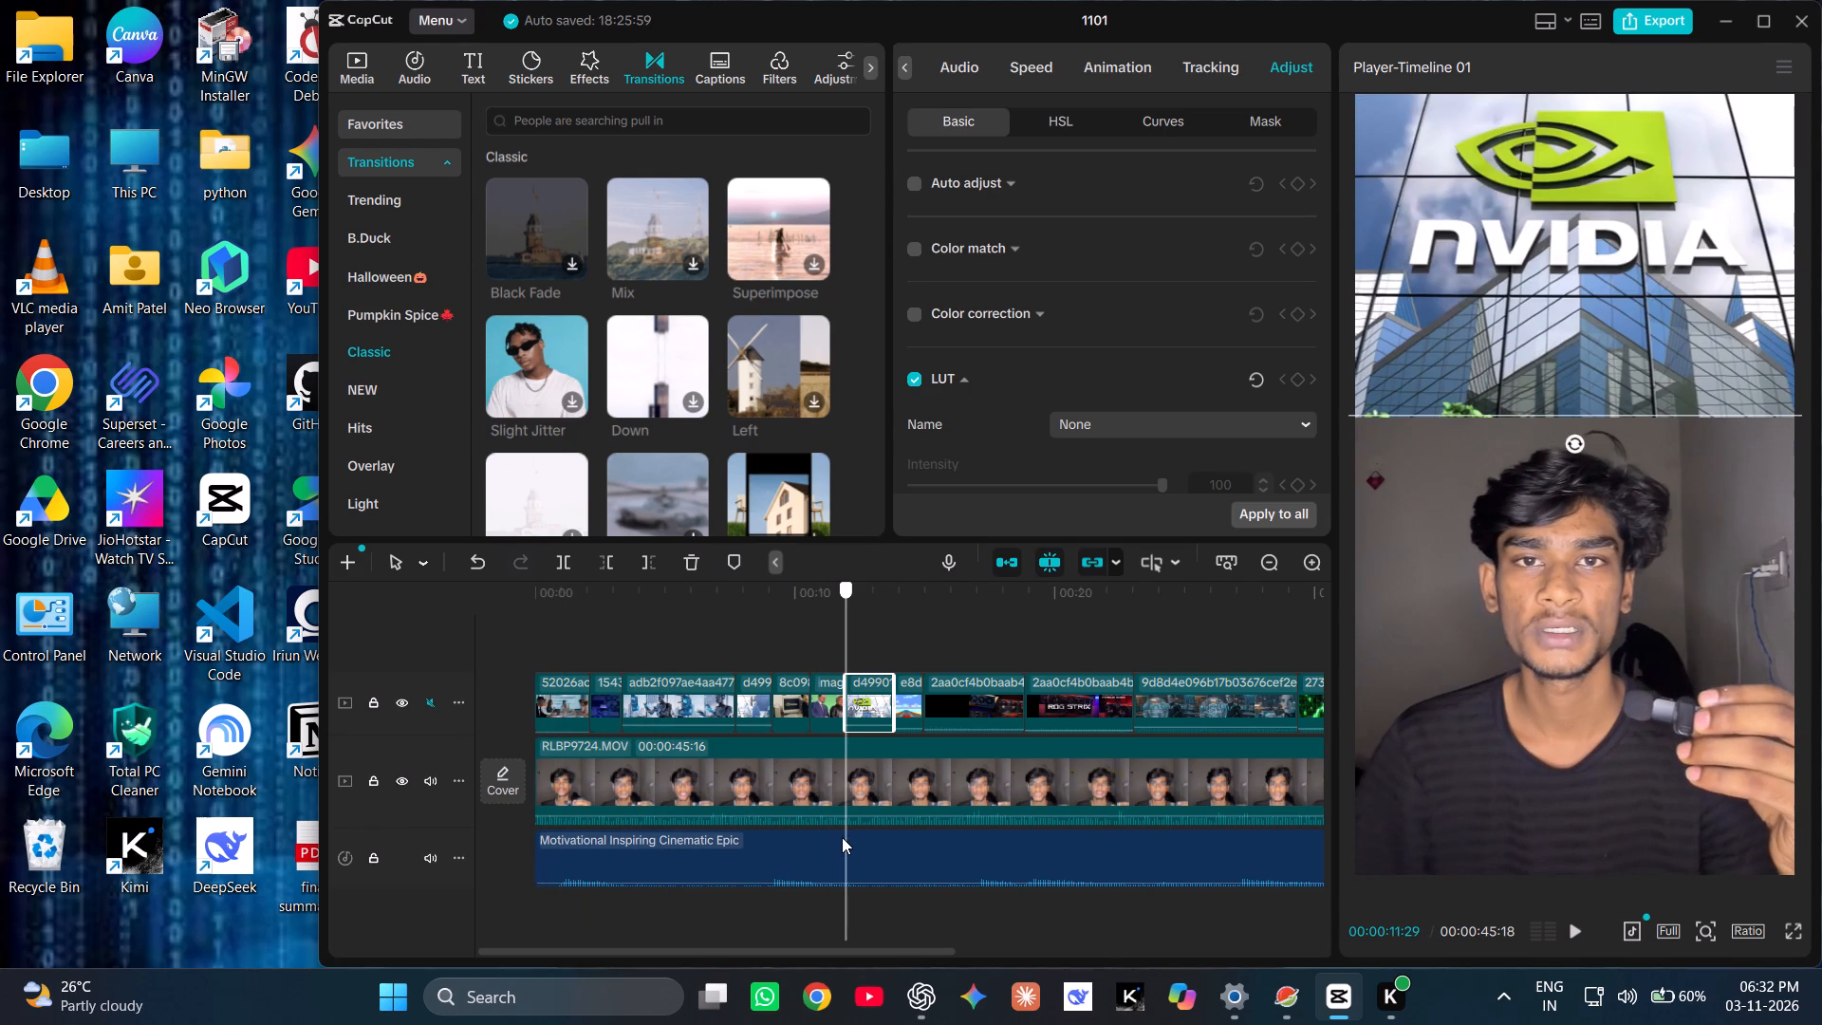
left_click_drag(842, 837, 987, 843)
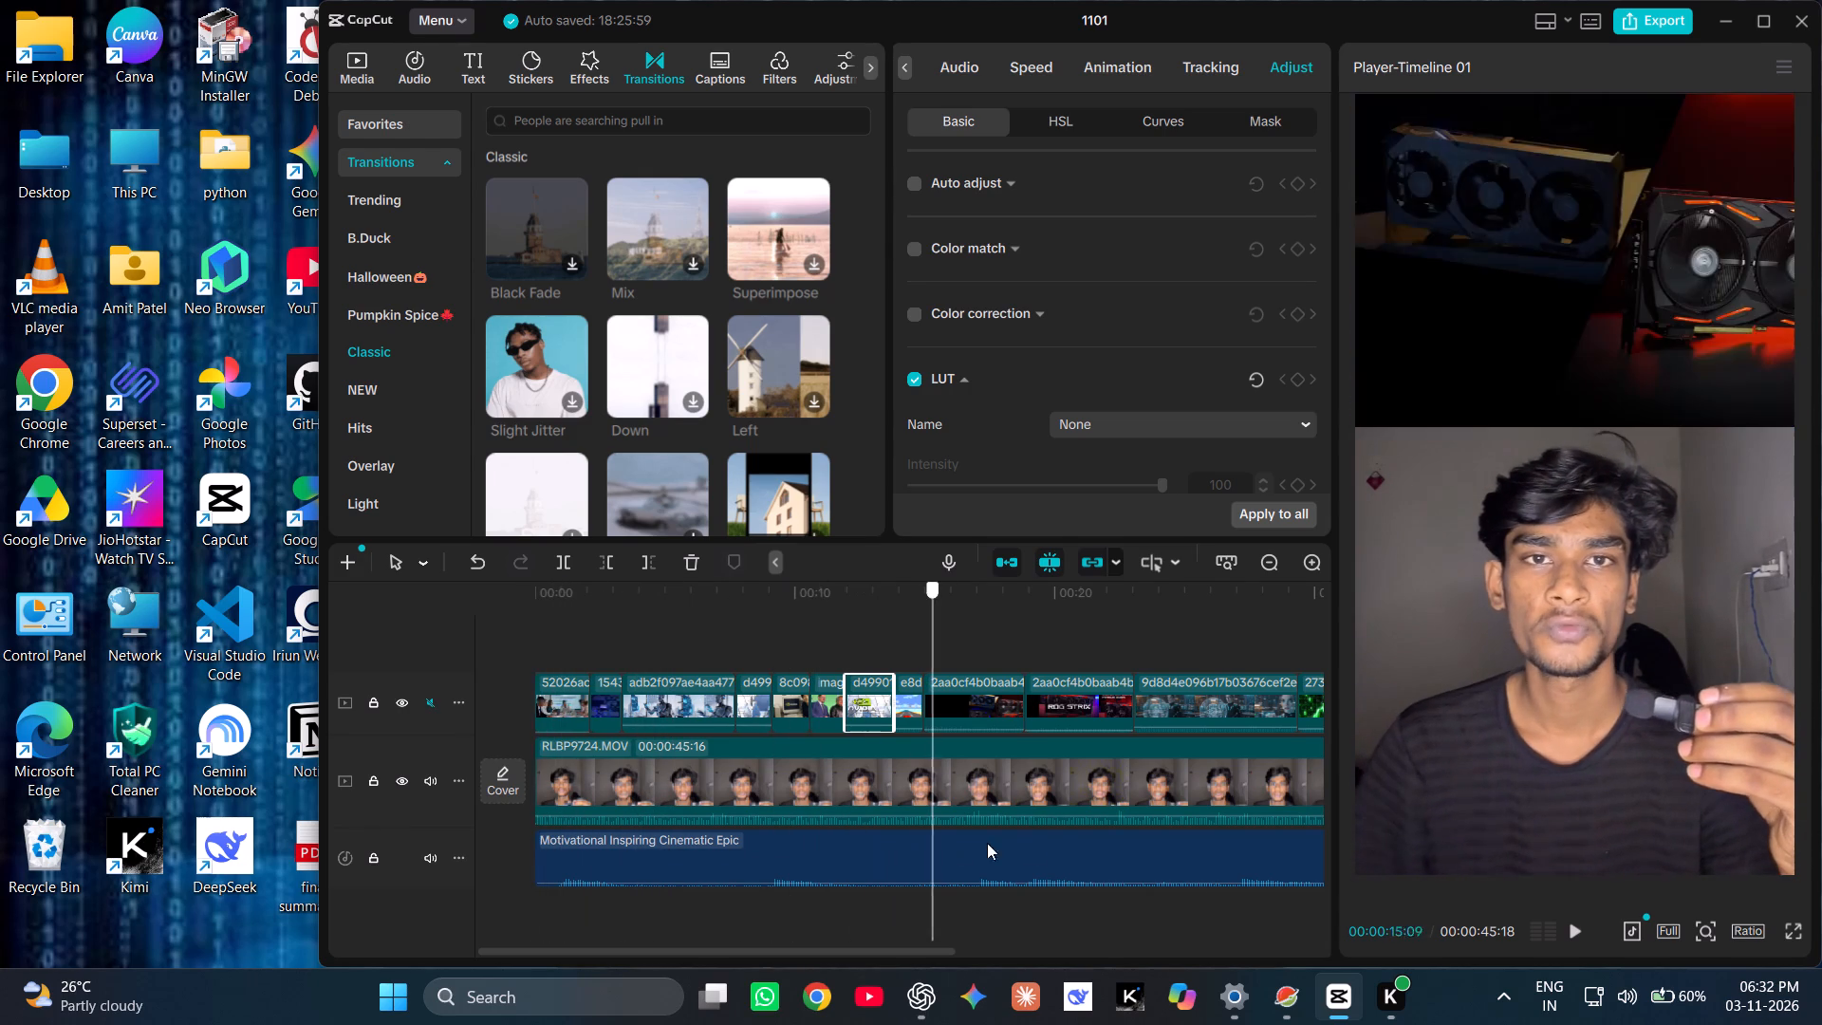
left_click_drag(987, 843, 1317, 849)
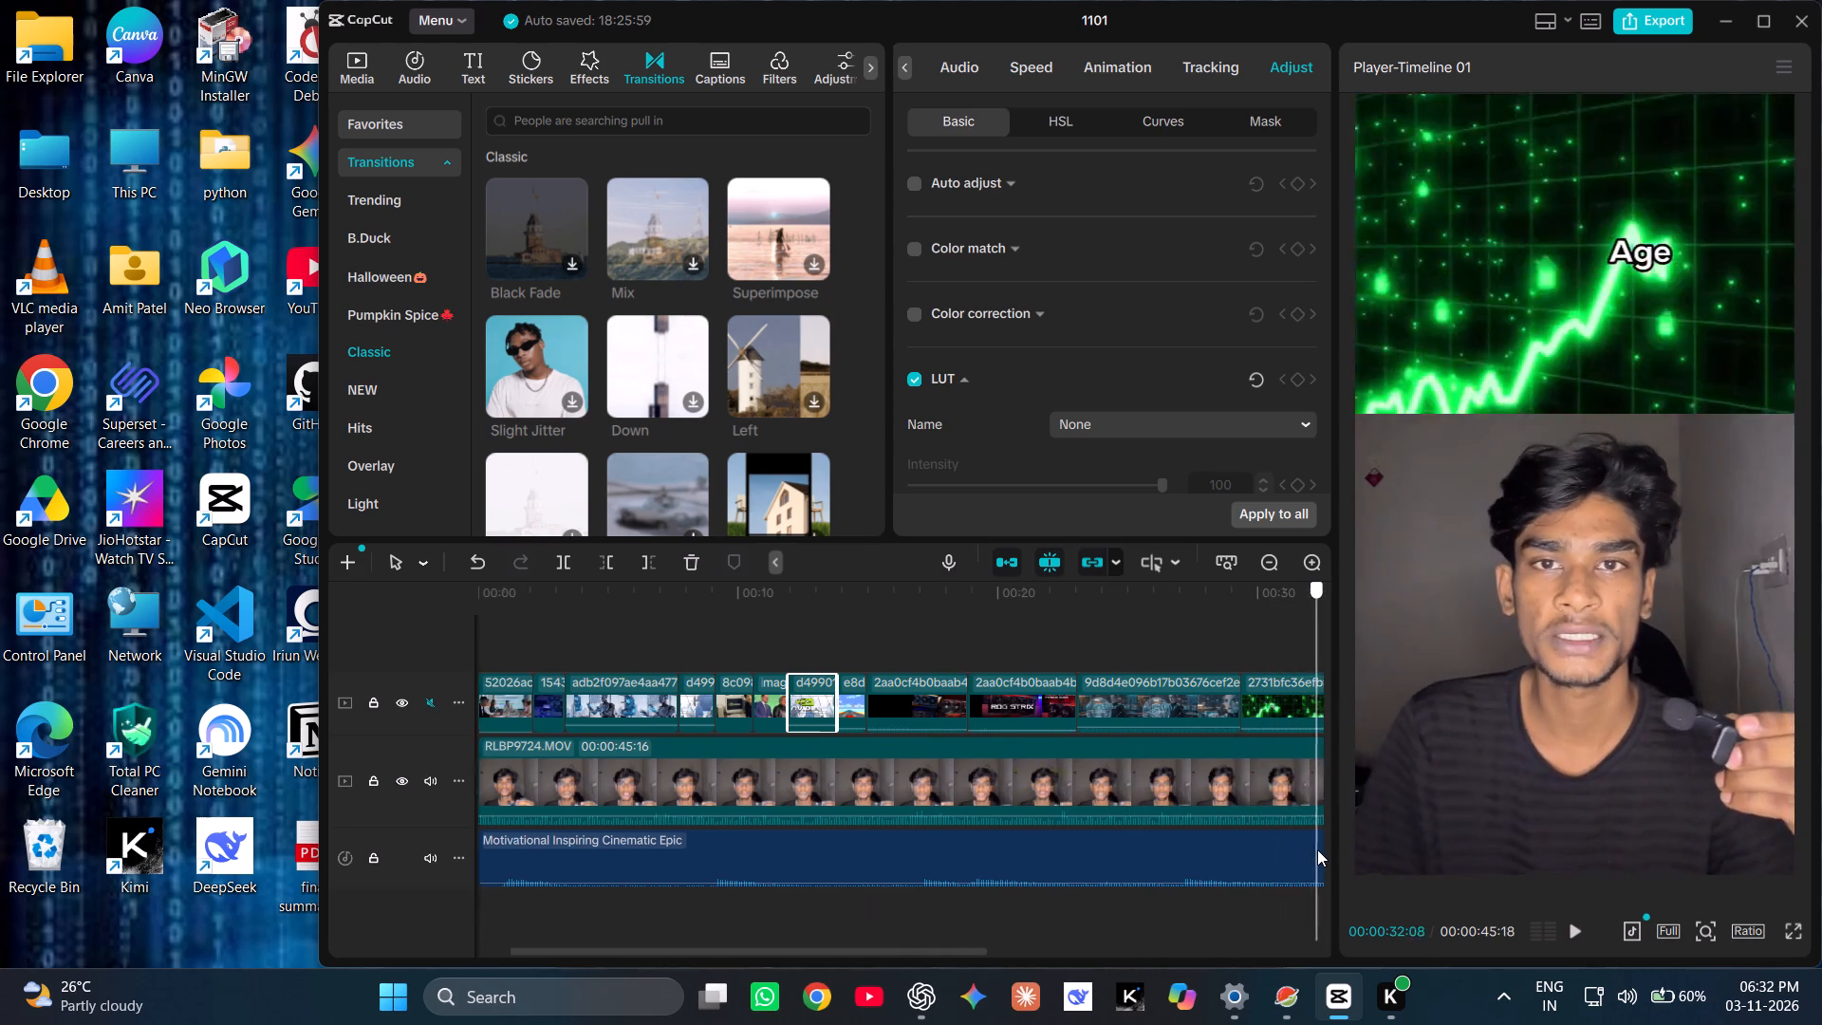
left_click_drag(1317, 849, 921, 801)
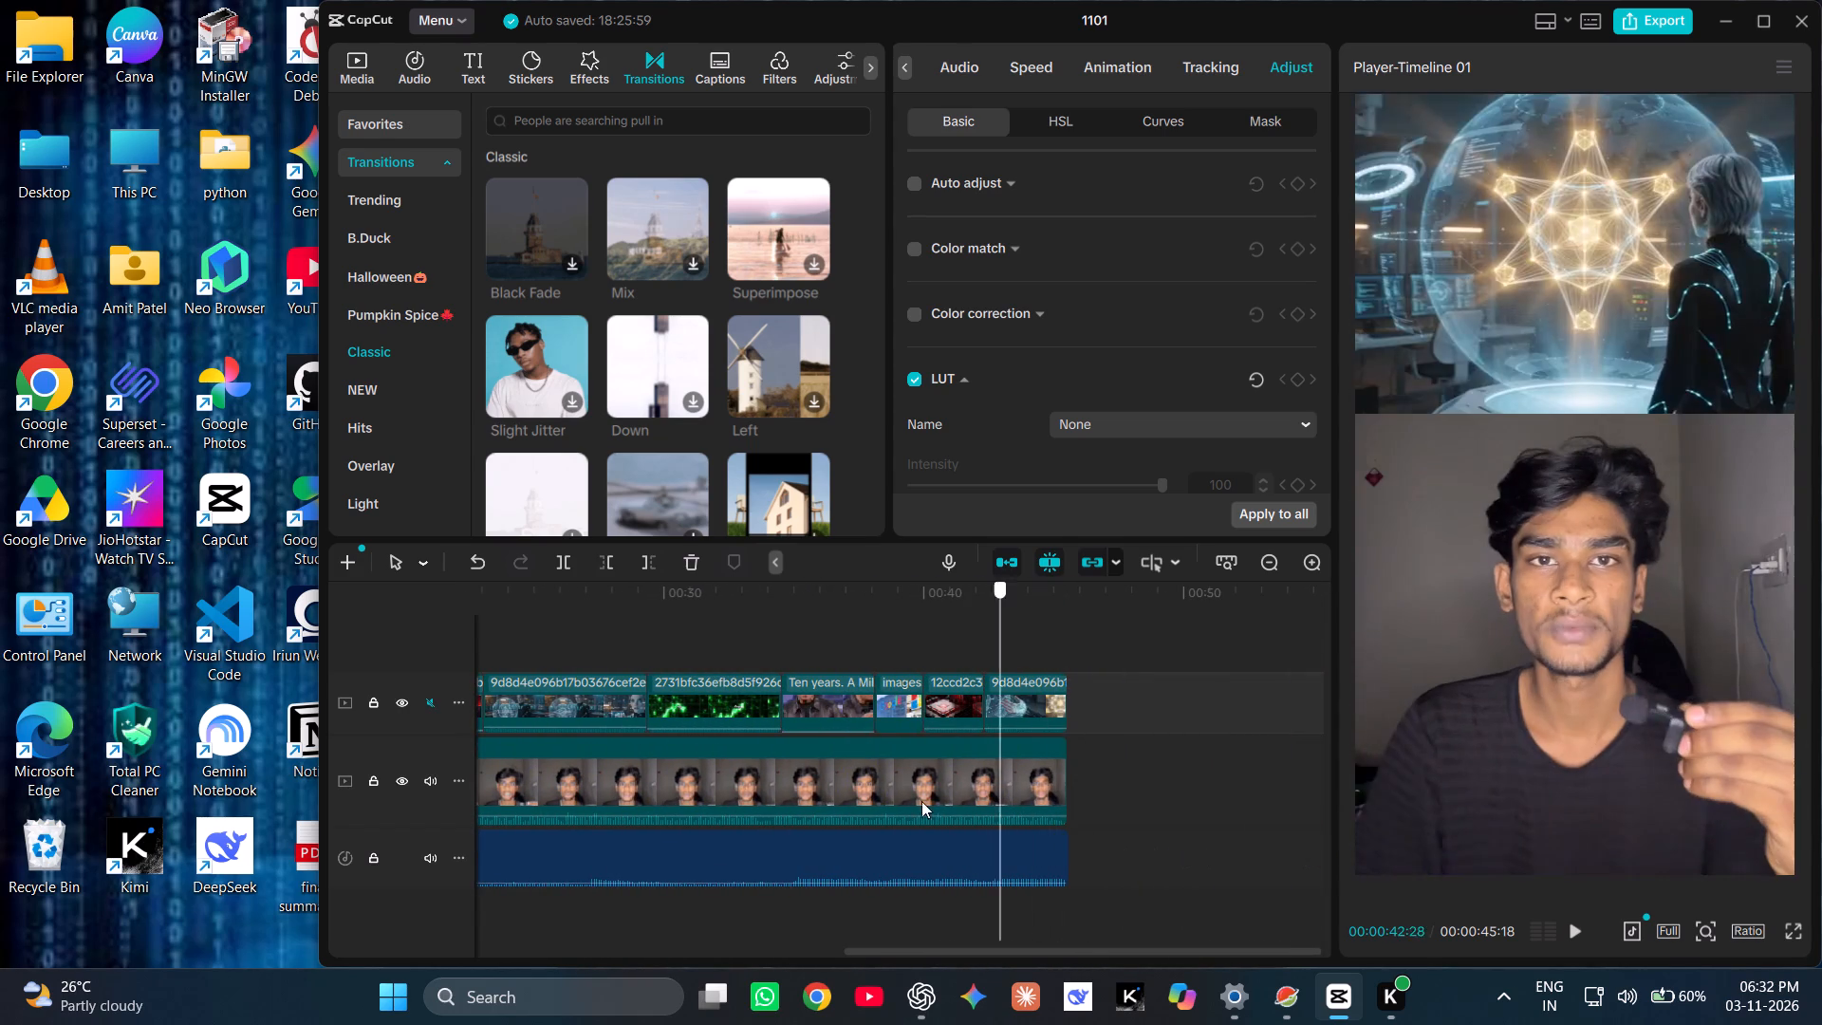
left_click_drag(921, 801, 889, 798)
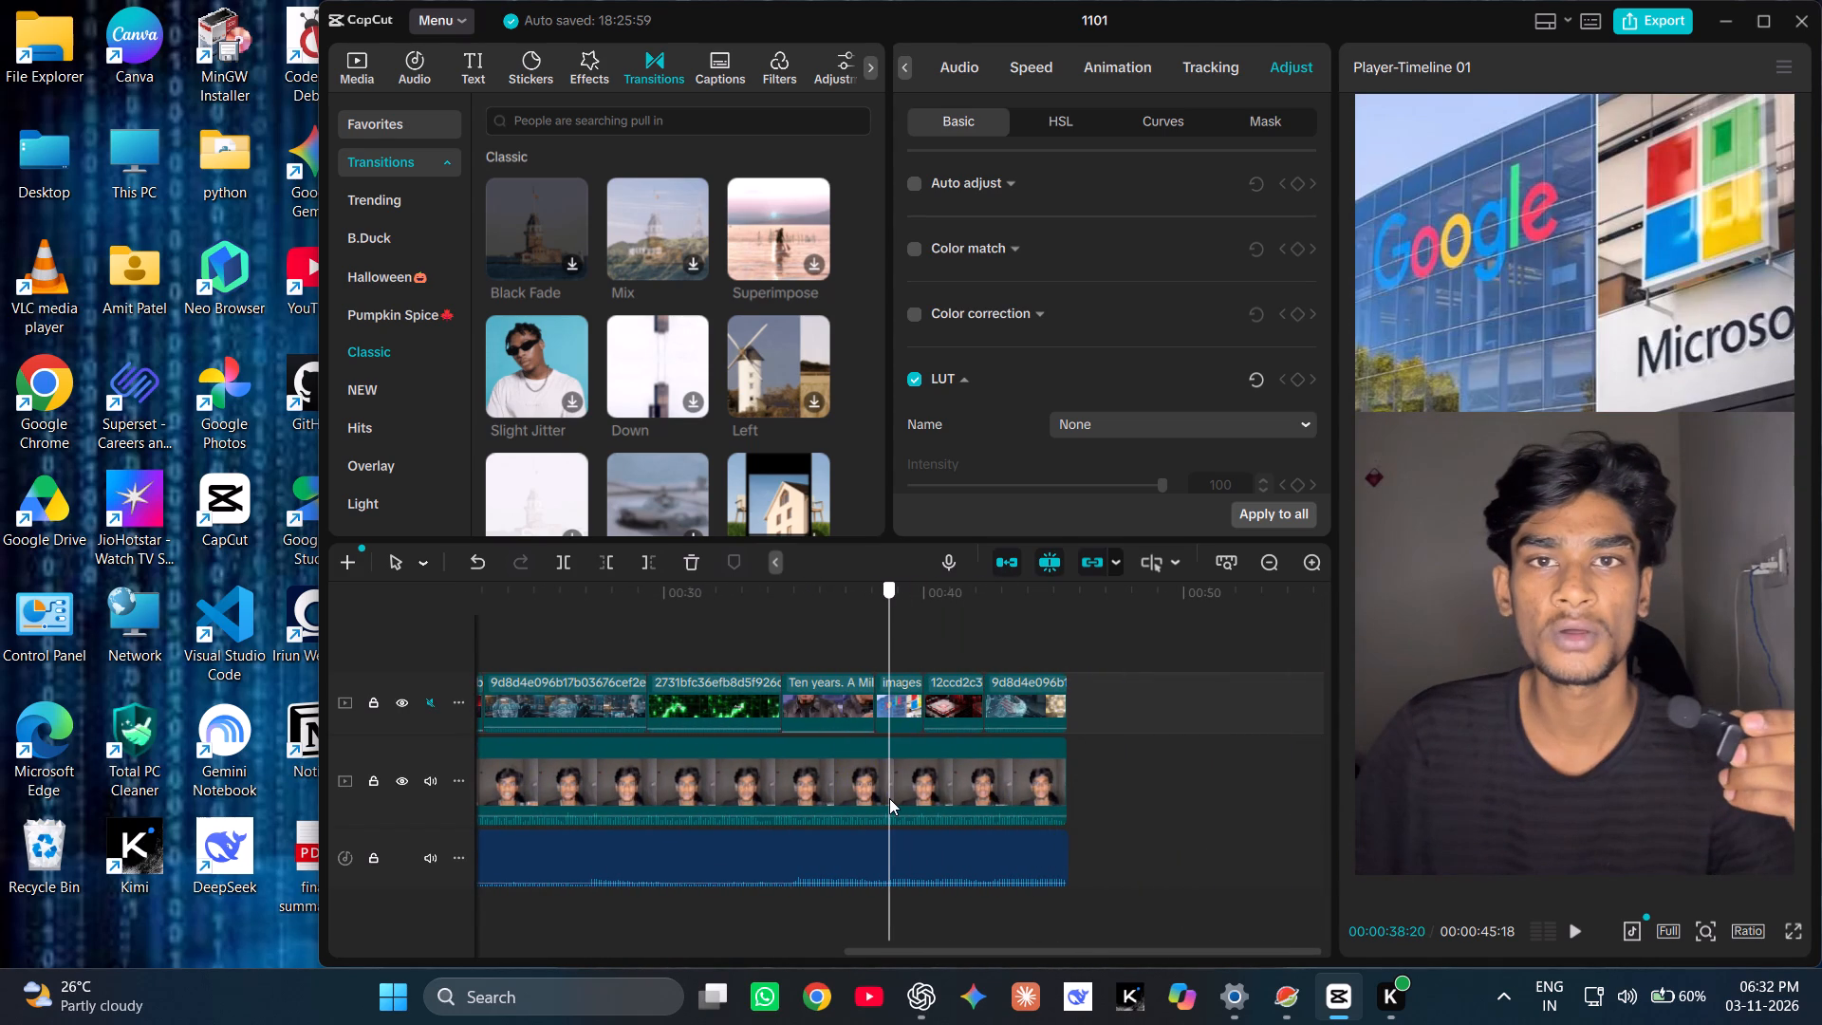
left_click_drag(889, 798, 768, 795)
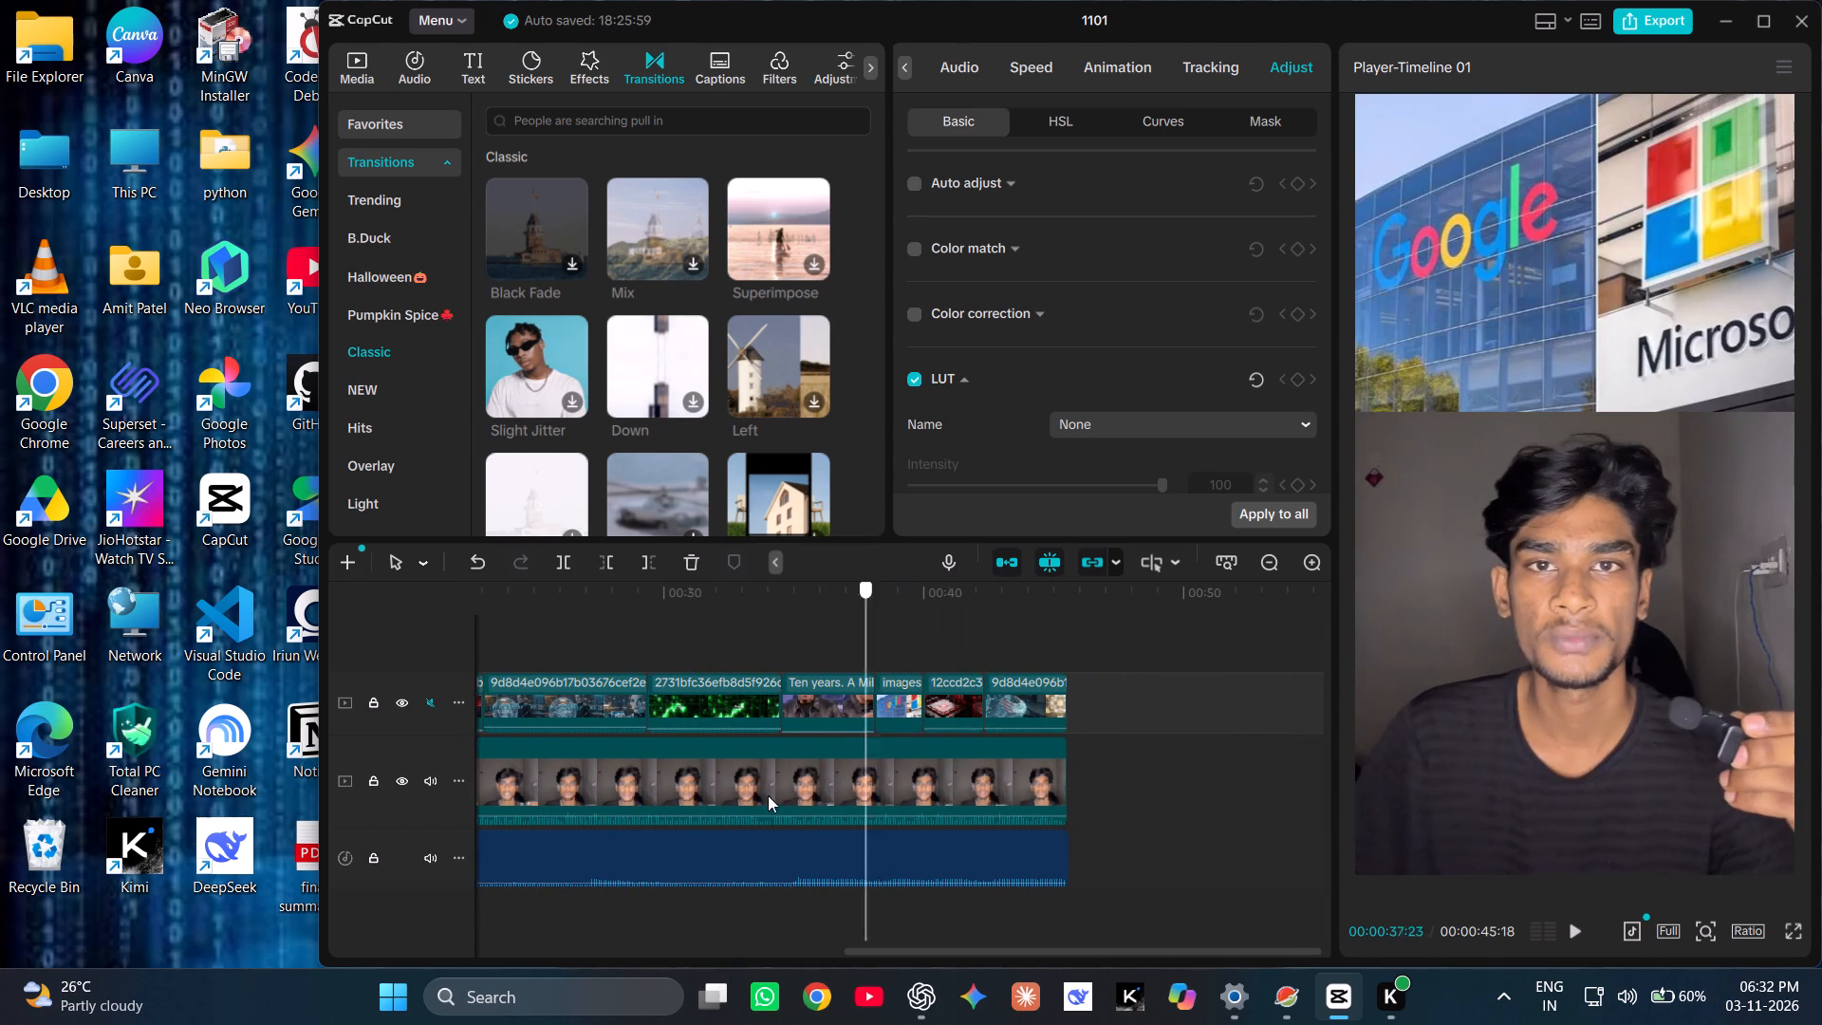
left_click_drag(768, 795, 471, 777)
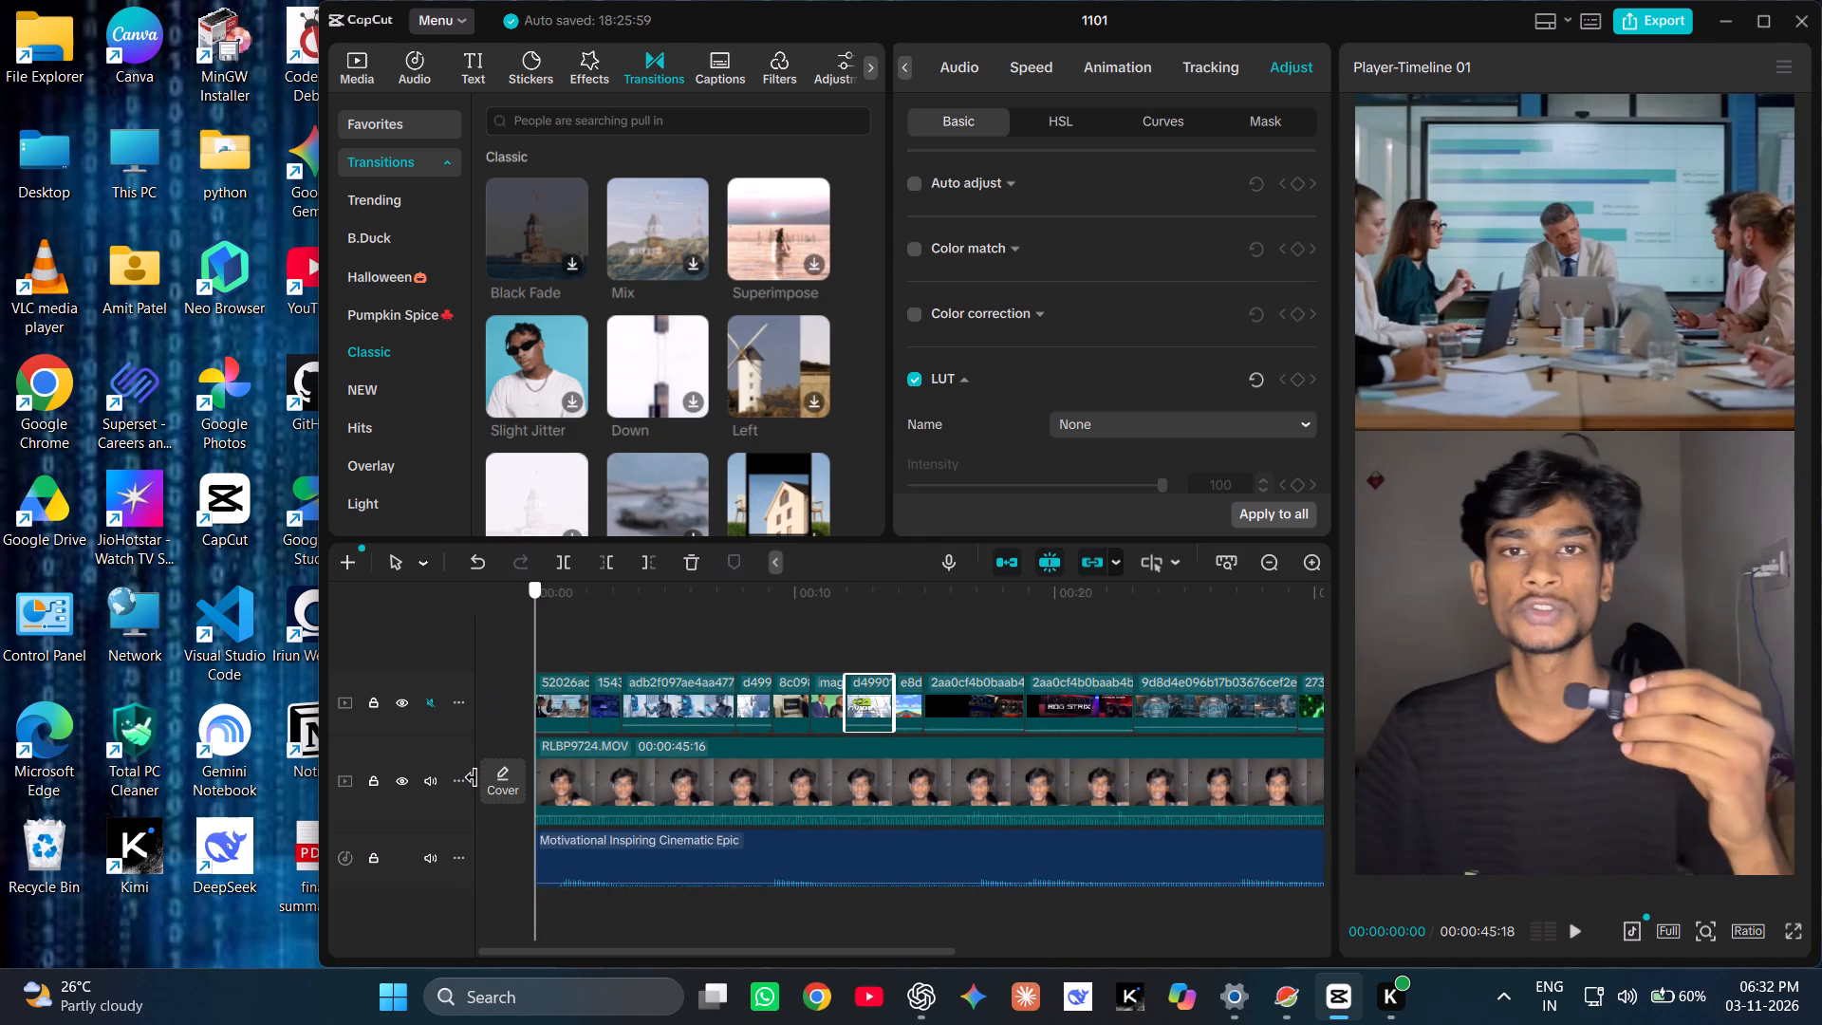
left_click_drag(471, 777, 865, 749)
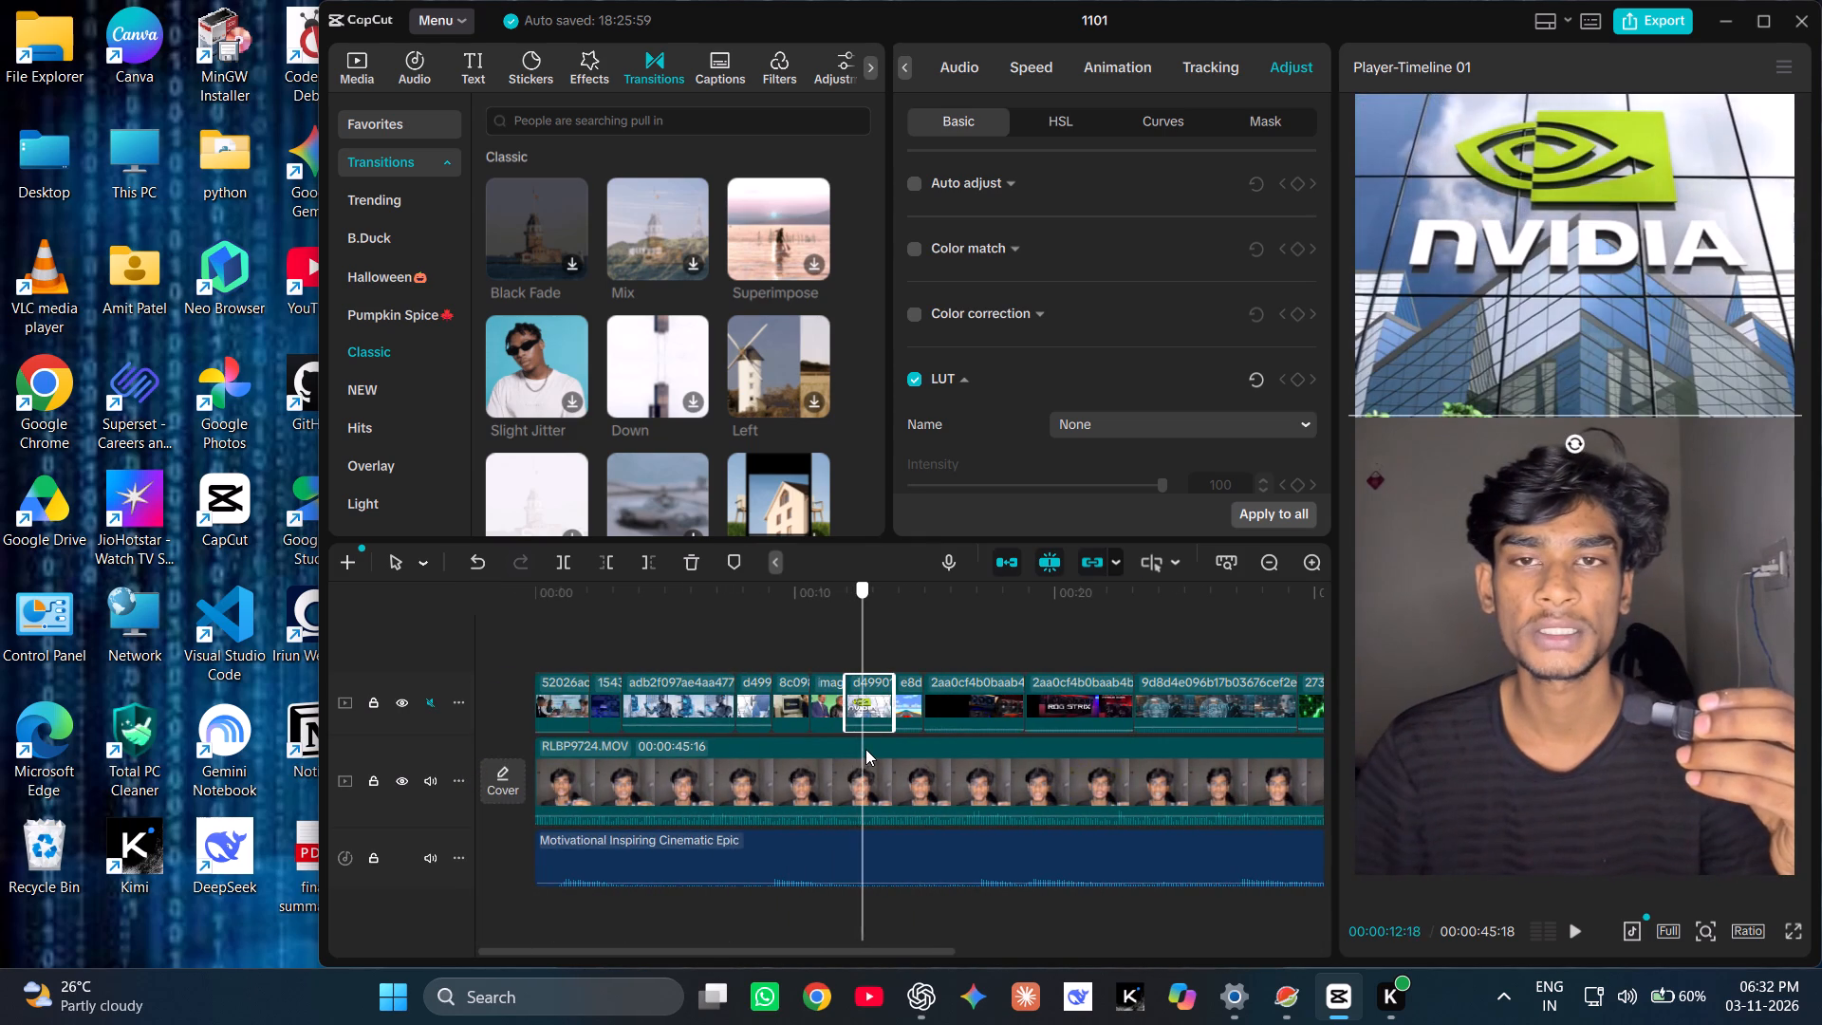
Review the B-roll from about 12 to 23 seconds and return to the start of the ROG Strix clip at about 19 seconds.
left_click_drag(865, 749, 950, 756)
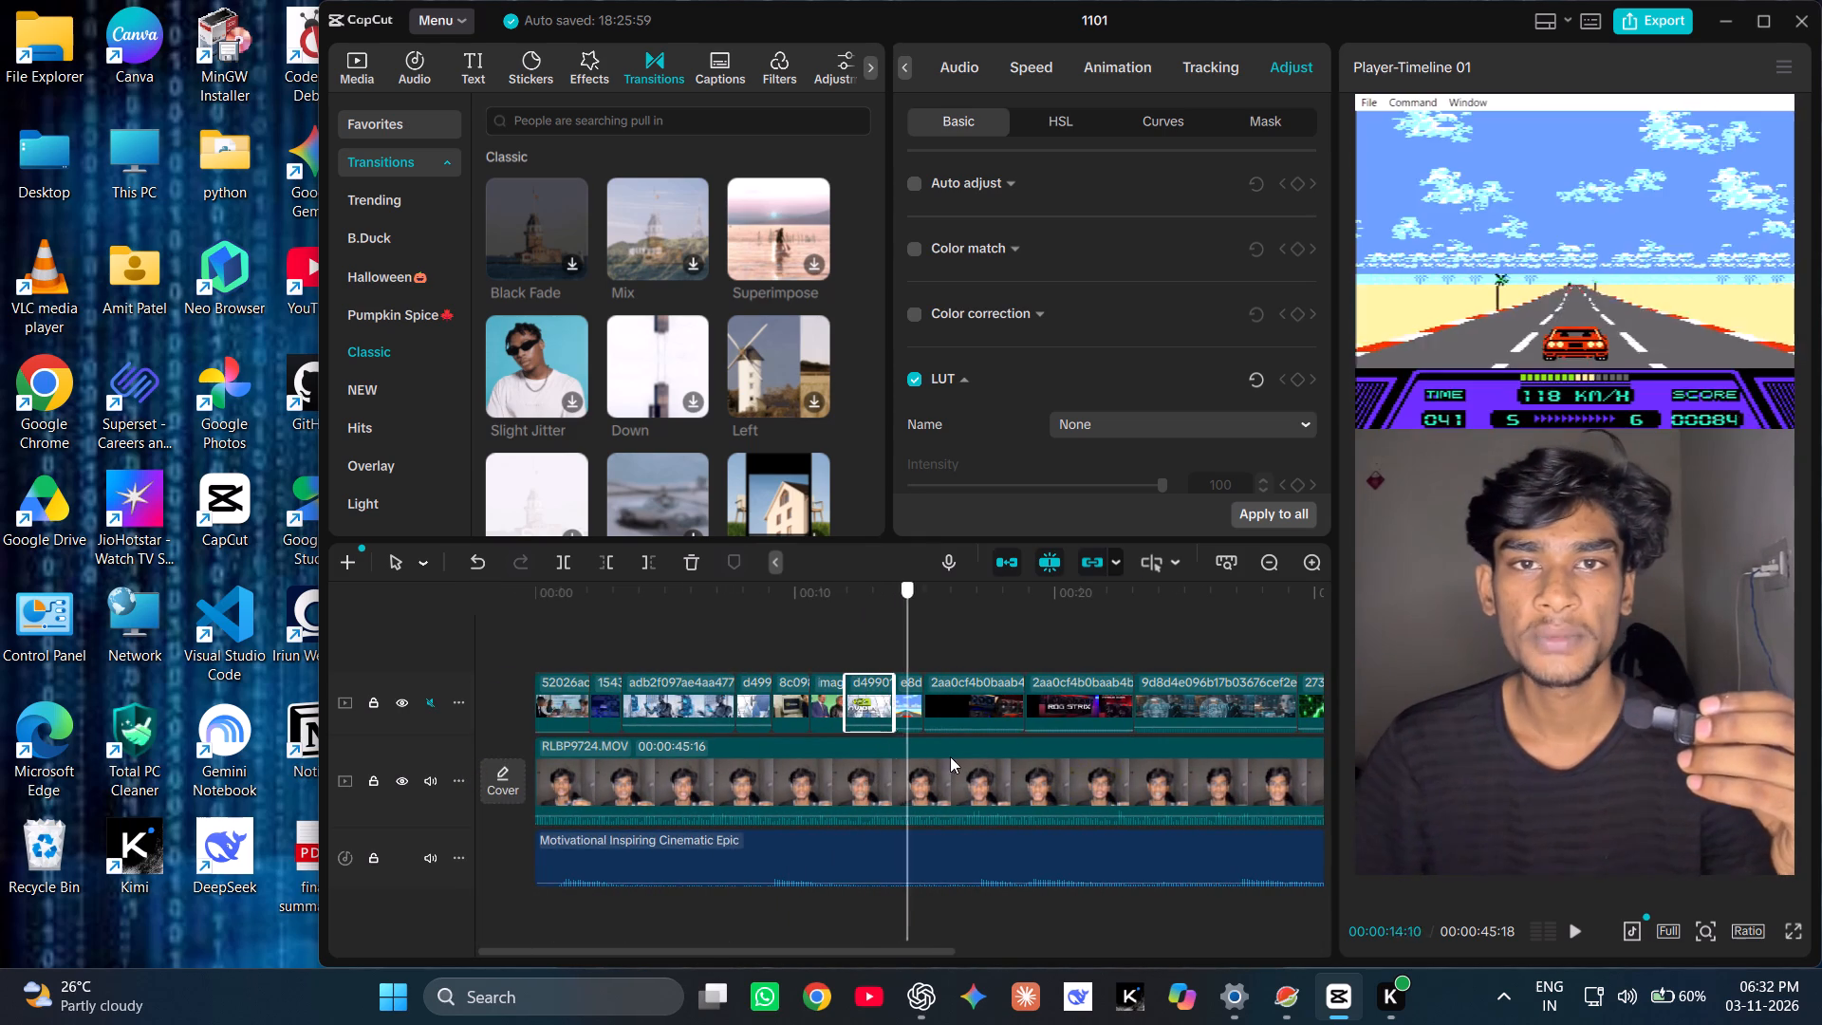
left_click_drag(950, 756, 1029, 771)
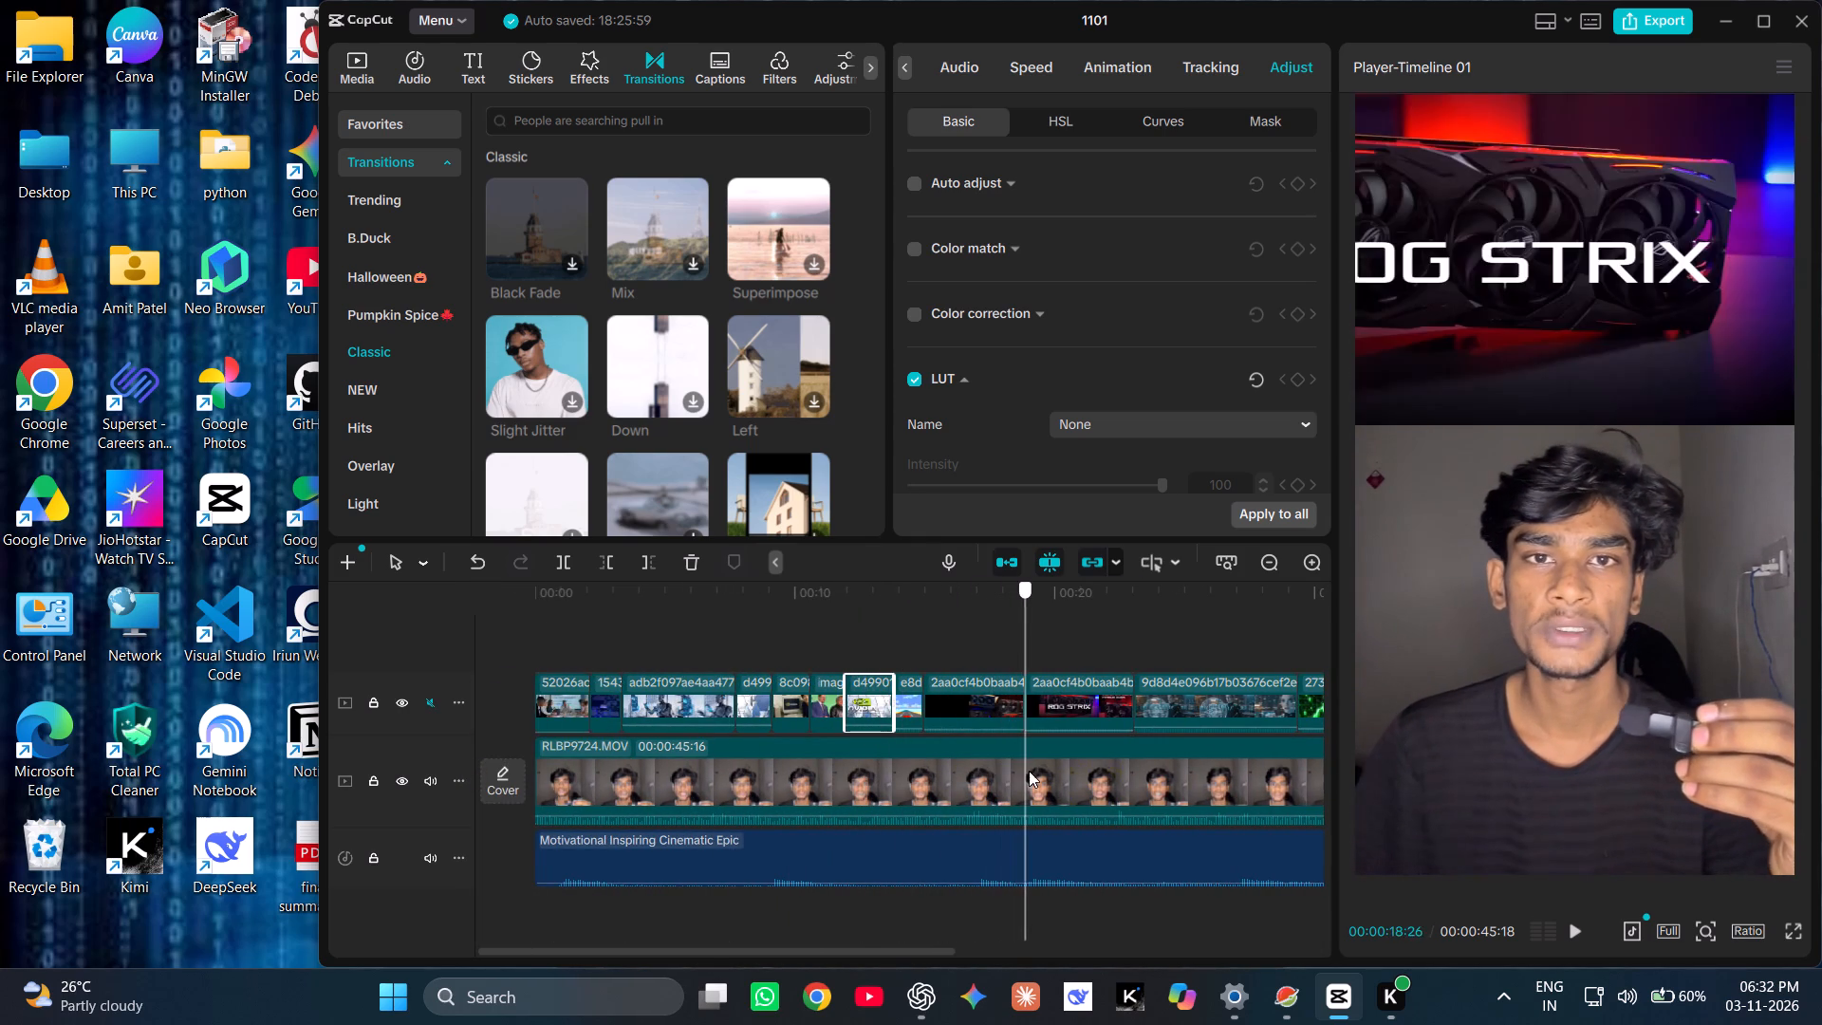
left_click_drag(1029, 771, 1039, 773)
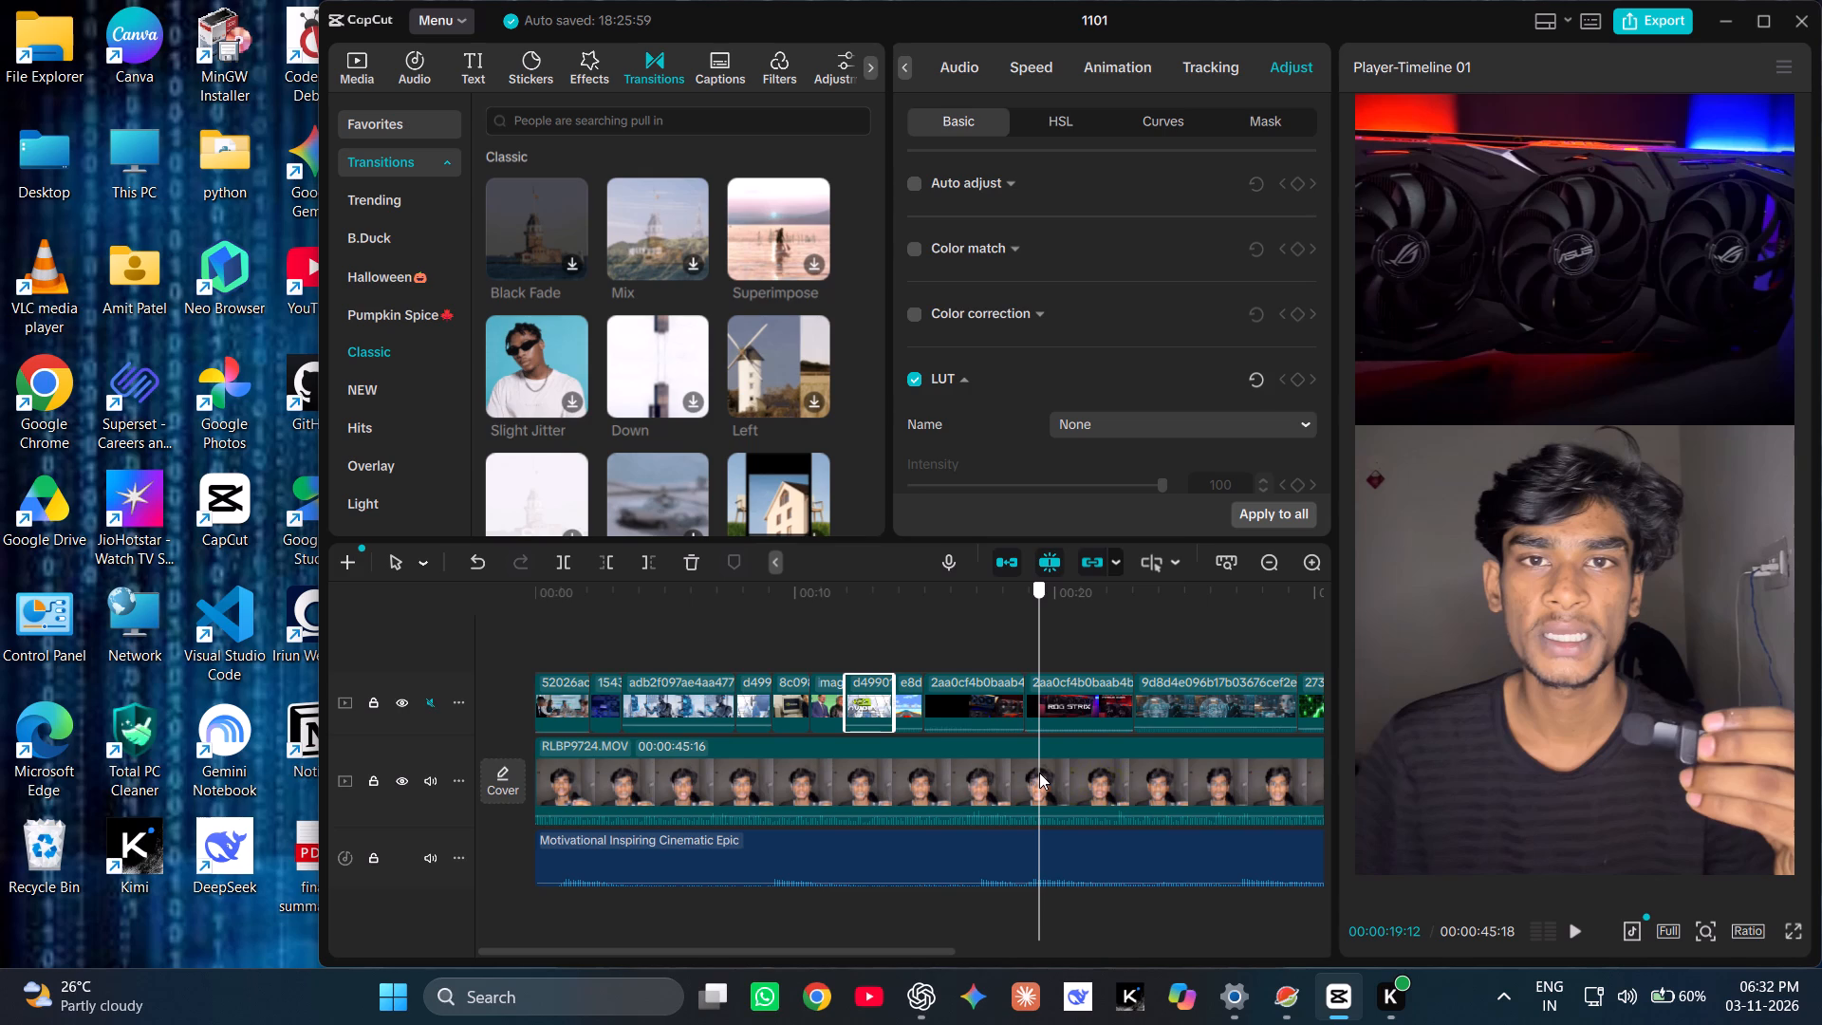
left_click_drag(1039, 773, 1107, 790)
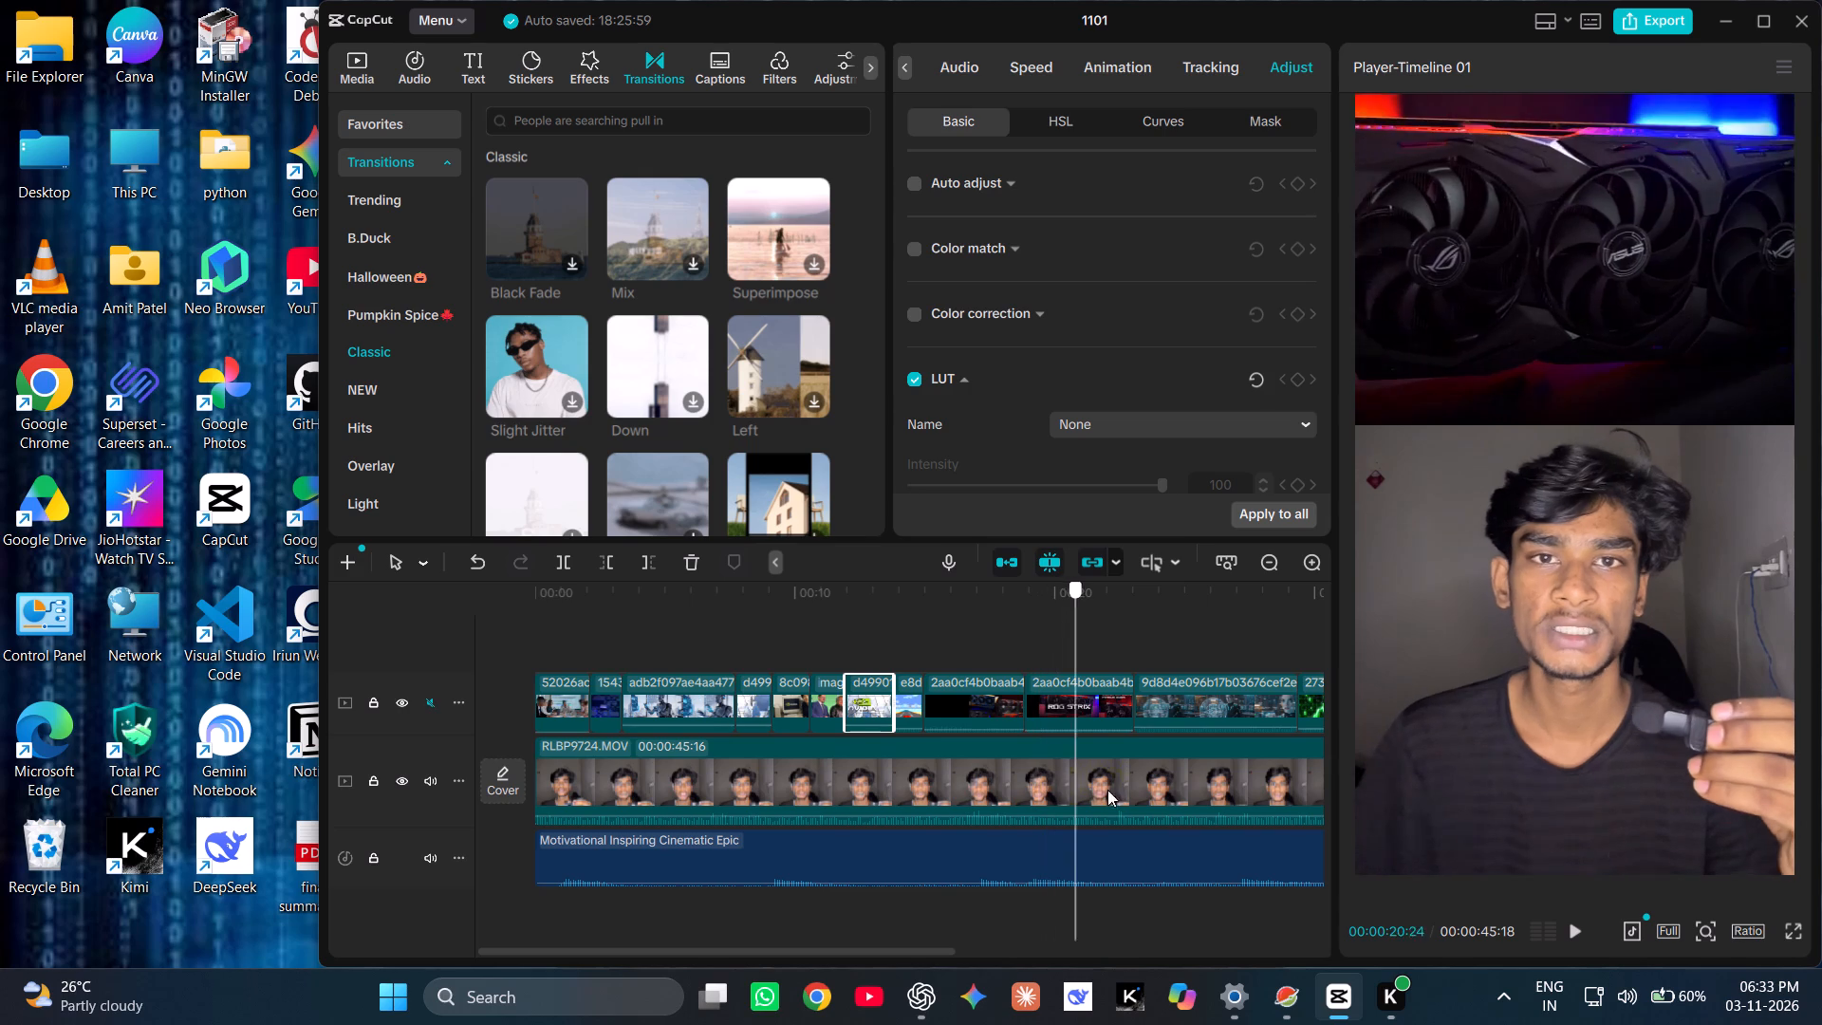
left_click_drag(1107, 790, 1123, 787)
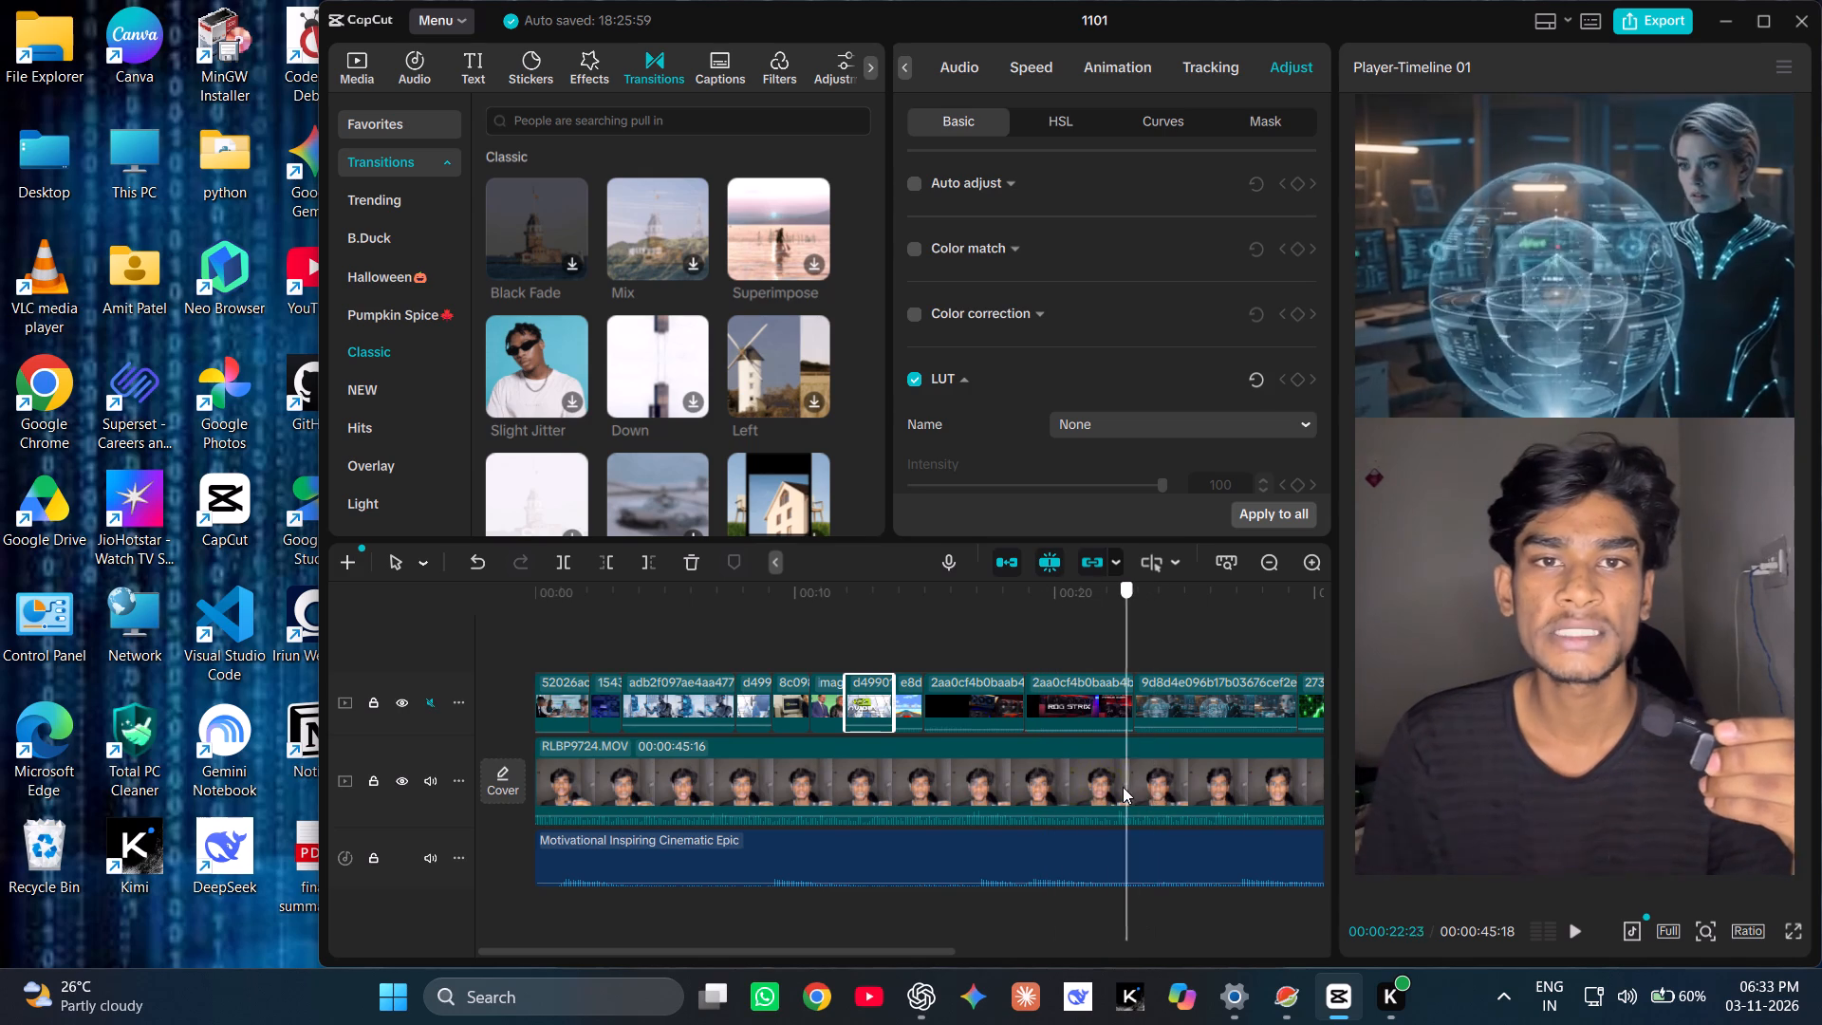
left_click_drag(1123, 787, 1019, 785)
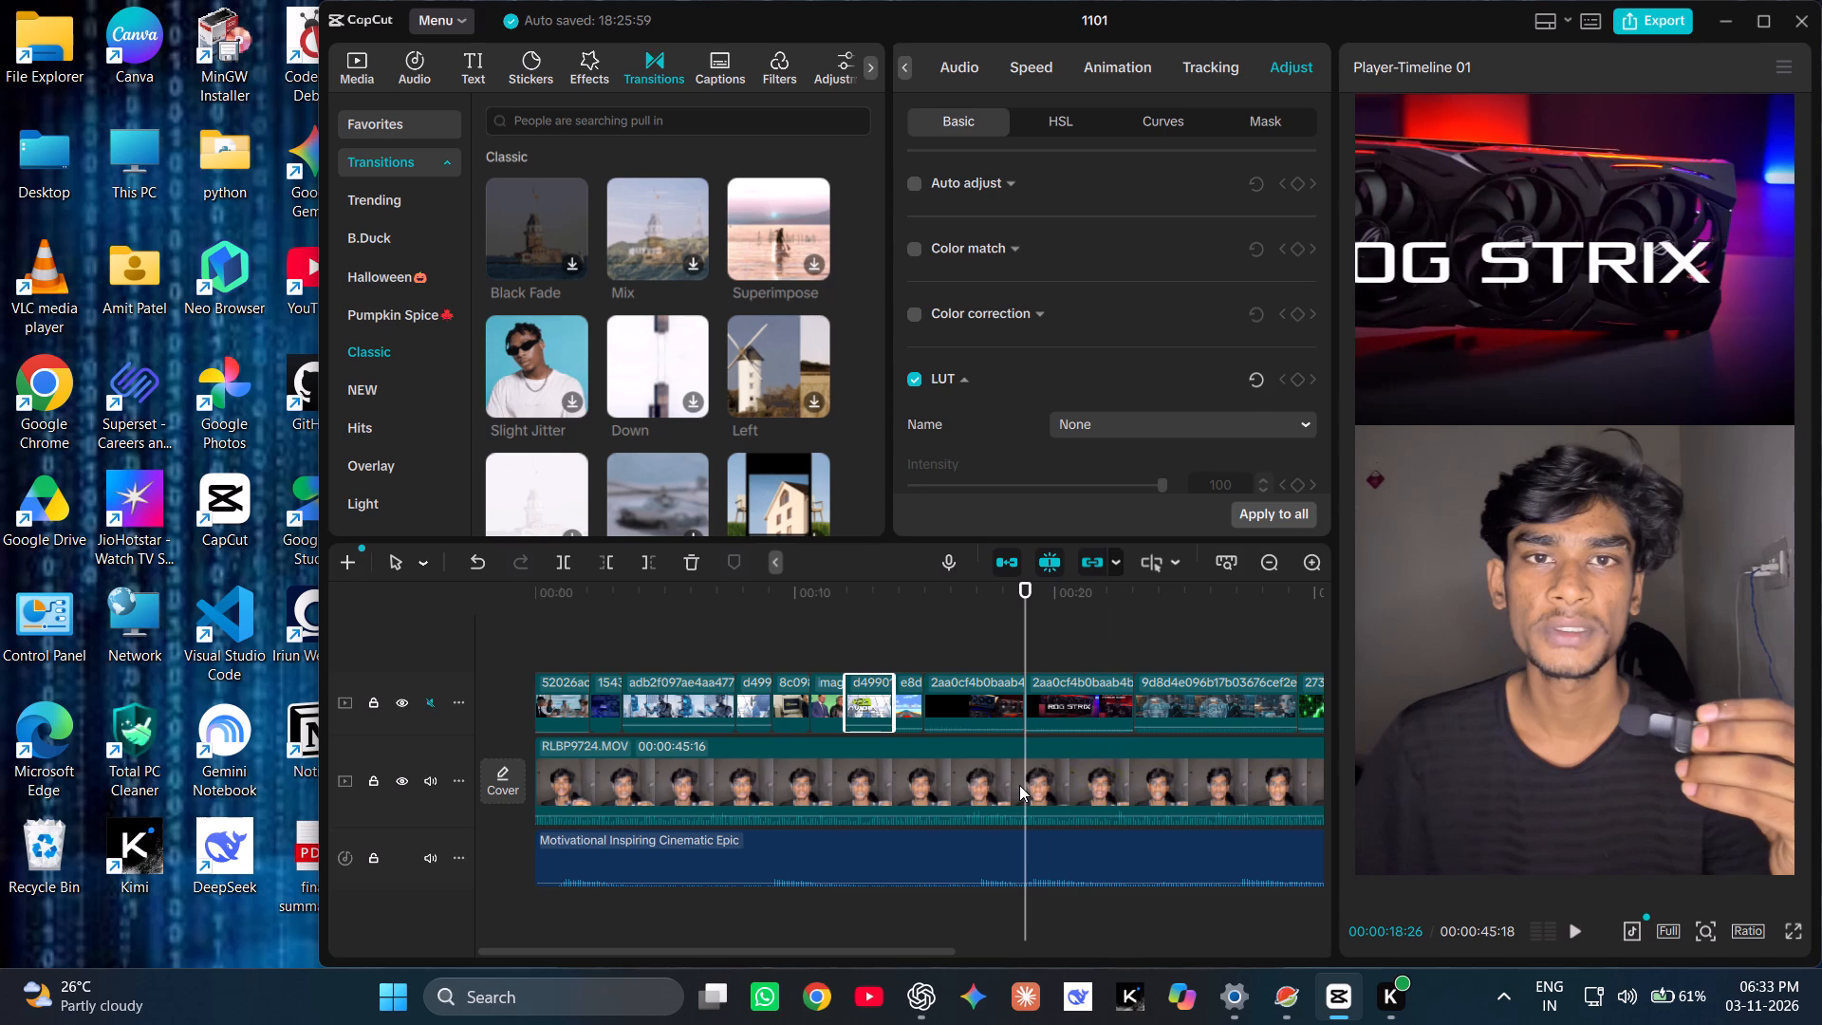
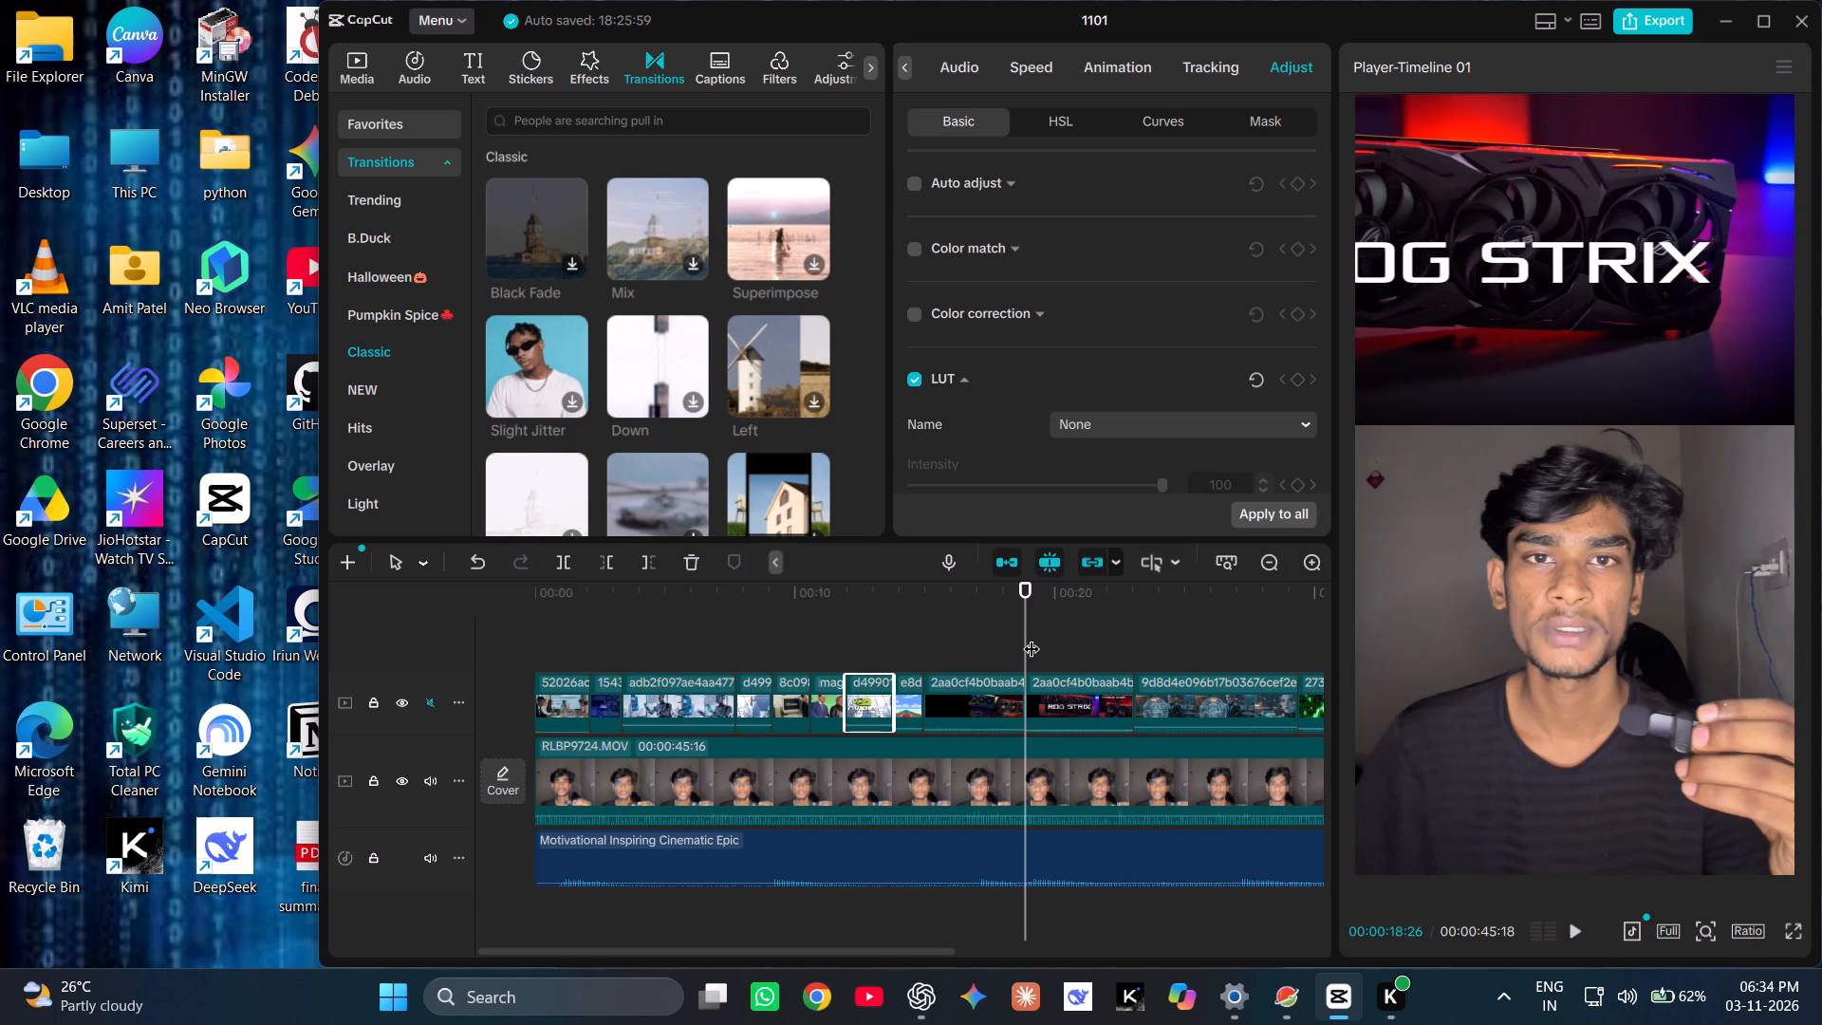
Scrub the whole video from the opening to the end and back to about 9 seconds, checking the B-roll sequence.
left_click_drag(1028, 637, 508, 679)
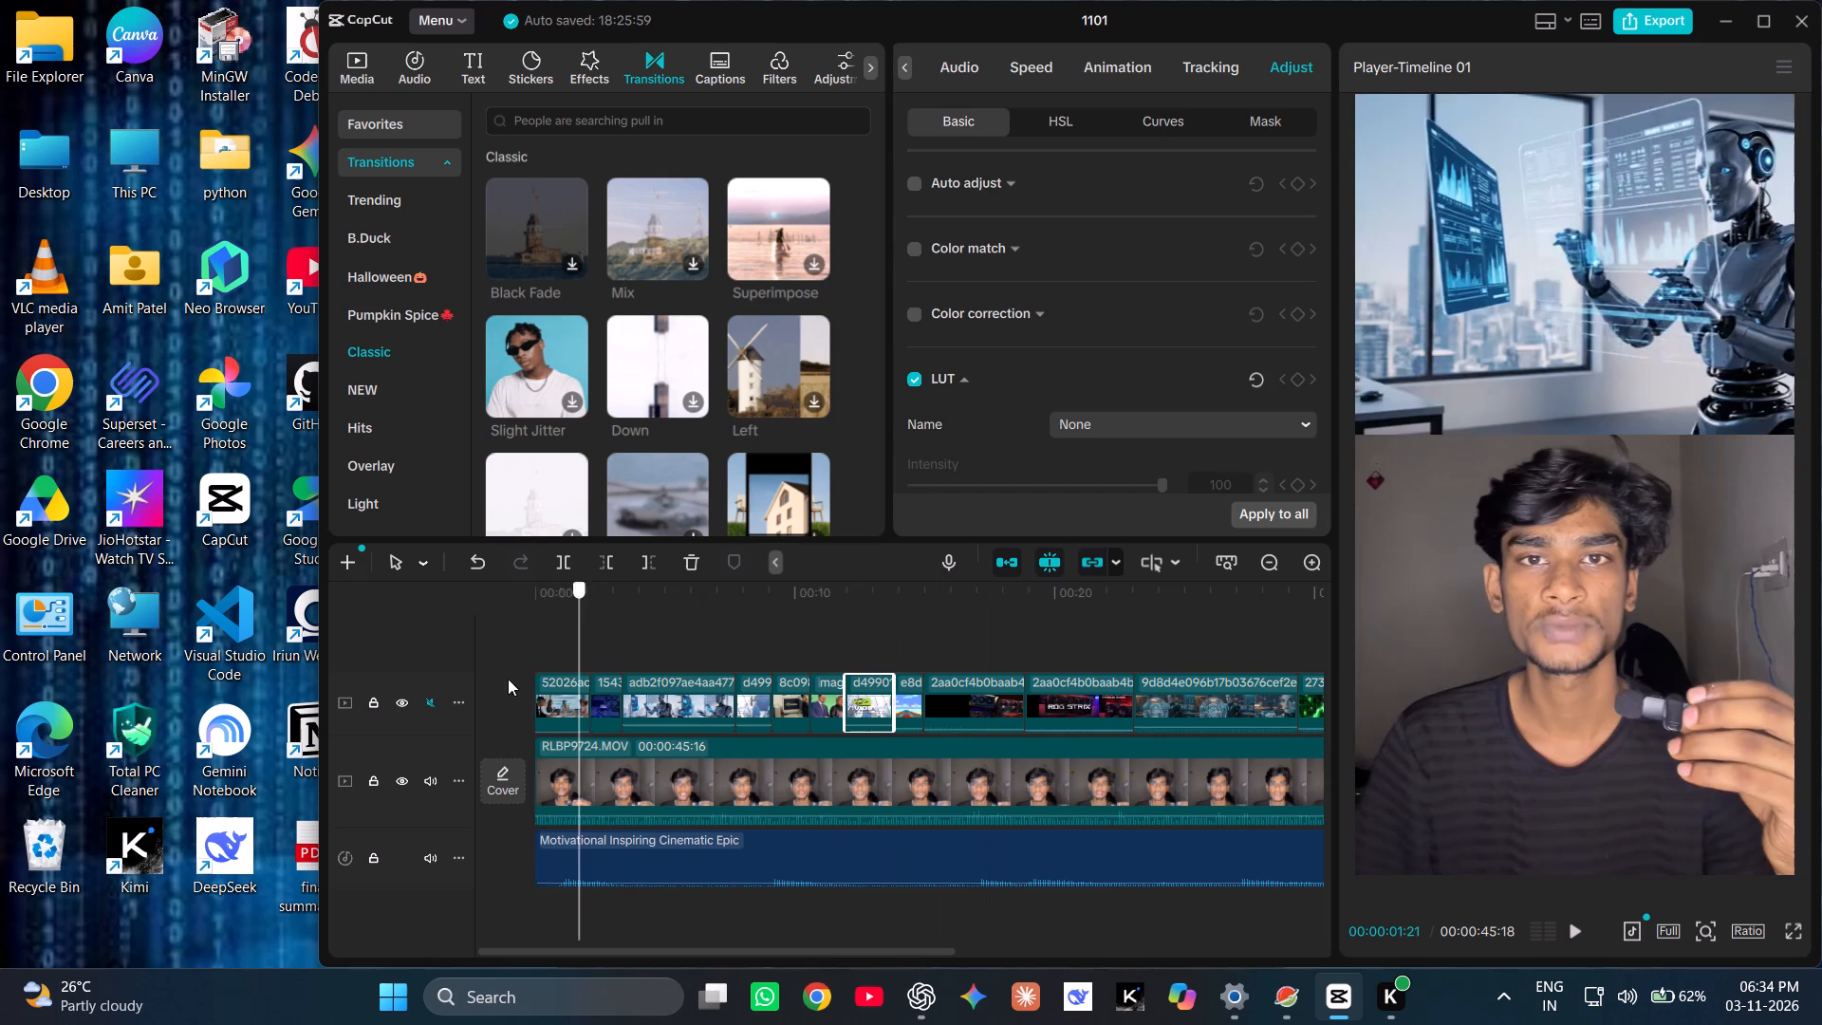
left_click_drag(508, 679, 783, 721)
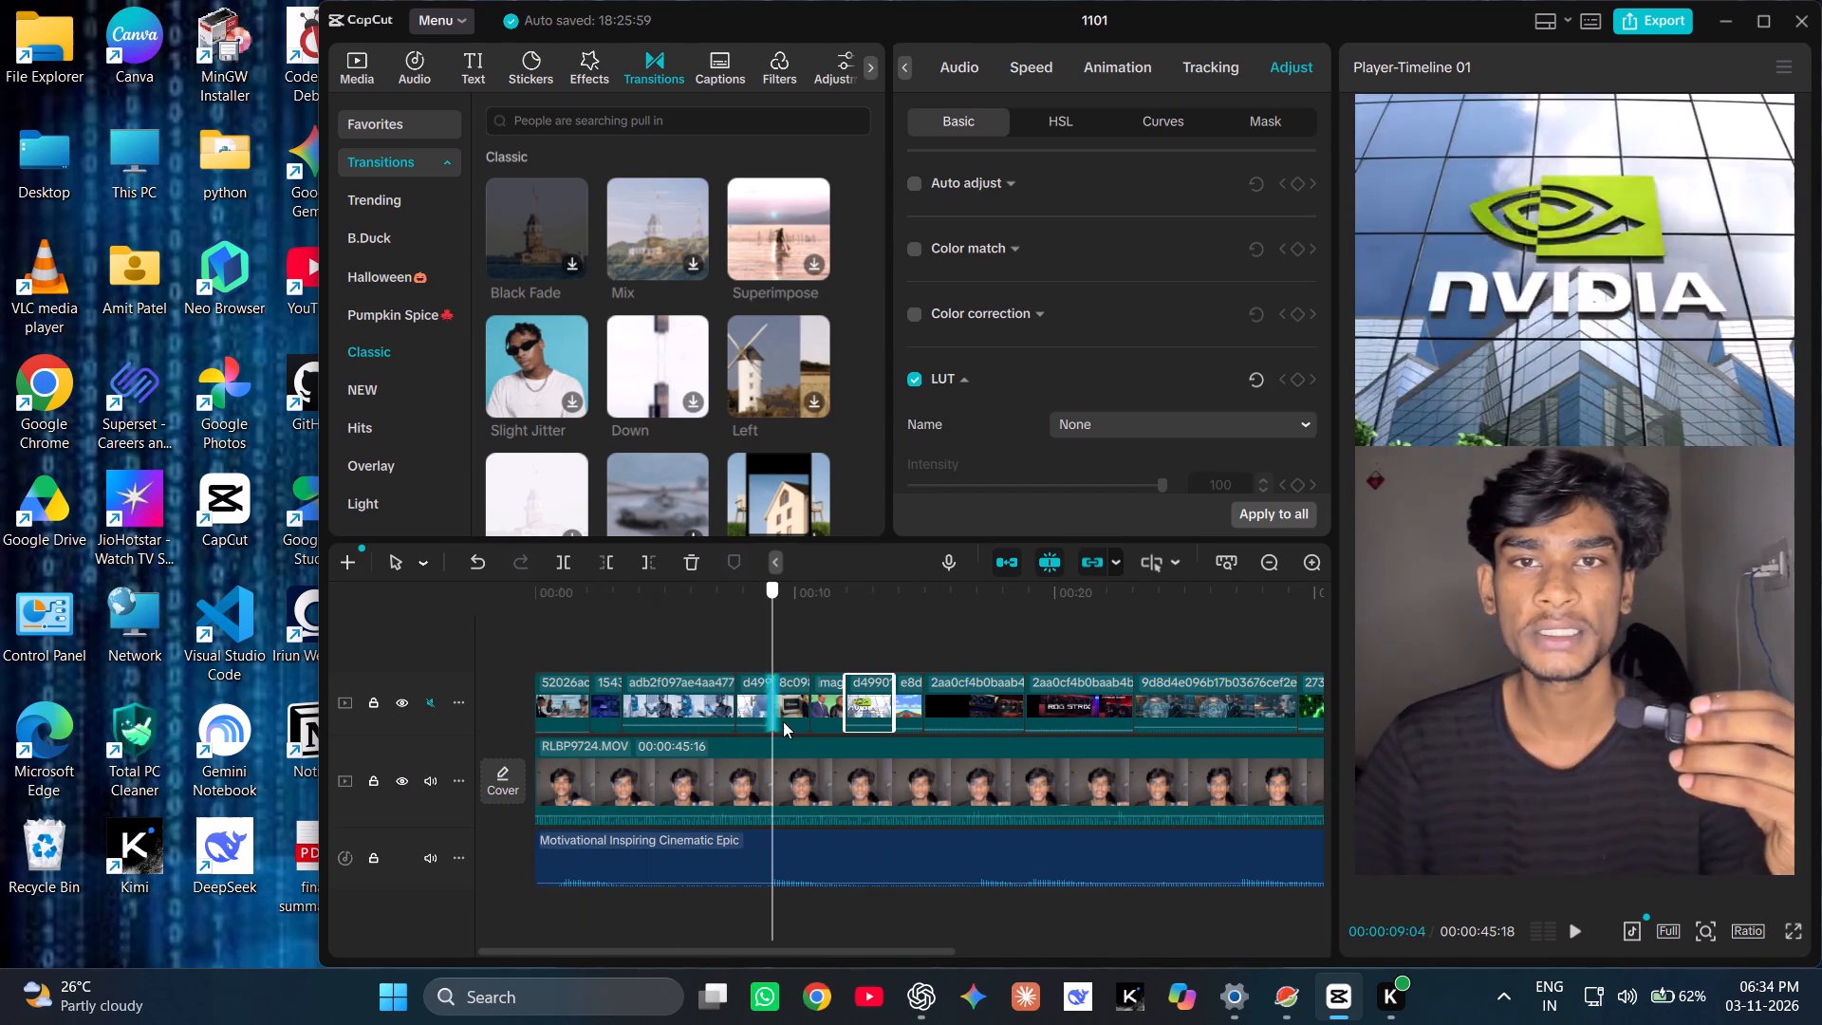
left_click_drag(783, 721, 923, 725)
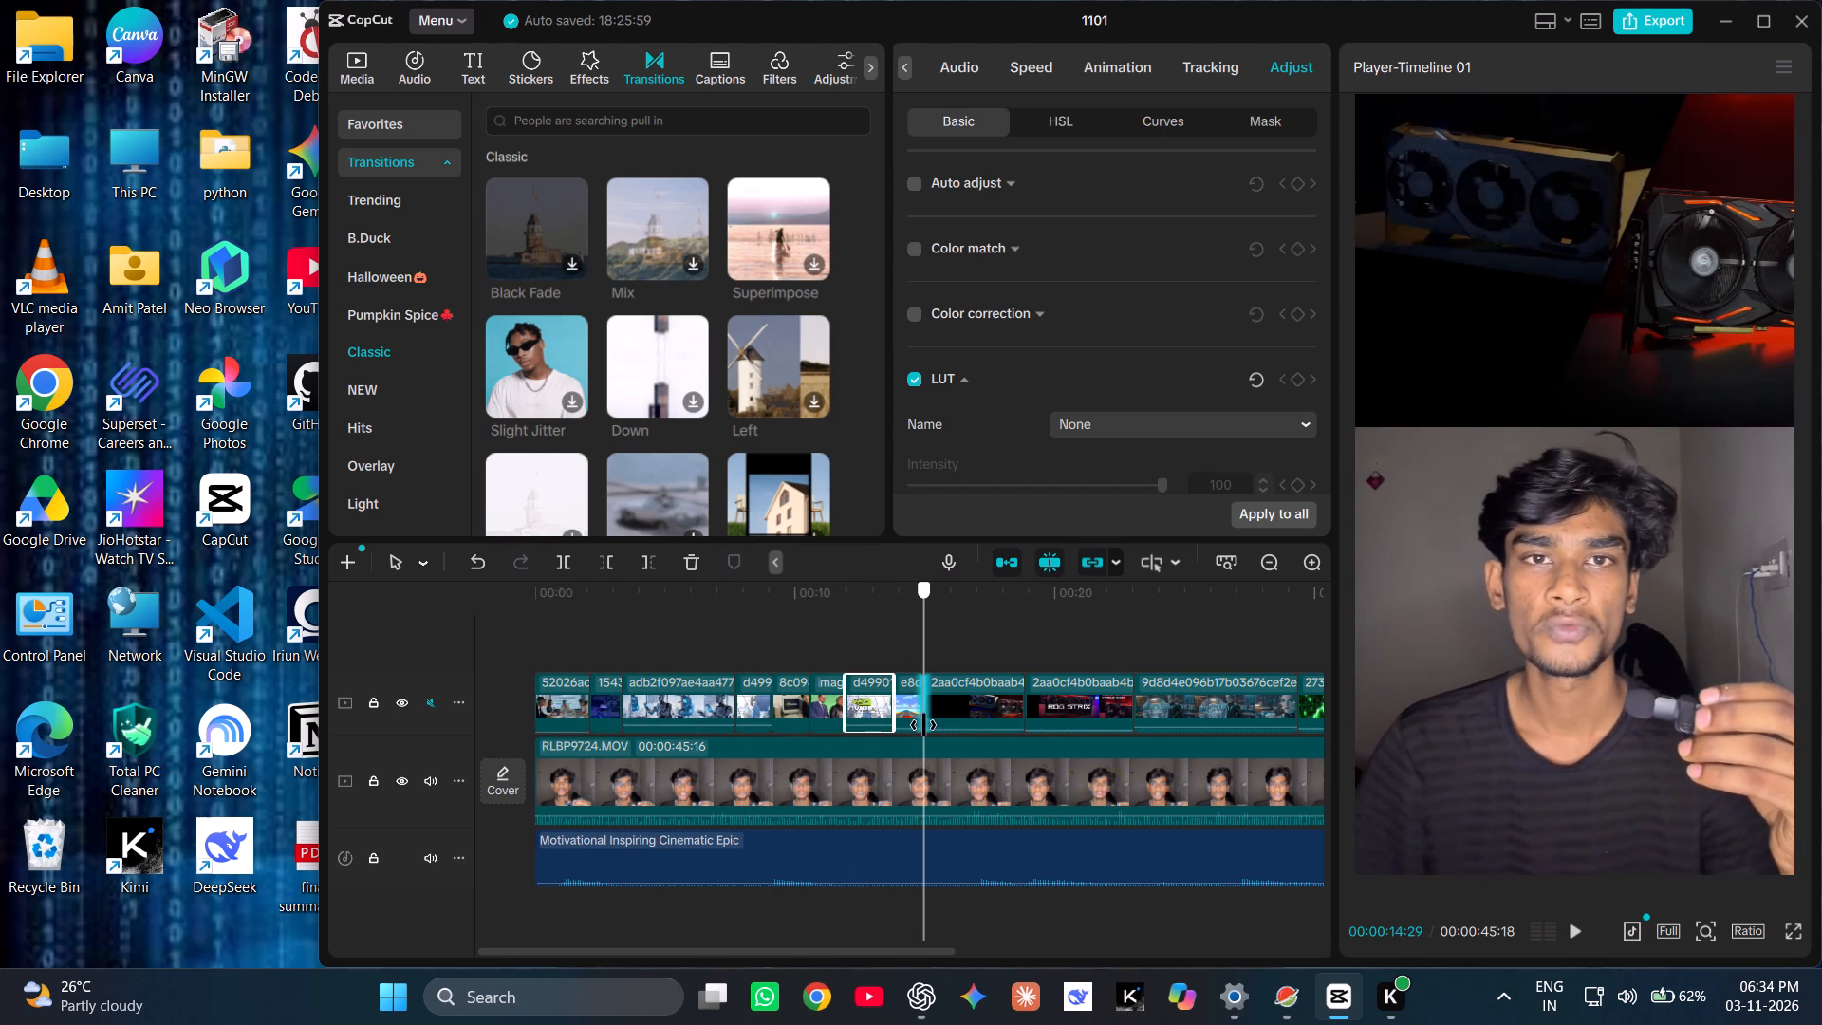
left_click_drag(923, 725, 1021, 722)
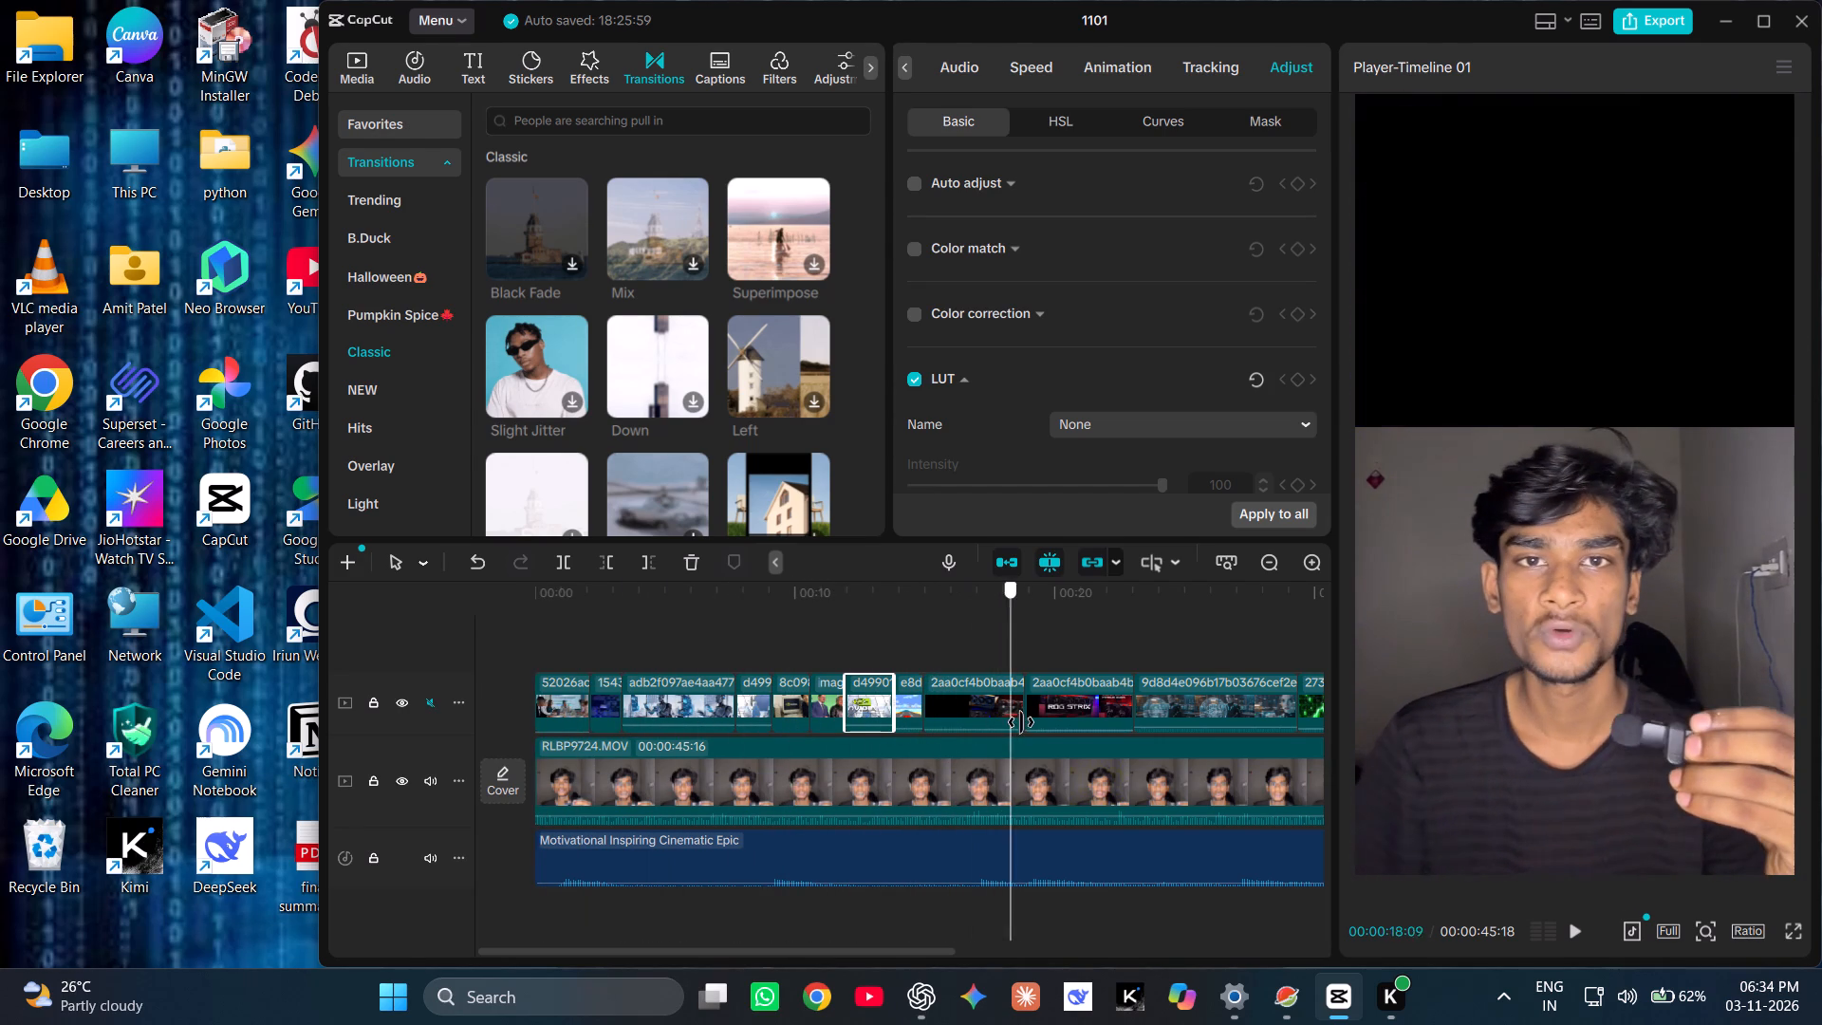
left_click_drag(1021, 722, 1140, 723)
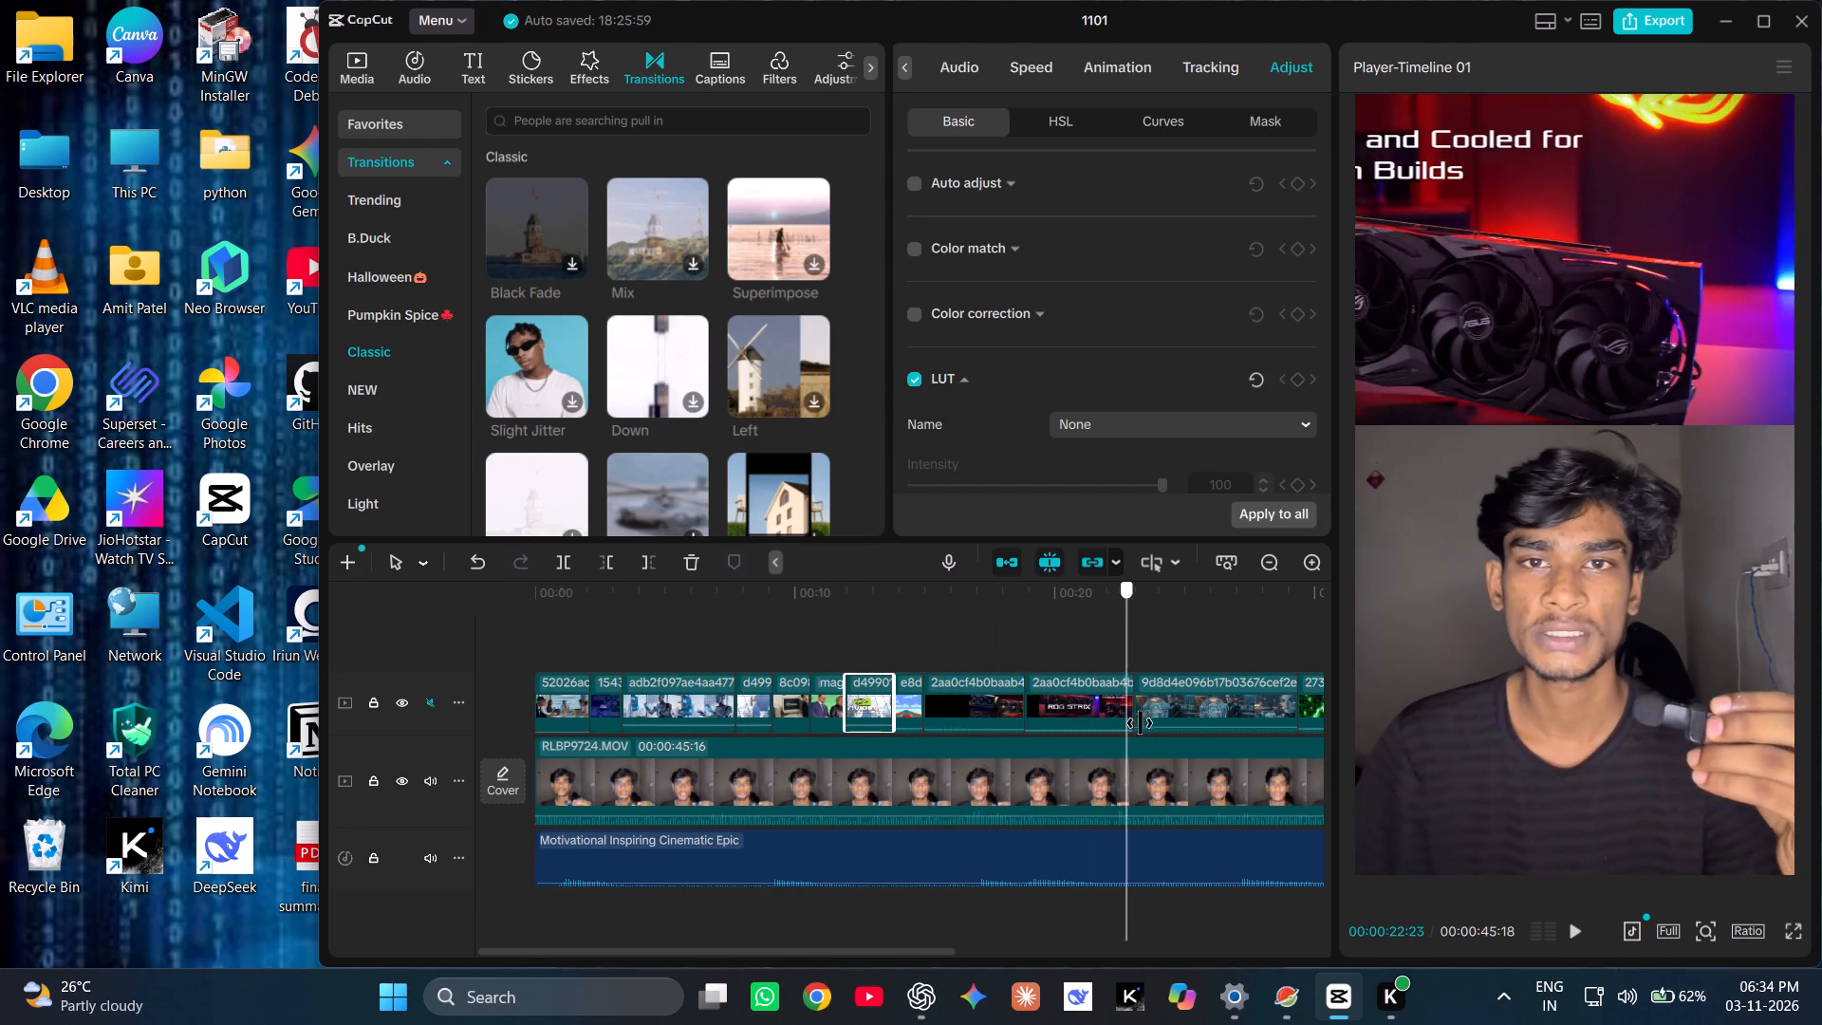
left_click_drag(1140, 723, 1337, 773)
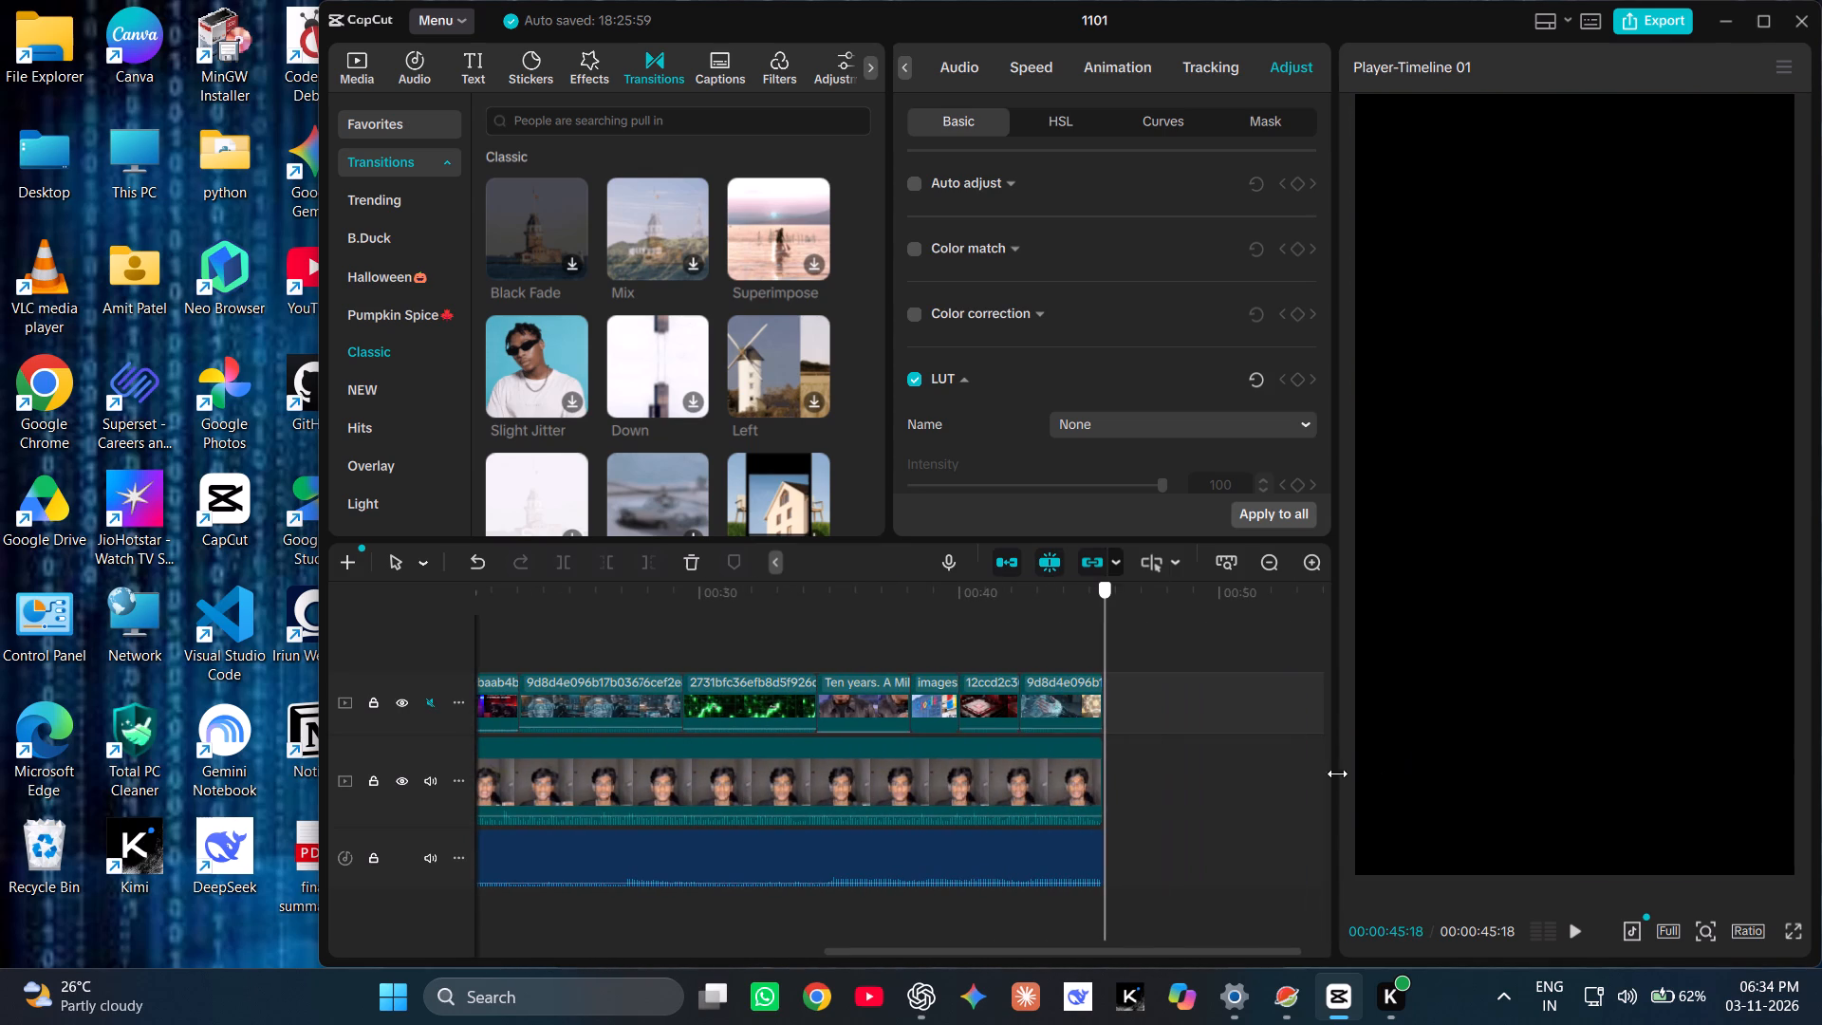
left_click_drag(1337, 773, 1015, 773)
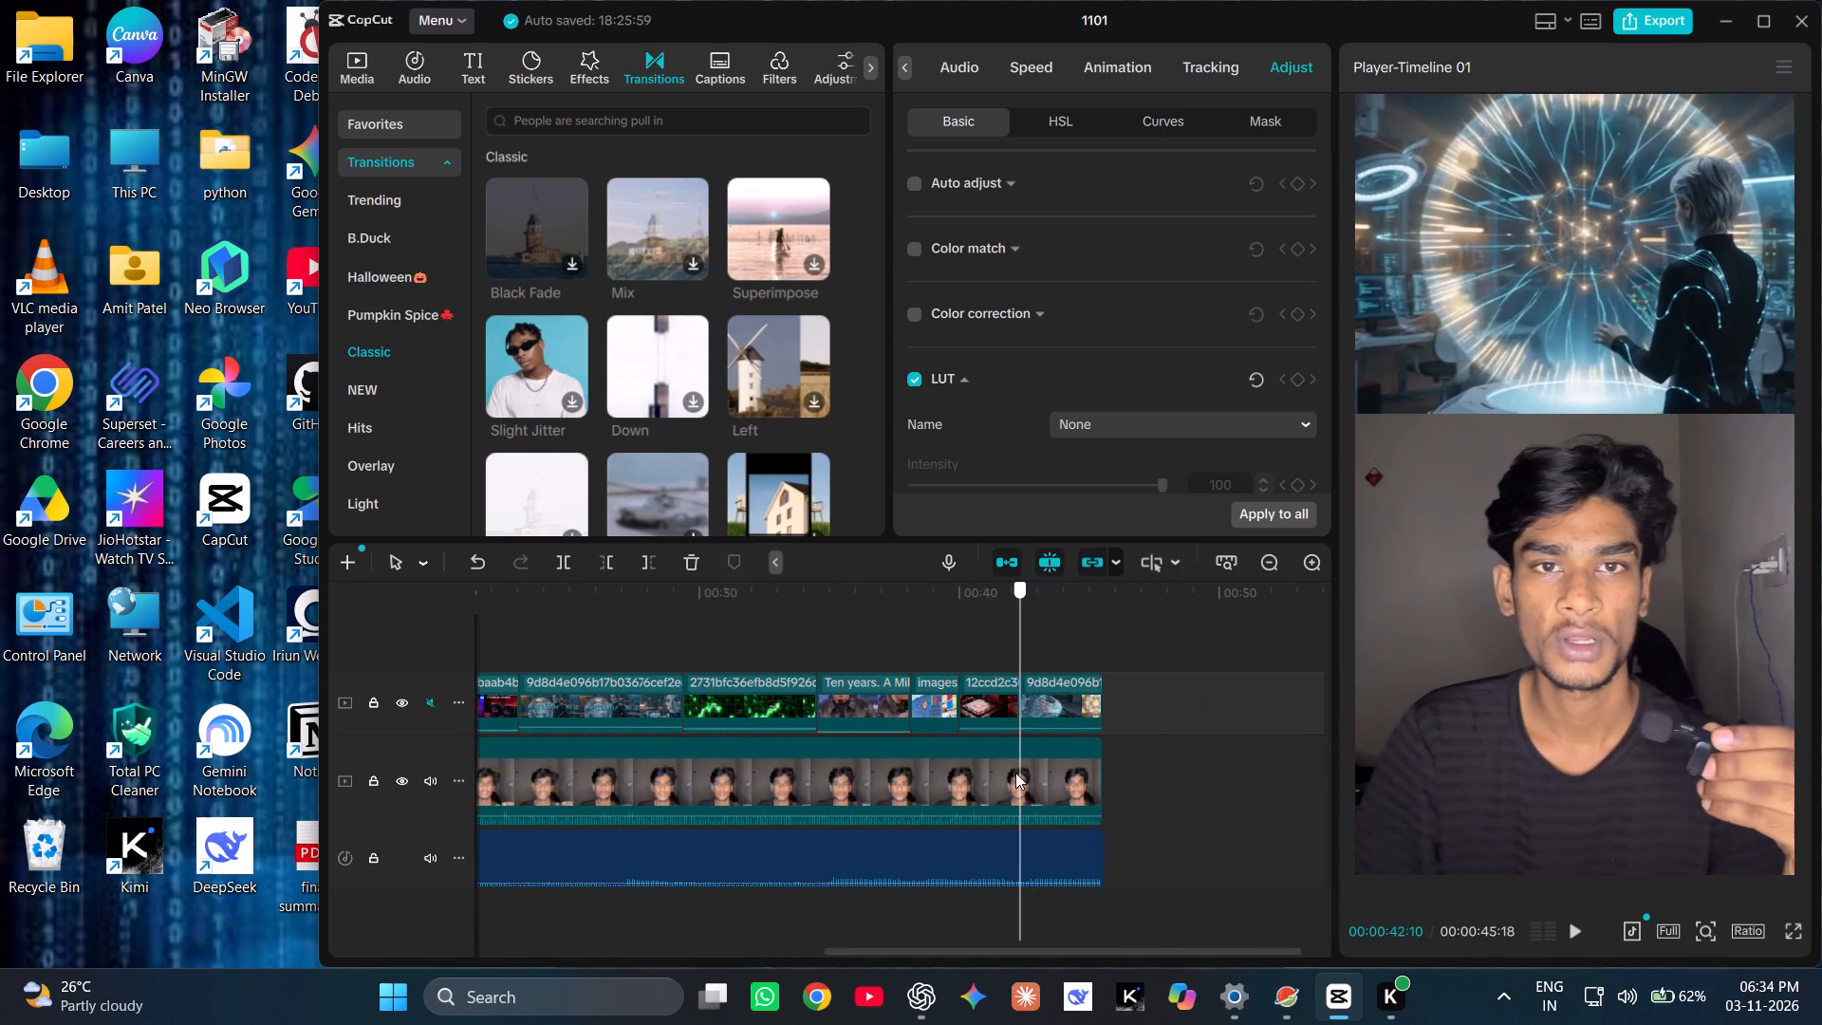
left_click_drag(1015, 773, 952, 783)
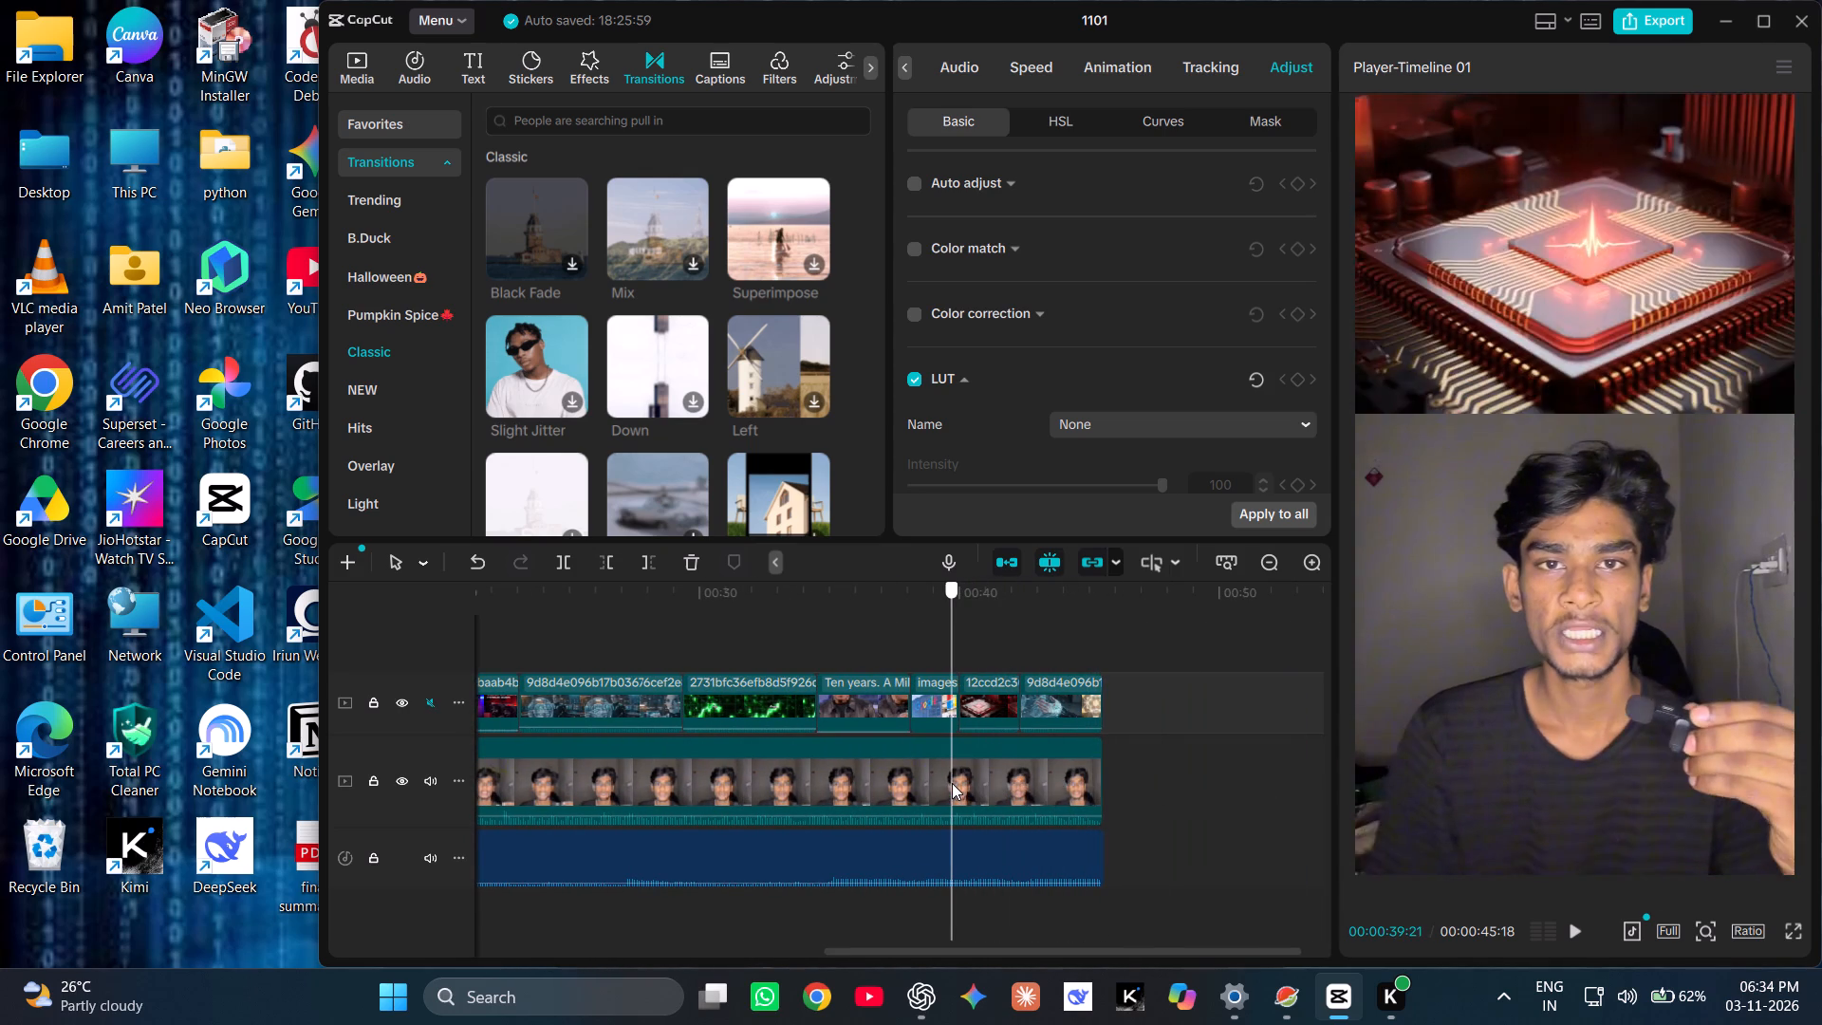
left_click_drag(952, 783, 858, 786)
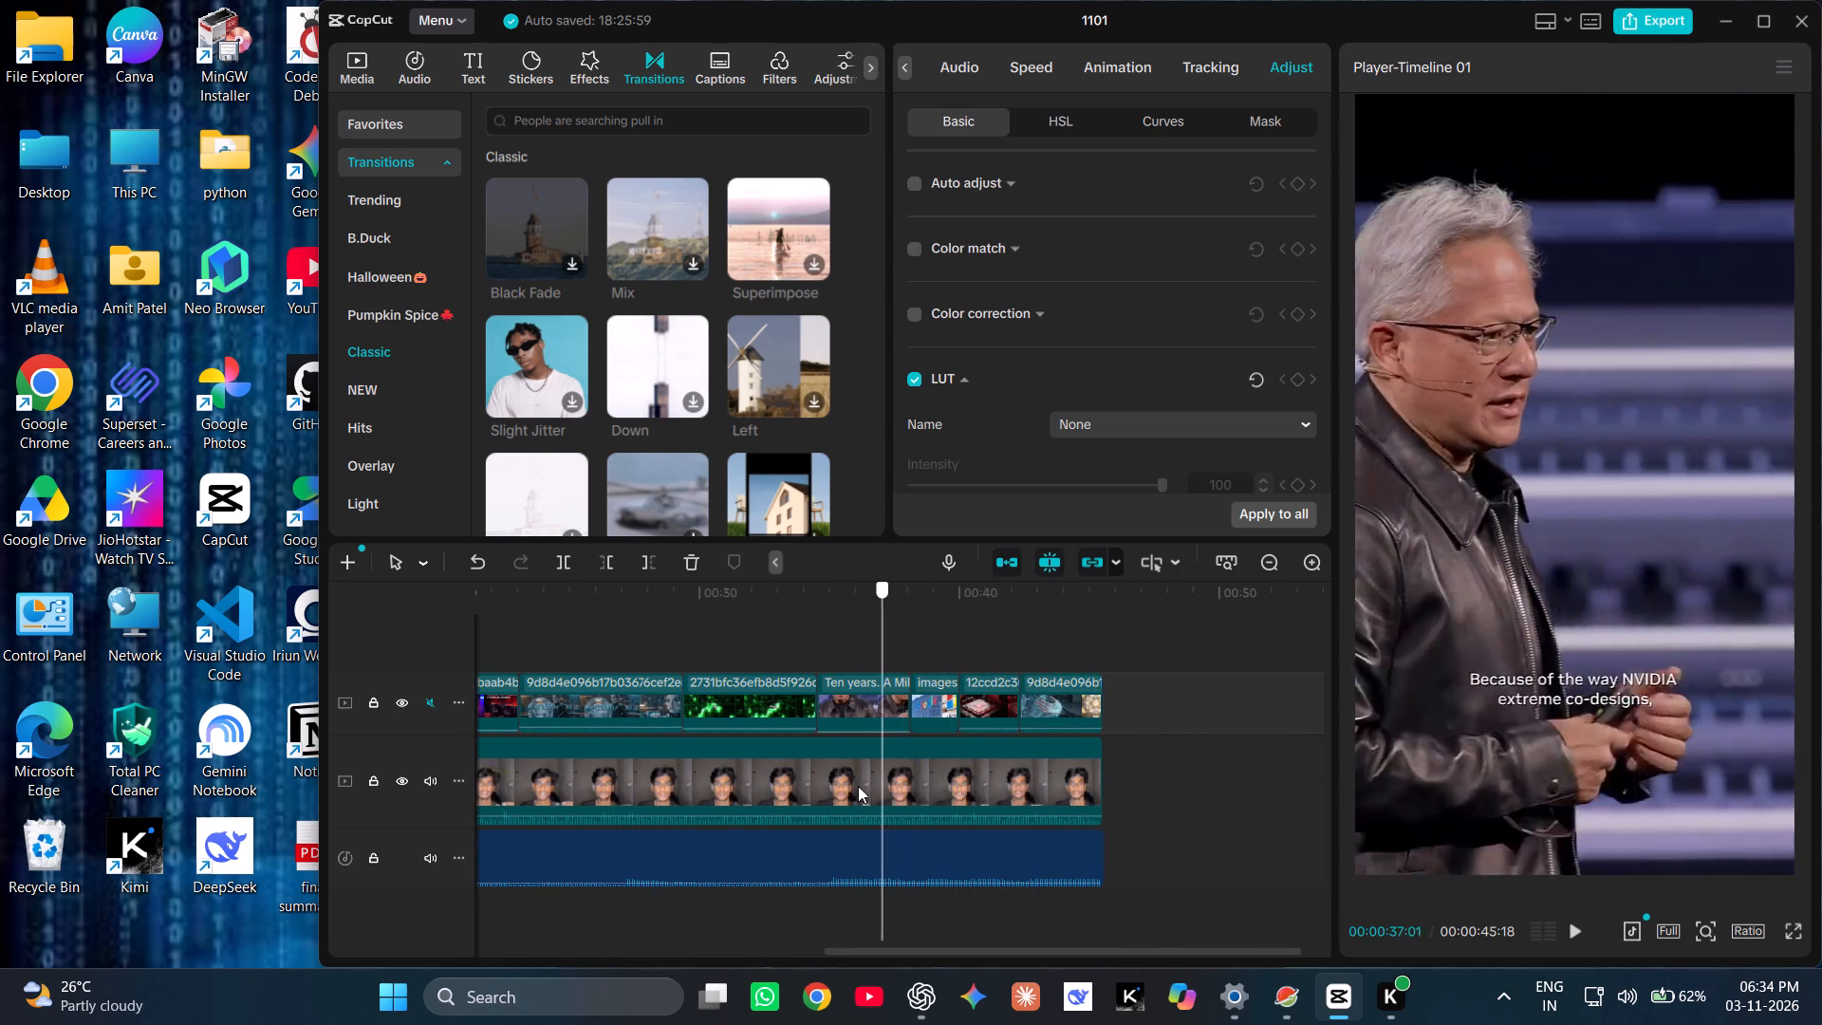
left_click_drag(858, 786, 548, 802)
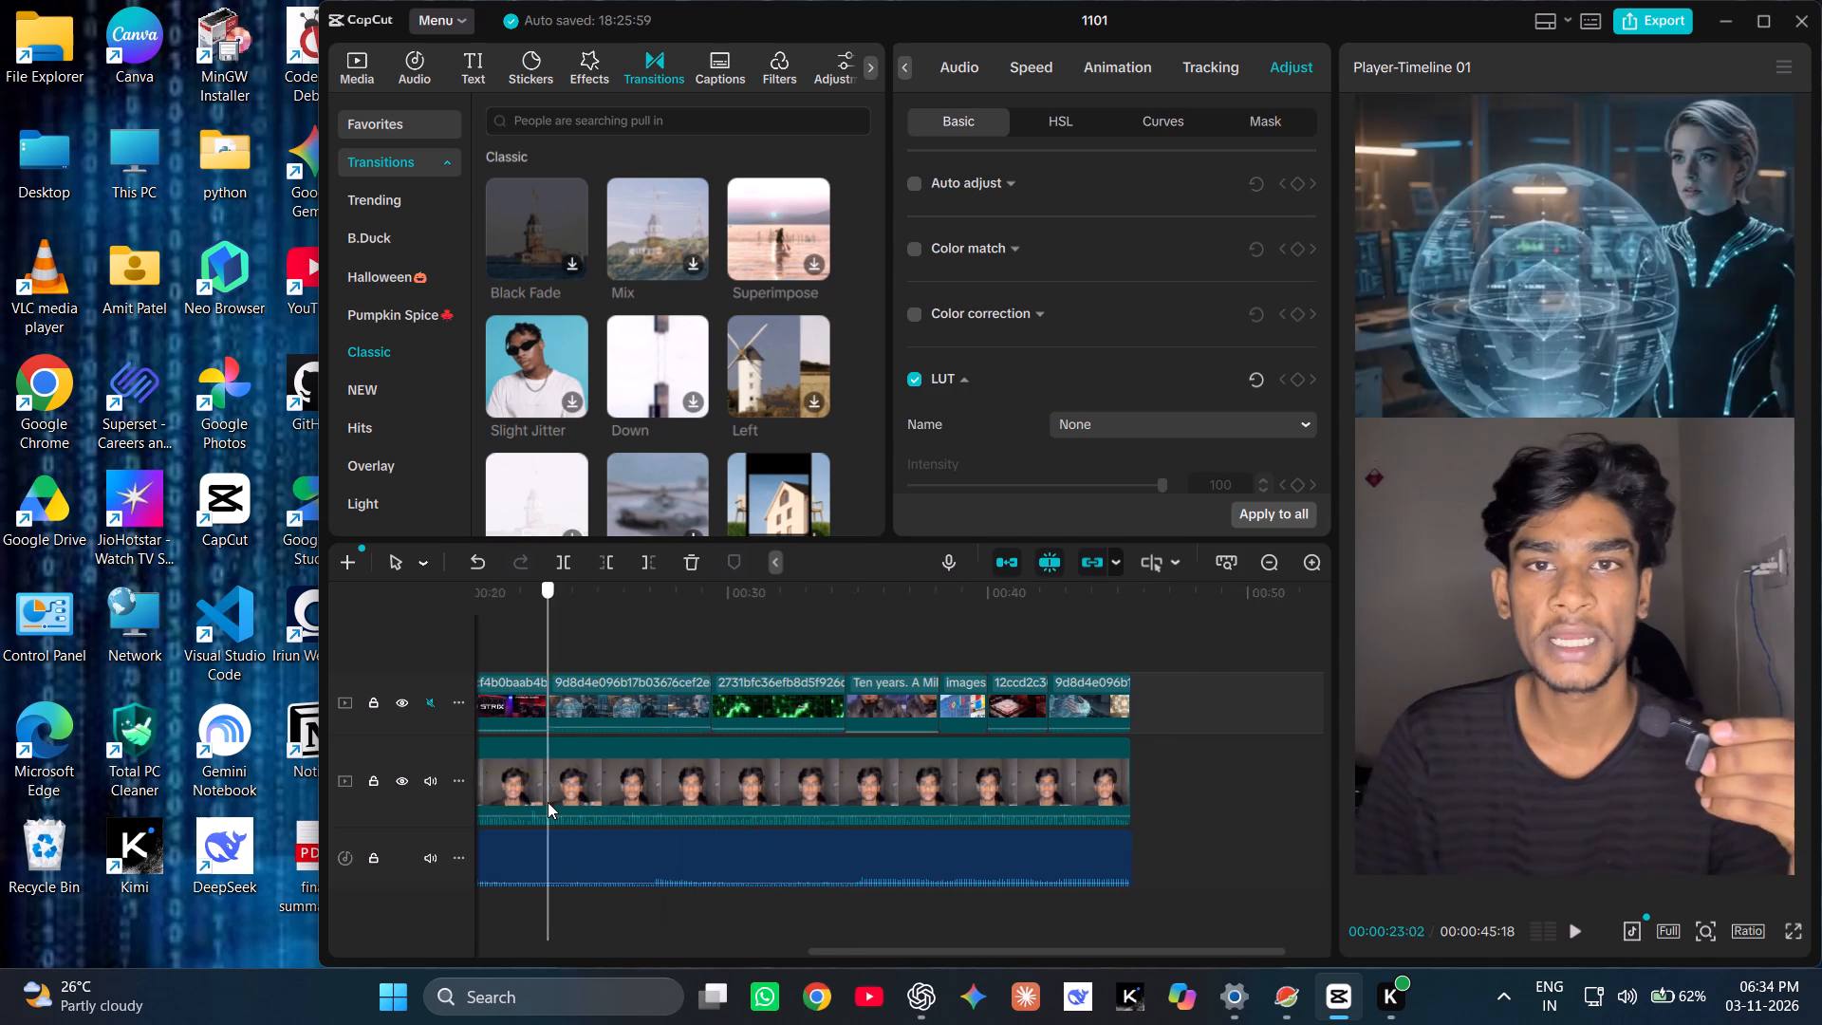
left_click_drag(548, 802, 787, 759)
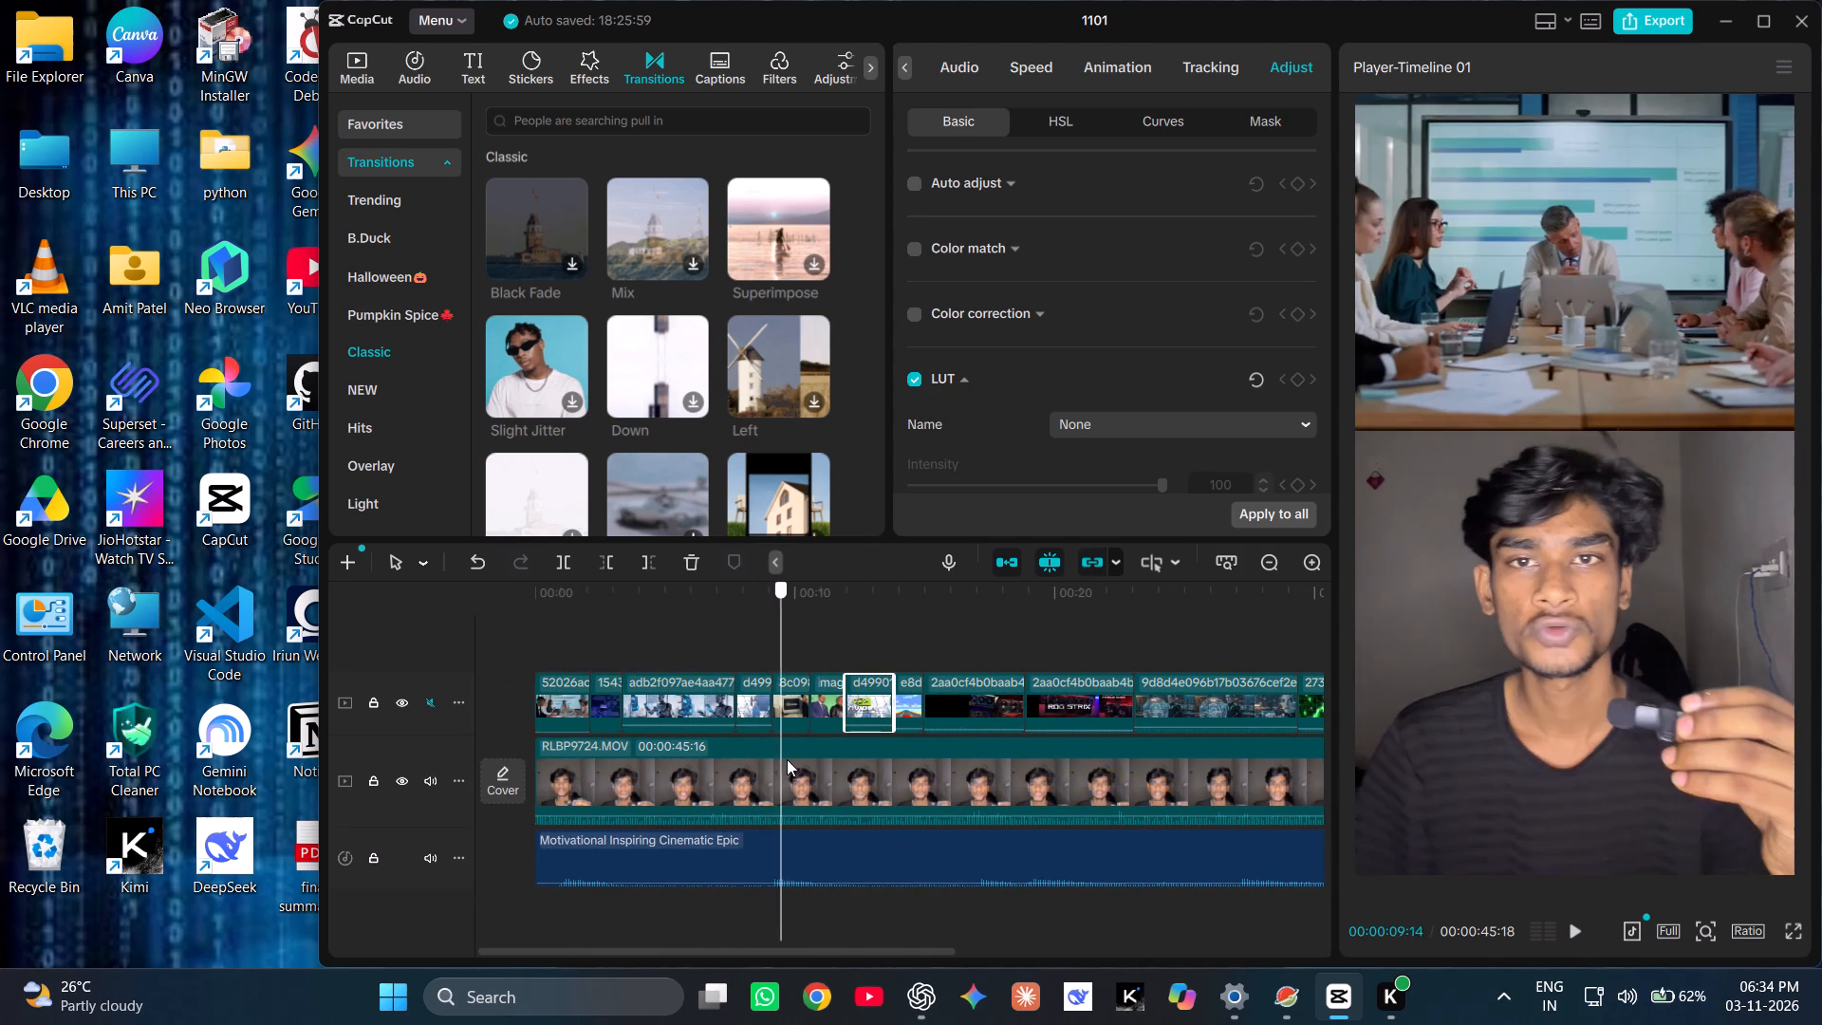
Review the B-roll from about 9 to 23 seconds, going back over the two graphics-card clips between 15 and 23 seconds.
left_click_drag(787, 759, 794, 758)
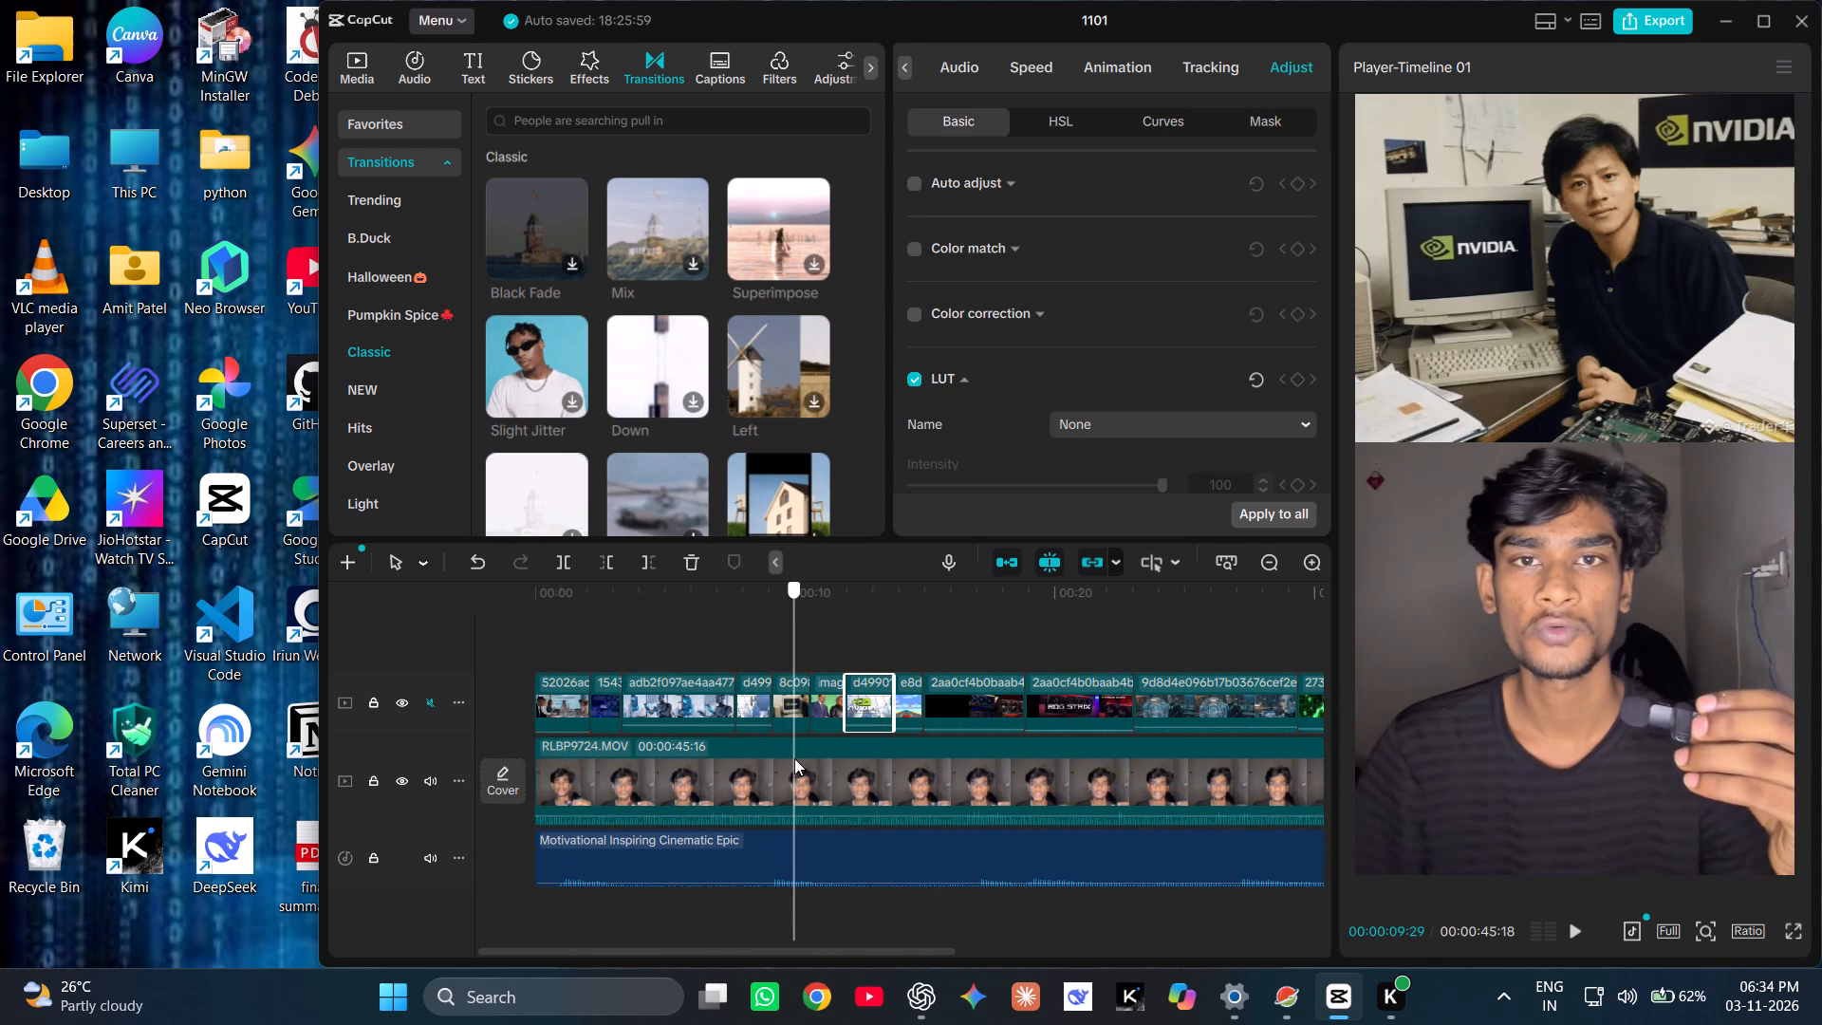
left_click_drag(794, 758, 869, 736)
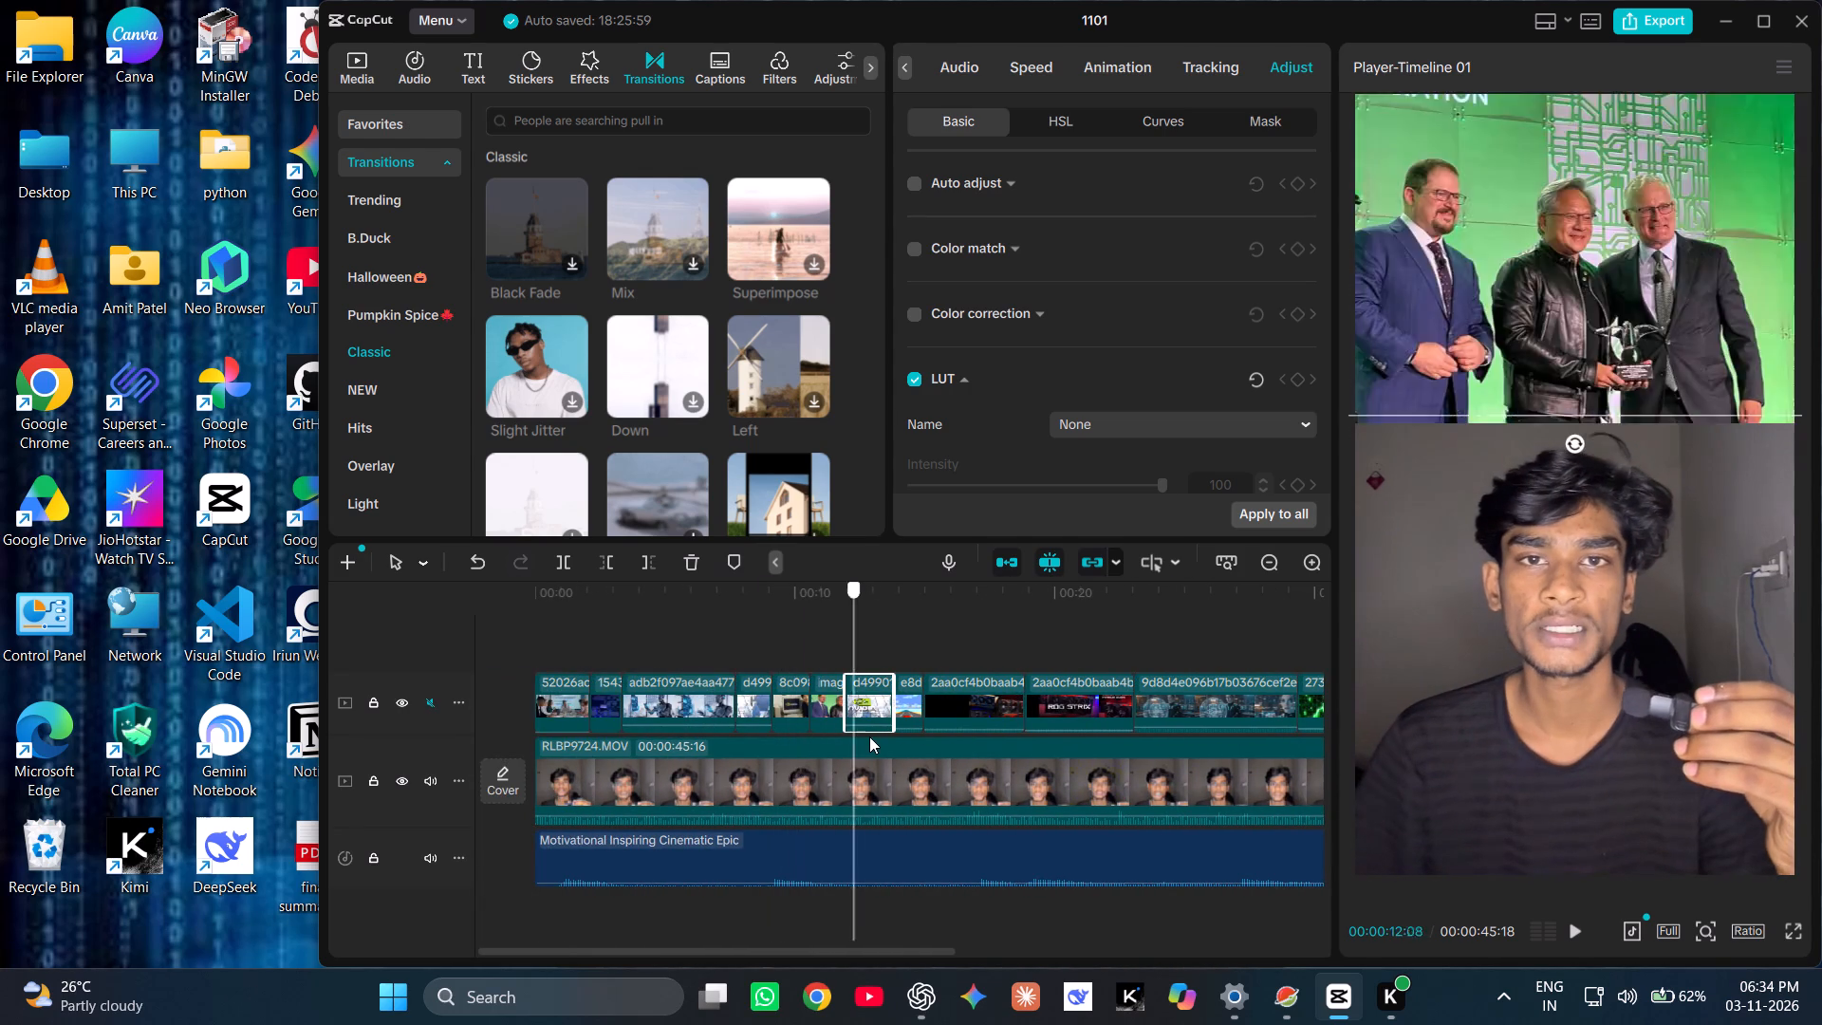
left_click_drag(869, 736, 920, 721)
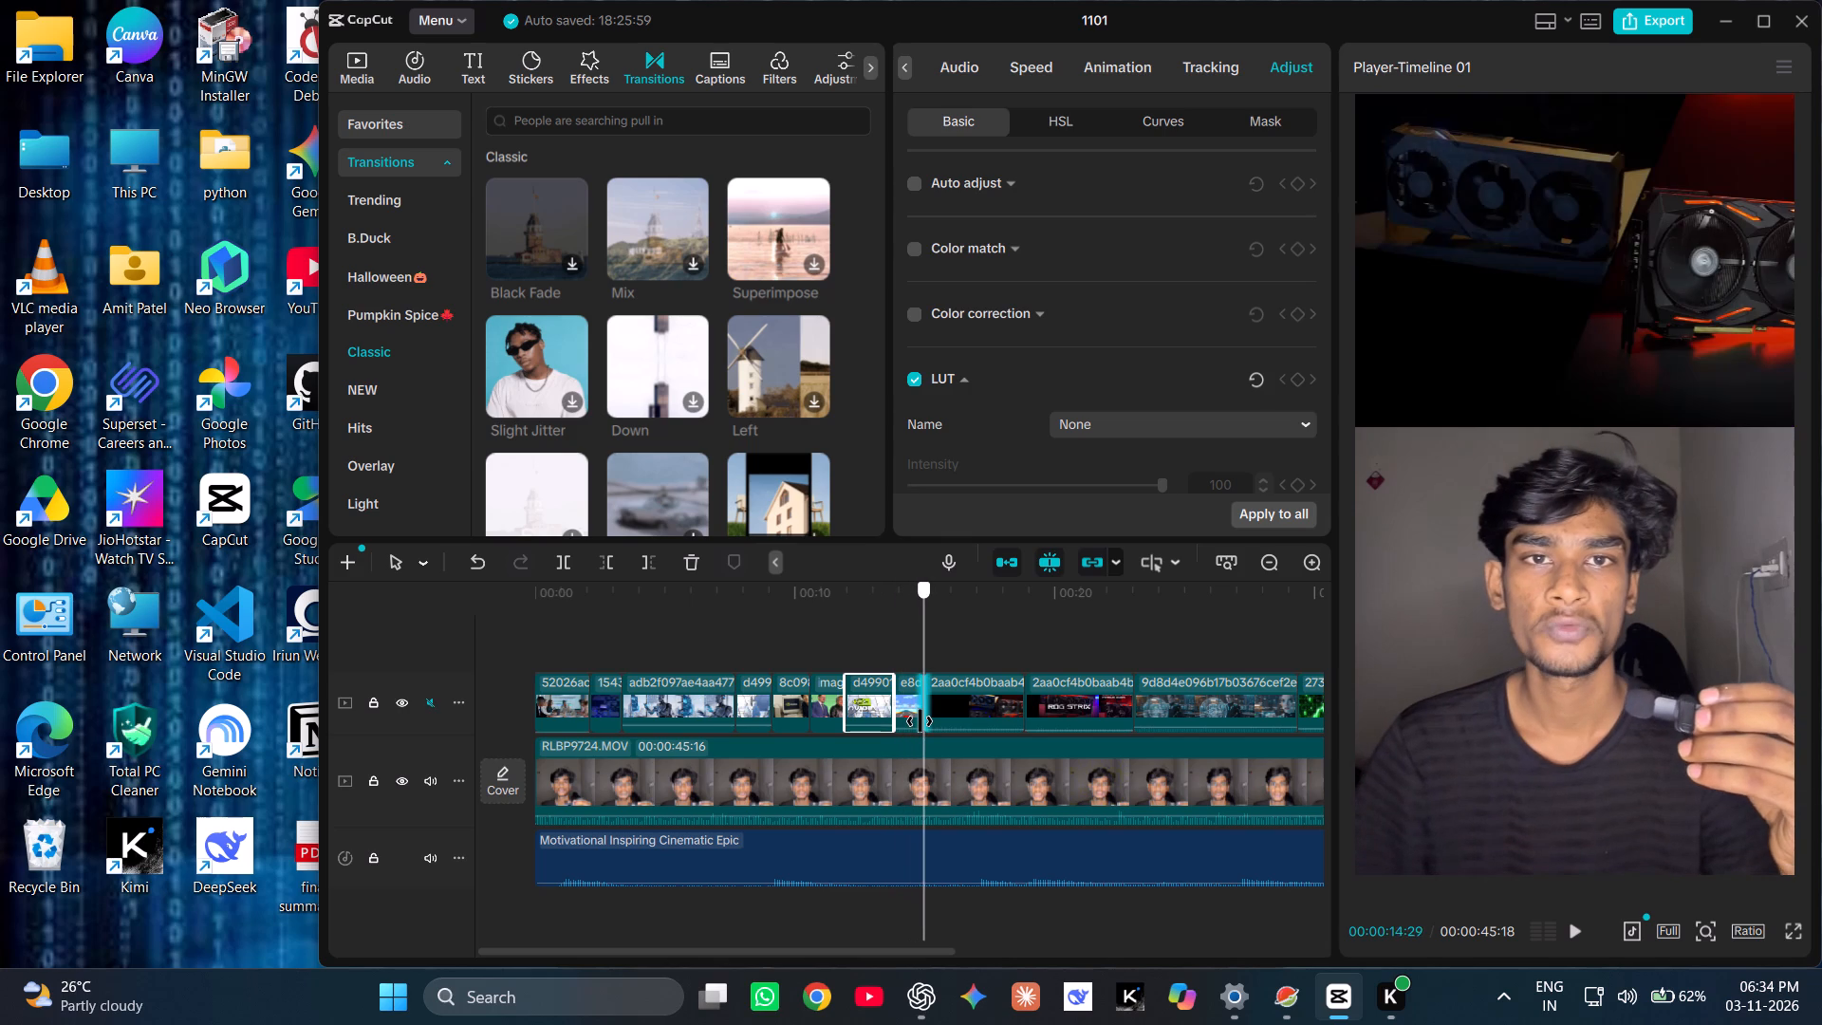
left_click_drag(920, 721, 981, 697)
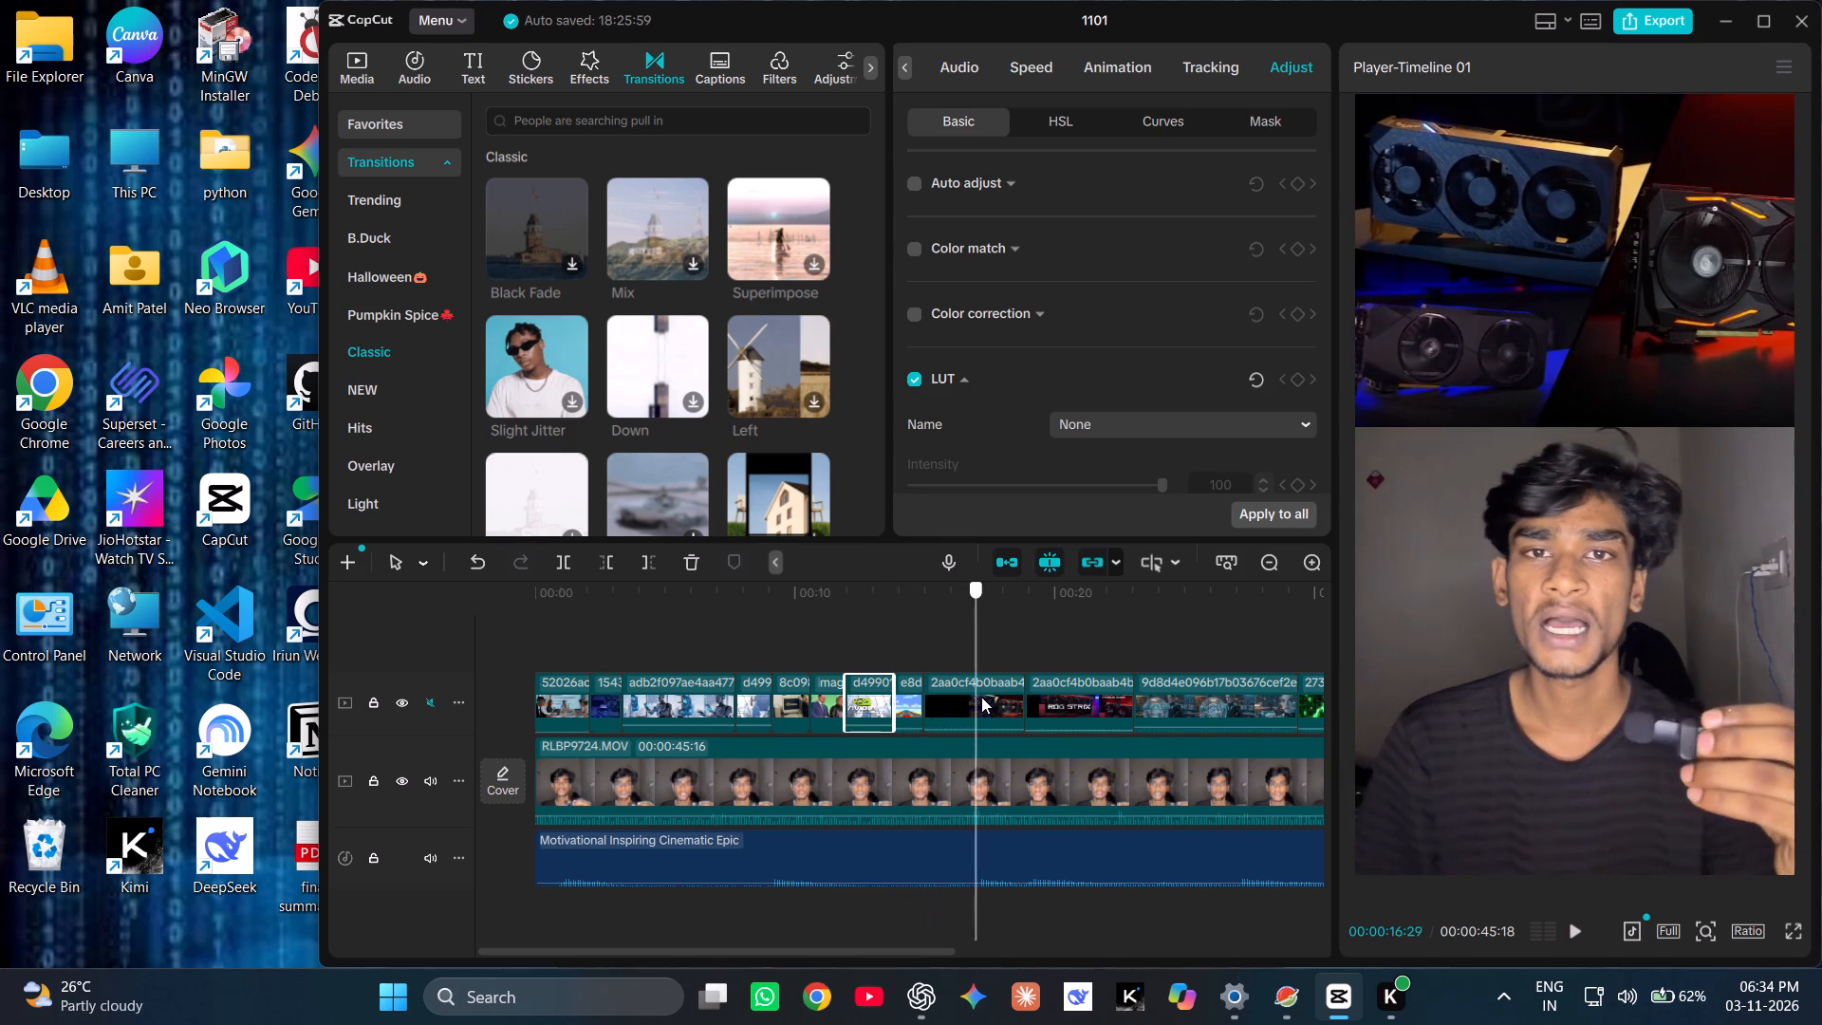
left_click_drag(981, 697, 1029, 680)
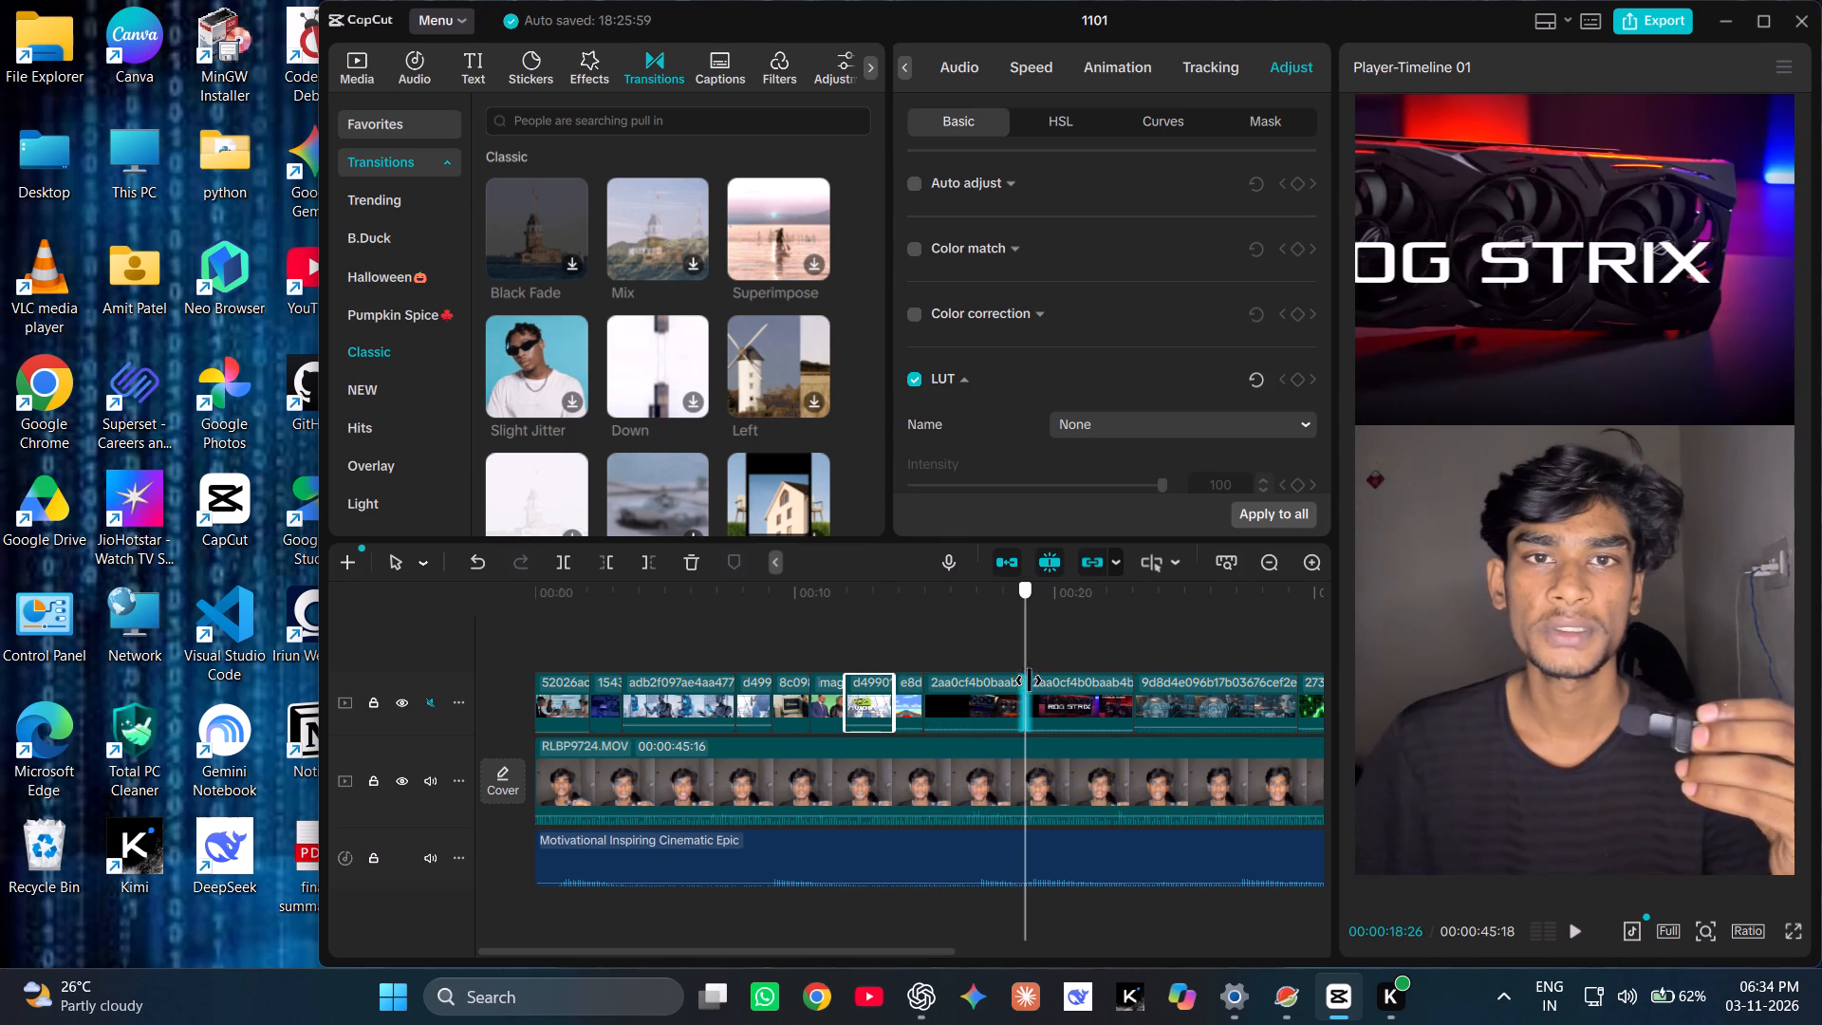
left_click_drag(1029, 680, 1136, 716)
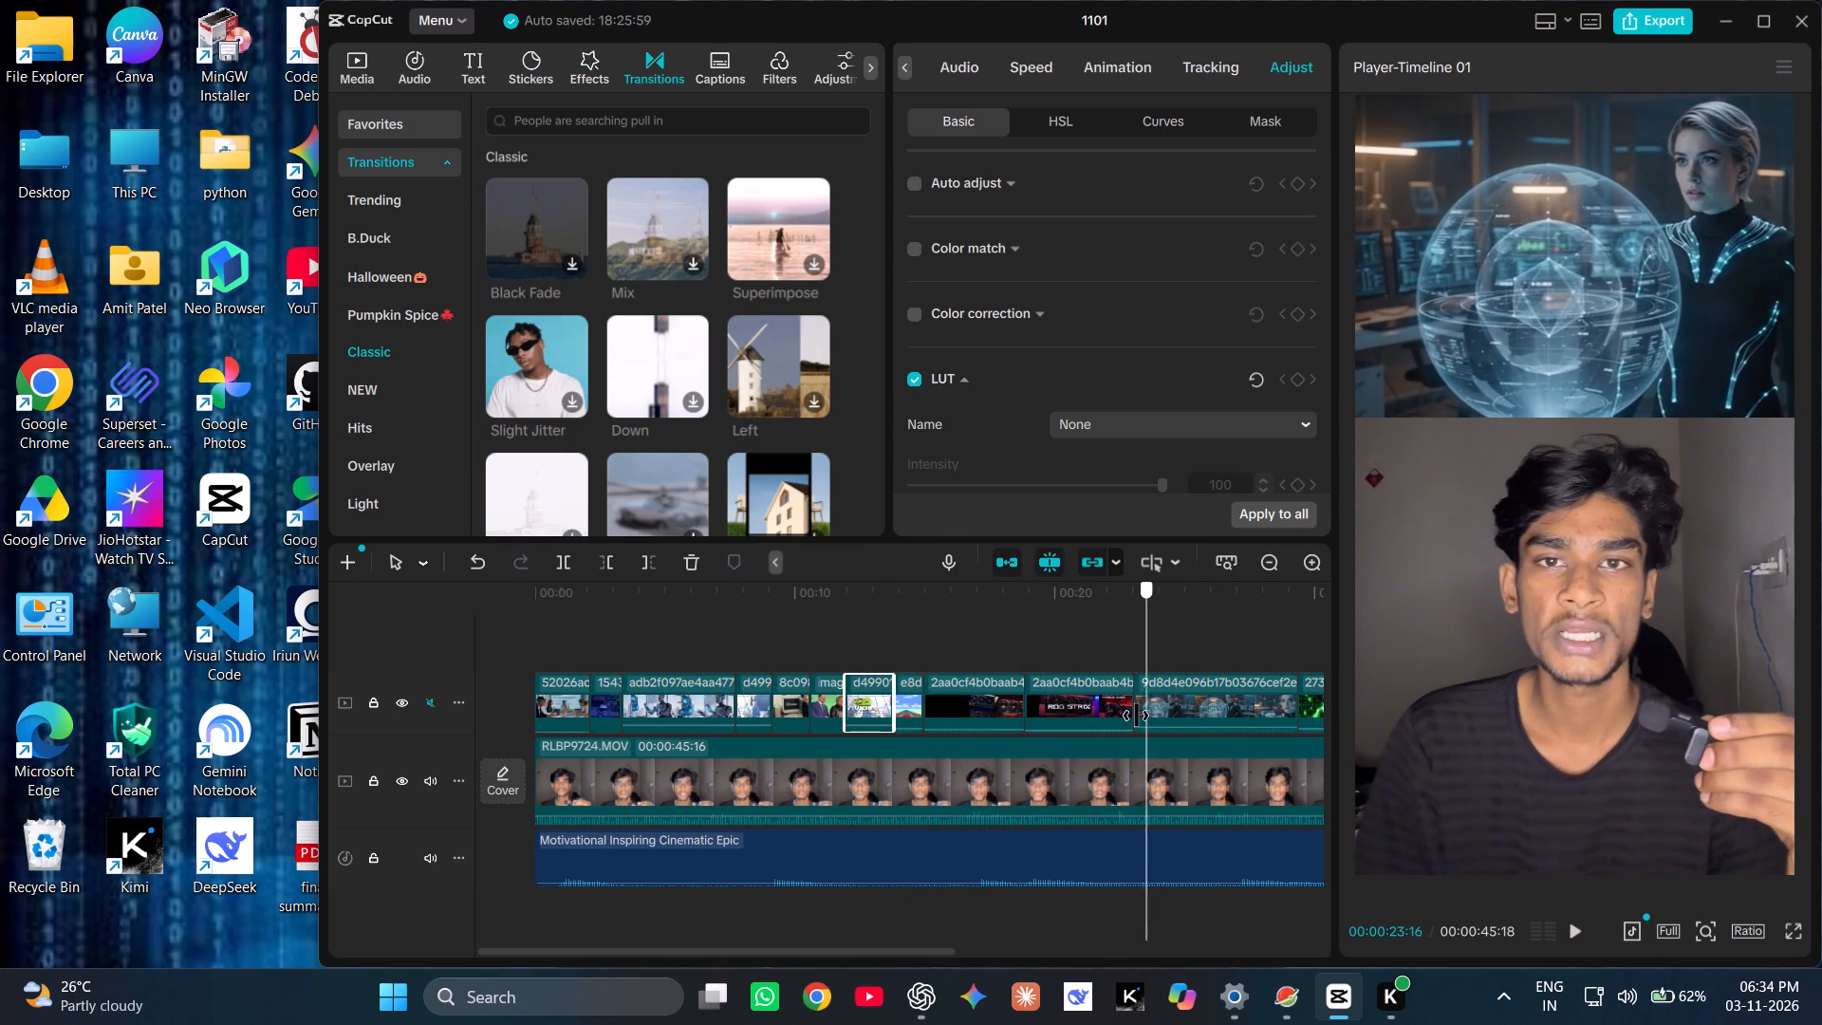
left_click_drag(1136, 716, 994, 747)
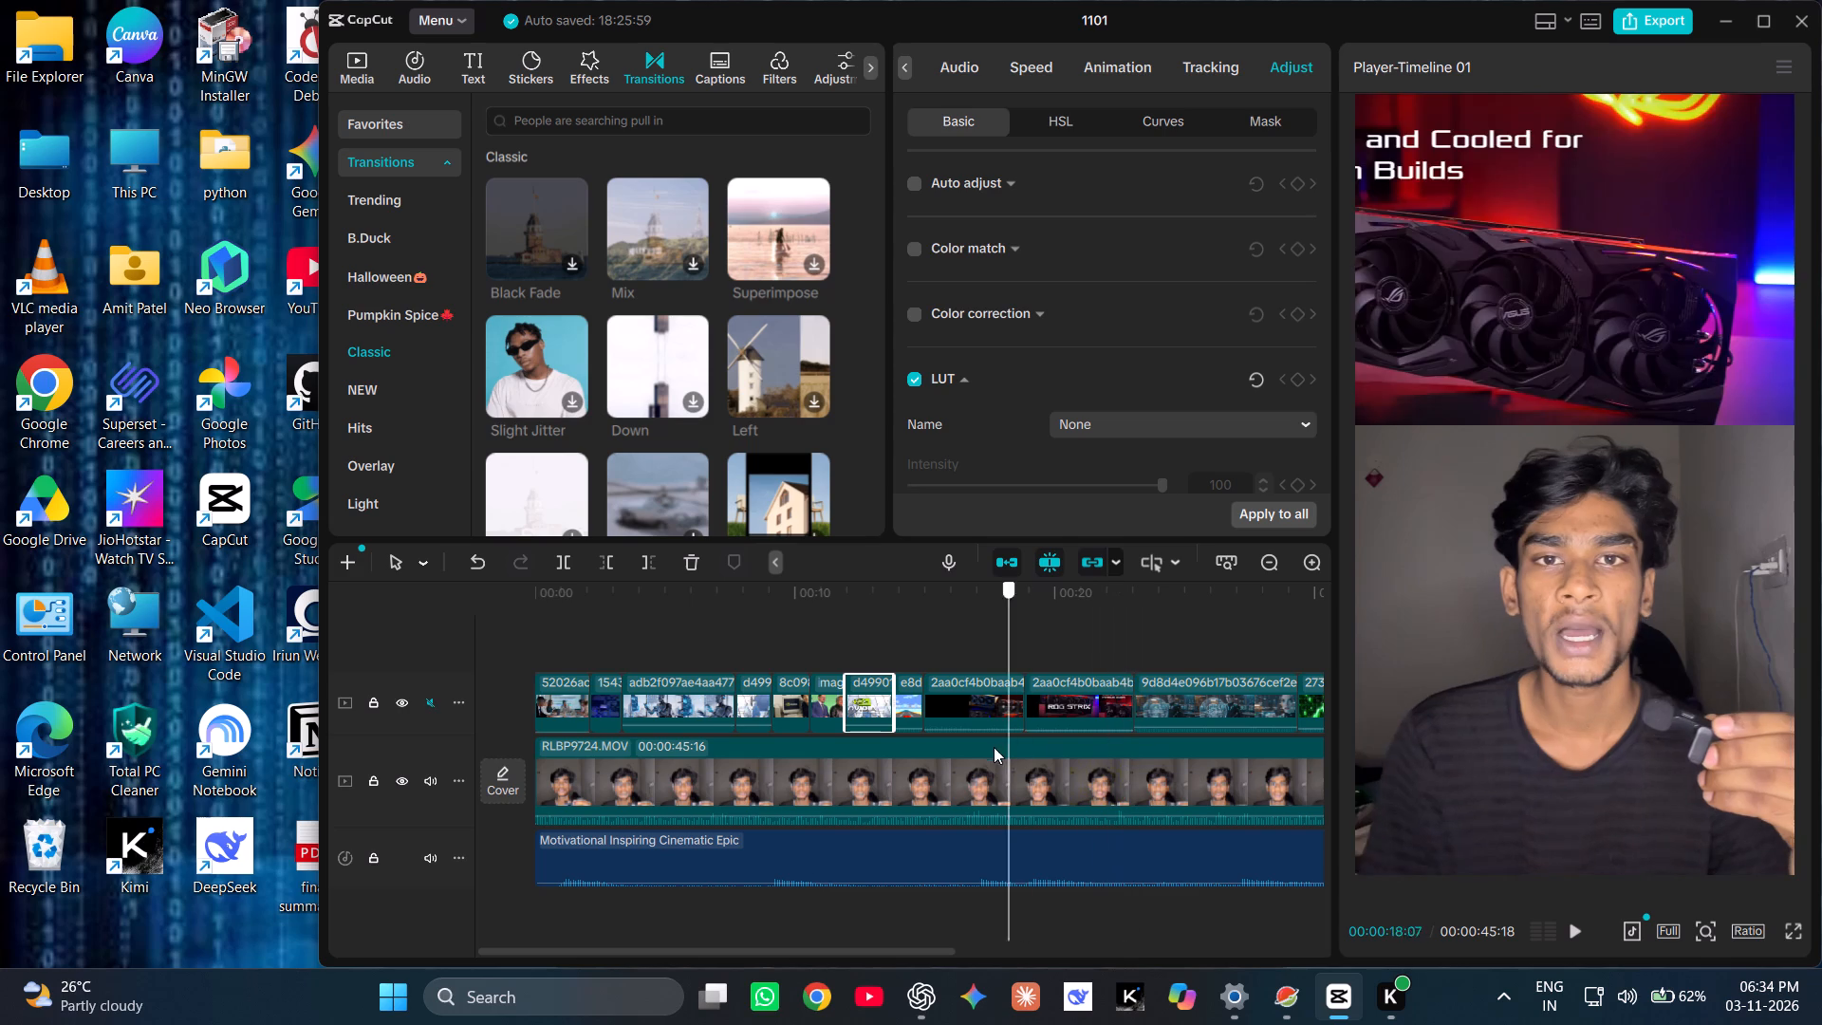
left_click_drag(994, 747, 931, 764)
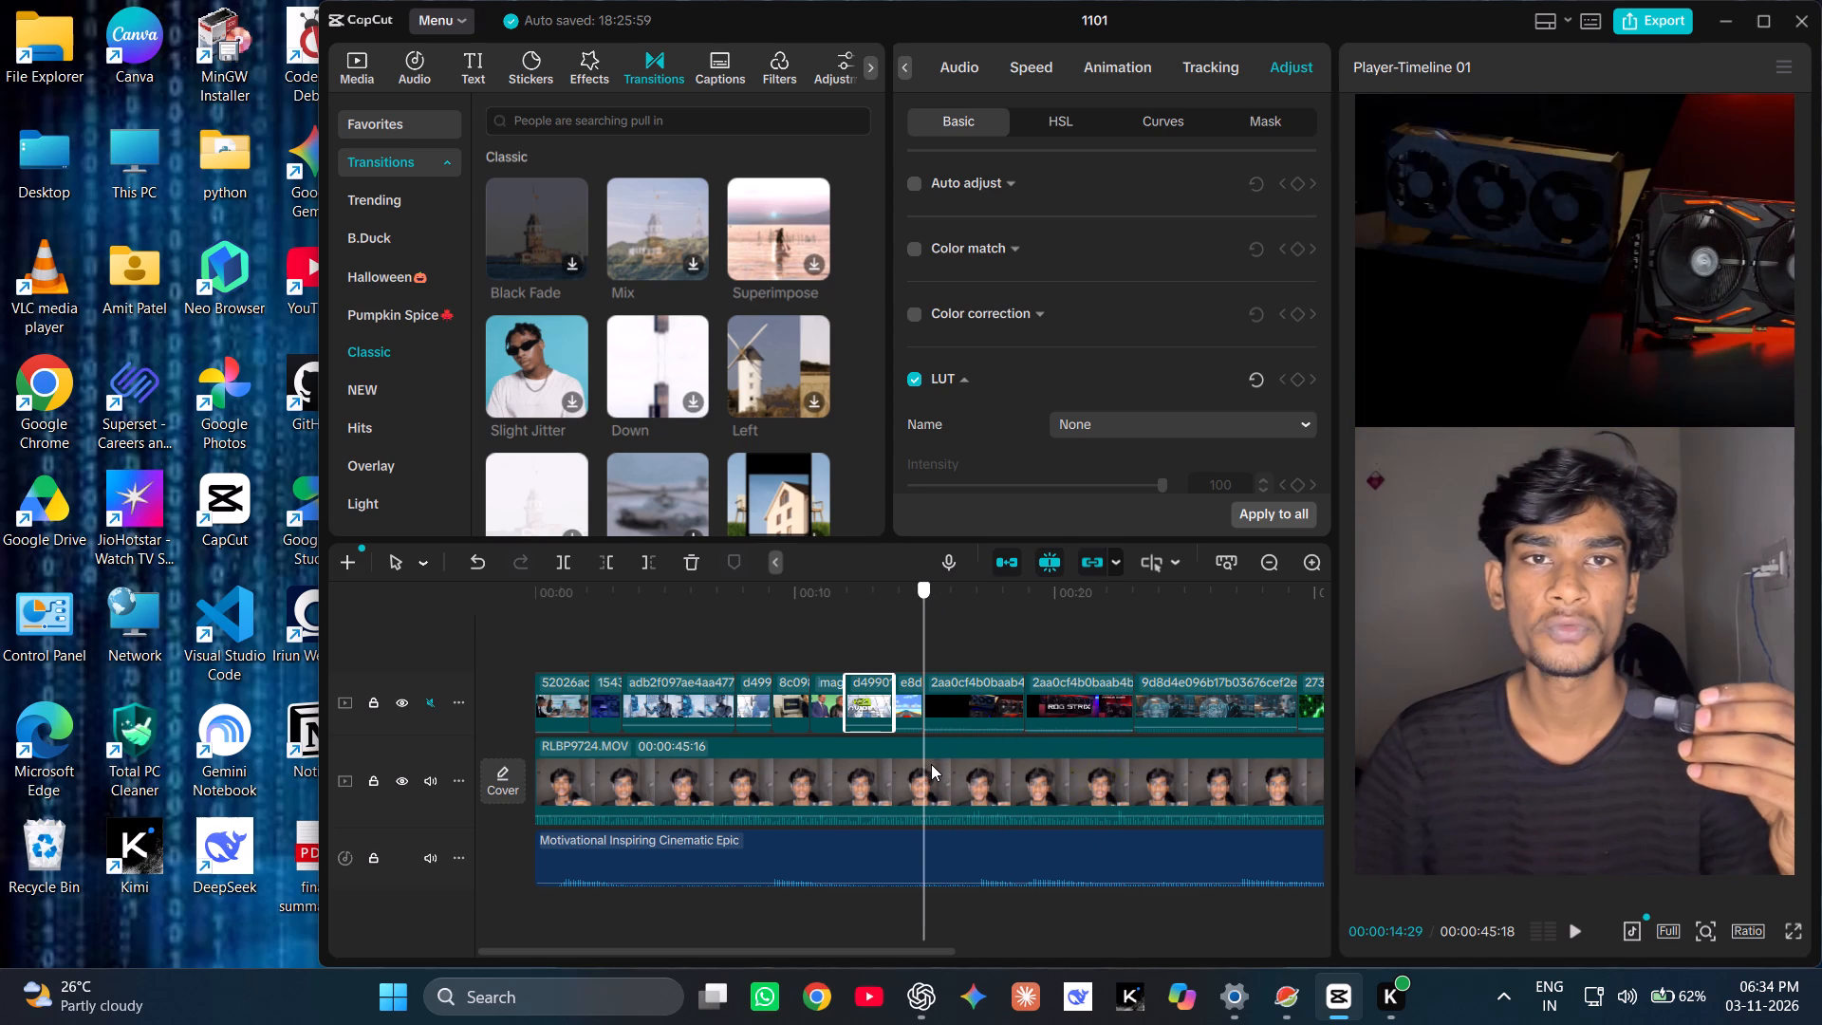
left_click_drag(931, 764, 925, 766)
left_click_drag(925, 766, 1053, 728)
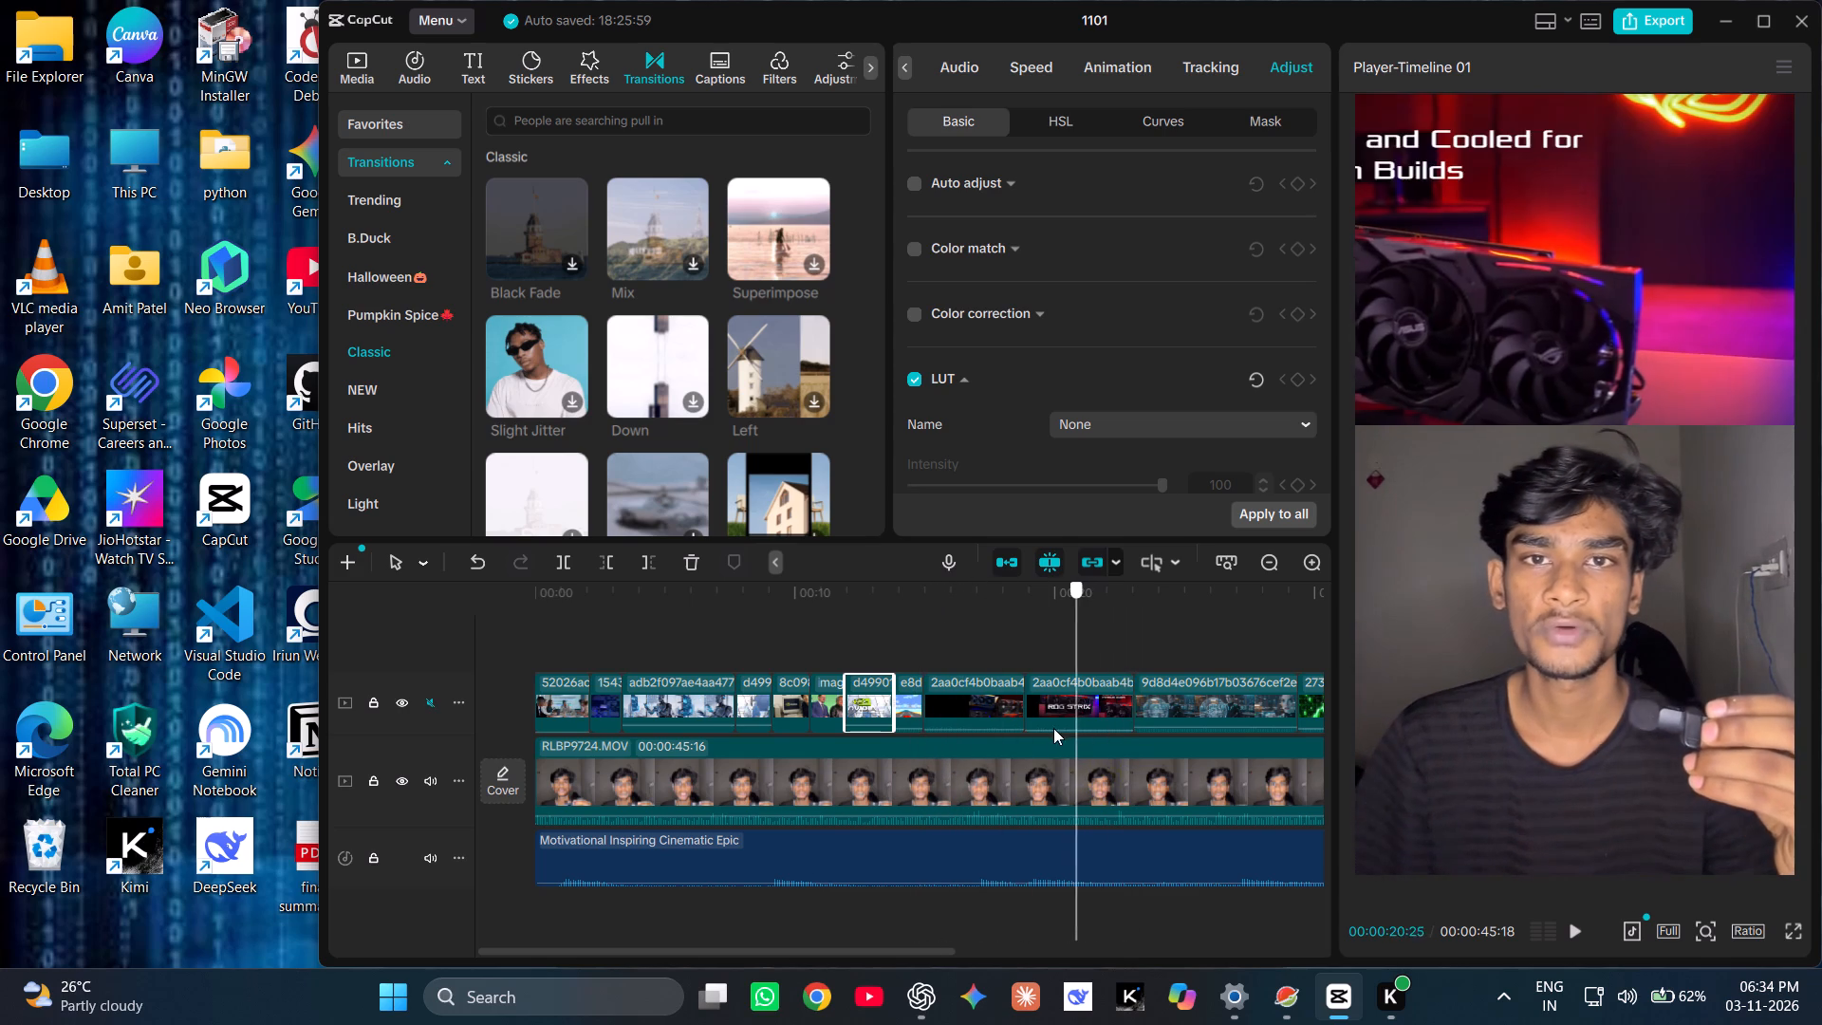
left_click_drag(1053, 728, 1030, 731)
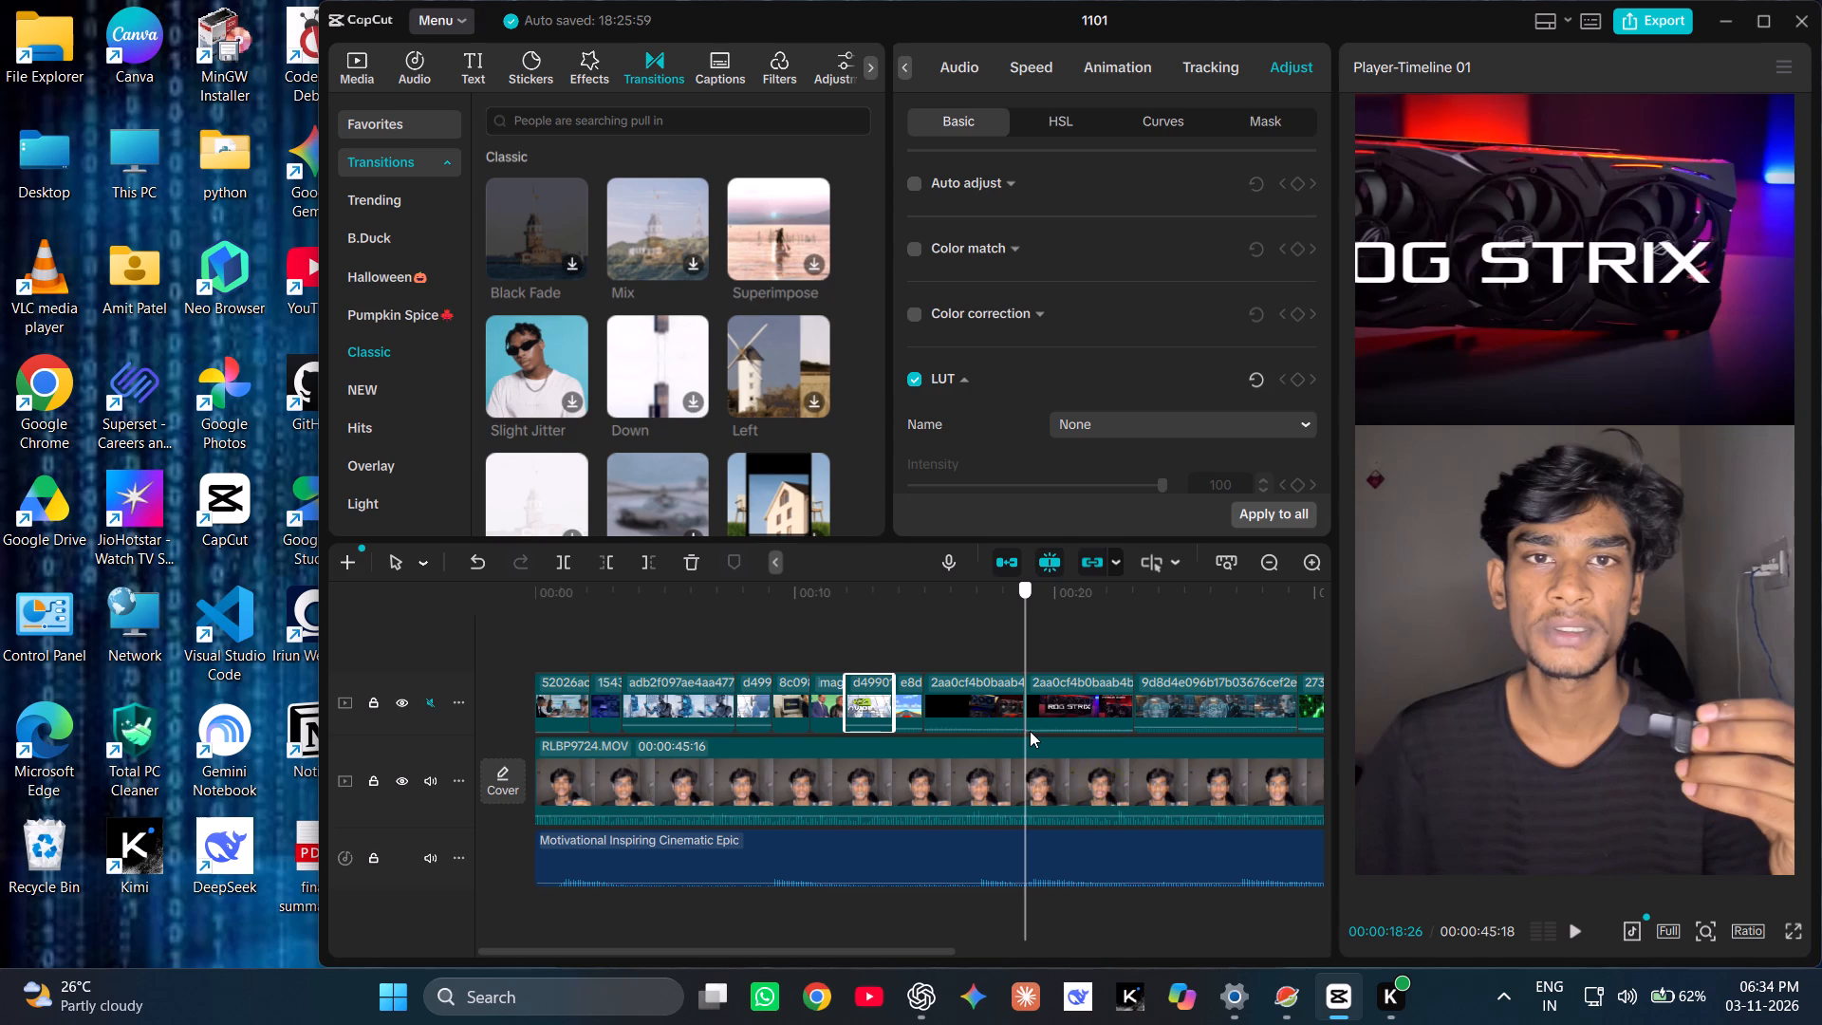
left_click_drag(1030, 731, 1122, 708)
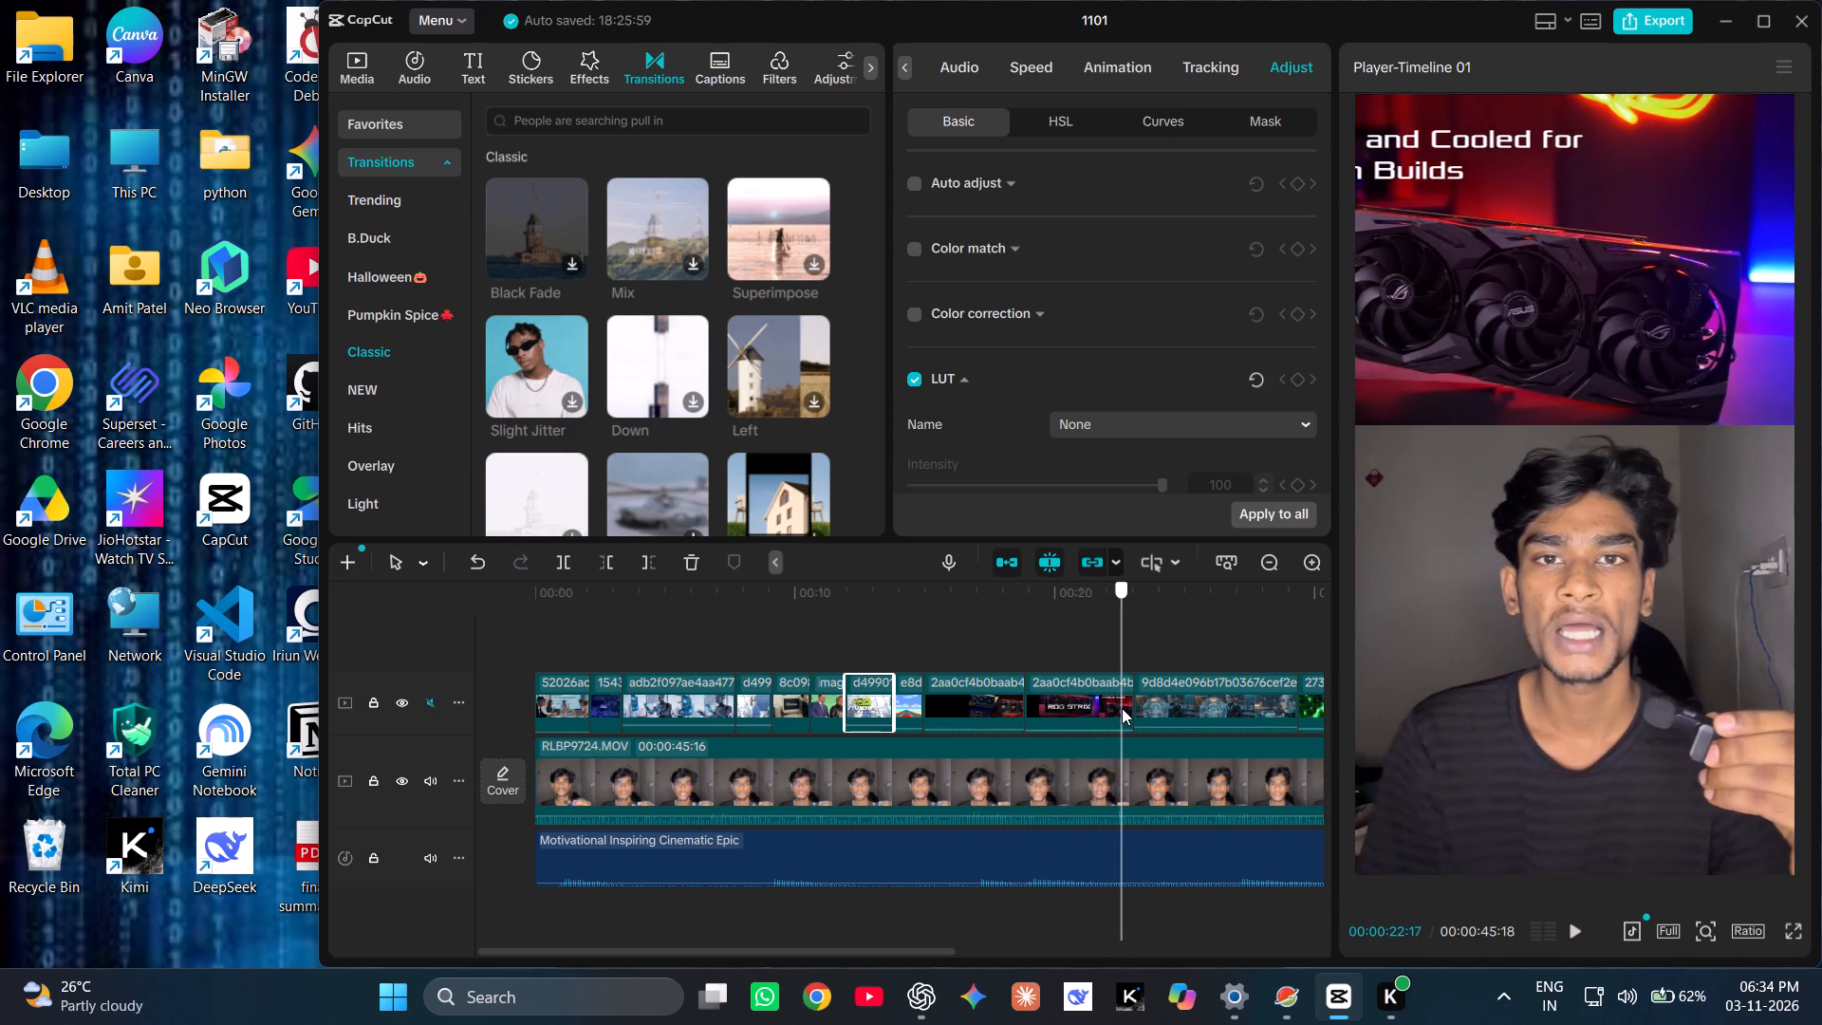
Examine the cut from the ROG Strix clip to the hologram-globe clip at about 23 seconds.
left_click_drag(1122, 708, 1132, 702)
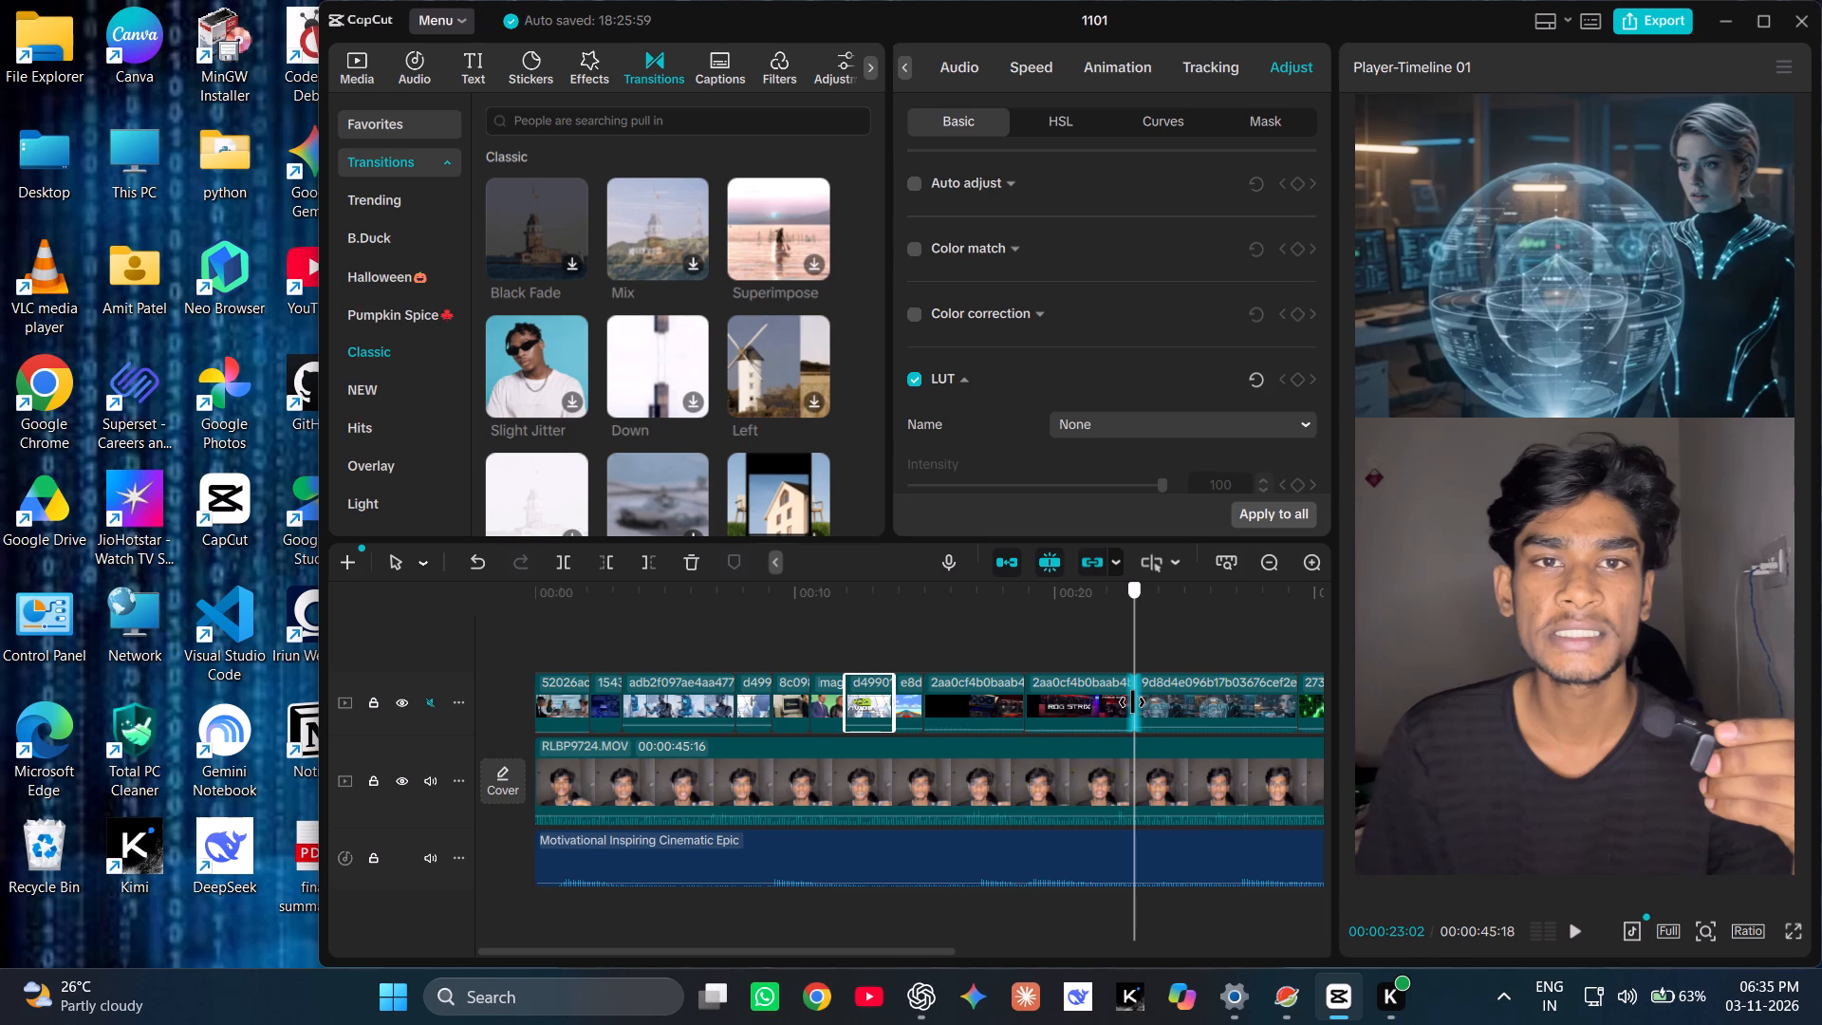
left_click_drag(1132, 702, 1169, 692)
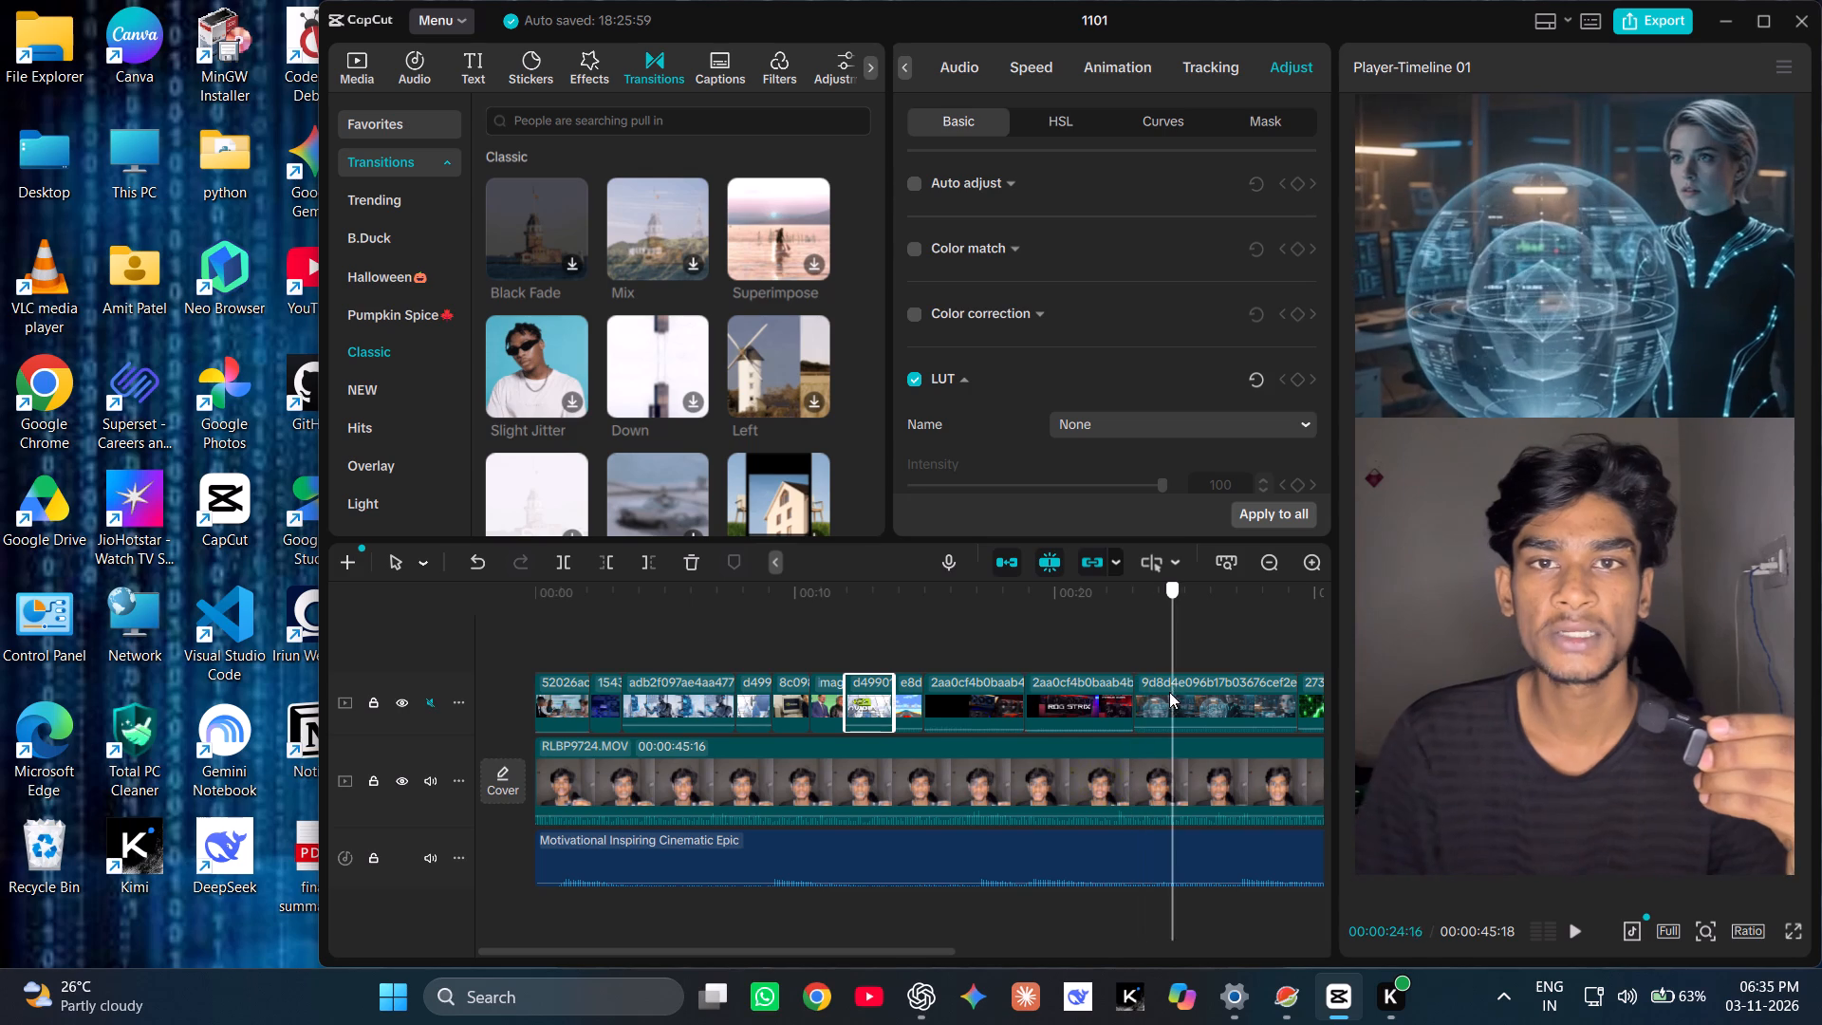
left_click_drag(1169, 692, 1142, 726)
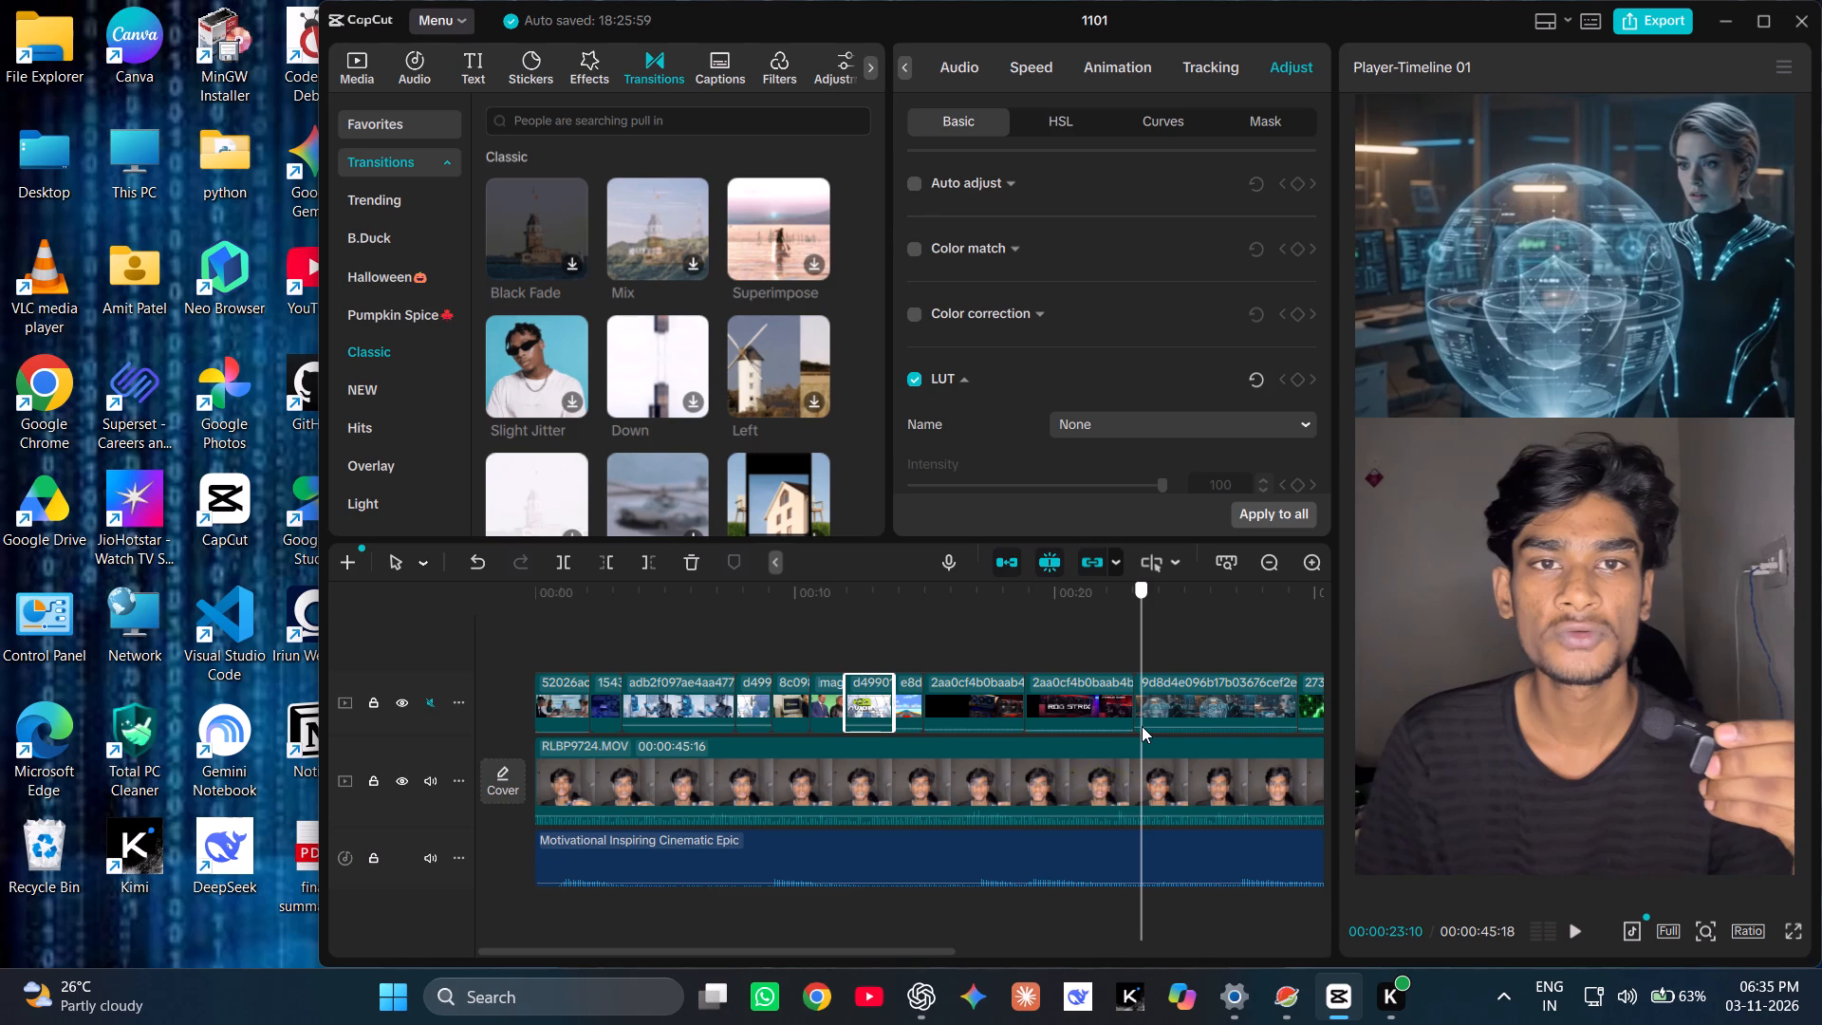
left_click_drag(1142, 726, 1141, 726)
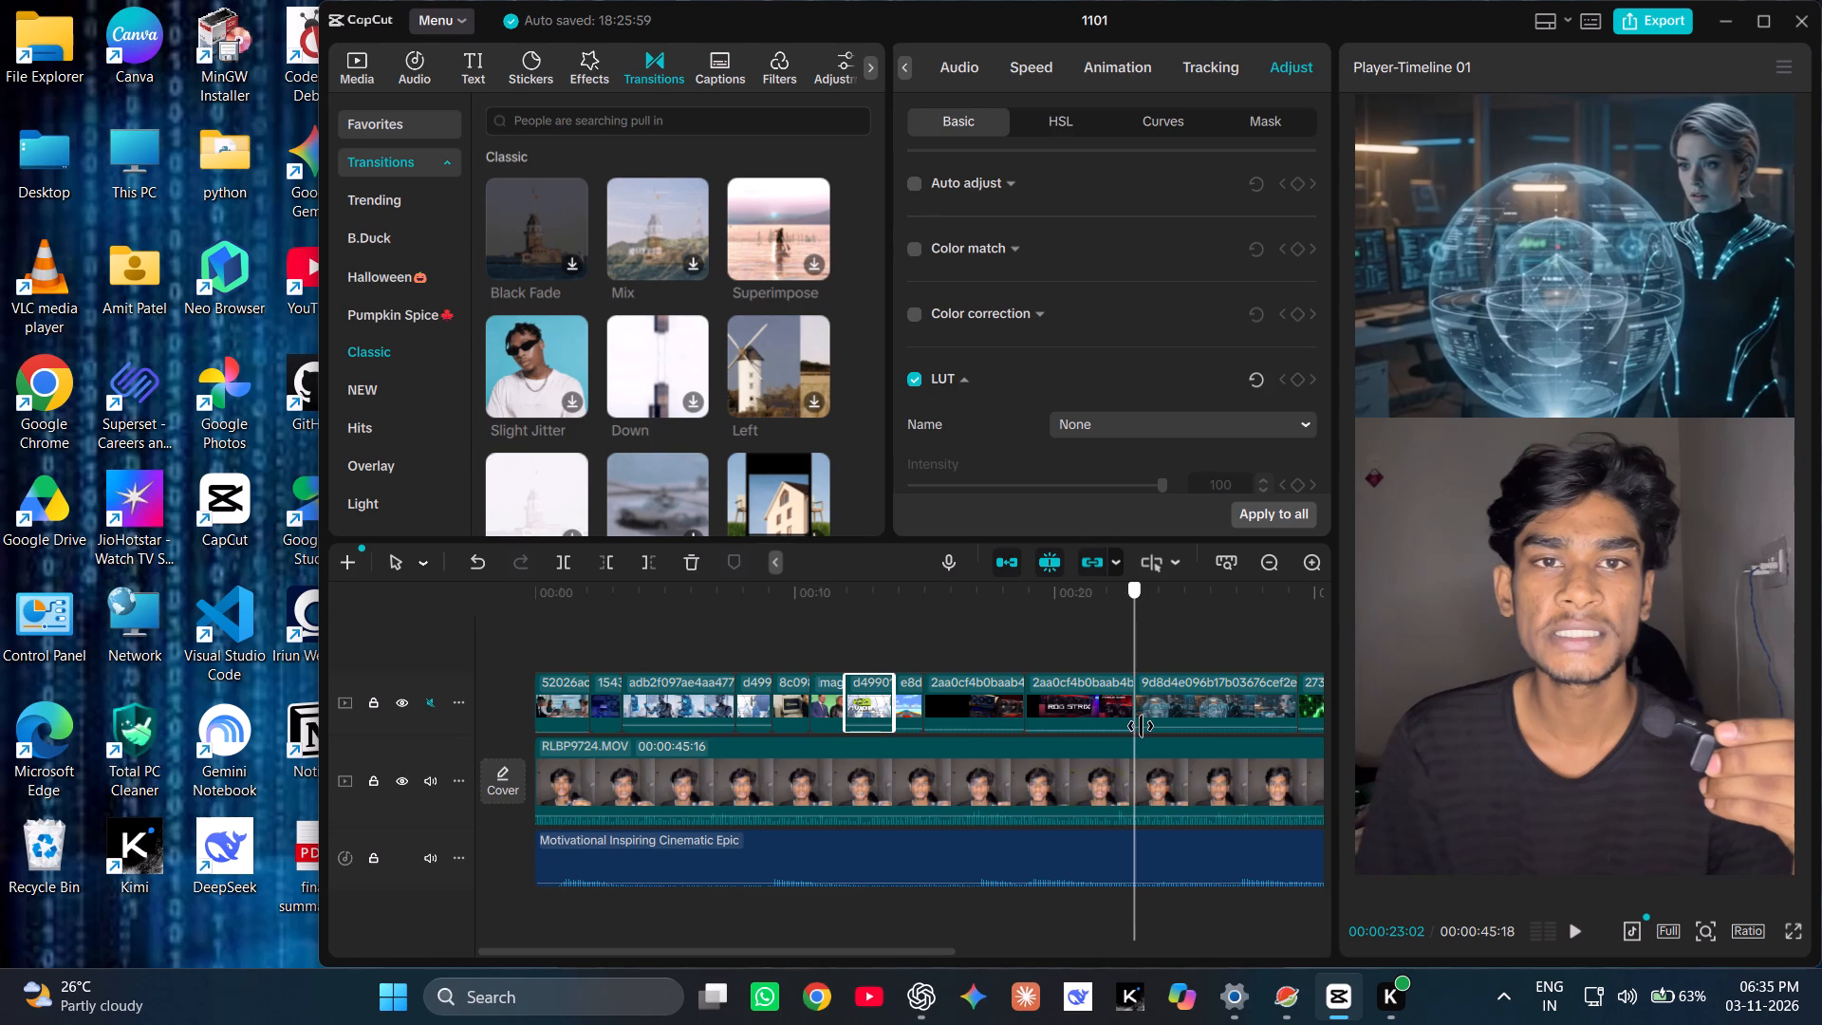
left_click_drag(1141, 726, 1157, 717)
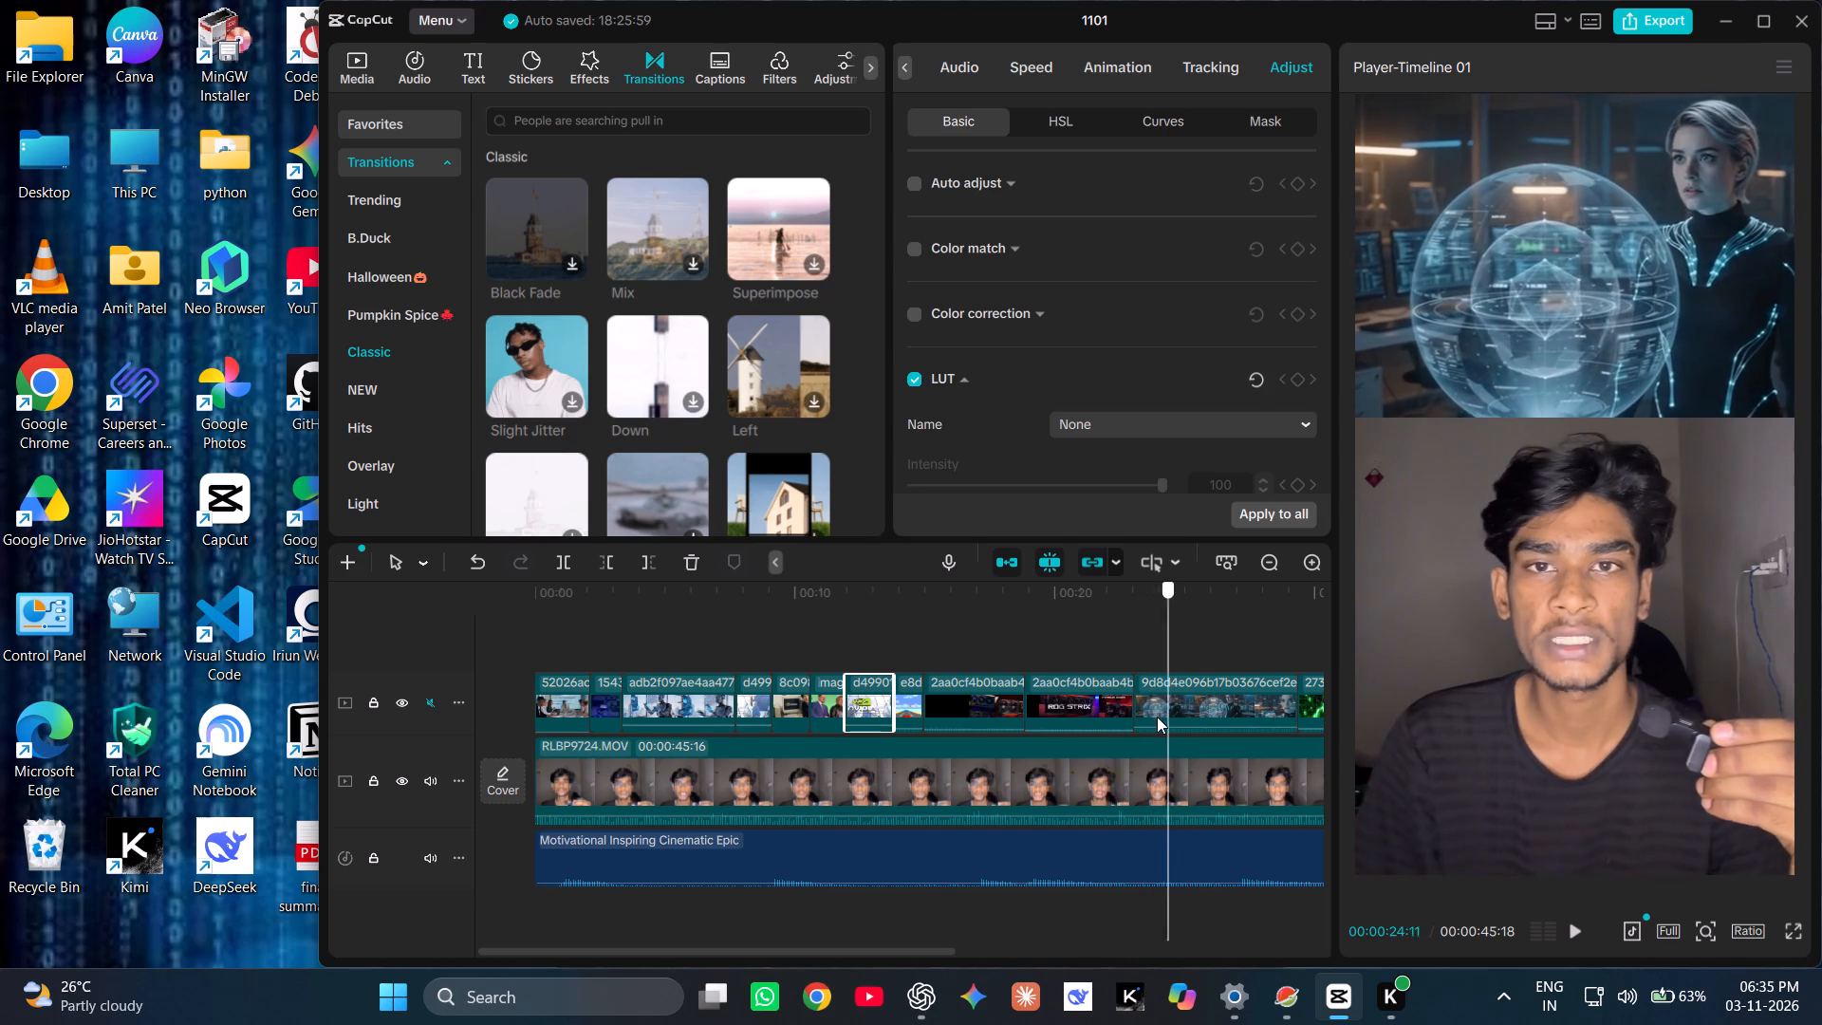
left_click_drag(1157, 717, 1135, 719)
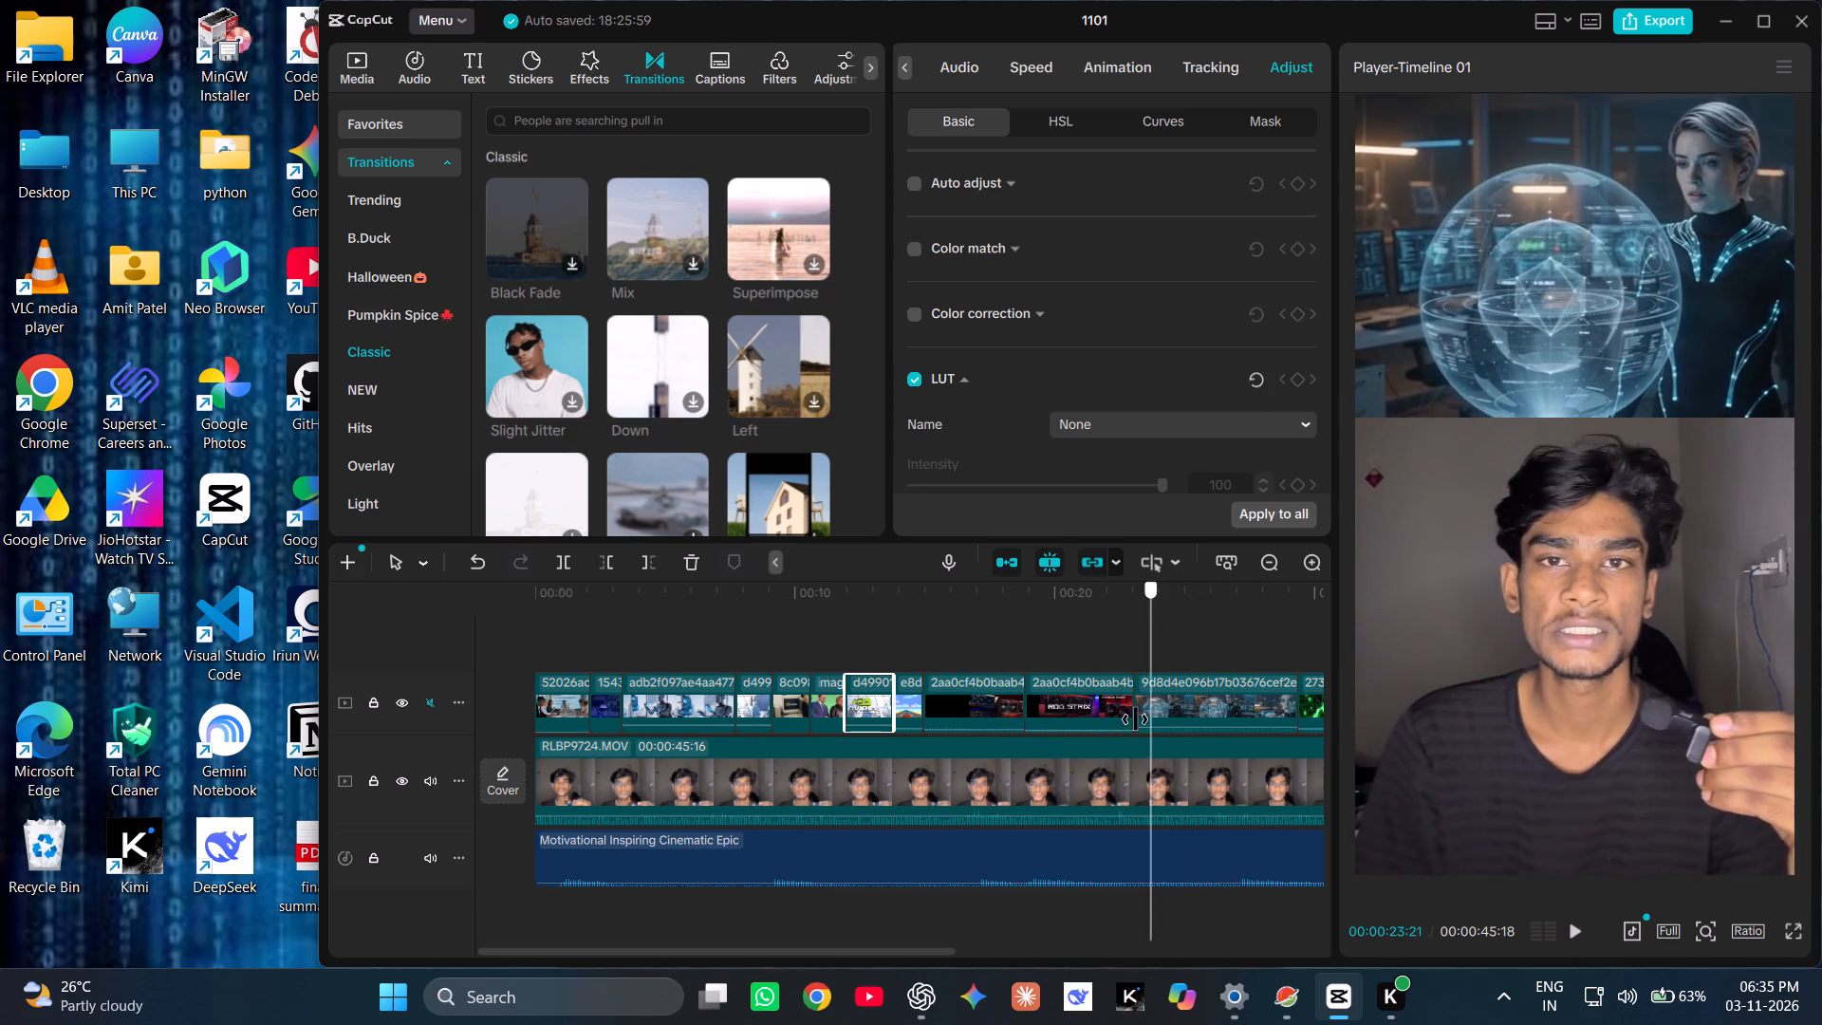
Review the B-roll backwards from about 19 seconds to the opening, and stop at about 2 seconds near the NoAI chip clip.
left_click_drag(1135, 719, 1026, 731)
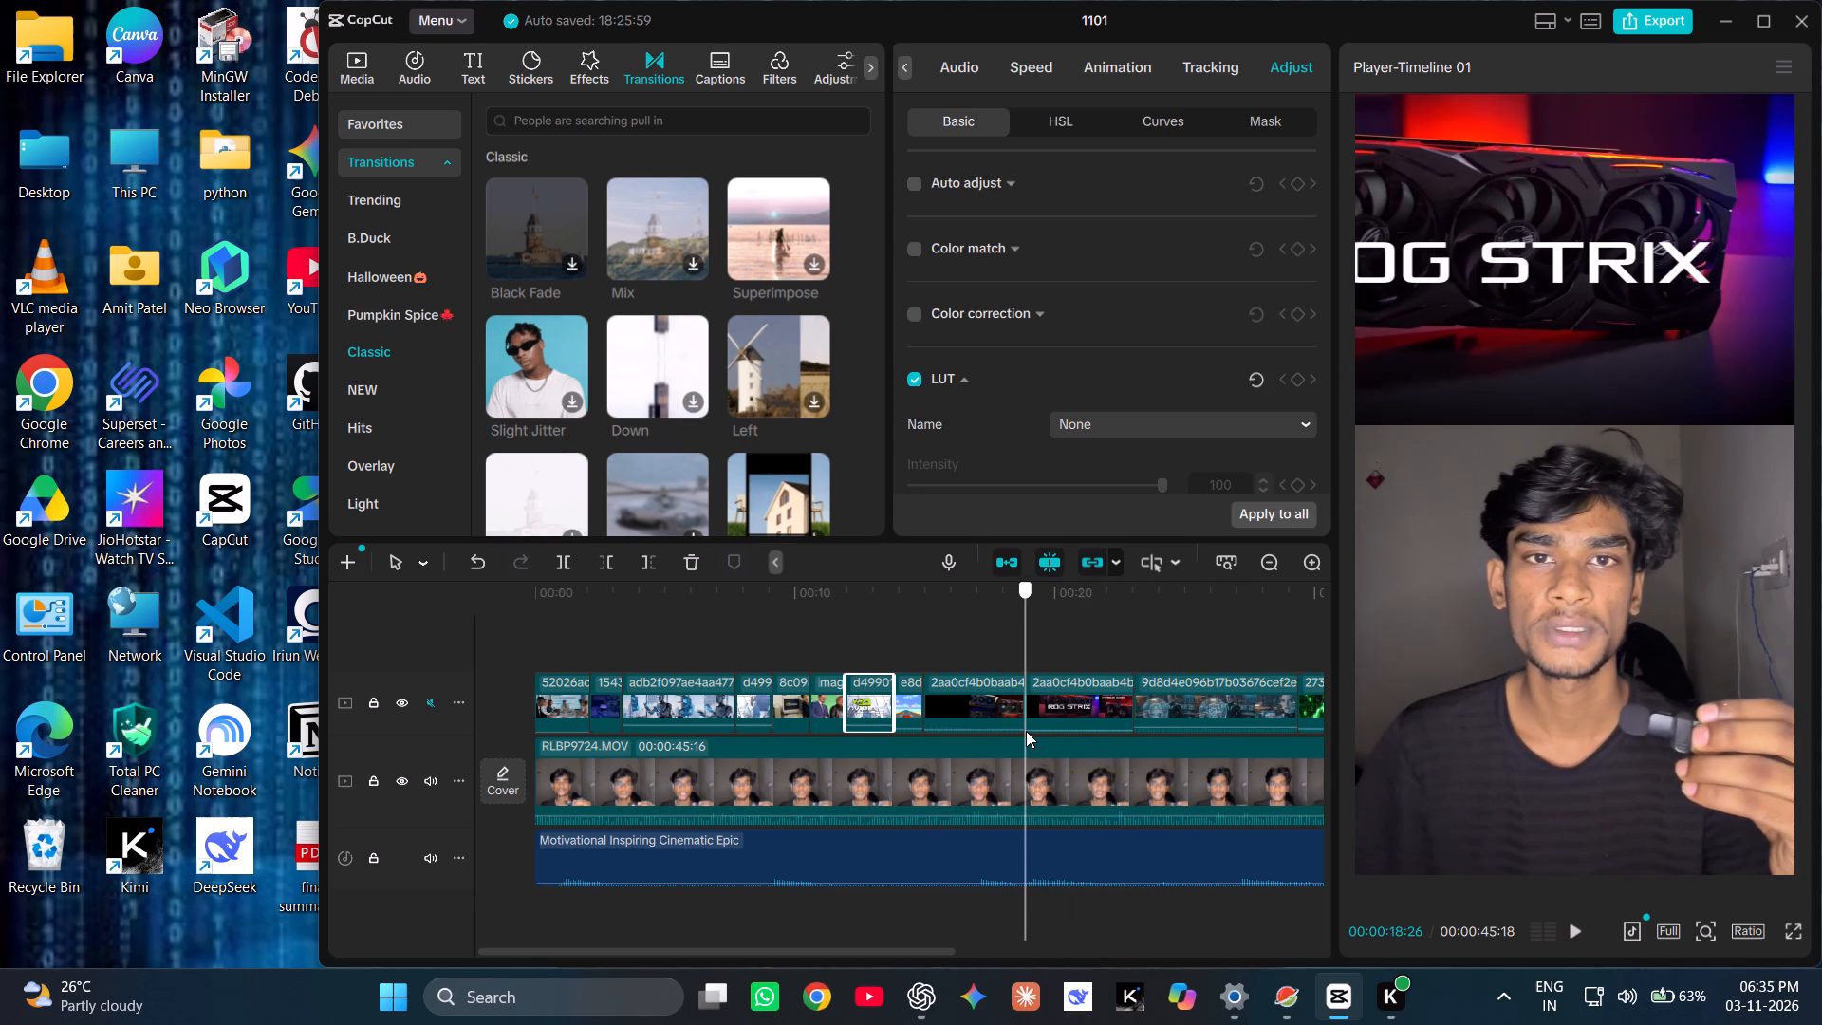
left_click_drag(1026, 731, 922, 736)
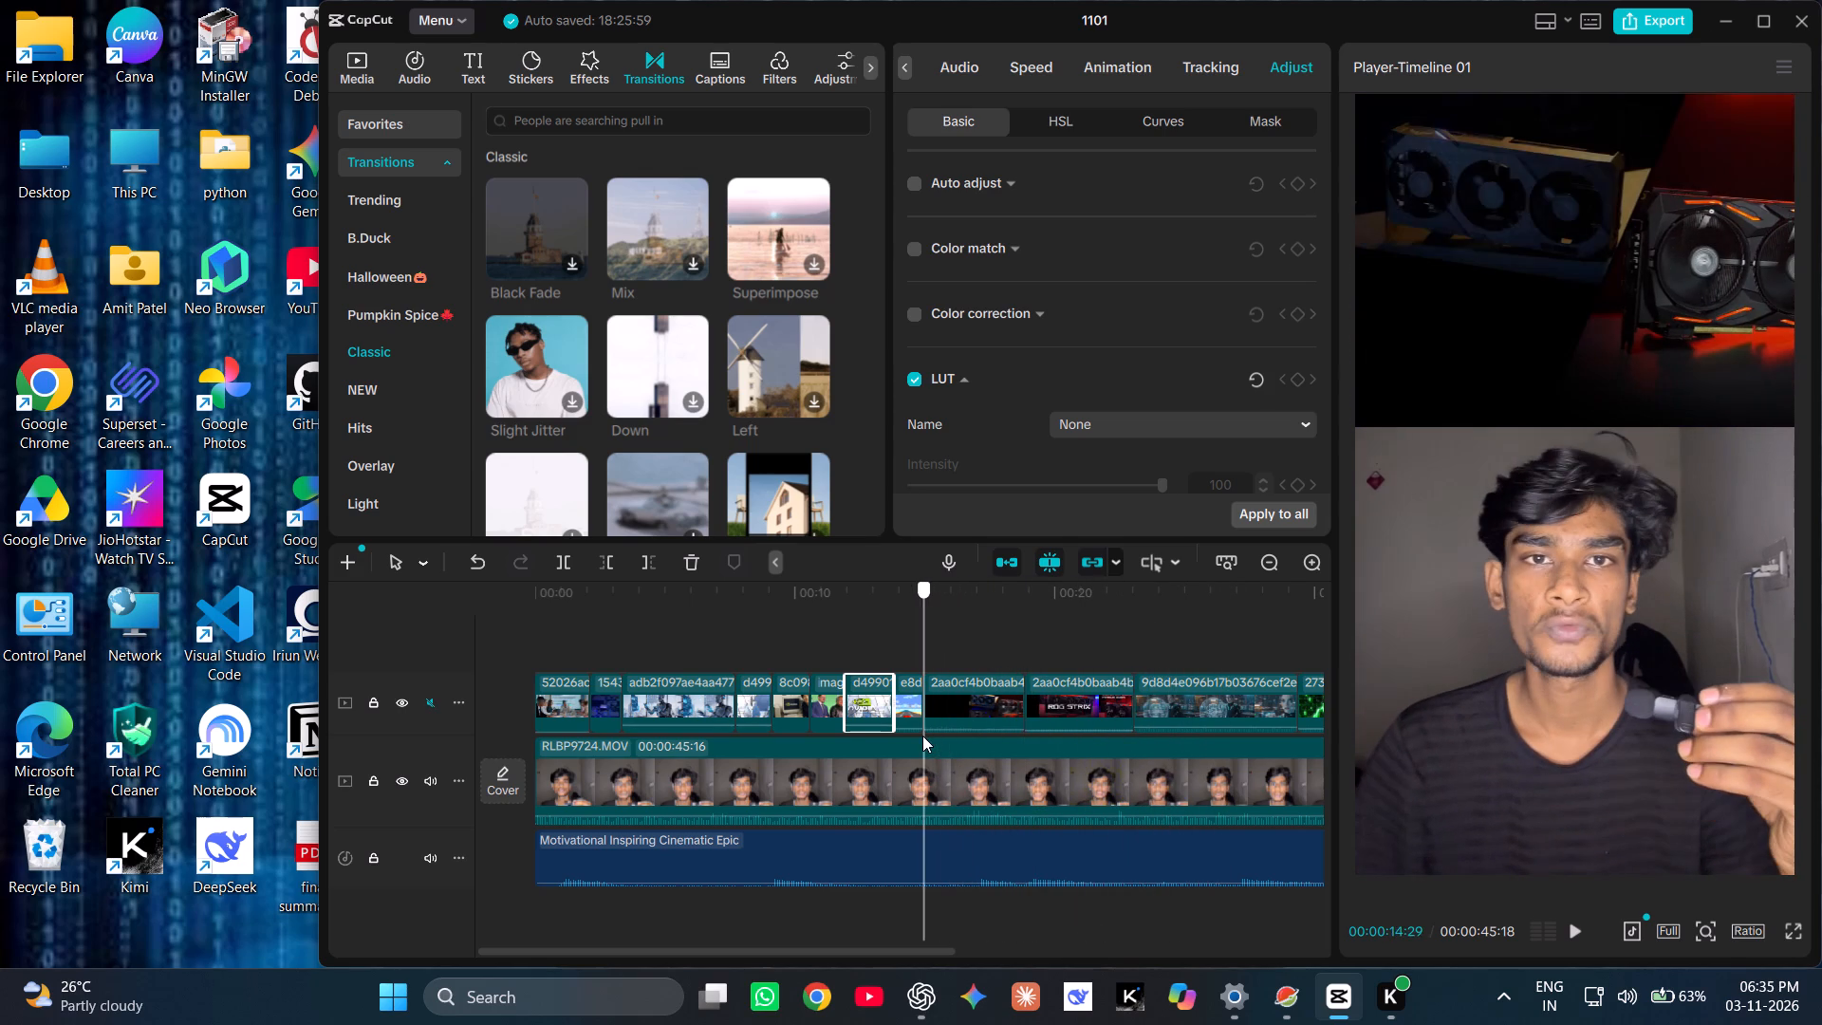
left_click_drag(922, 736, 787, 751)
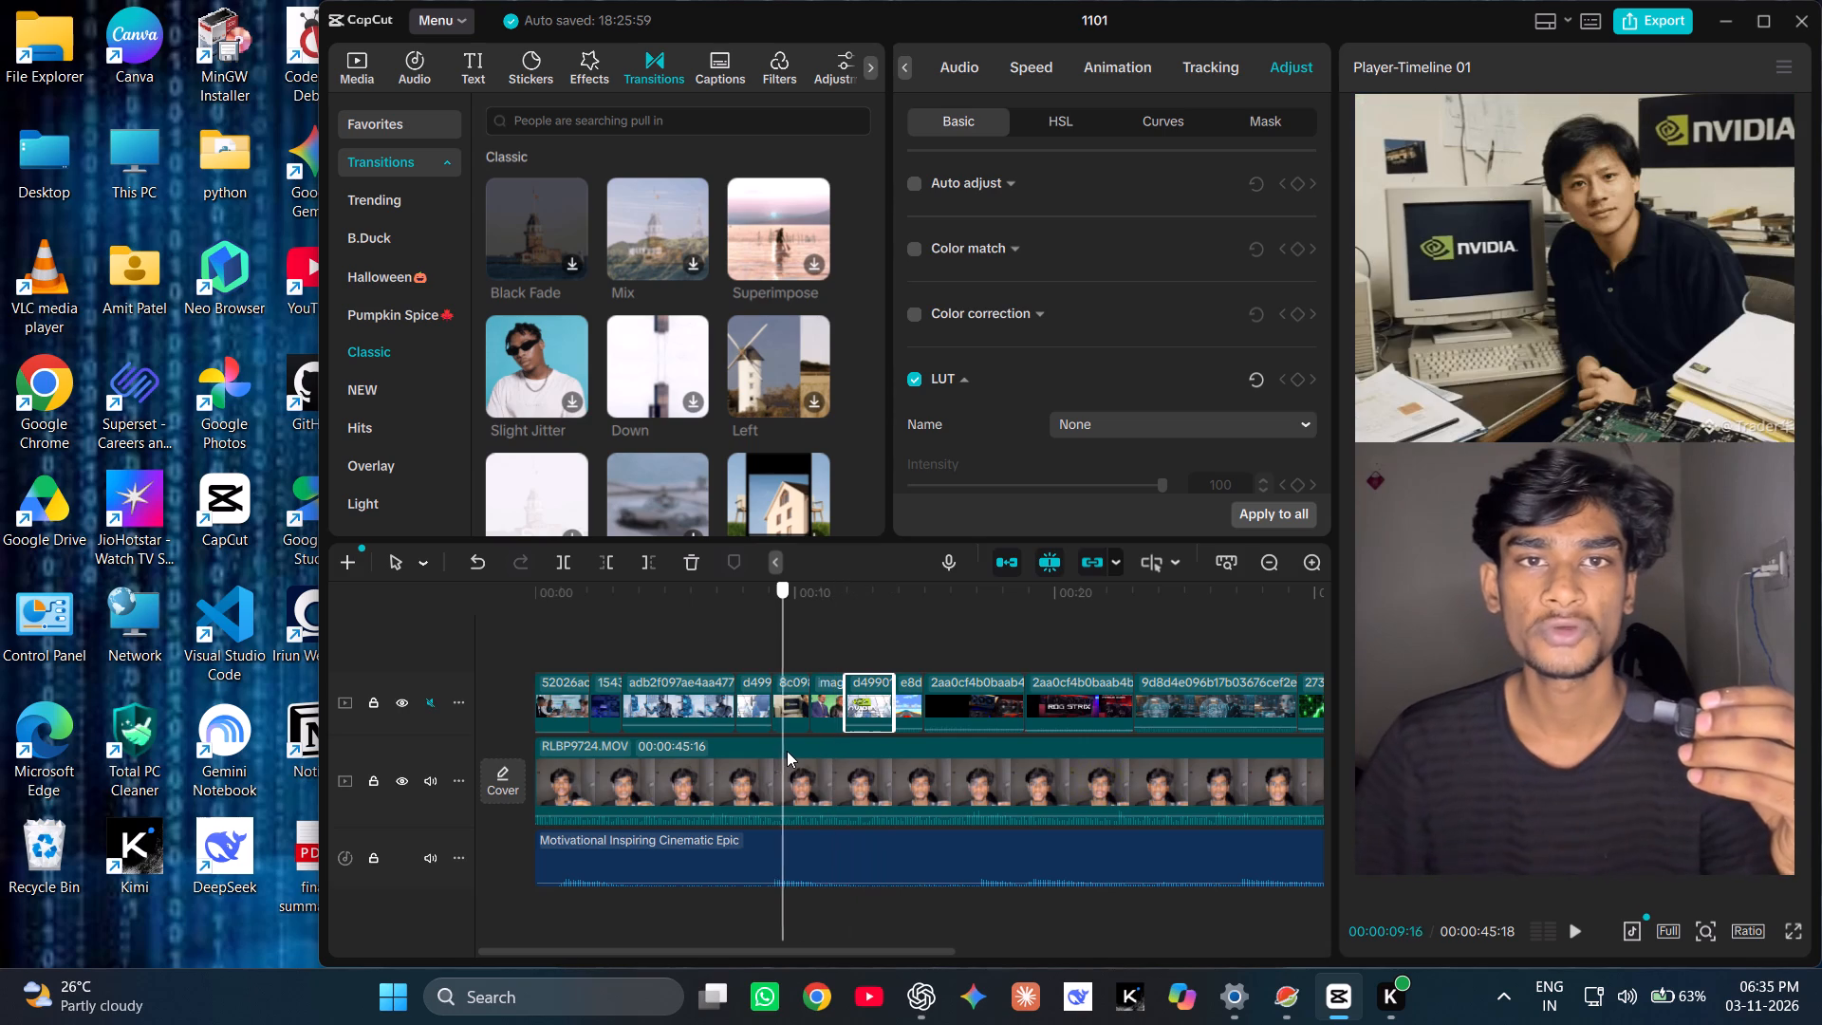
left_click_drag(787, 751, 761, 751)
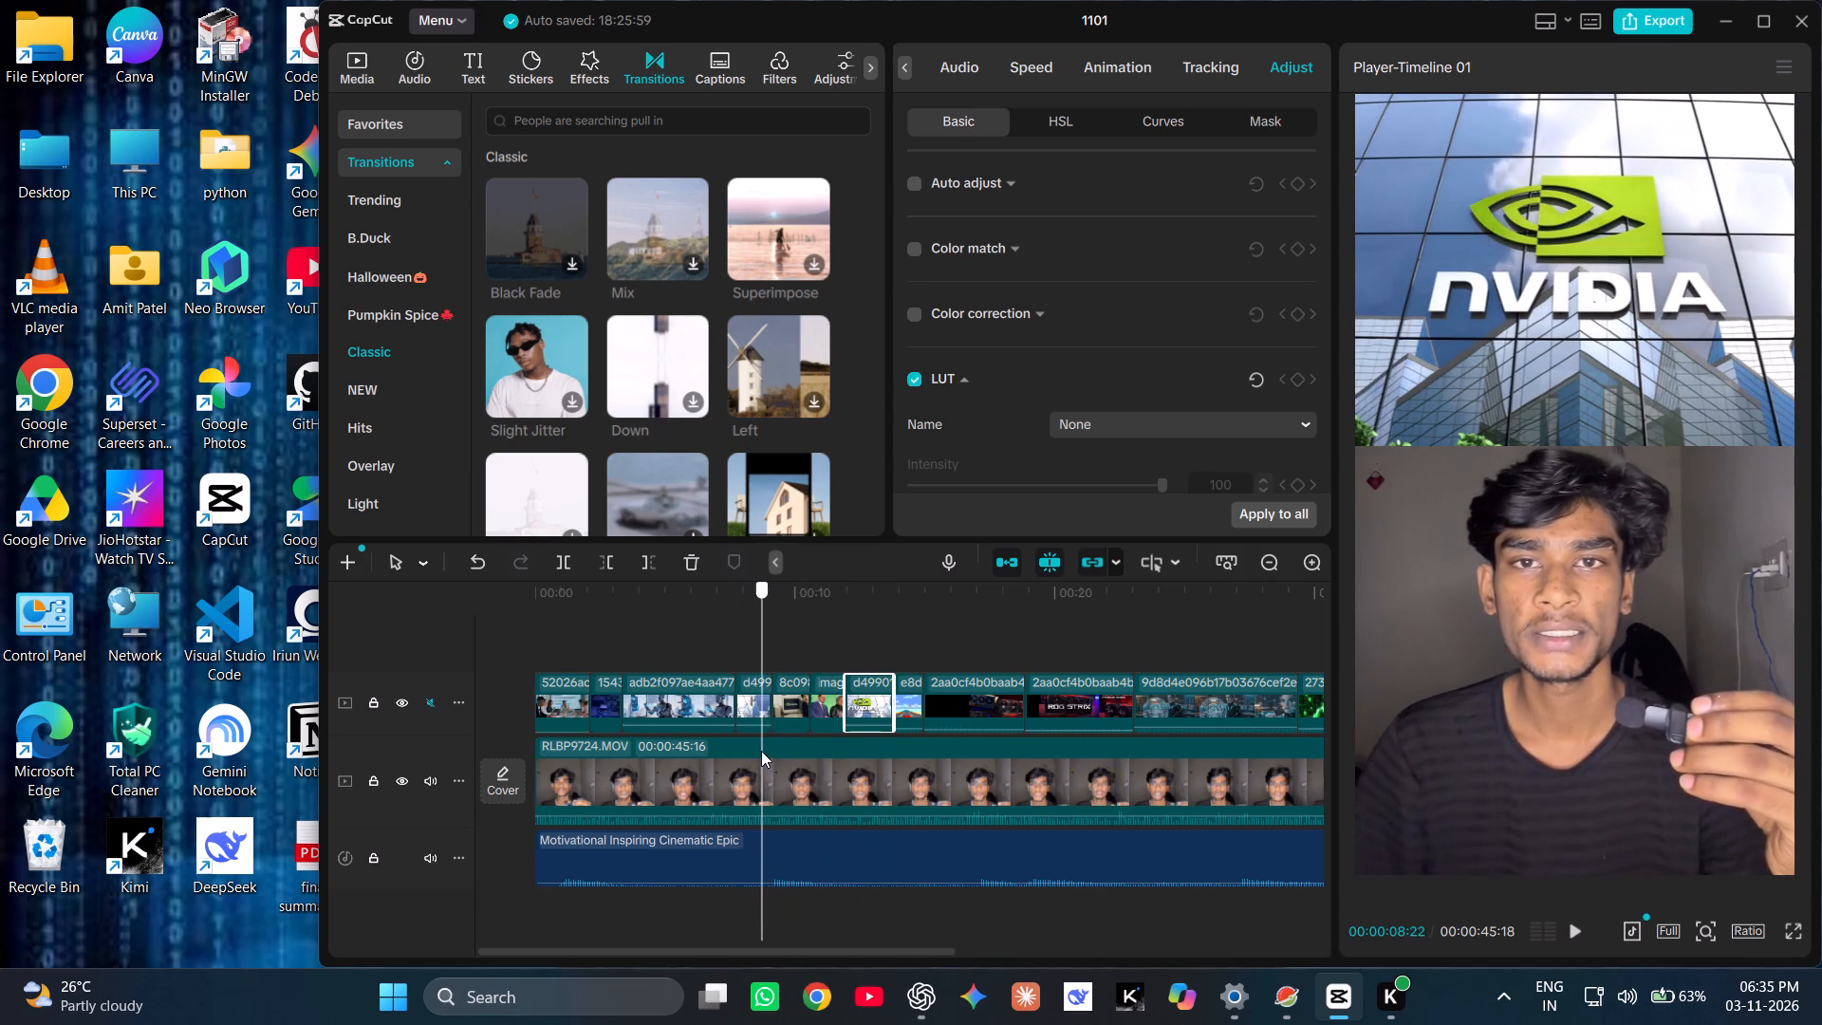
left_click_drag(761, 751, 524, 760)
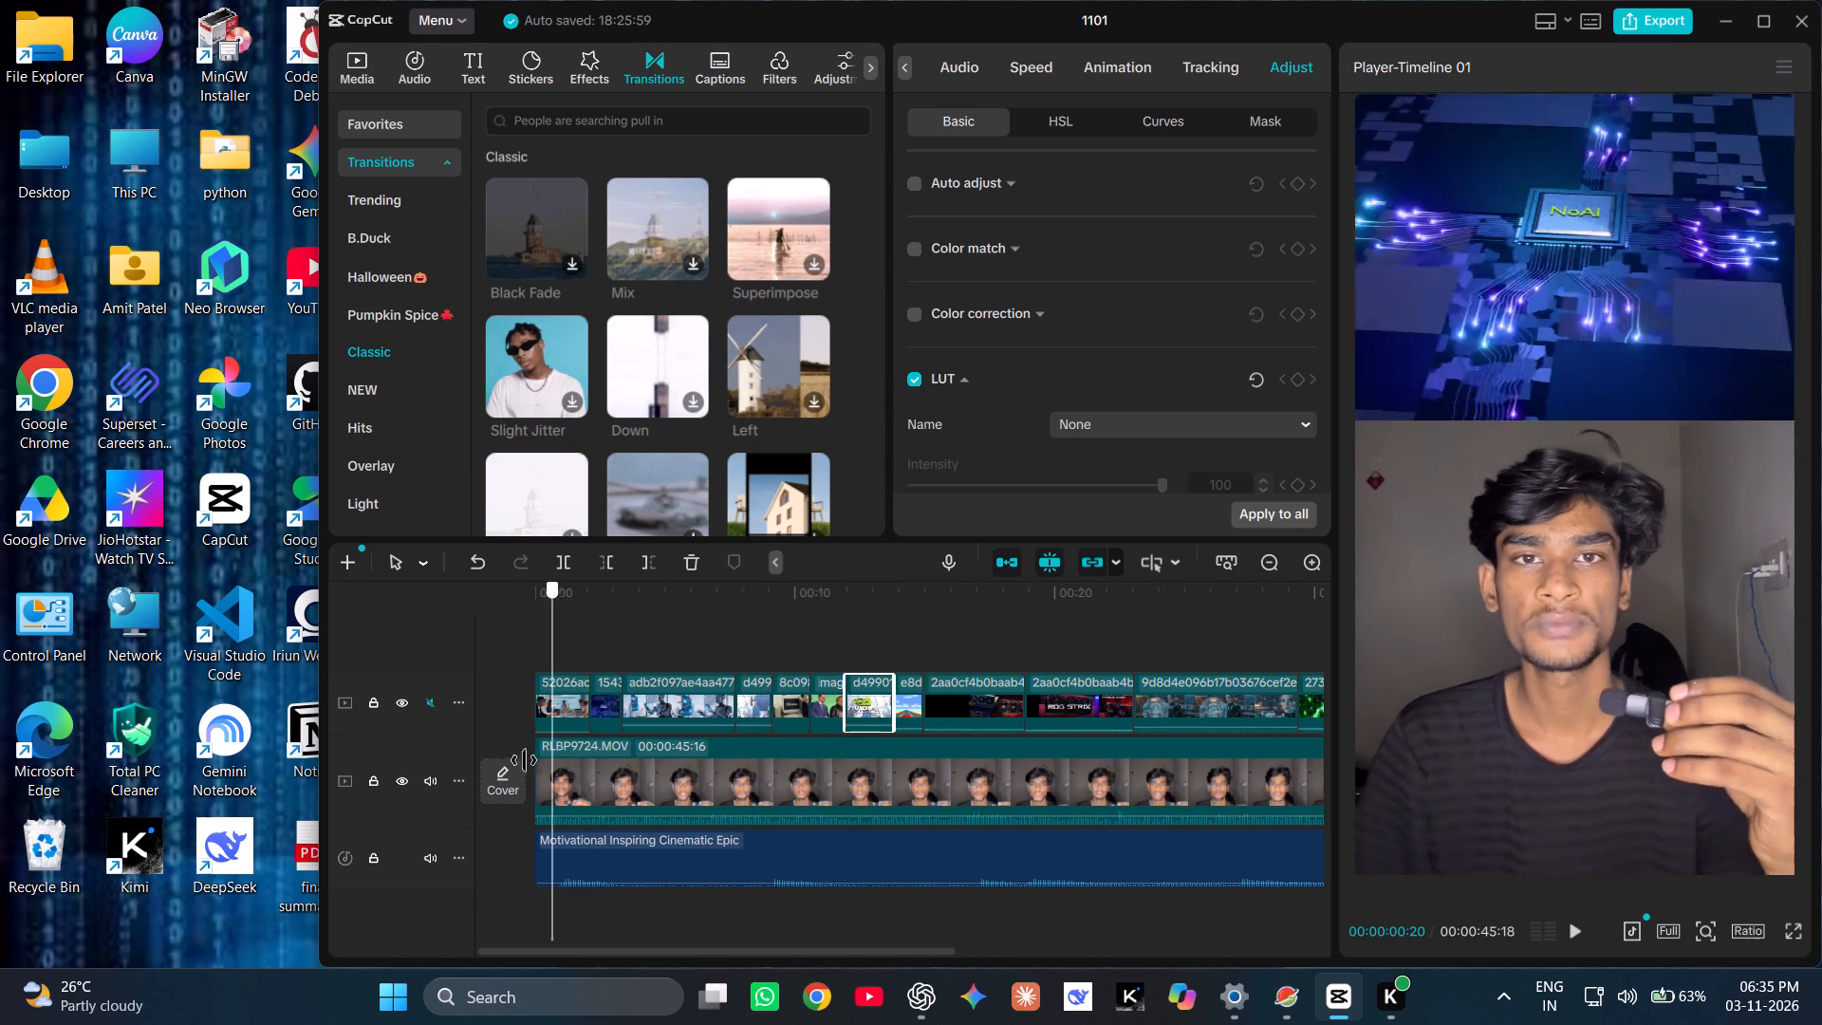
left_click_drag(524, 760, 599, 753)
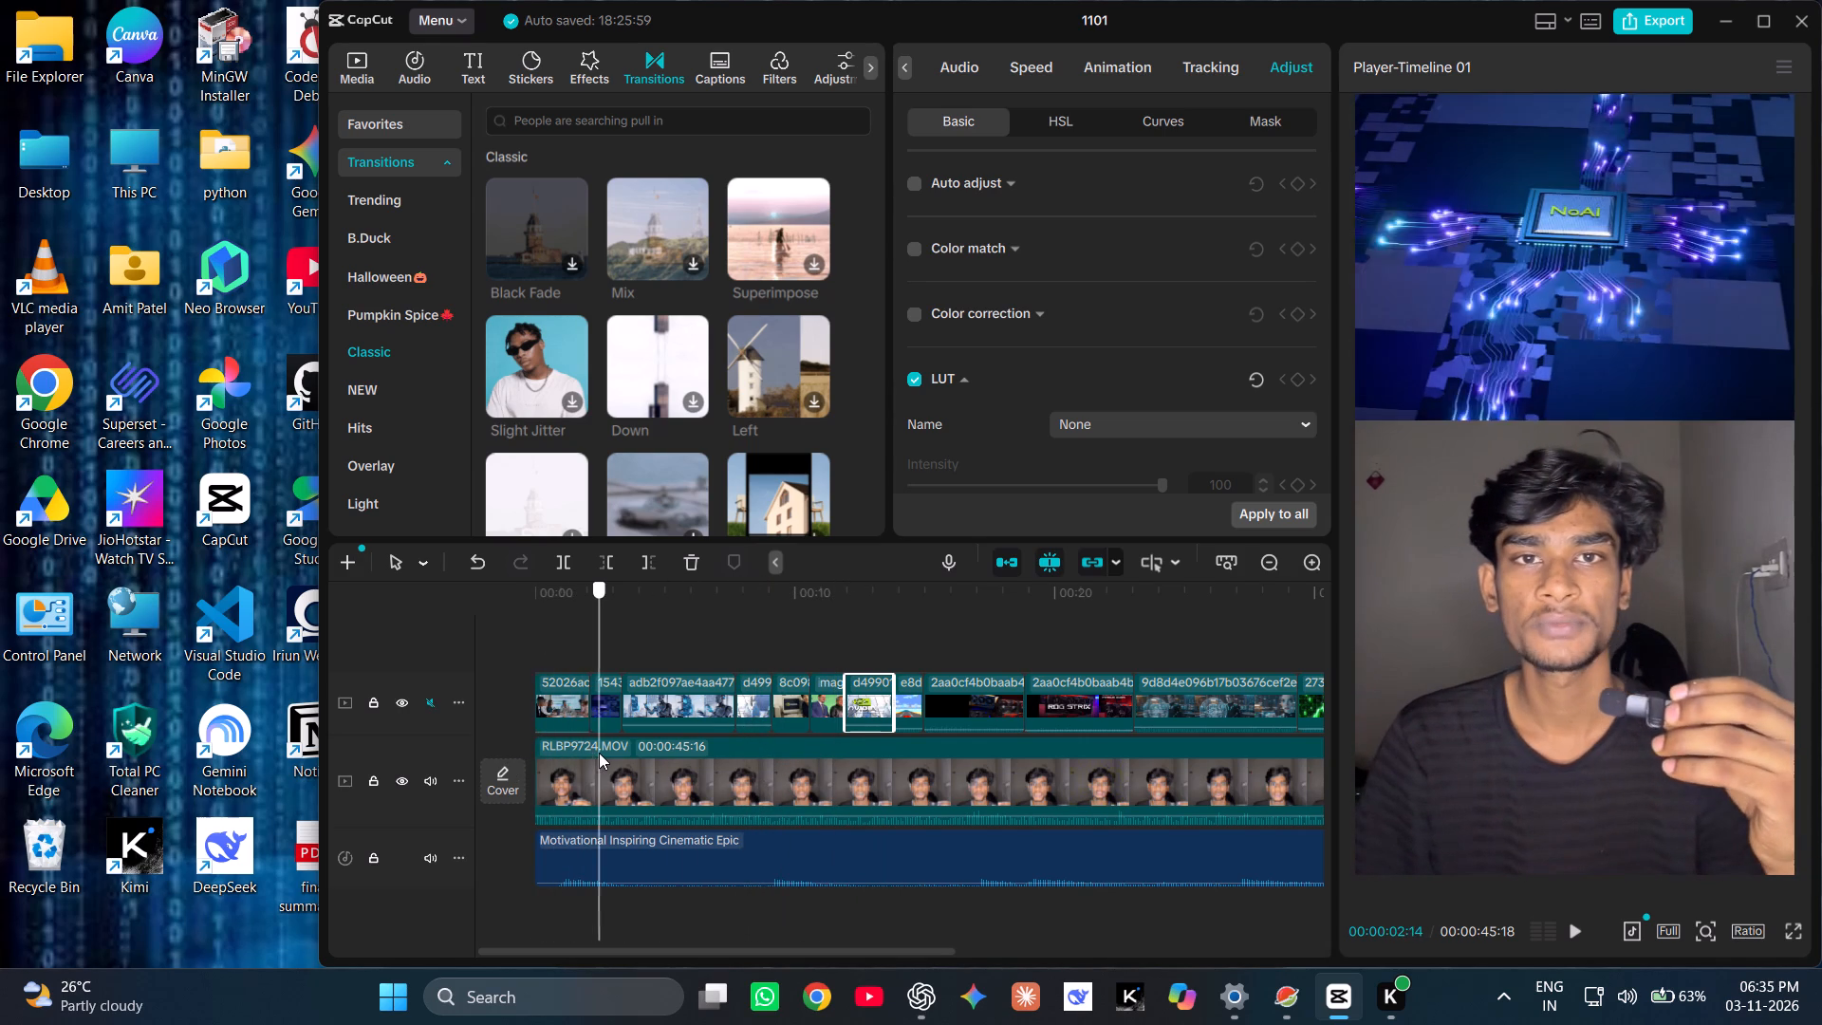
Examine the B-roll in small steps from about 2 seconds at the NoAI chip clip to about 5 seconds at the robot clip.
left_click_drag(599, 753, 591, 751)
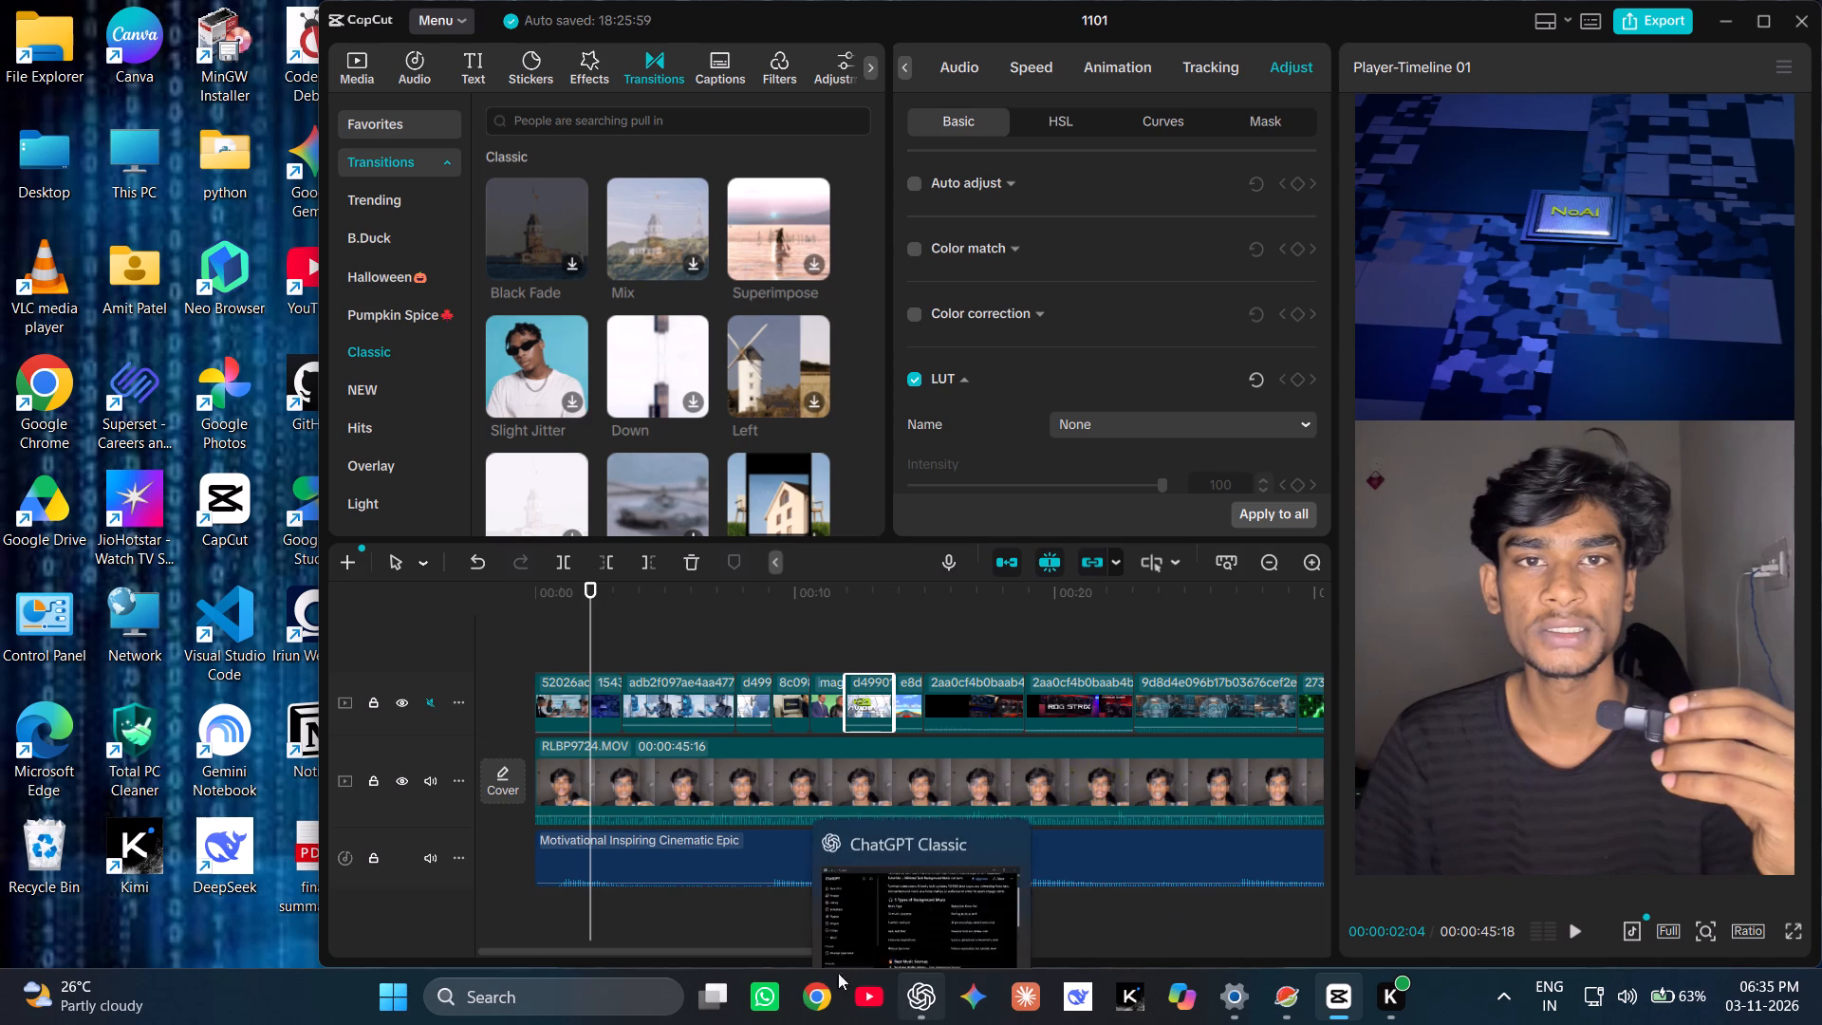
left_click(594, 907)
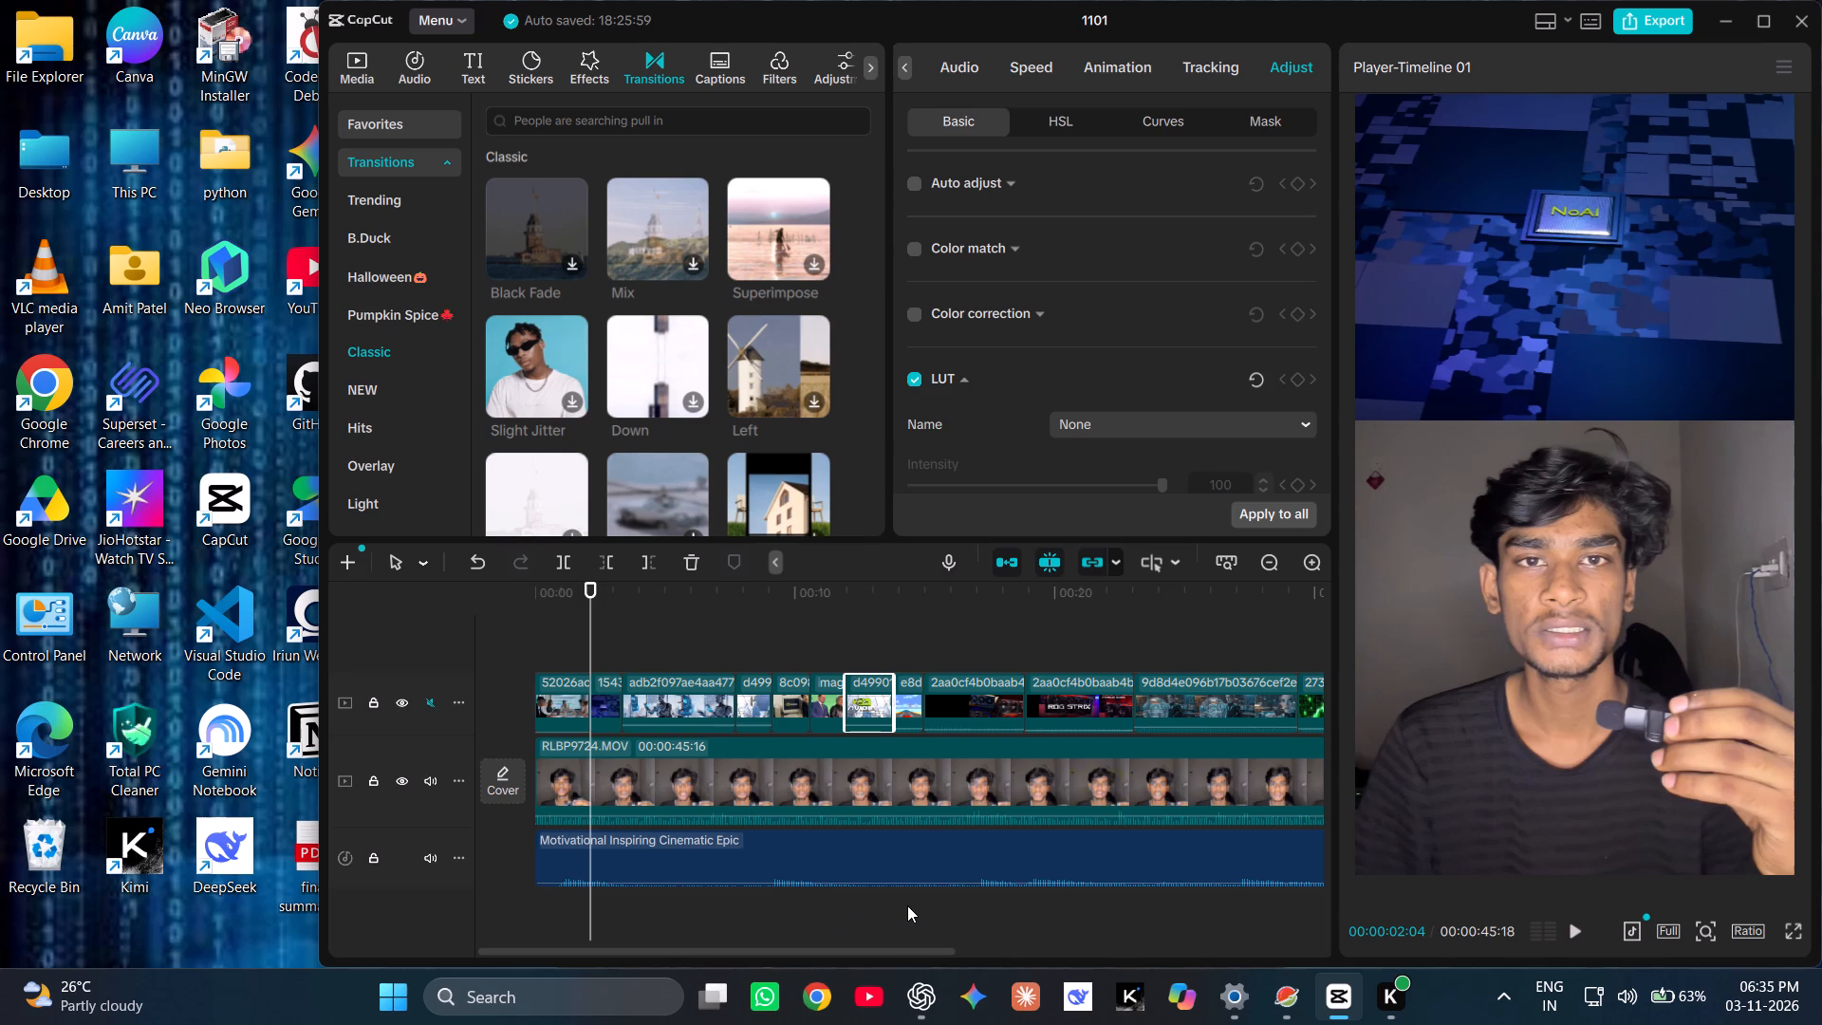
key("Right")
key("Right")
key("Right")
key("Right")
key("Right")
key("Right")
key("Right")
key("Right")
key("Right")
key("Right")
key("Right")
key("Right")
key("Right")
key("Right")
key("Right")
key("Right")
key("Right")
key("Right")
key("Right")
key("Right")
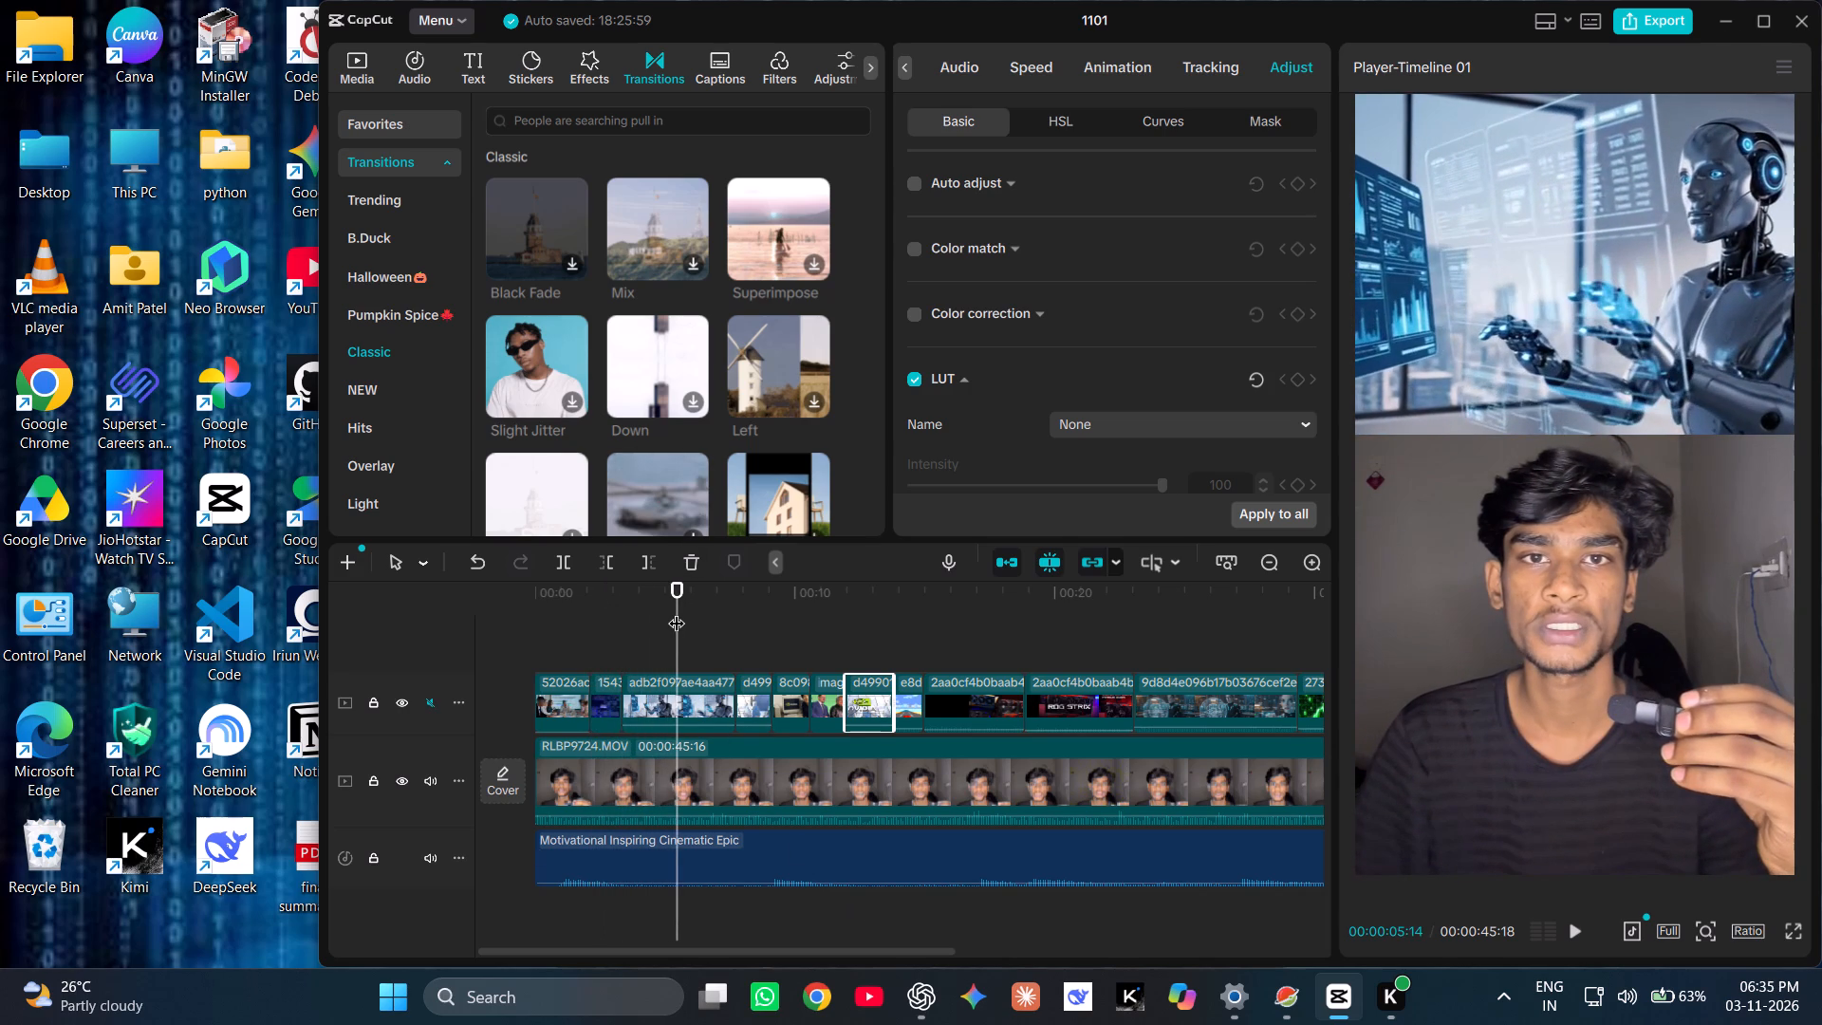
Scrub twice through the timeline to the closing clips and back, stopping at about 3 seconds where the robot clip begins.
left_click_drag(677, 609, 1301, 680)
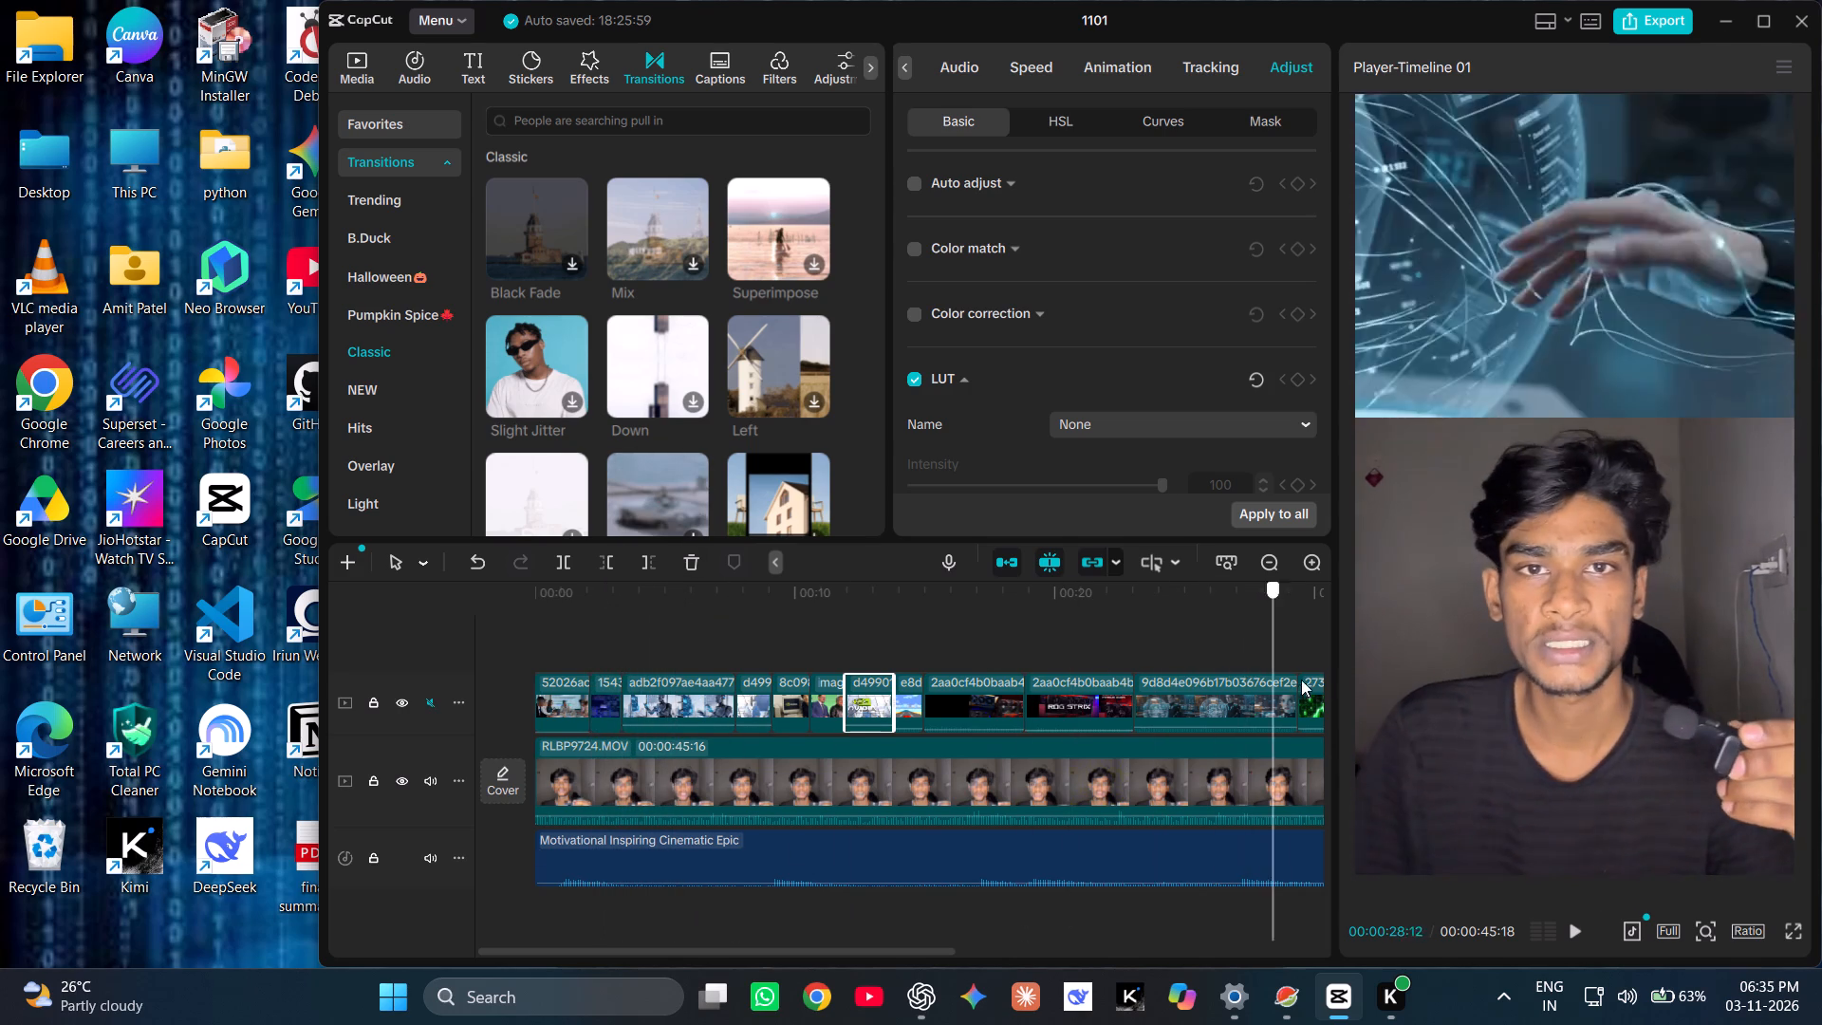
left_click_drag(1301, 680, 767, 733)
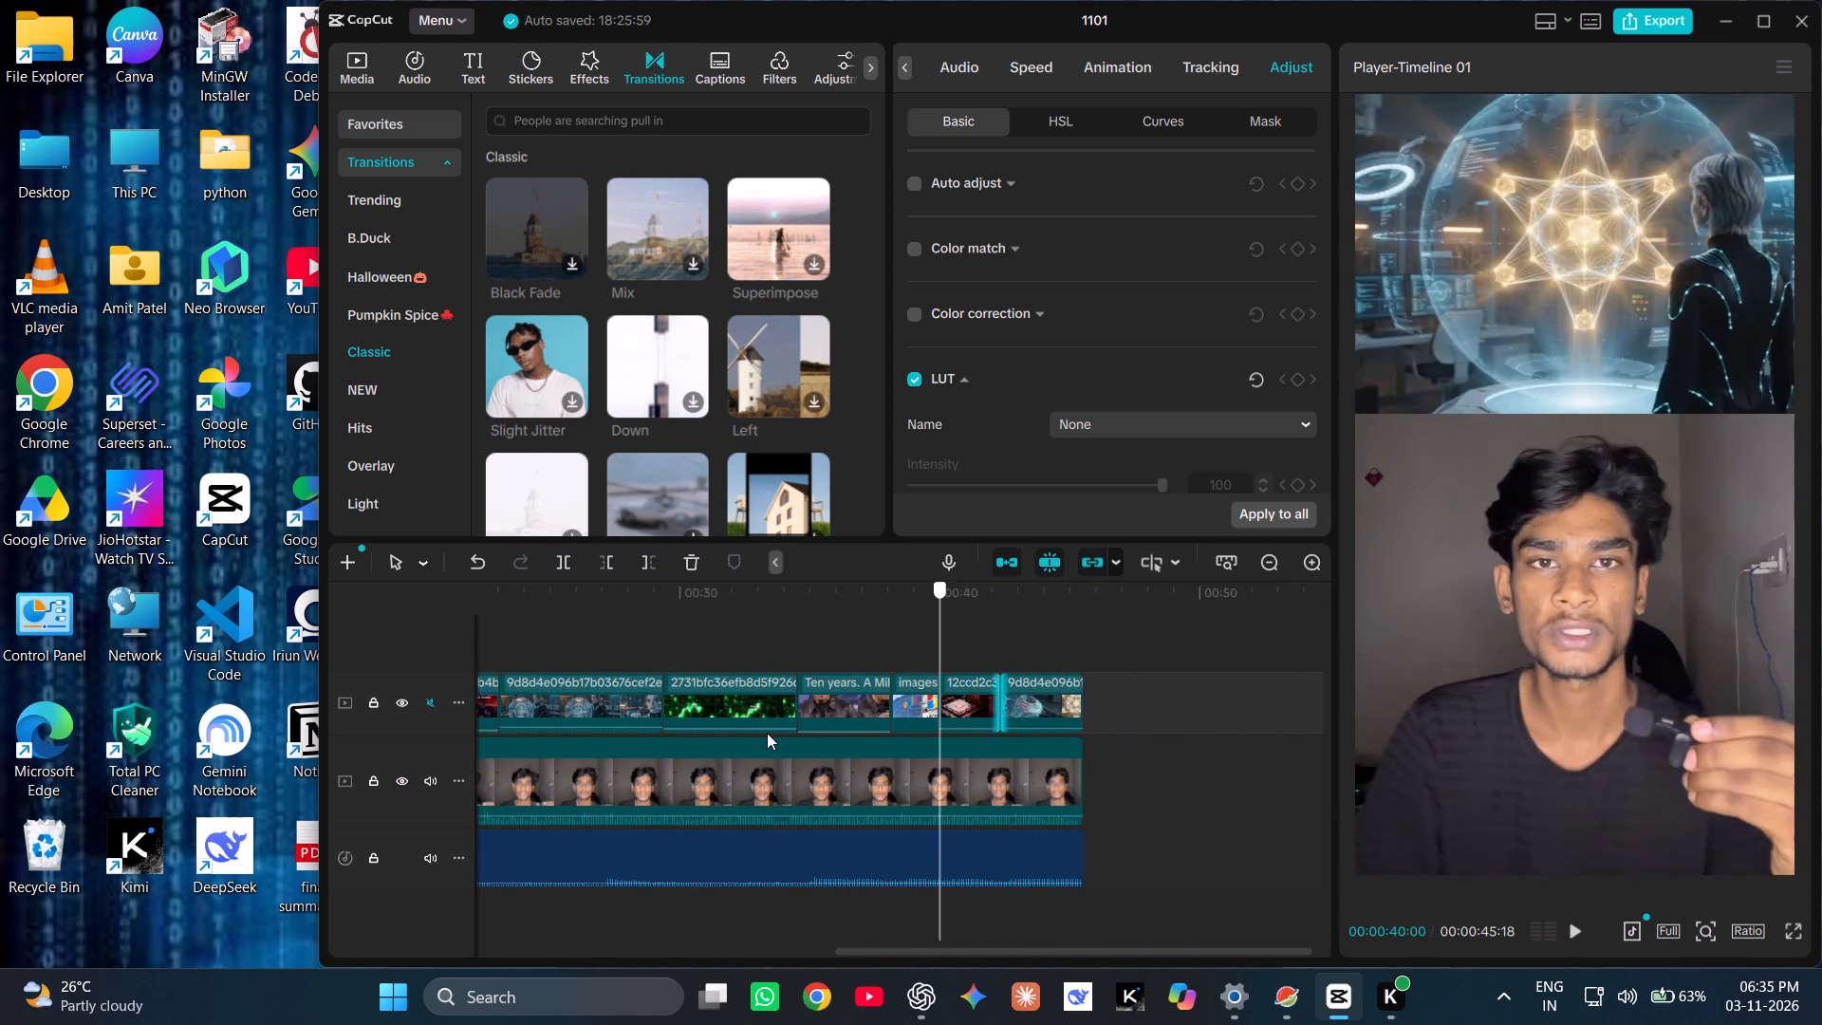
left_click_drag(767, 733, 573, 771)
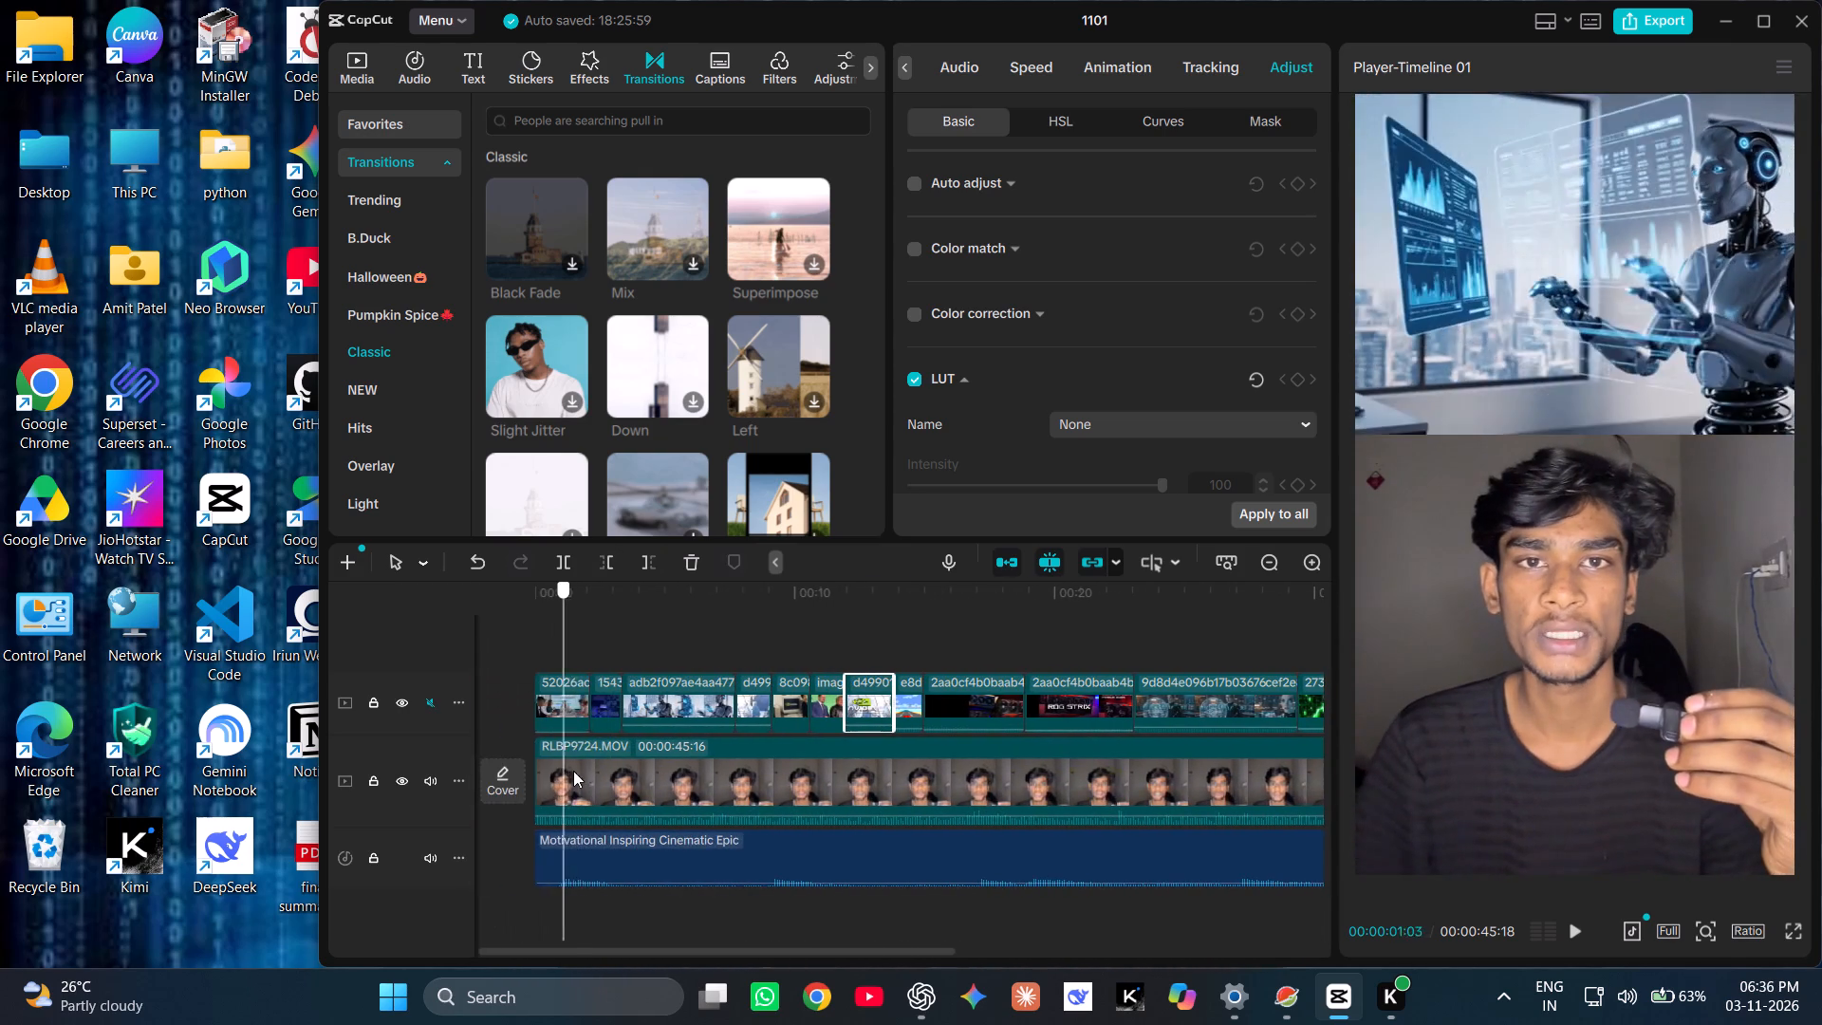
left_click_drag(573, 771, 1143, 767)
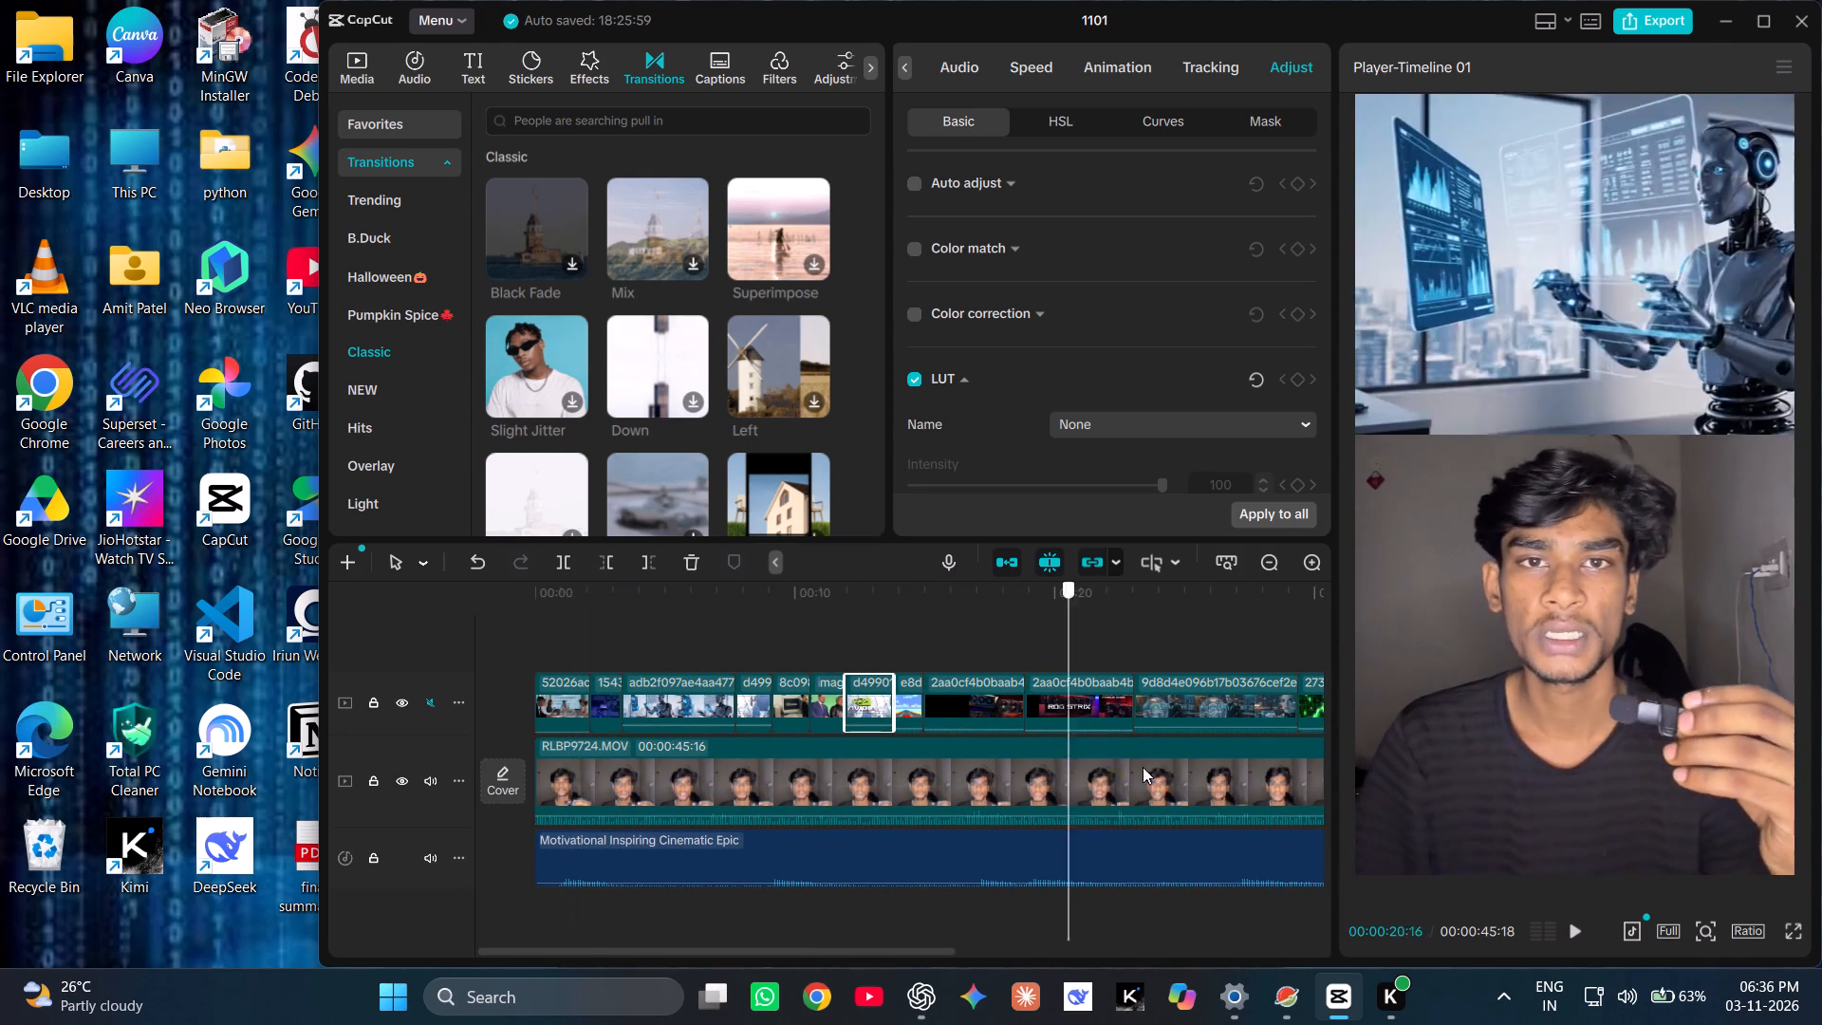
left_click_drag(1143, 767, 1304, 787)
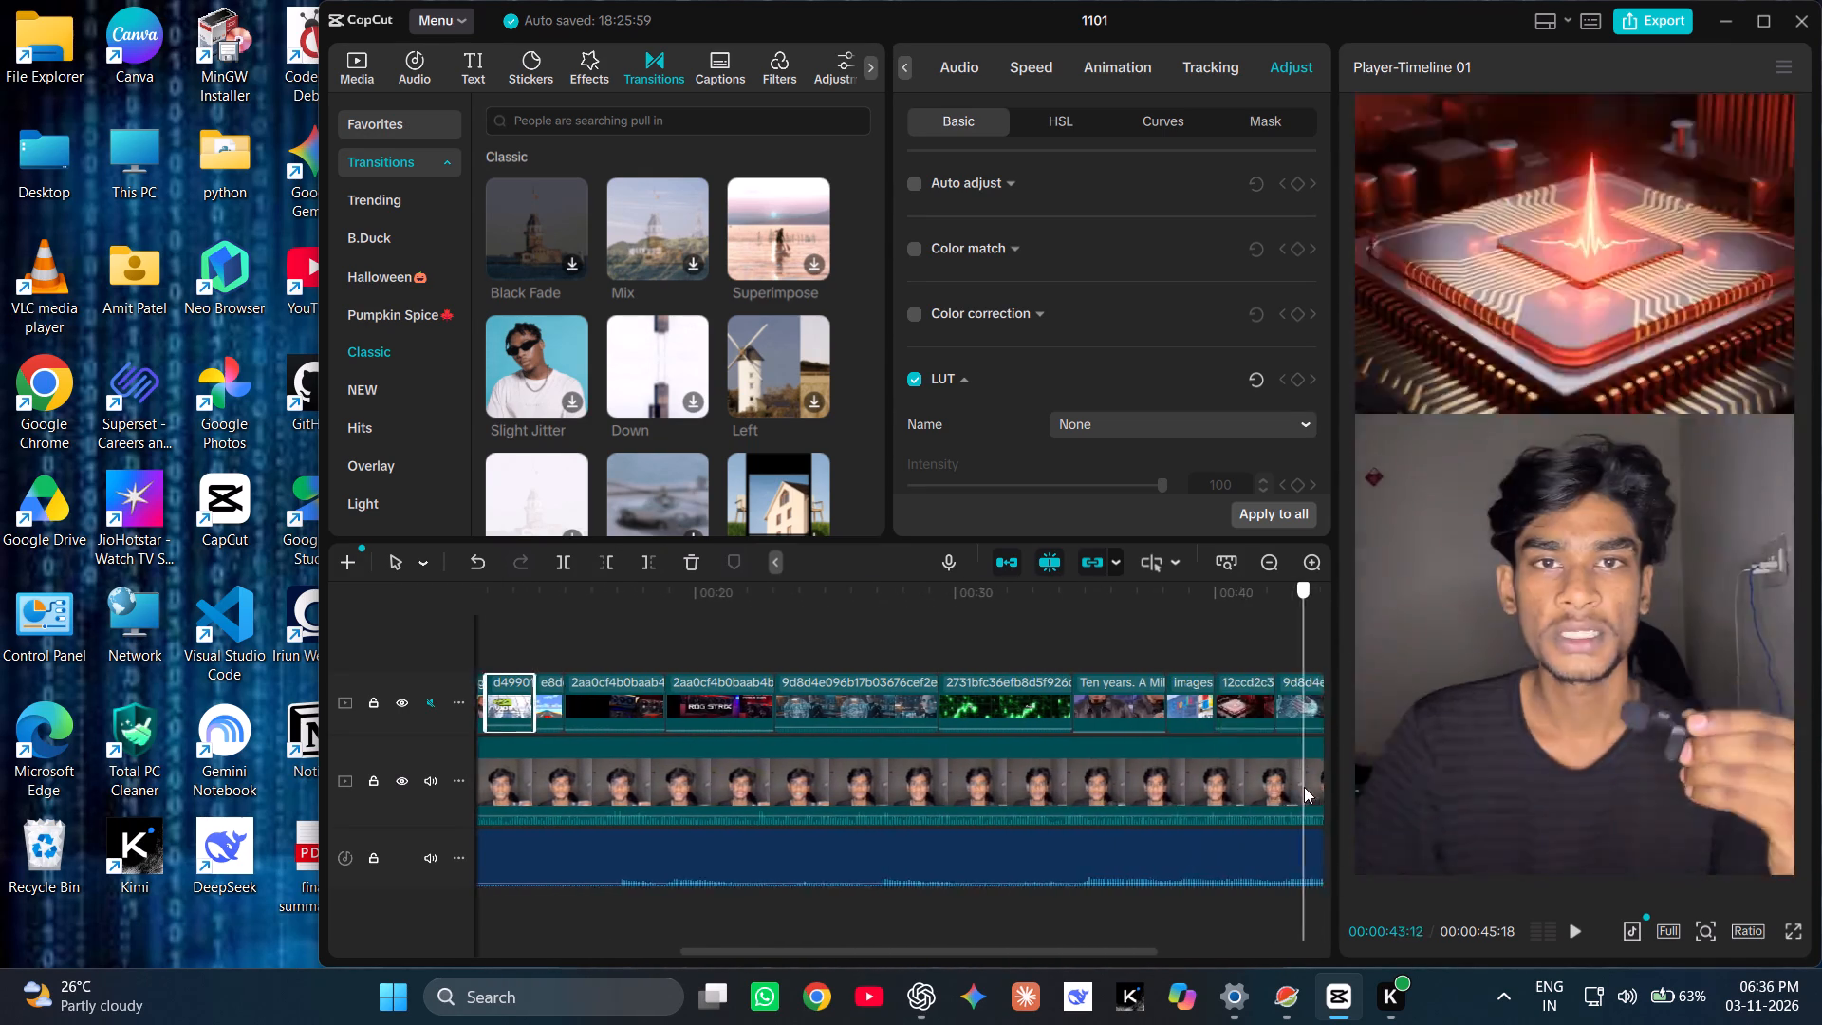
left_click_drag(1304, 787, 425, 834)
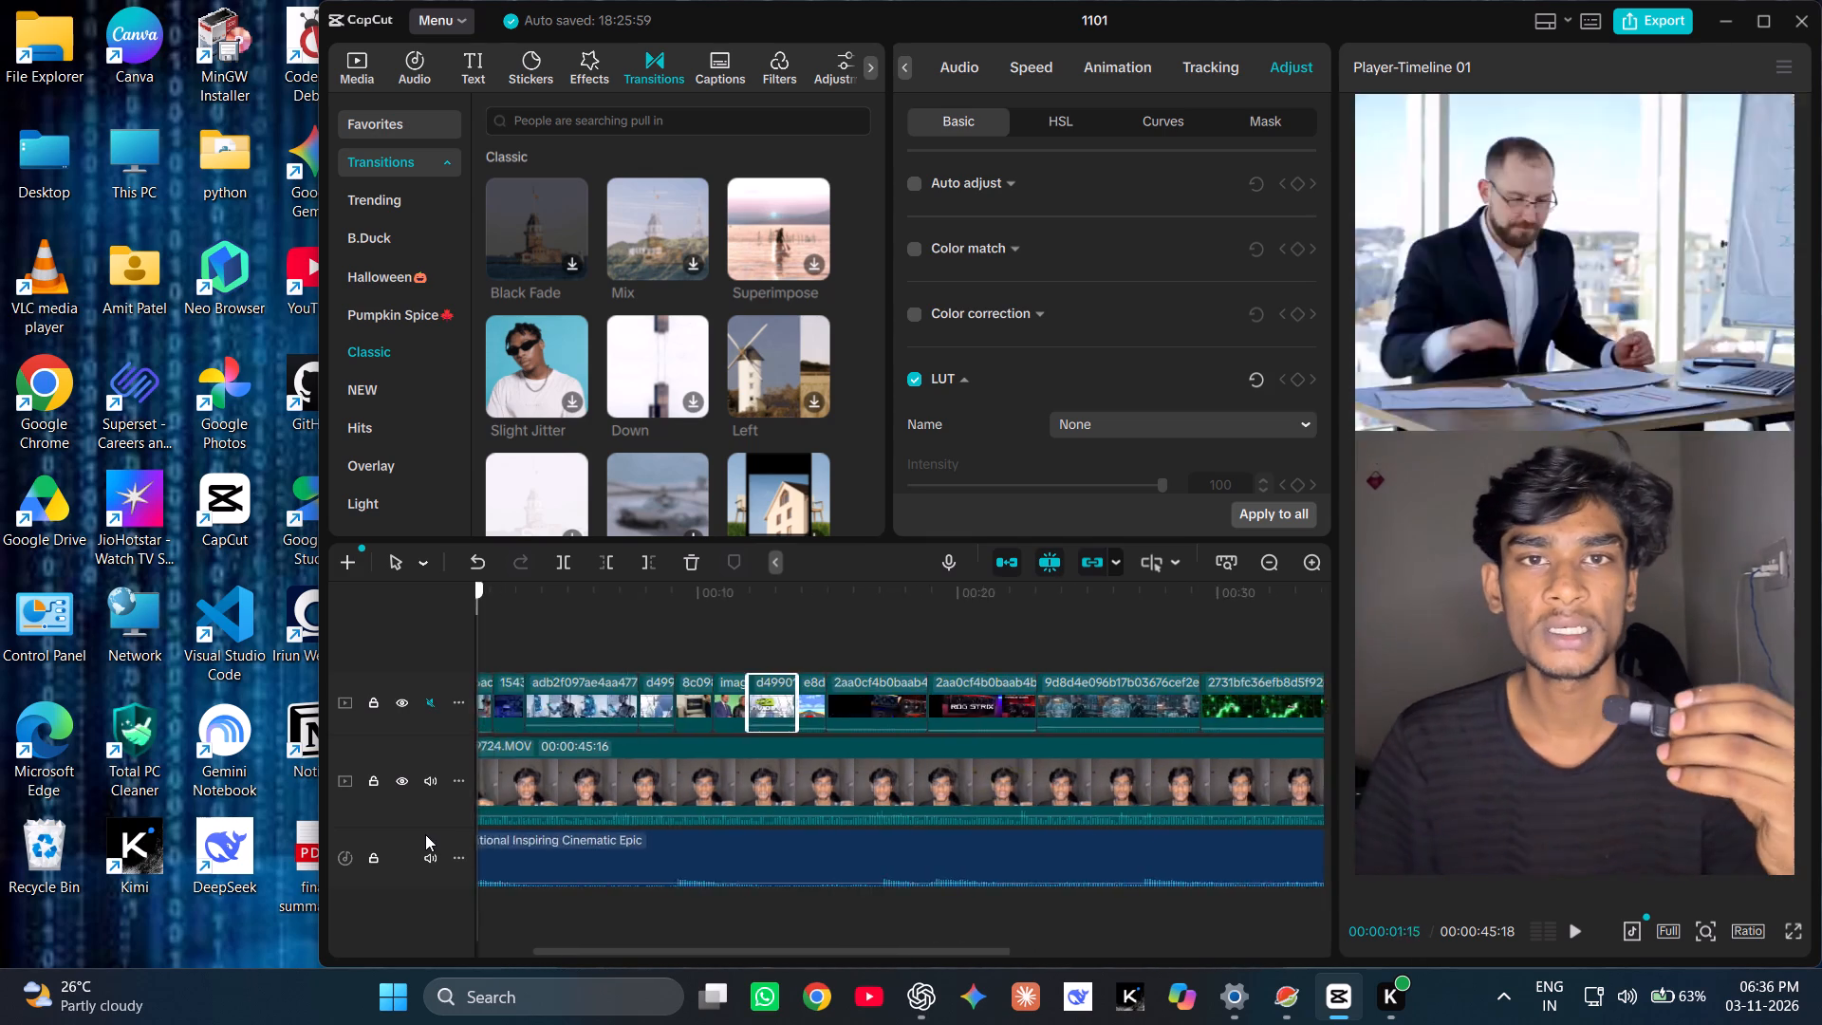
left_click_drag(425, 834, 587, 826)
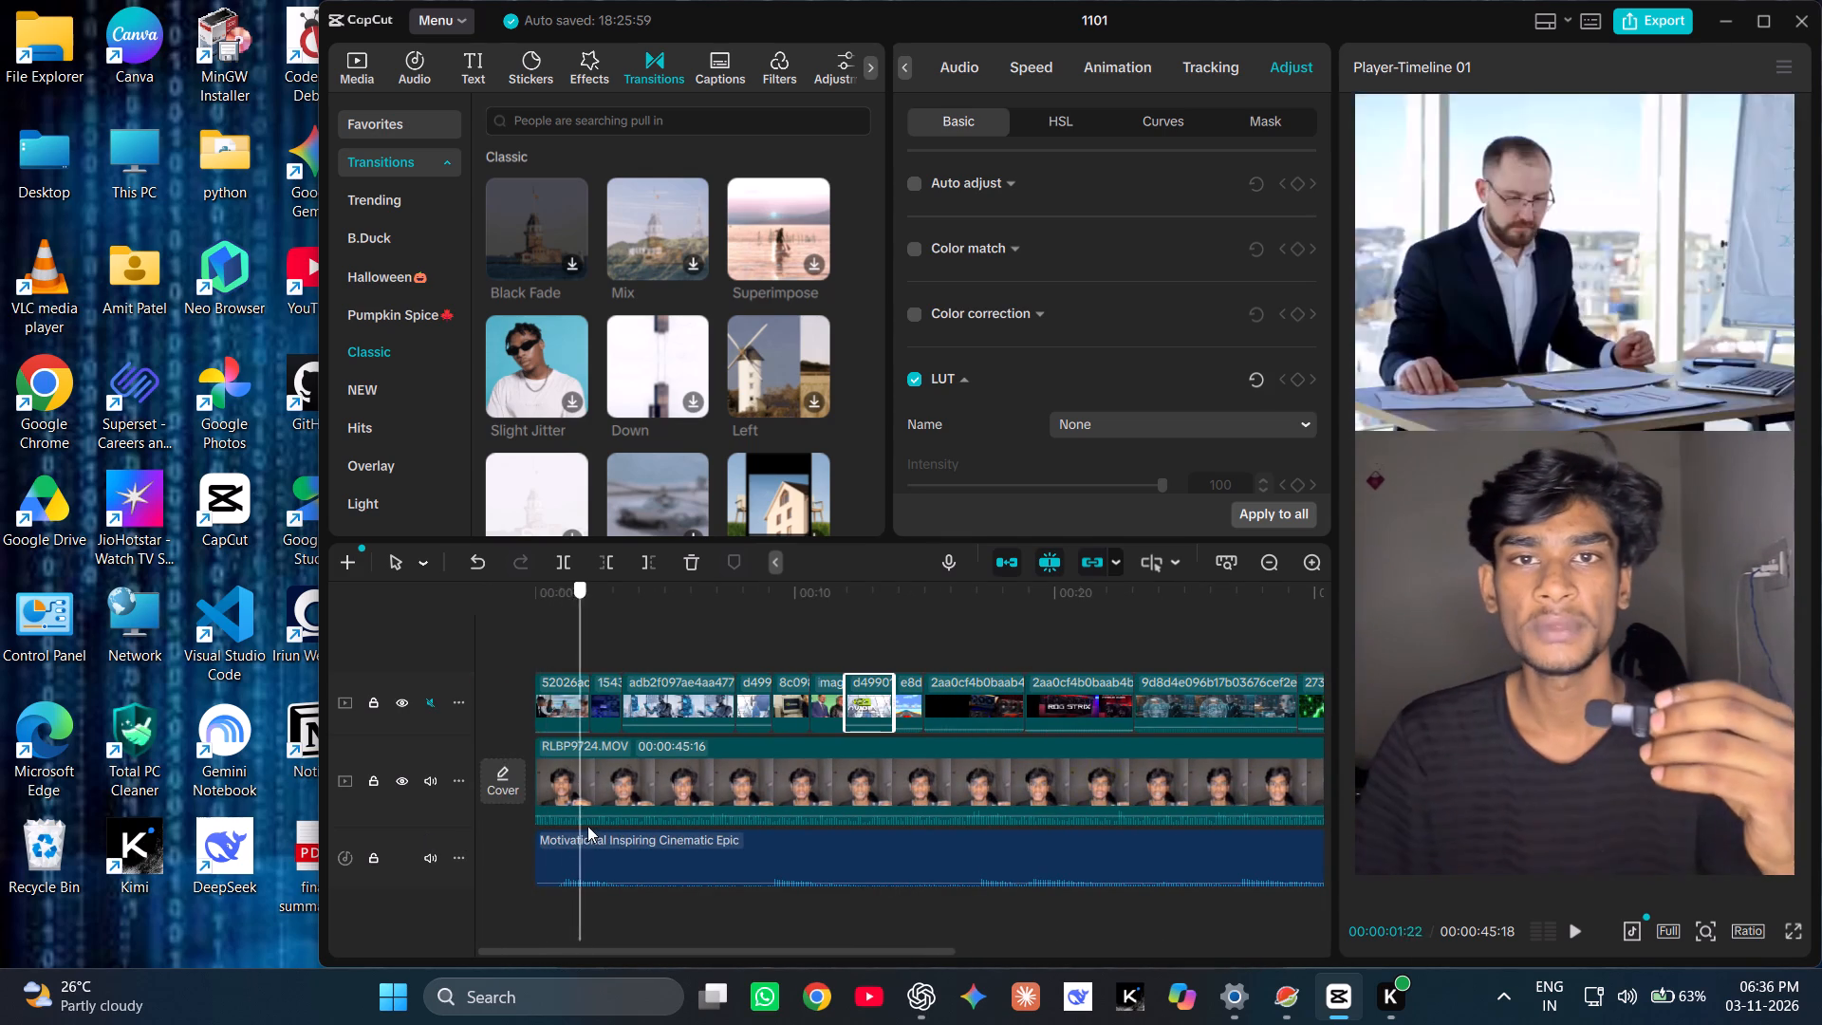
left_click_drag(587, 826, 616, 826)
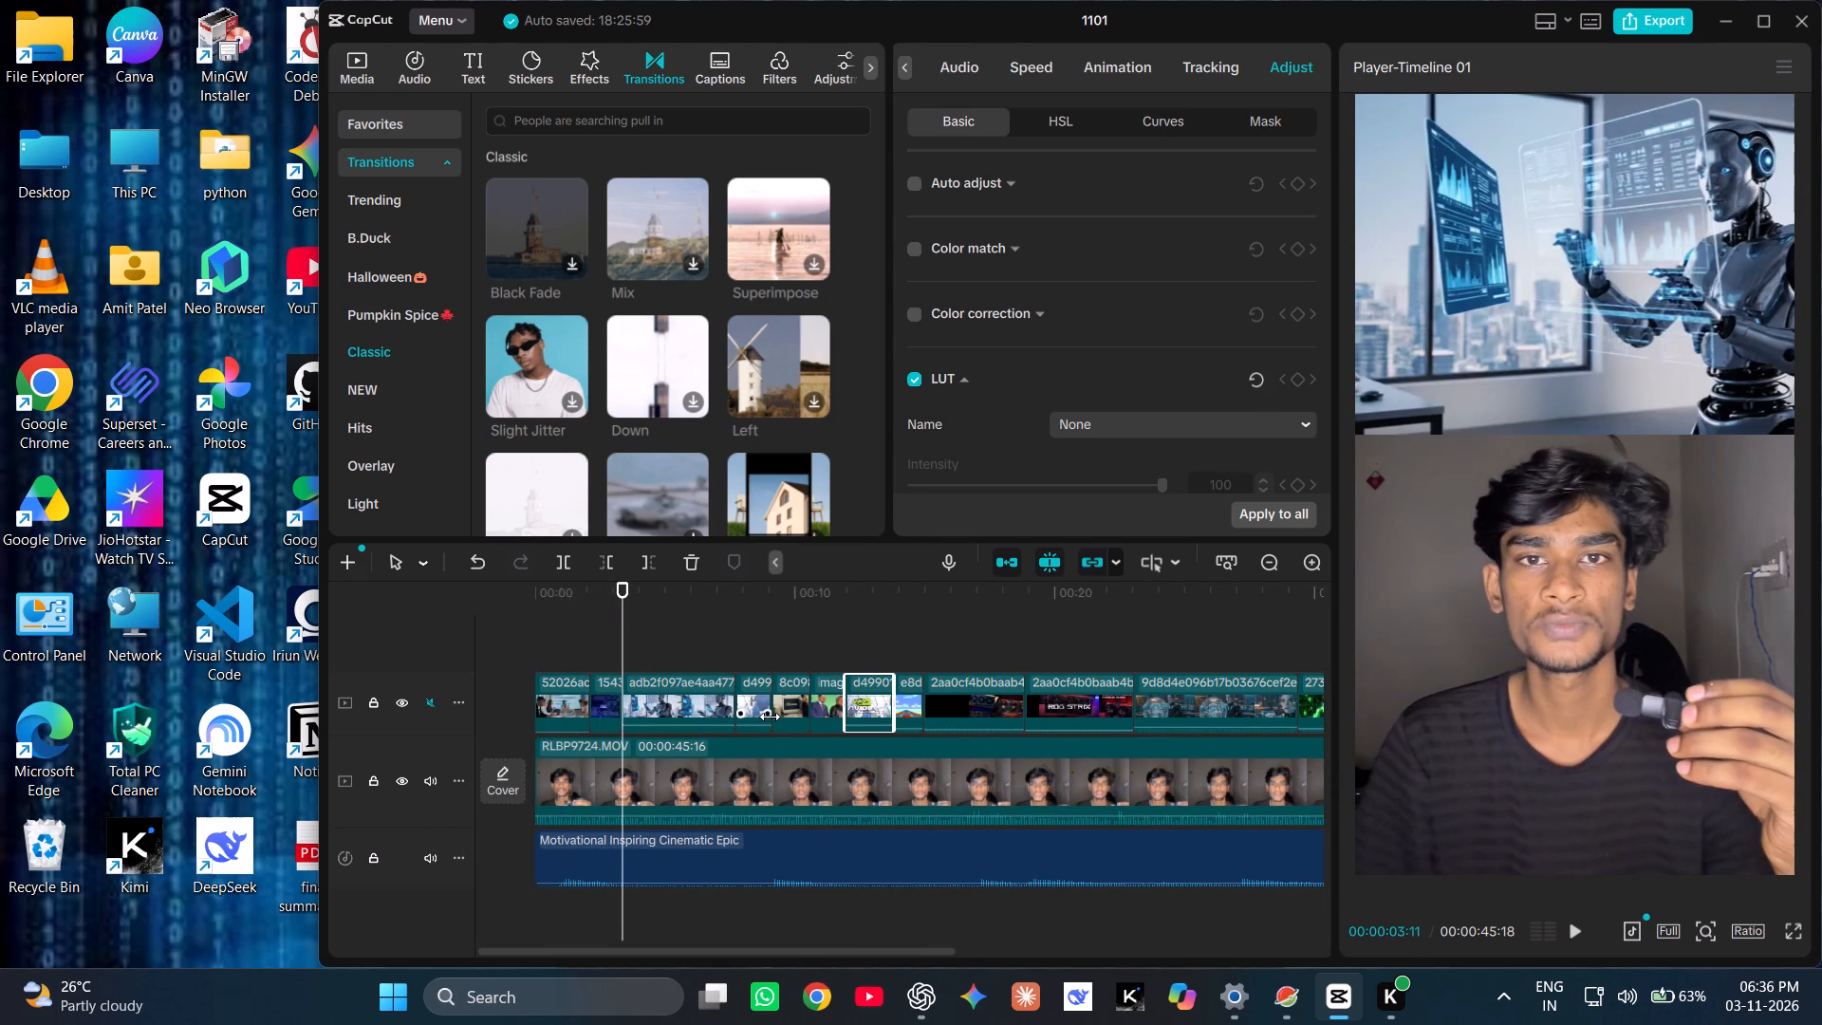
Enable Auto styles face retouching on the talking-head clip, apply Dolly Classic and preview it from about 3 to 7 seconds.
left_click(570, 691)
left_click(573, 757)
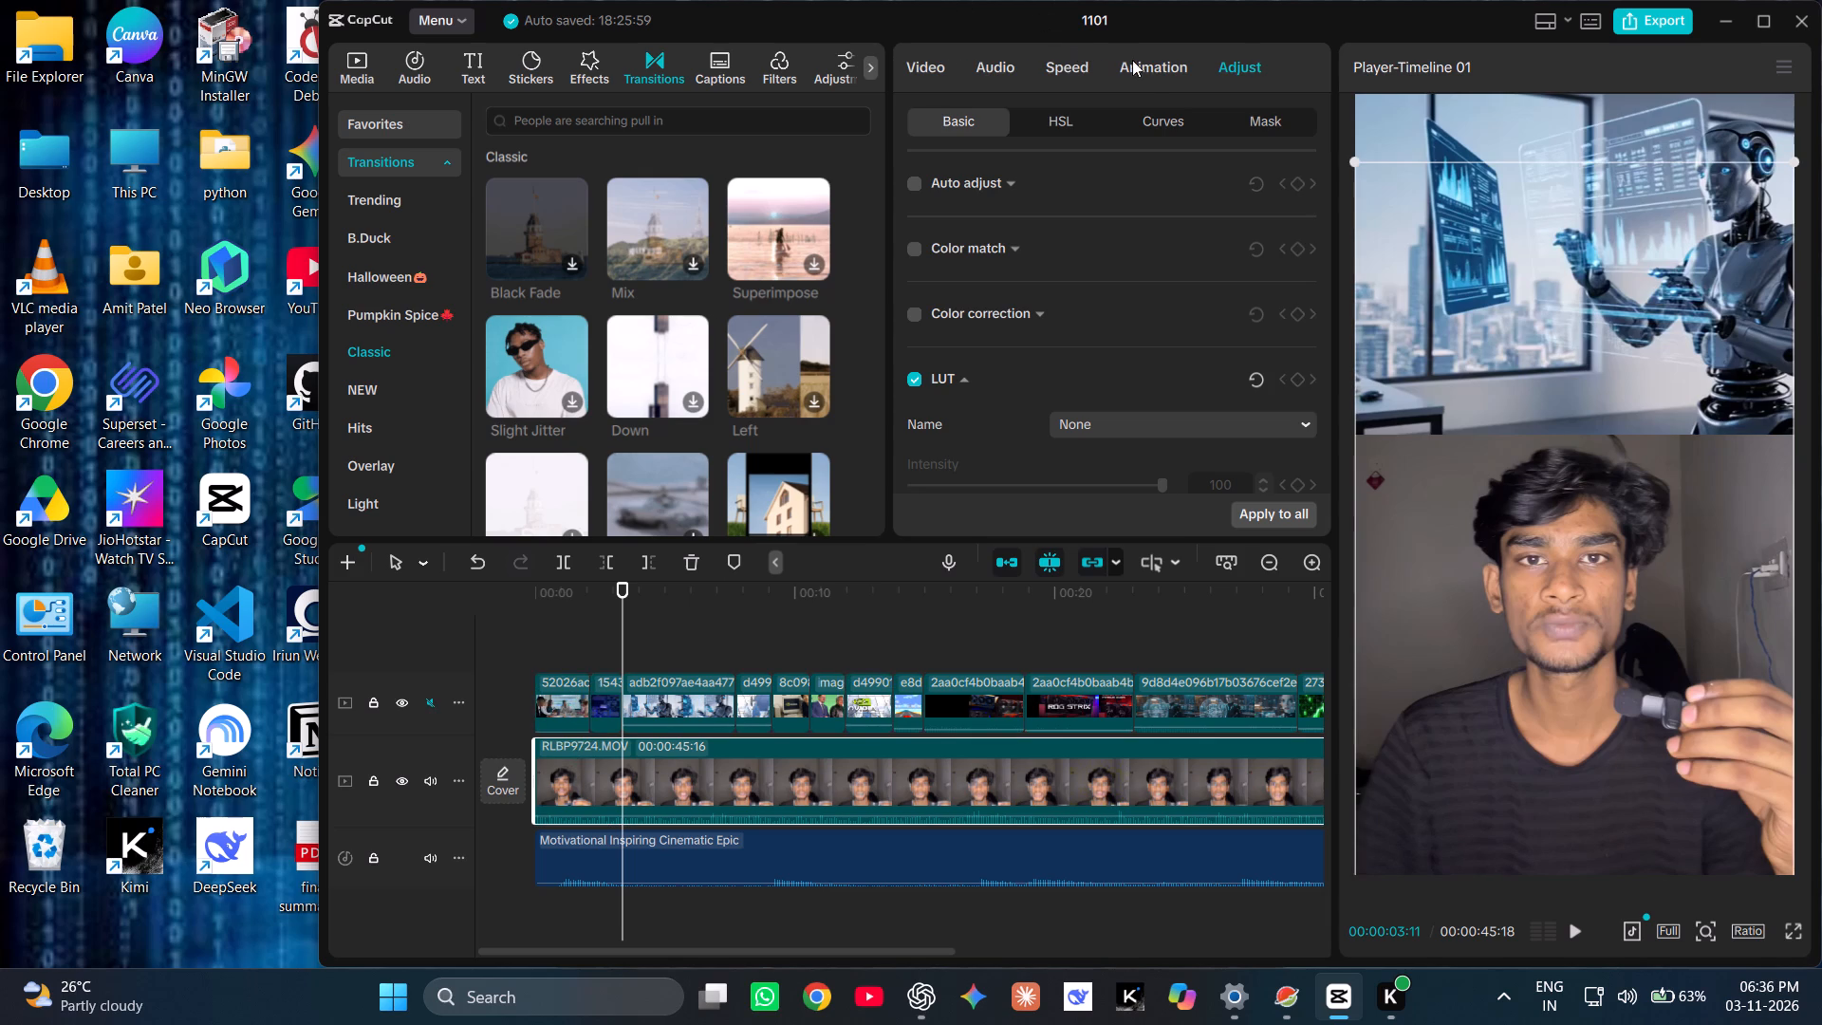
left_click(1067, 120)
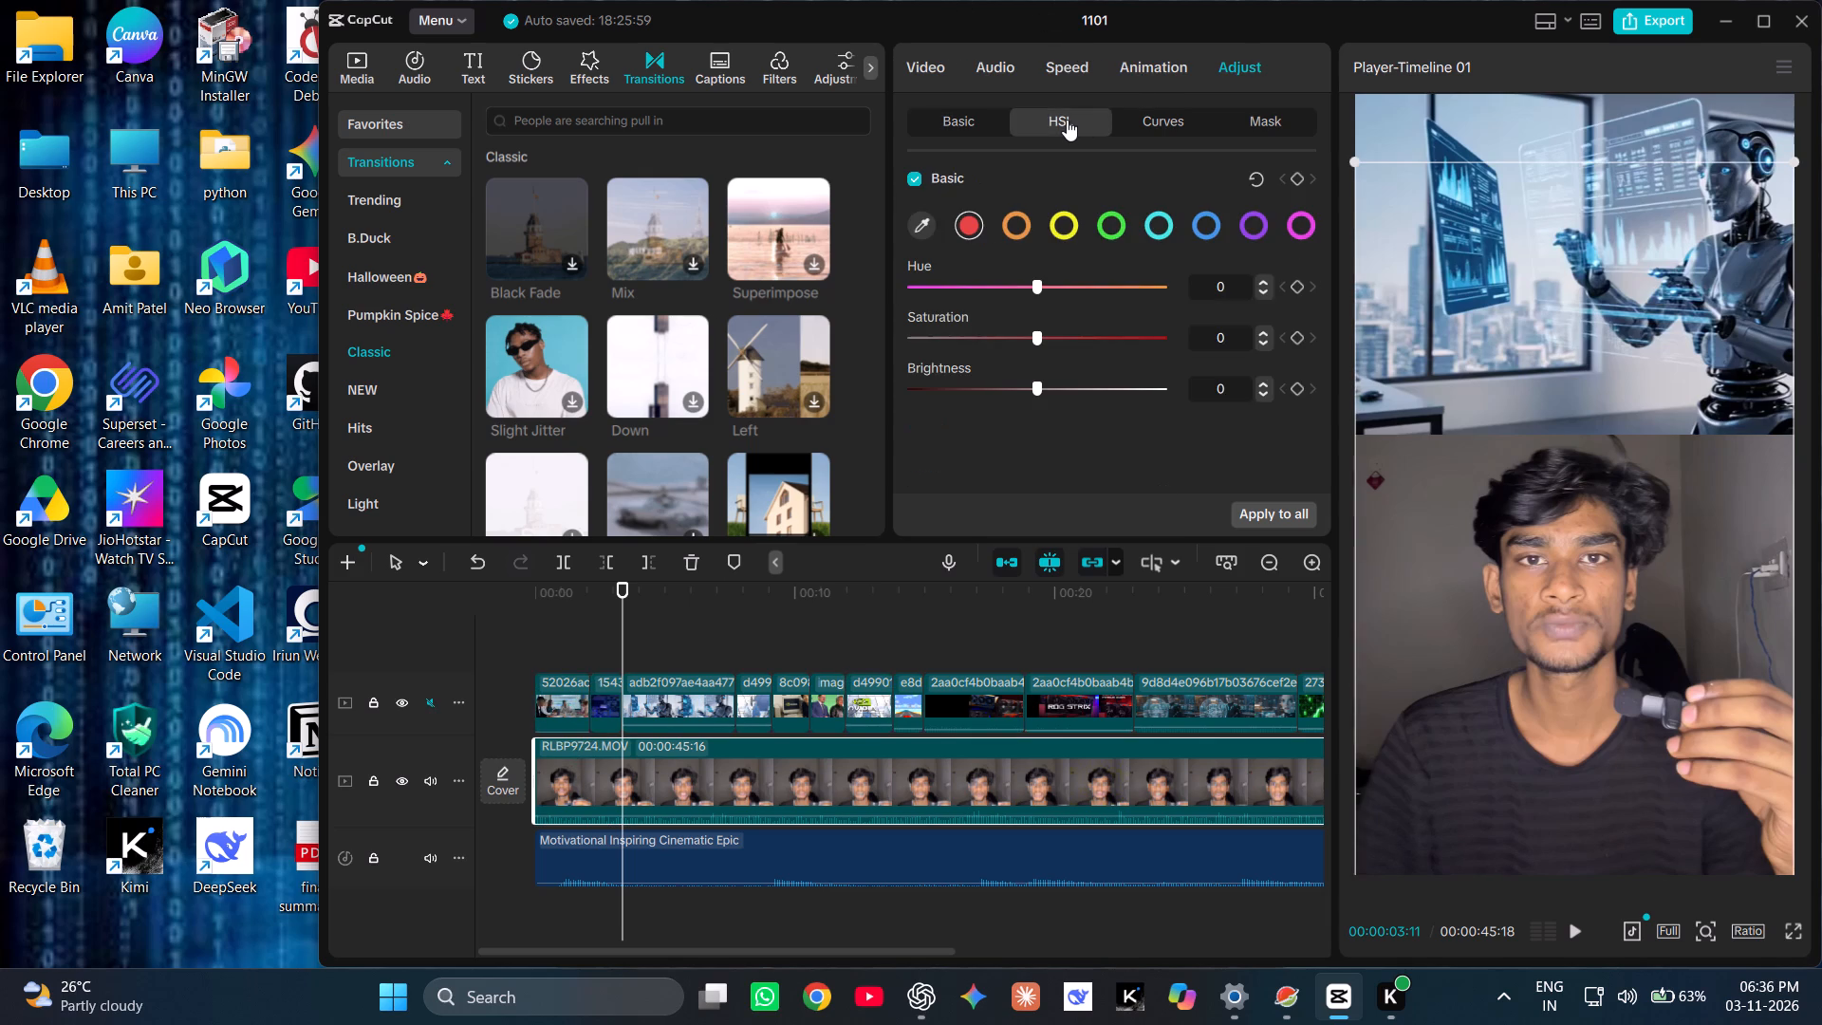
left_click(920, 67)
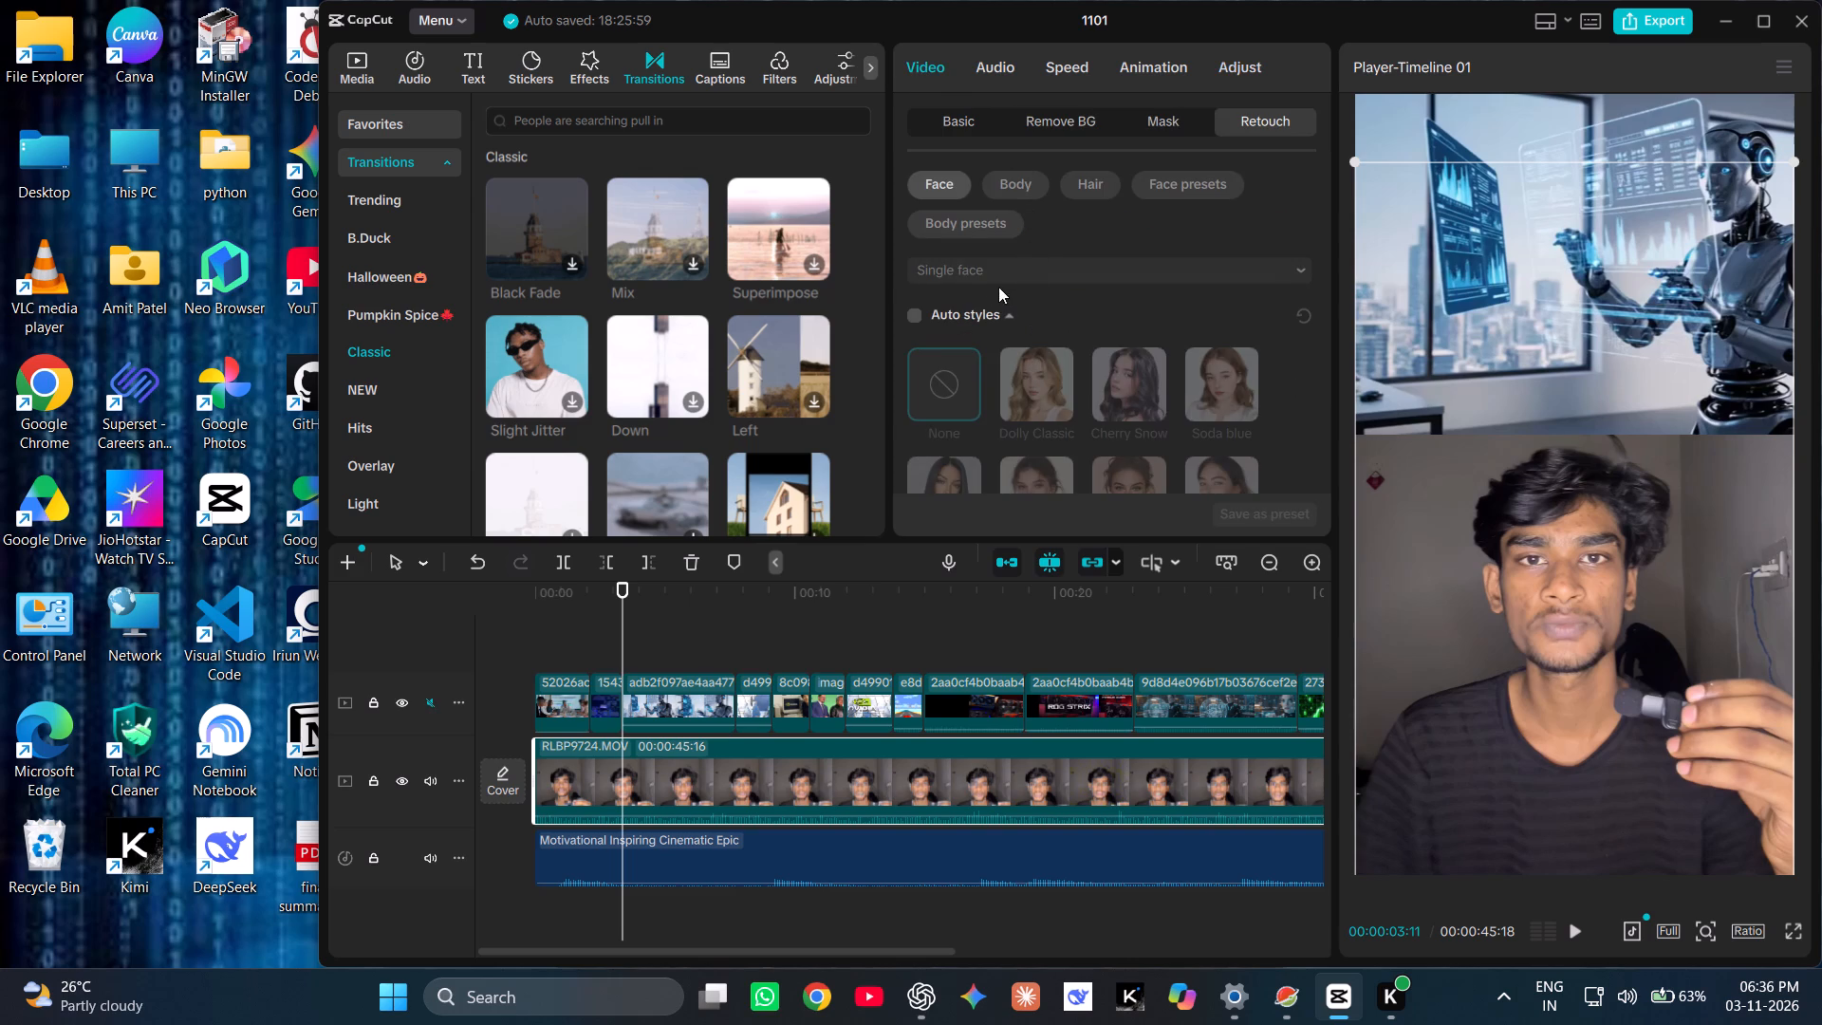
left_click(1025, 371)
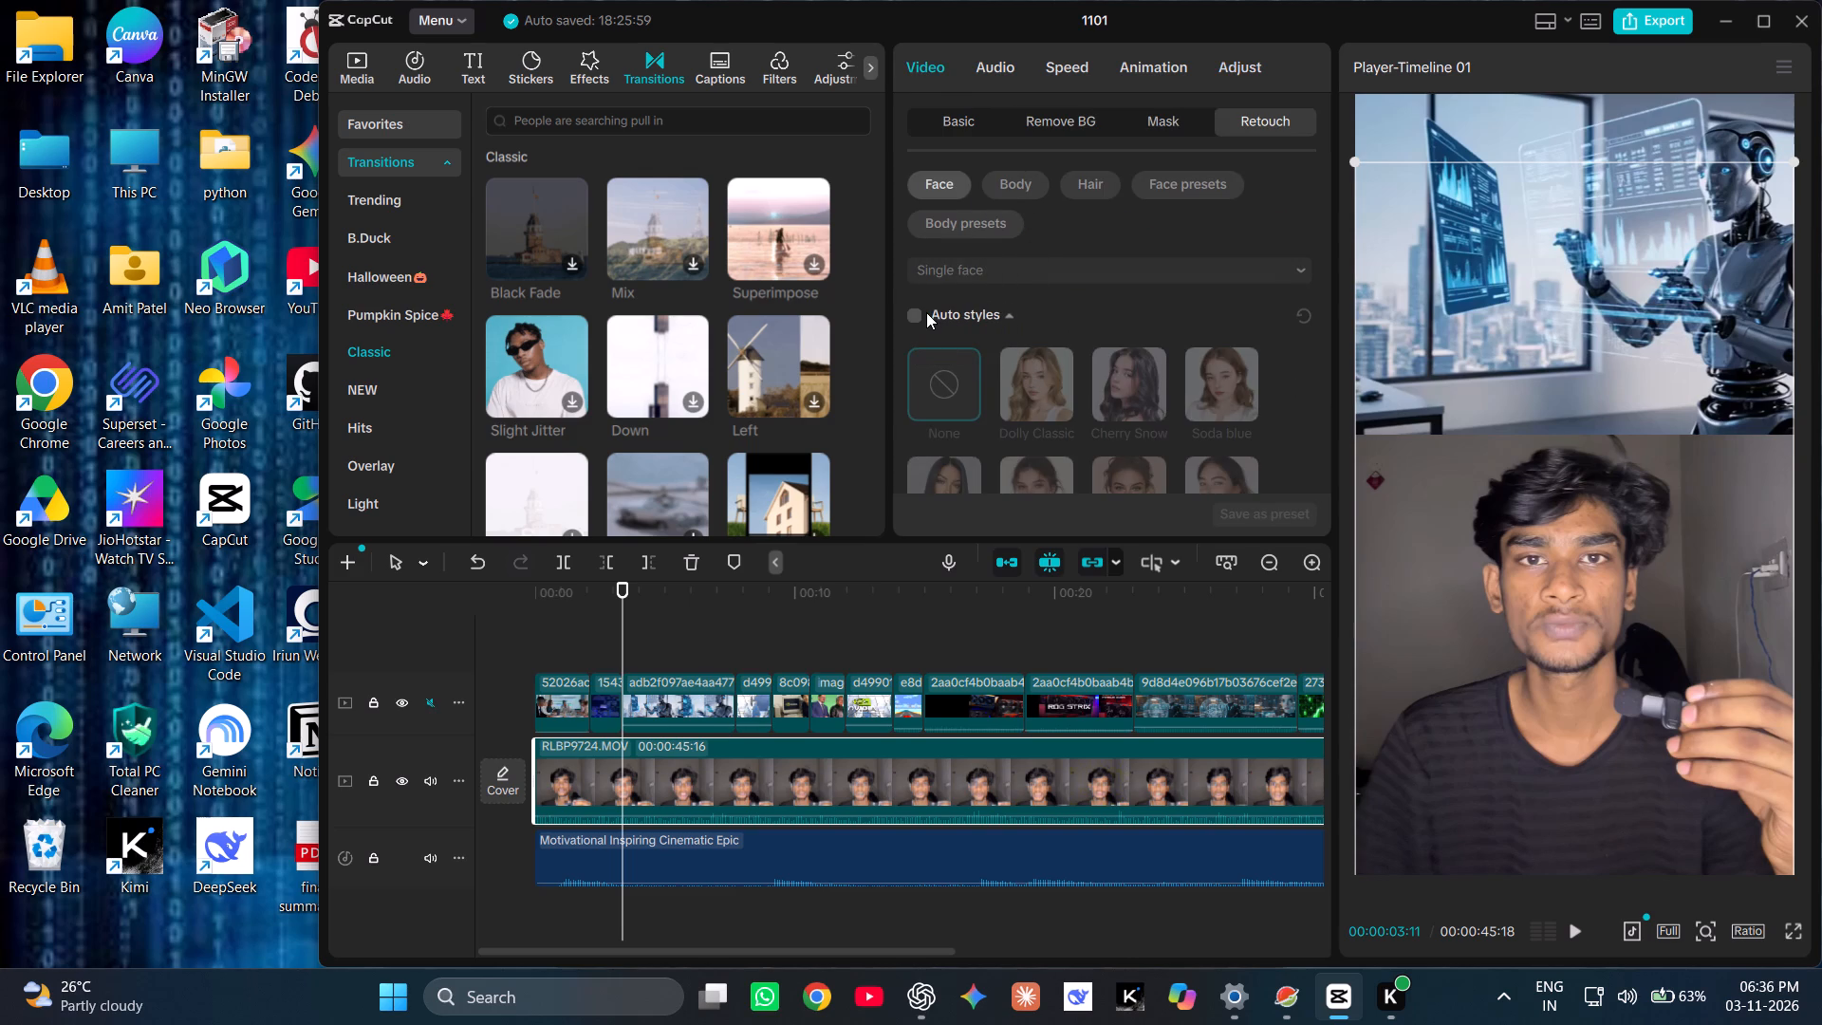
left_click(926, 312)
left_click(918, 312)
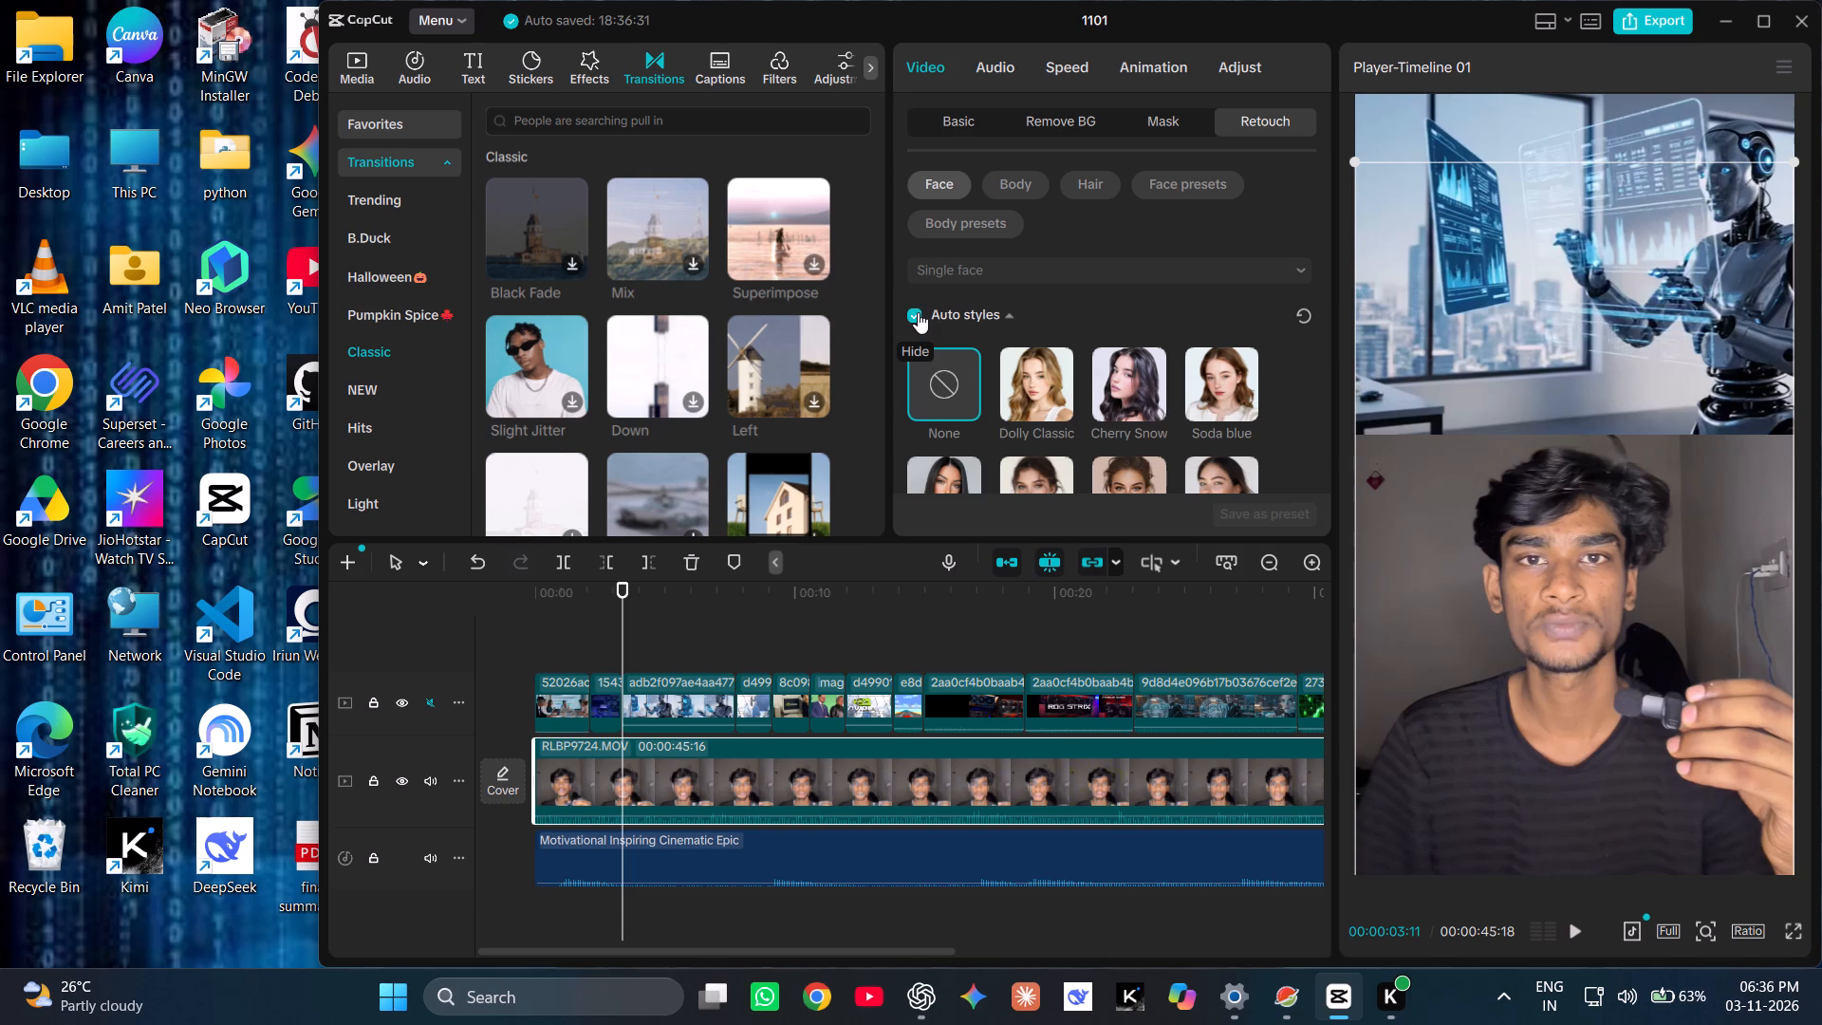
left_click(1030, 364)
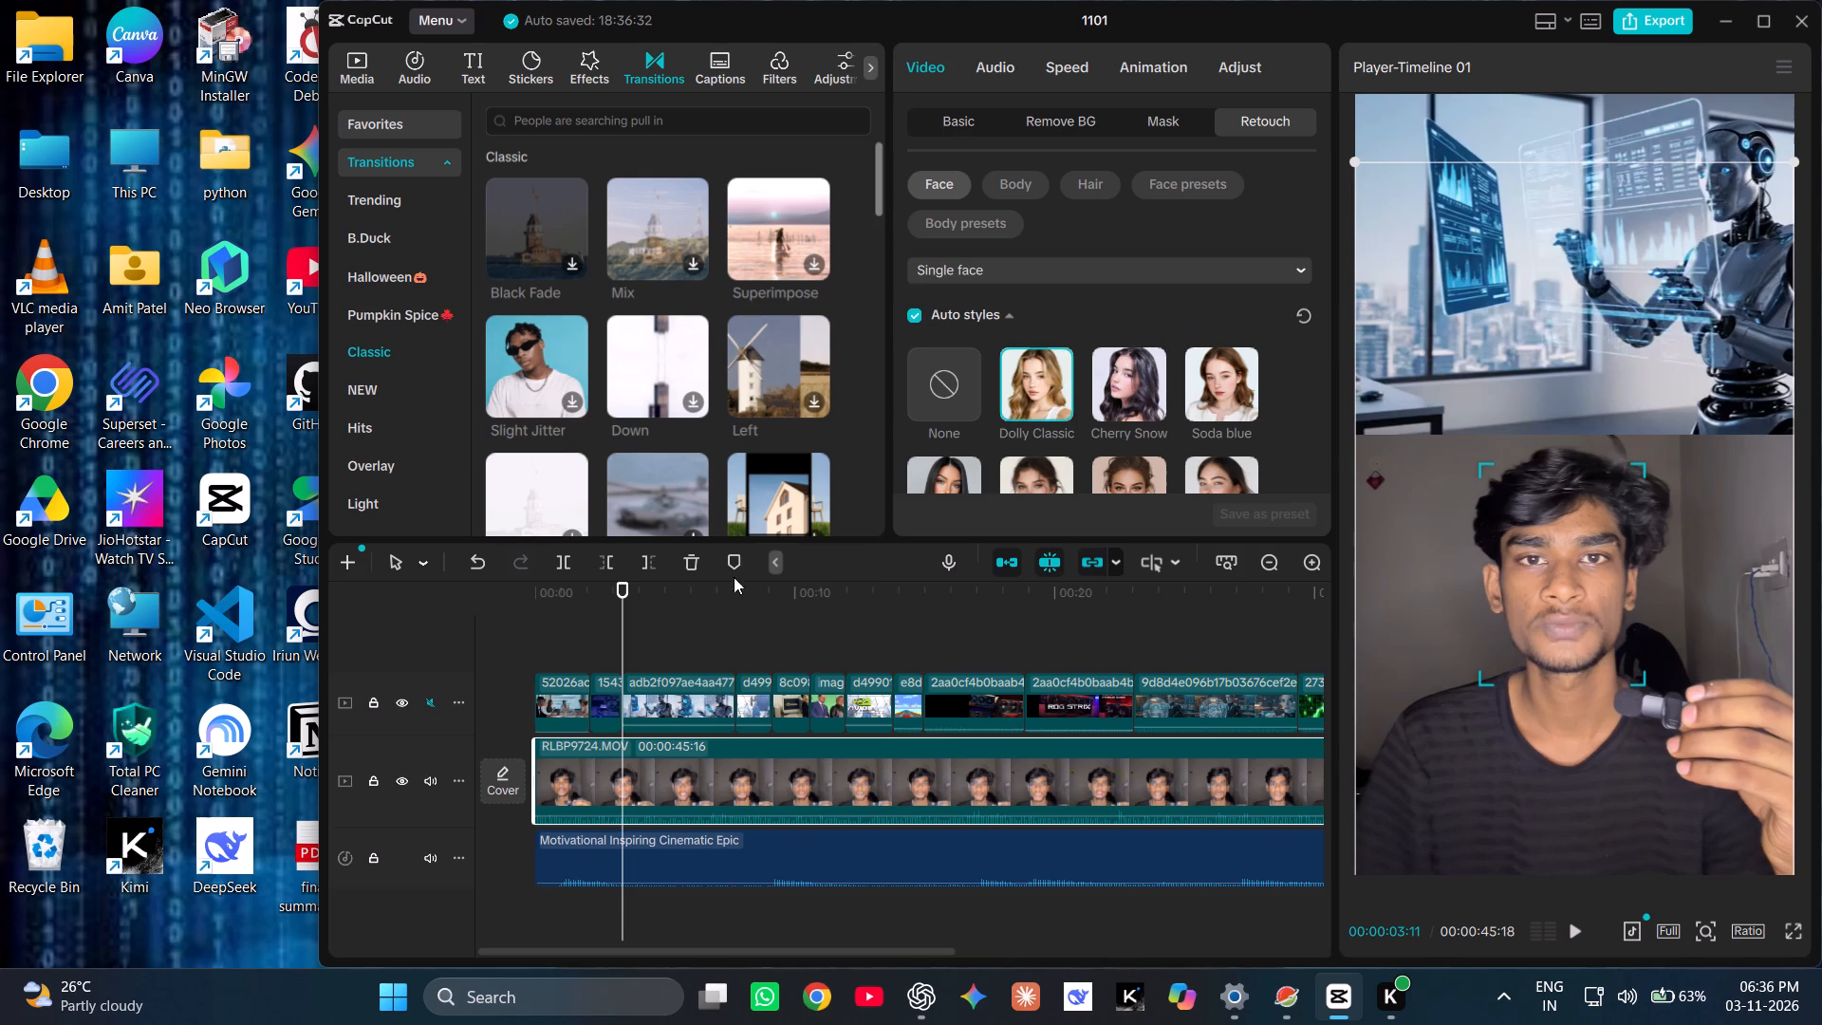
key("space")
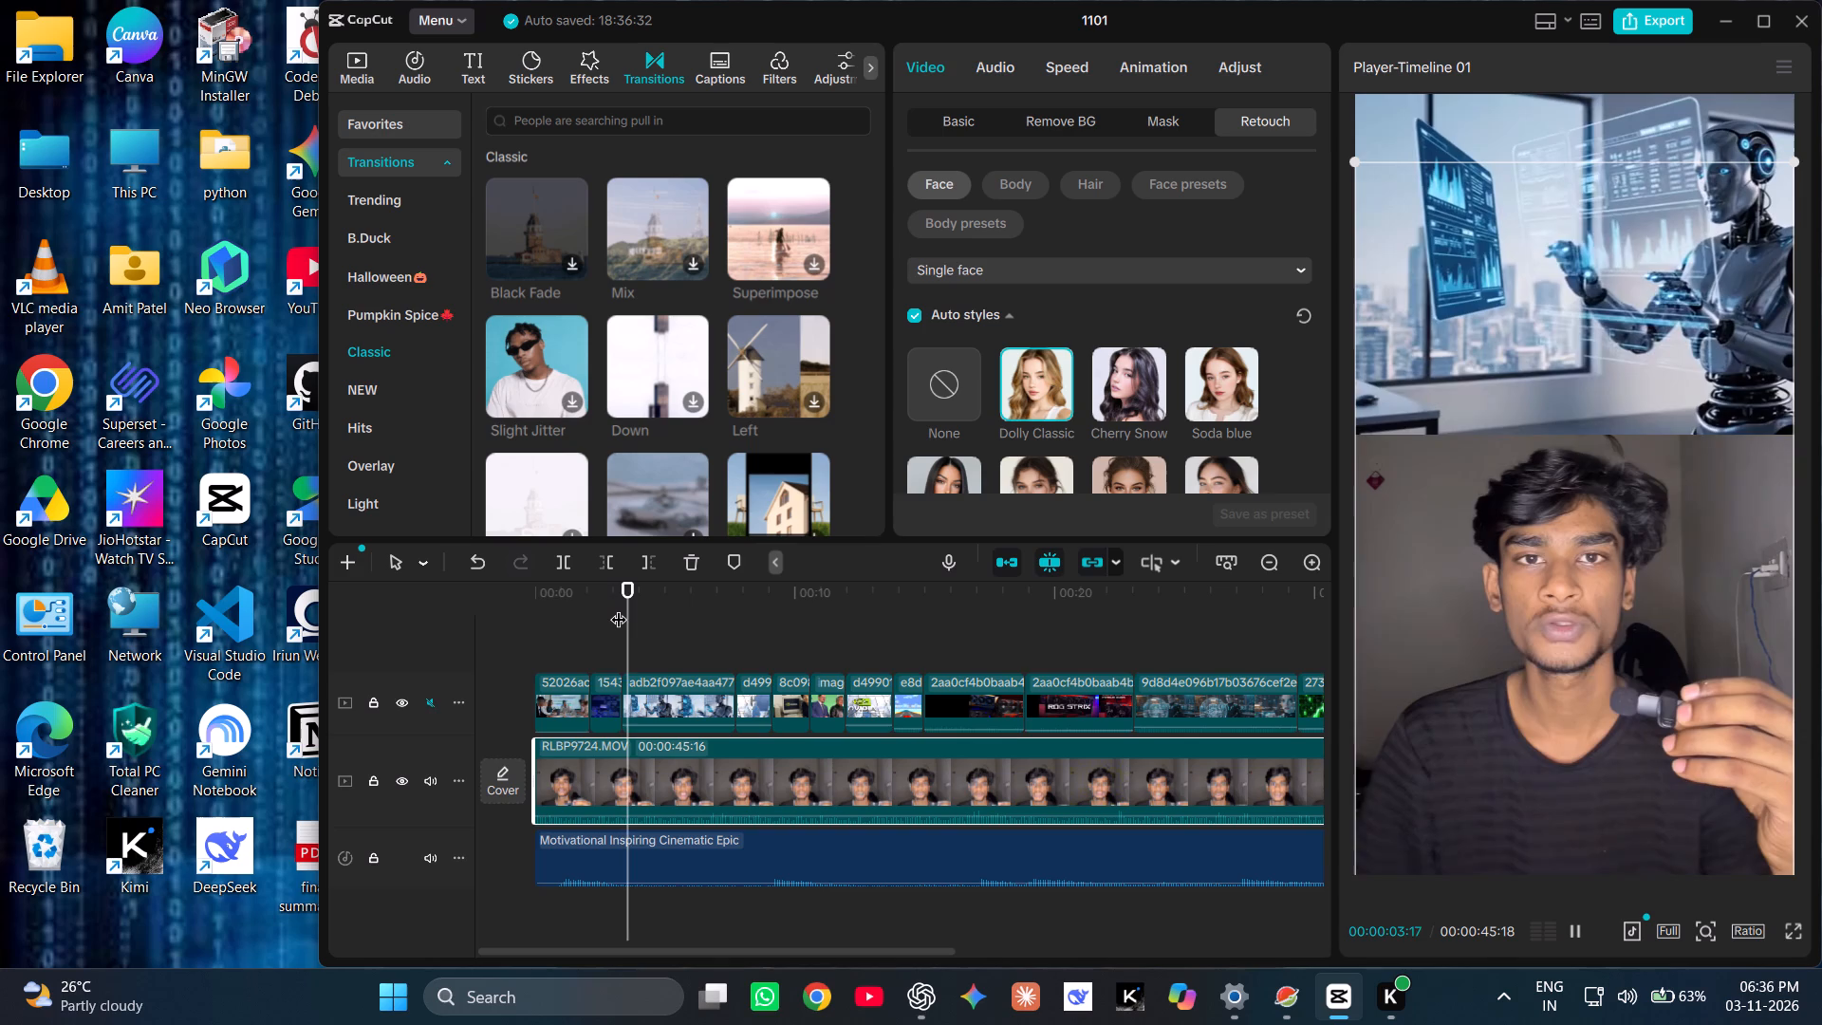
key("space")
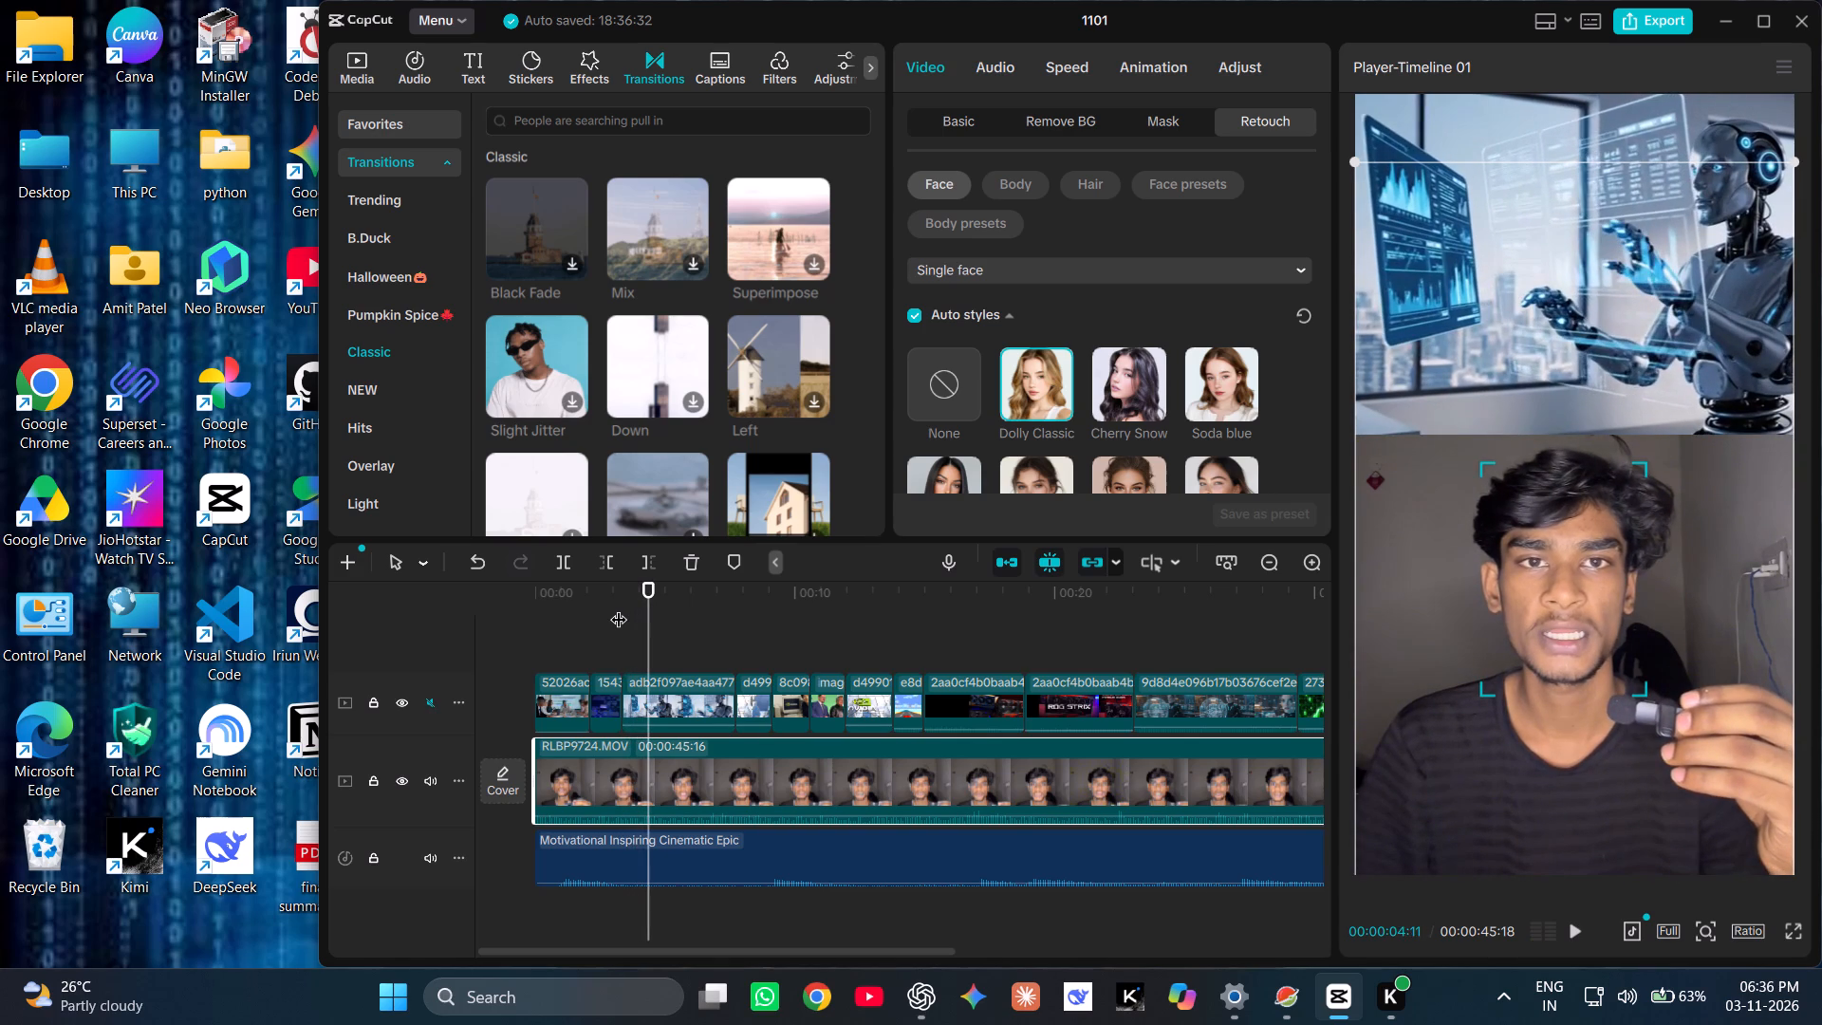
key("space")
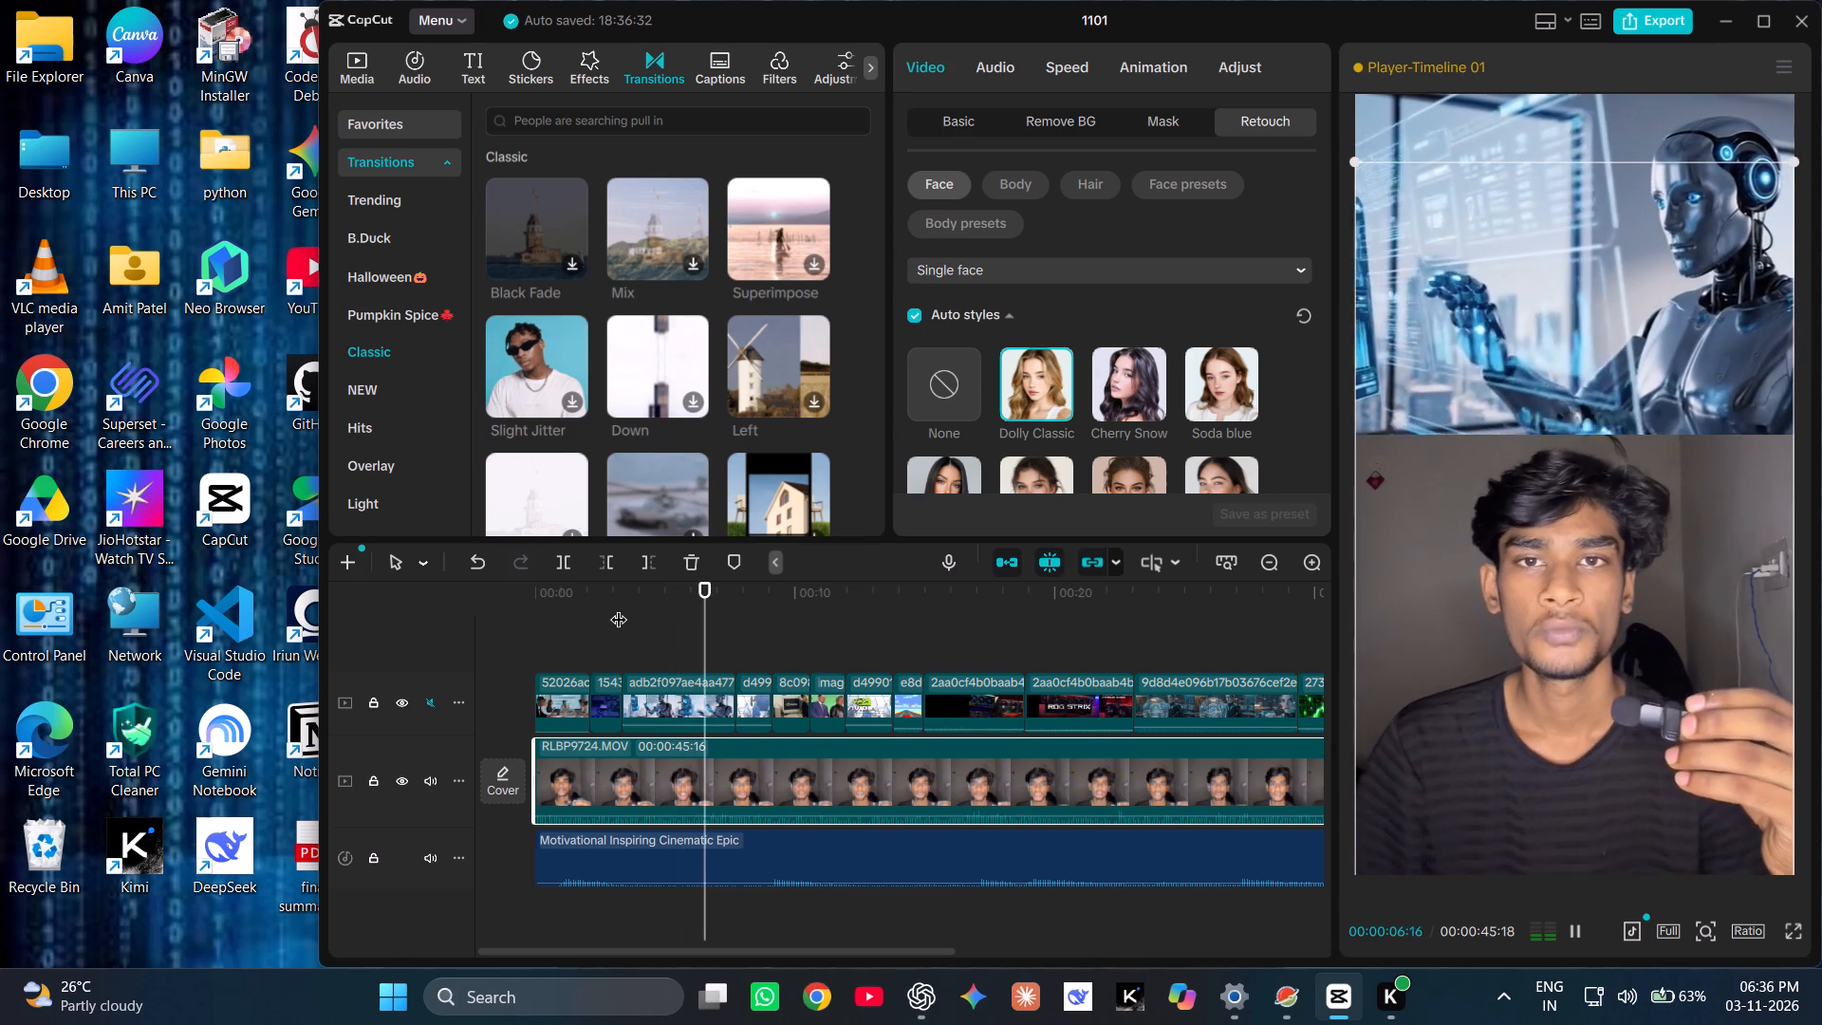
key("space")
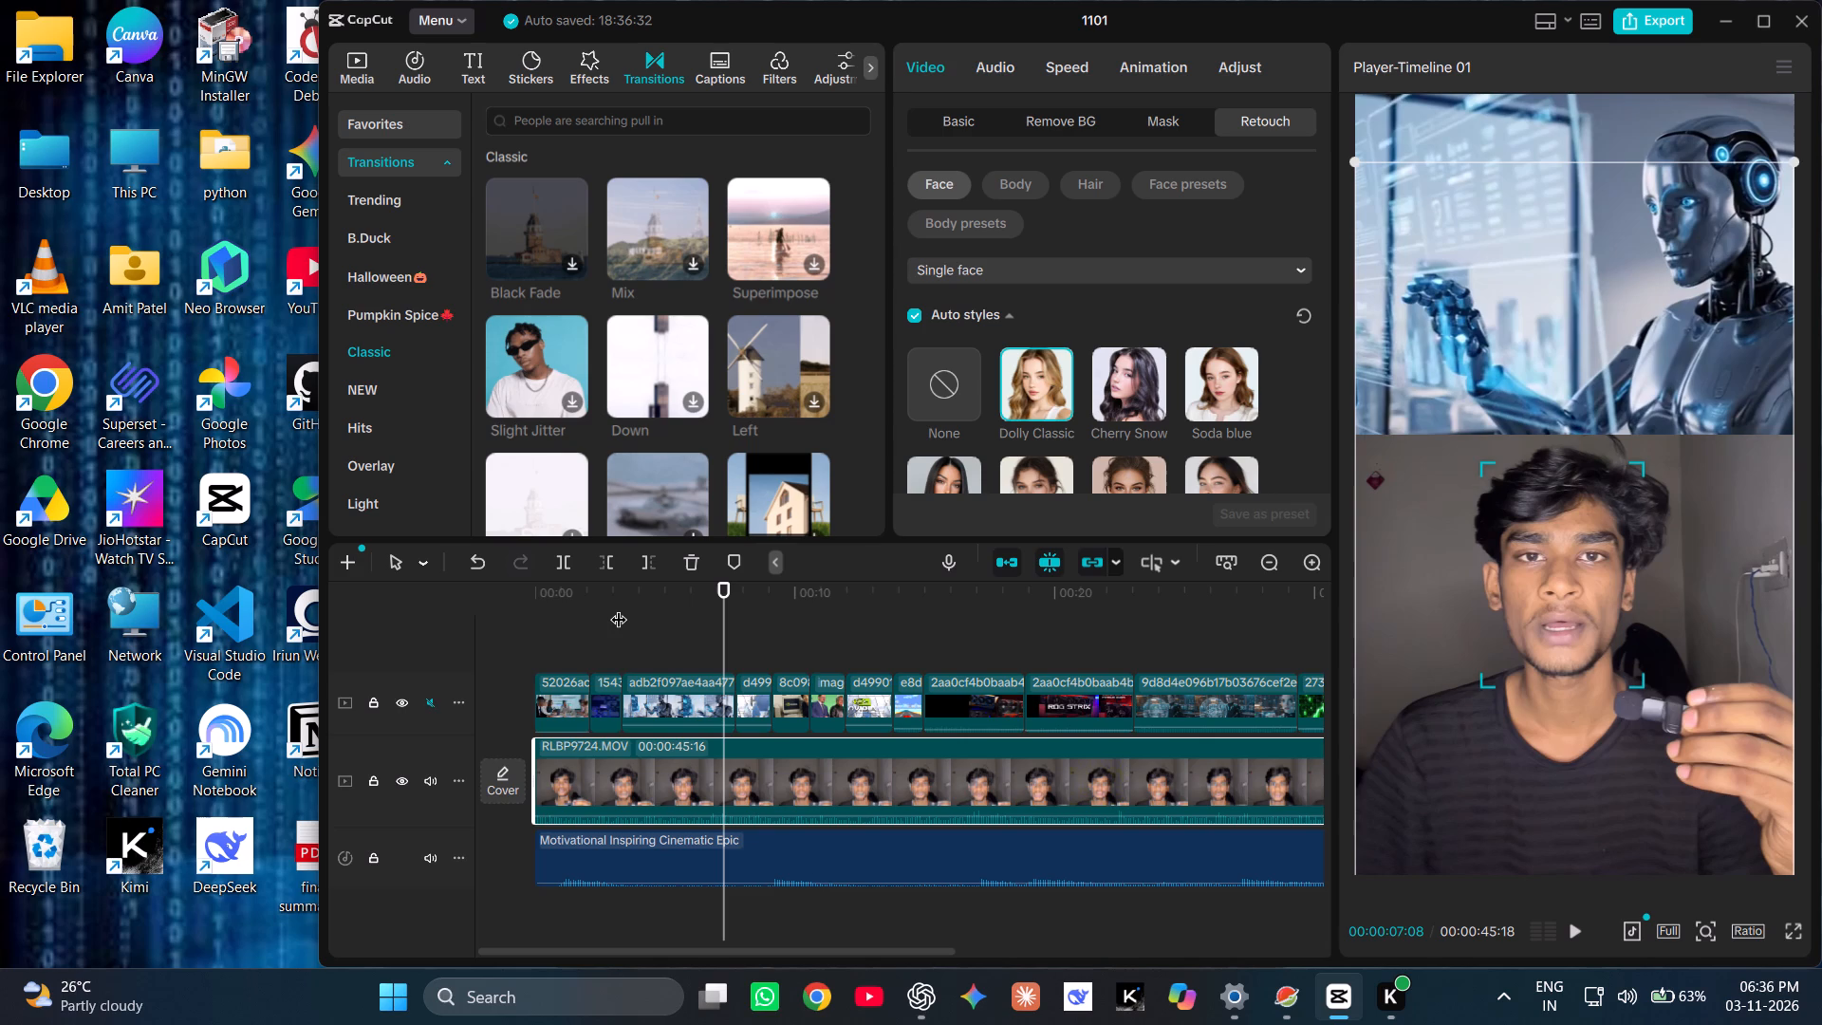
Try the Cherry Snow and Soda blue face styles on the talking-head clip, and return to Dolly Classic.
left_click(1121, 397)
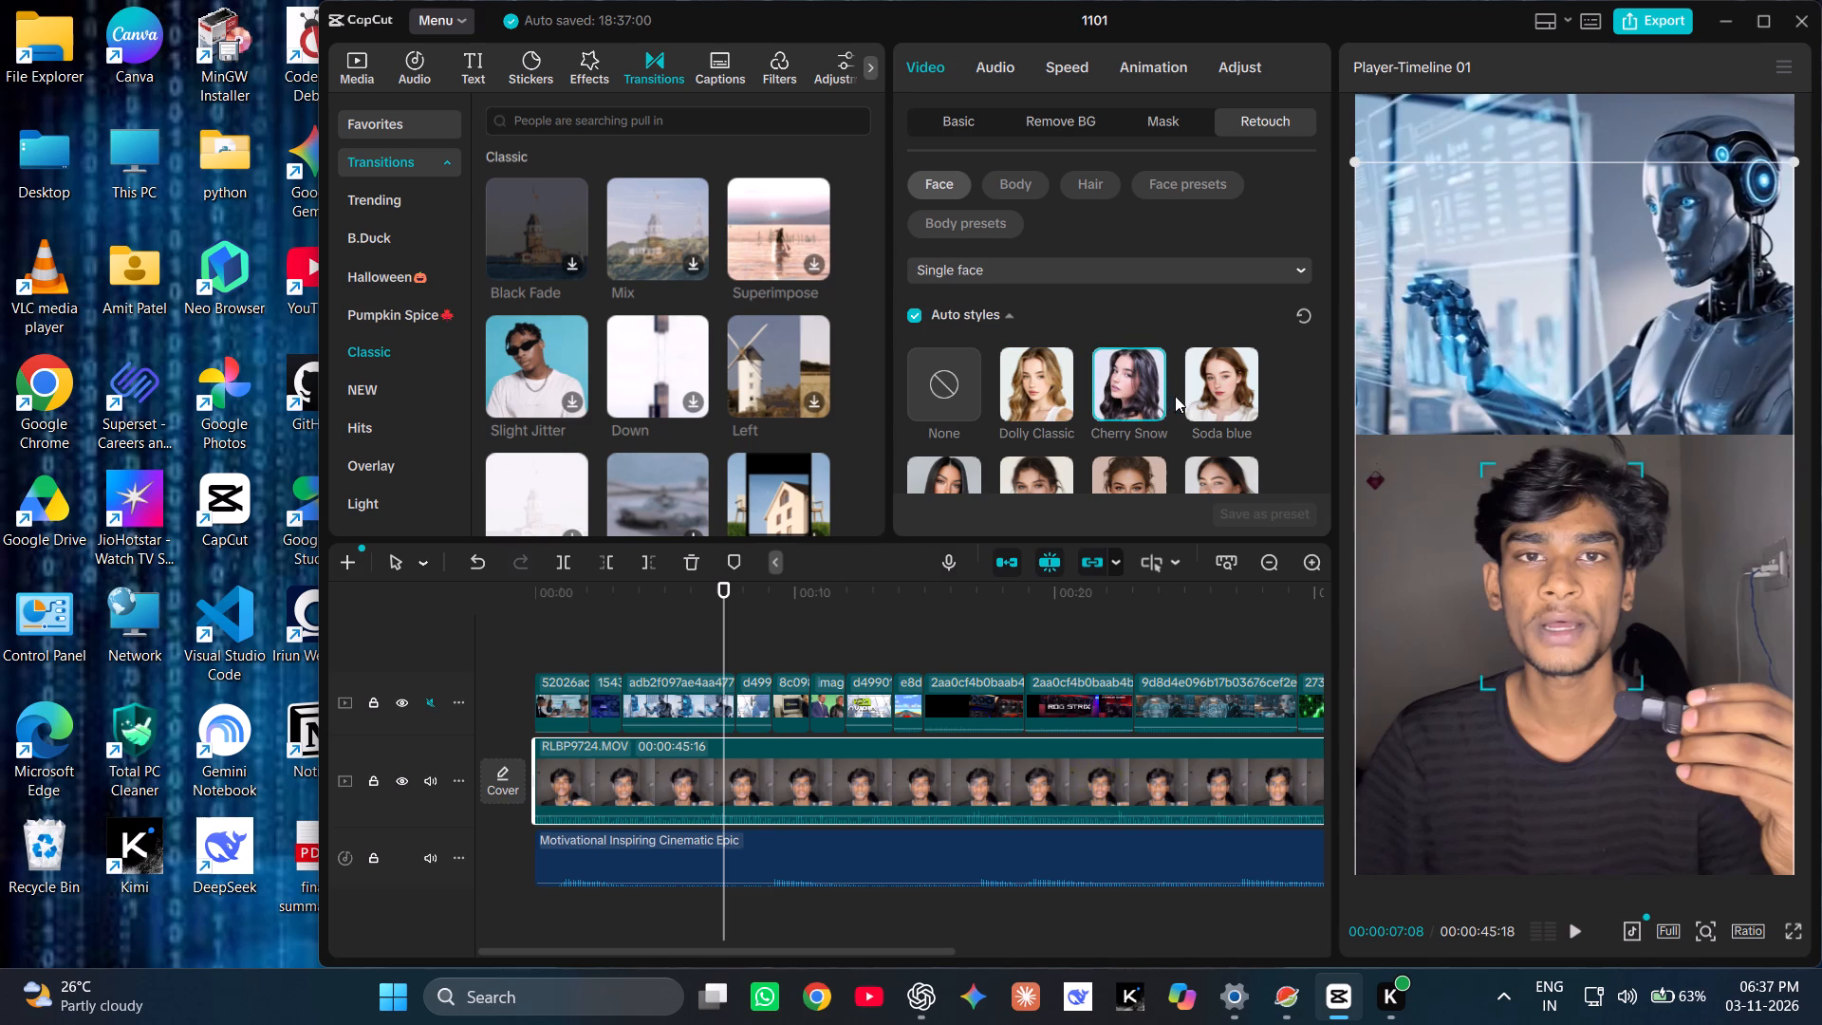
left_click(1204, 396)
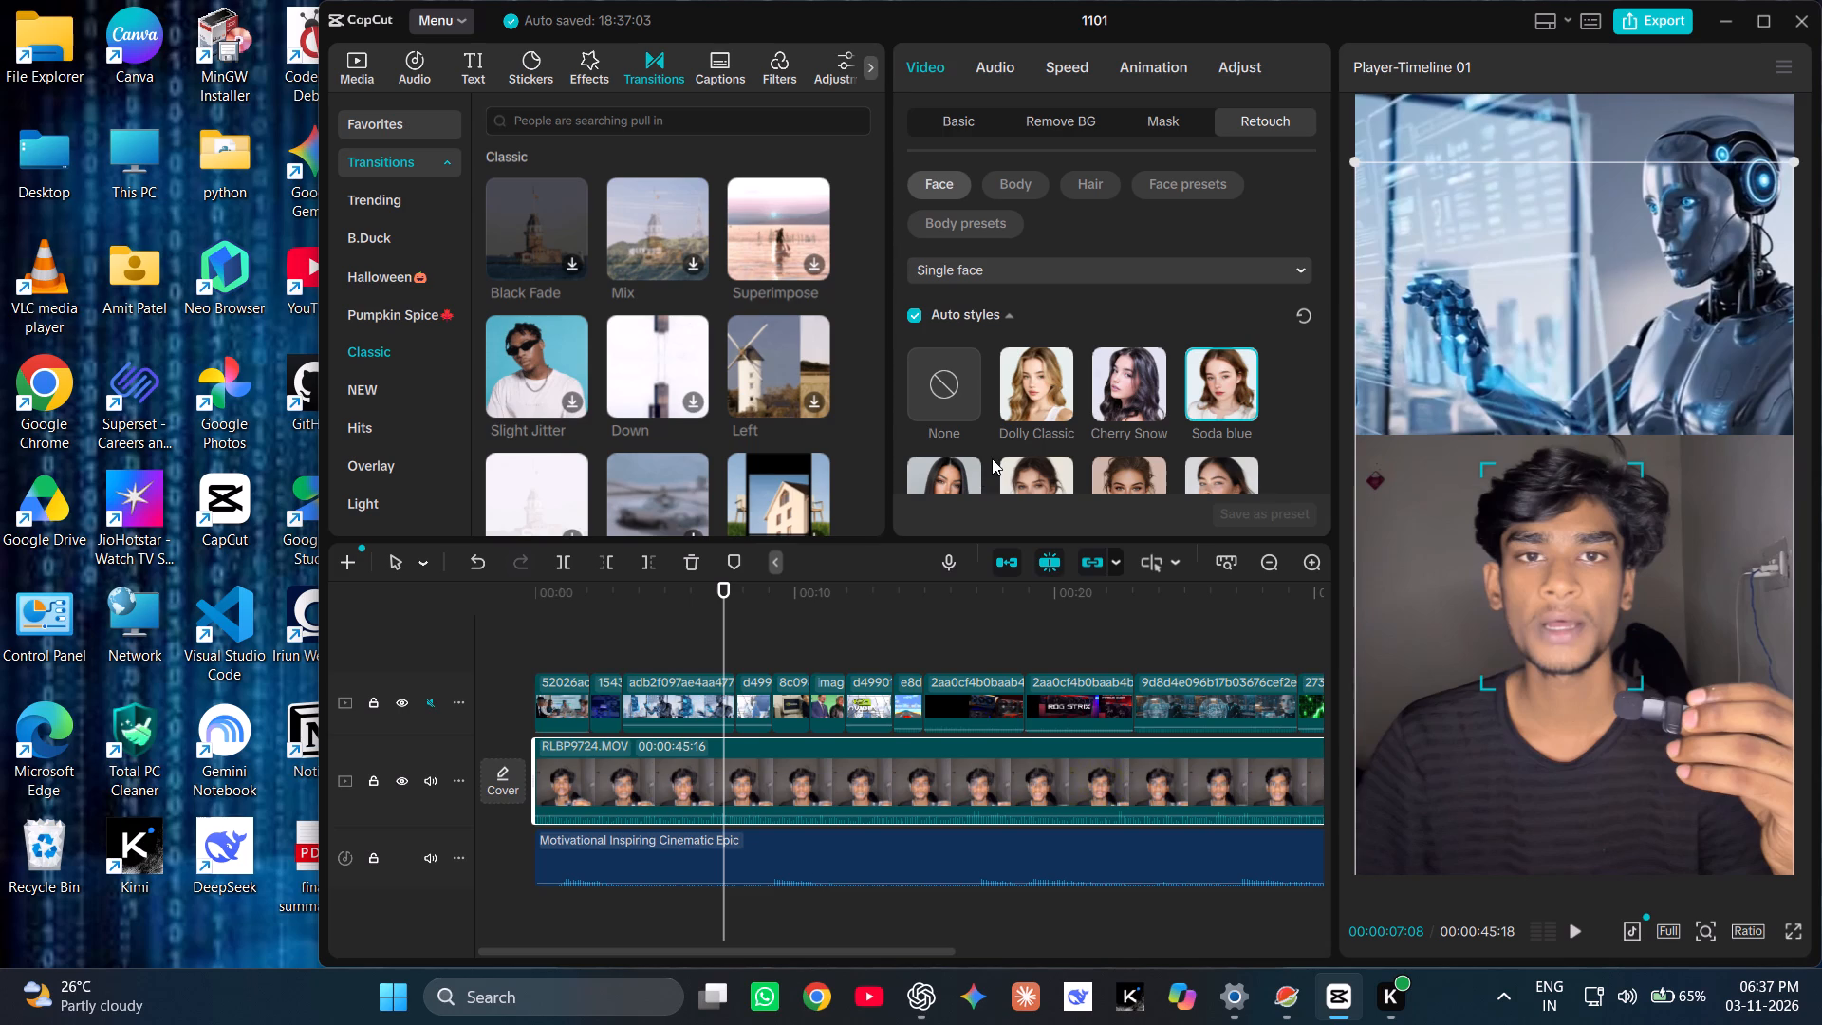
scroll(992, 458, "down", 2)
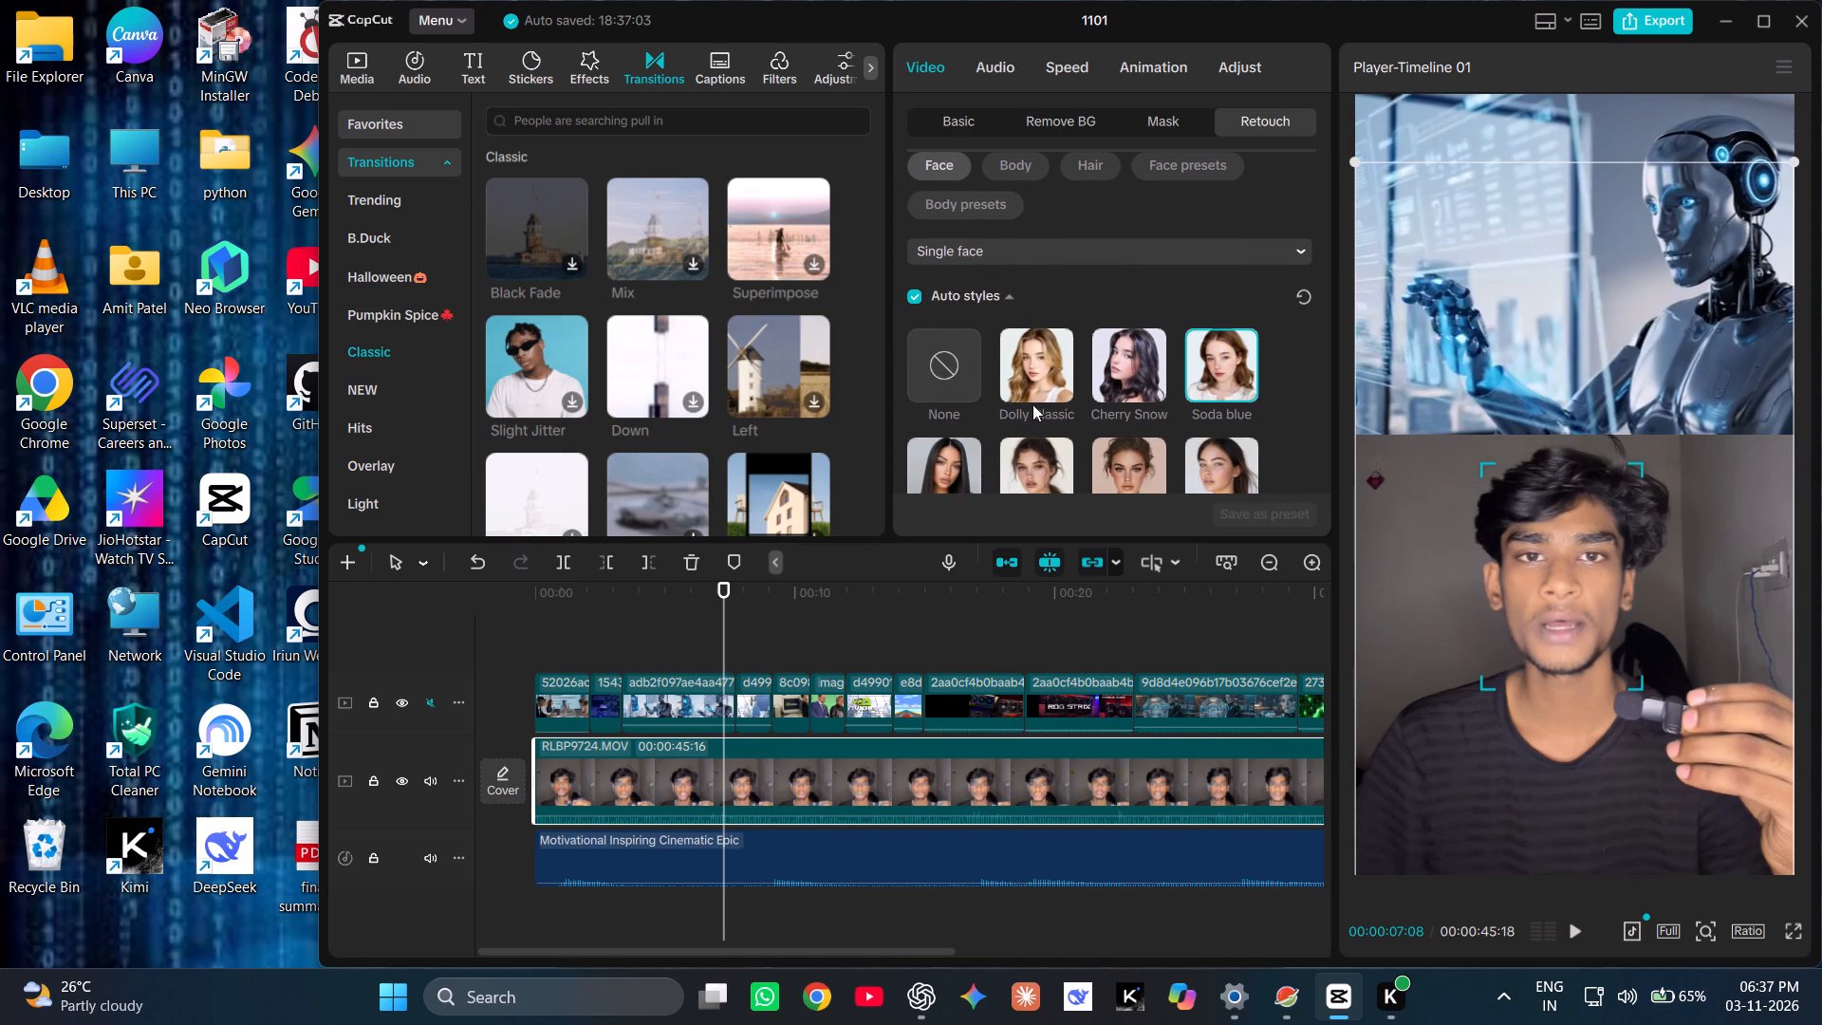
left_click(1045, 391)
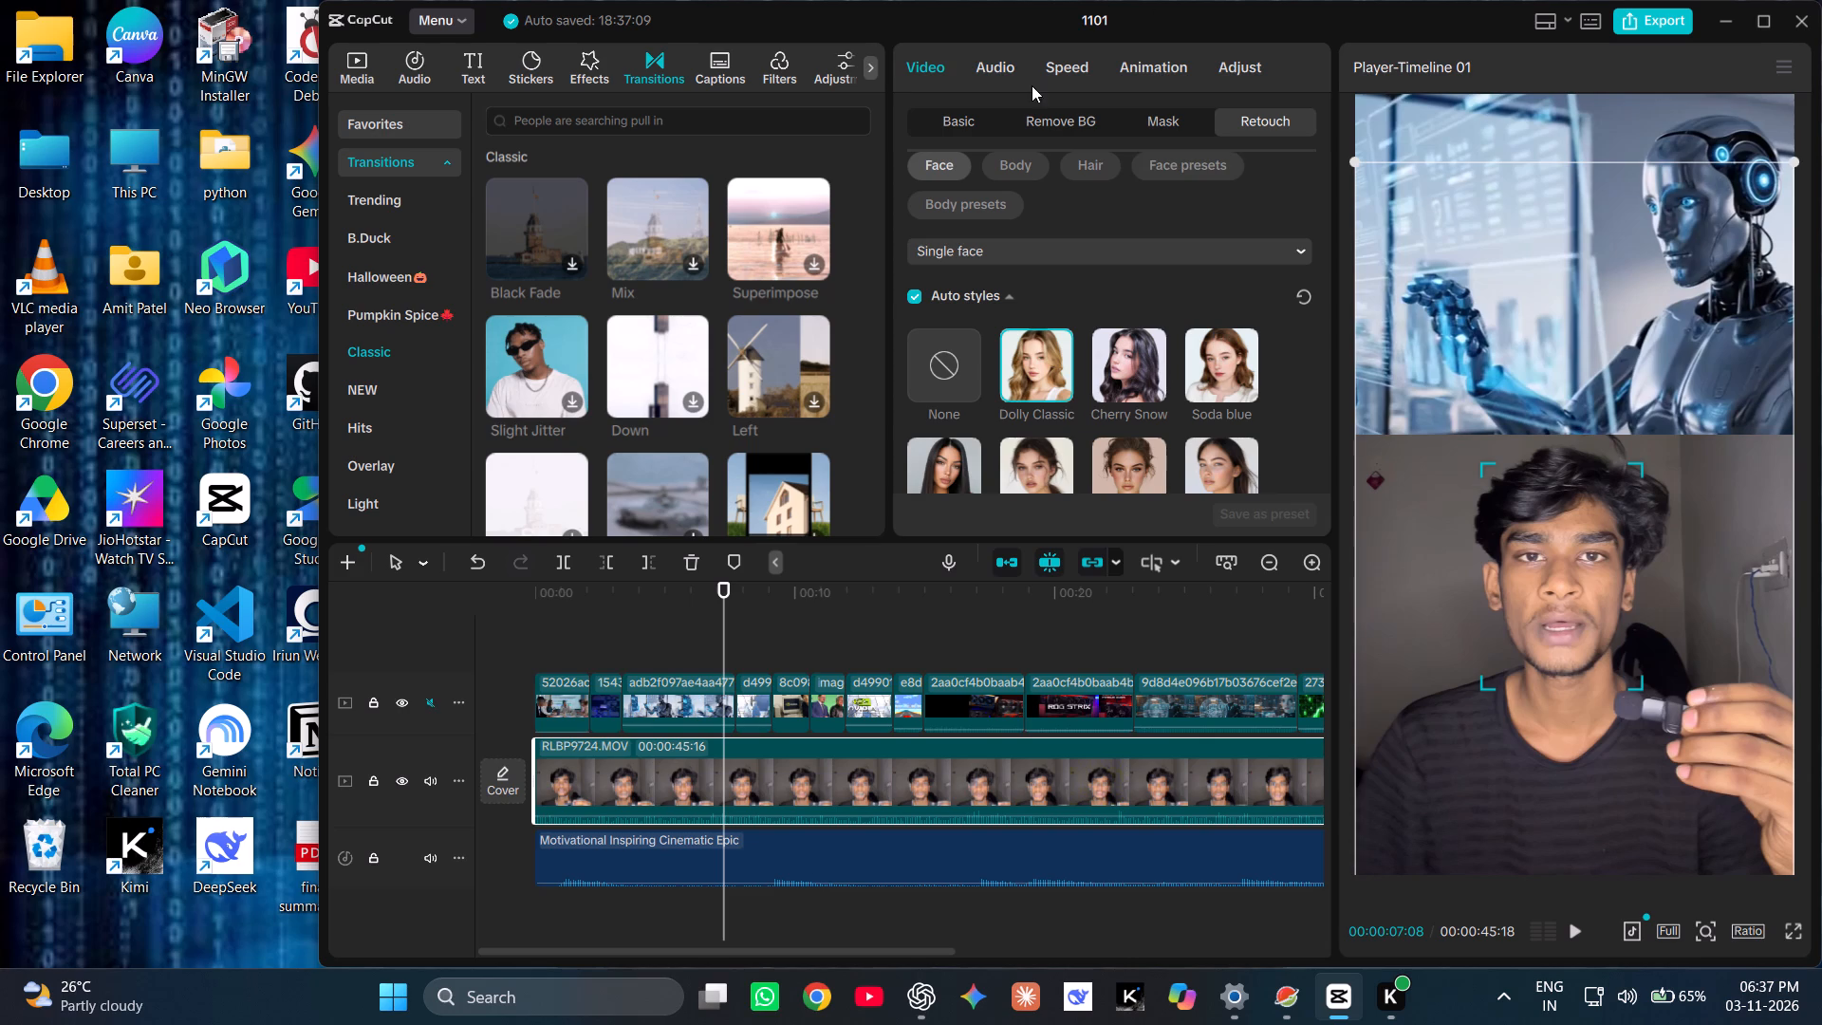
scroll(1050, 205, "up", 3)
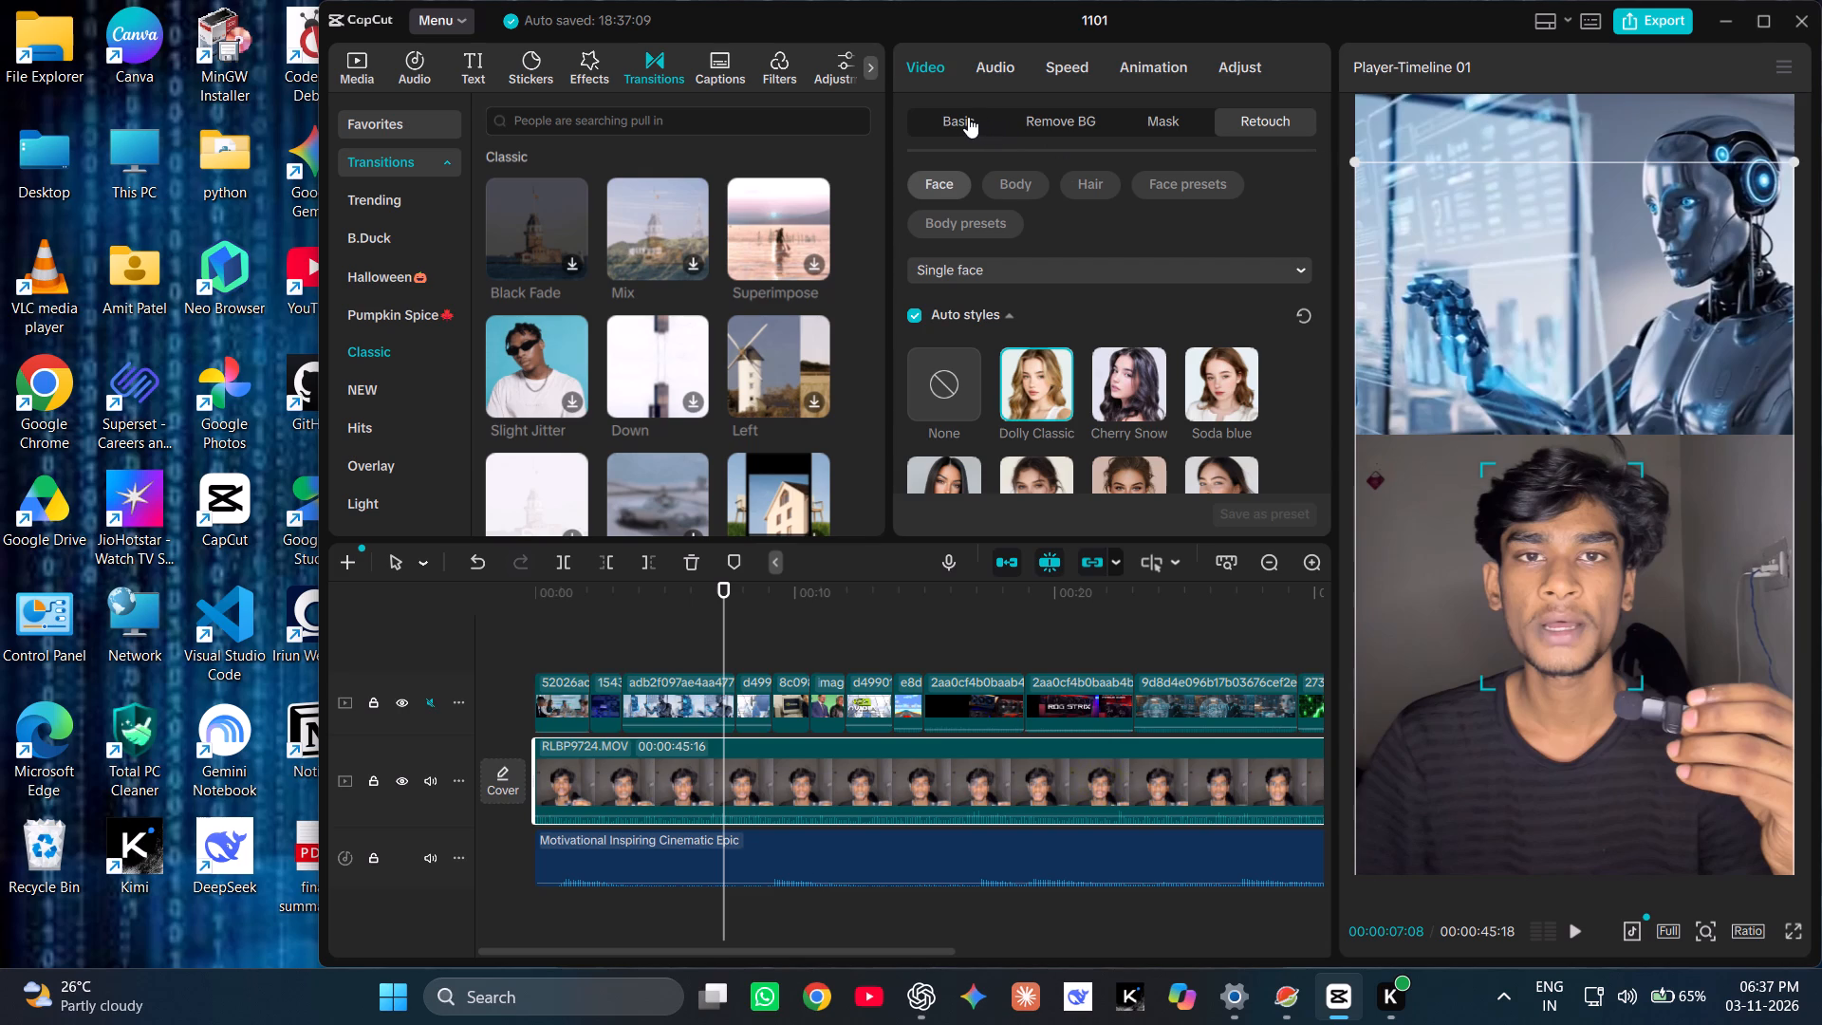
Show the talking-head clip's basic properties and play the video from the beginning to about 7 seconds.
left_click(968, 116)
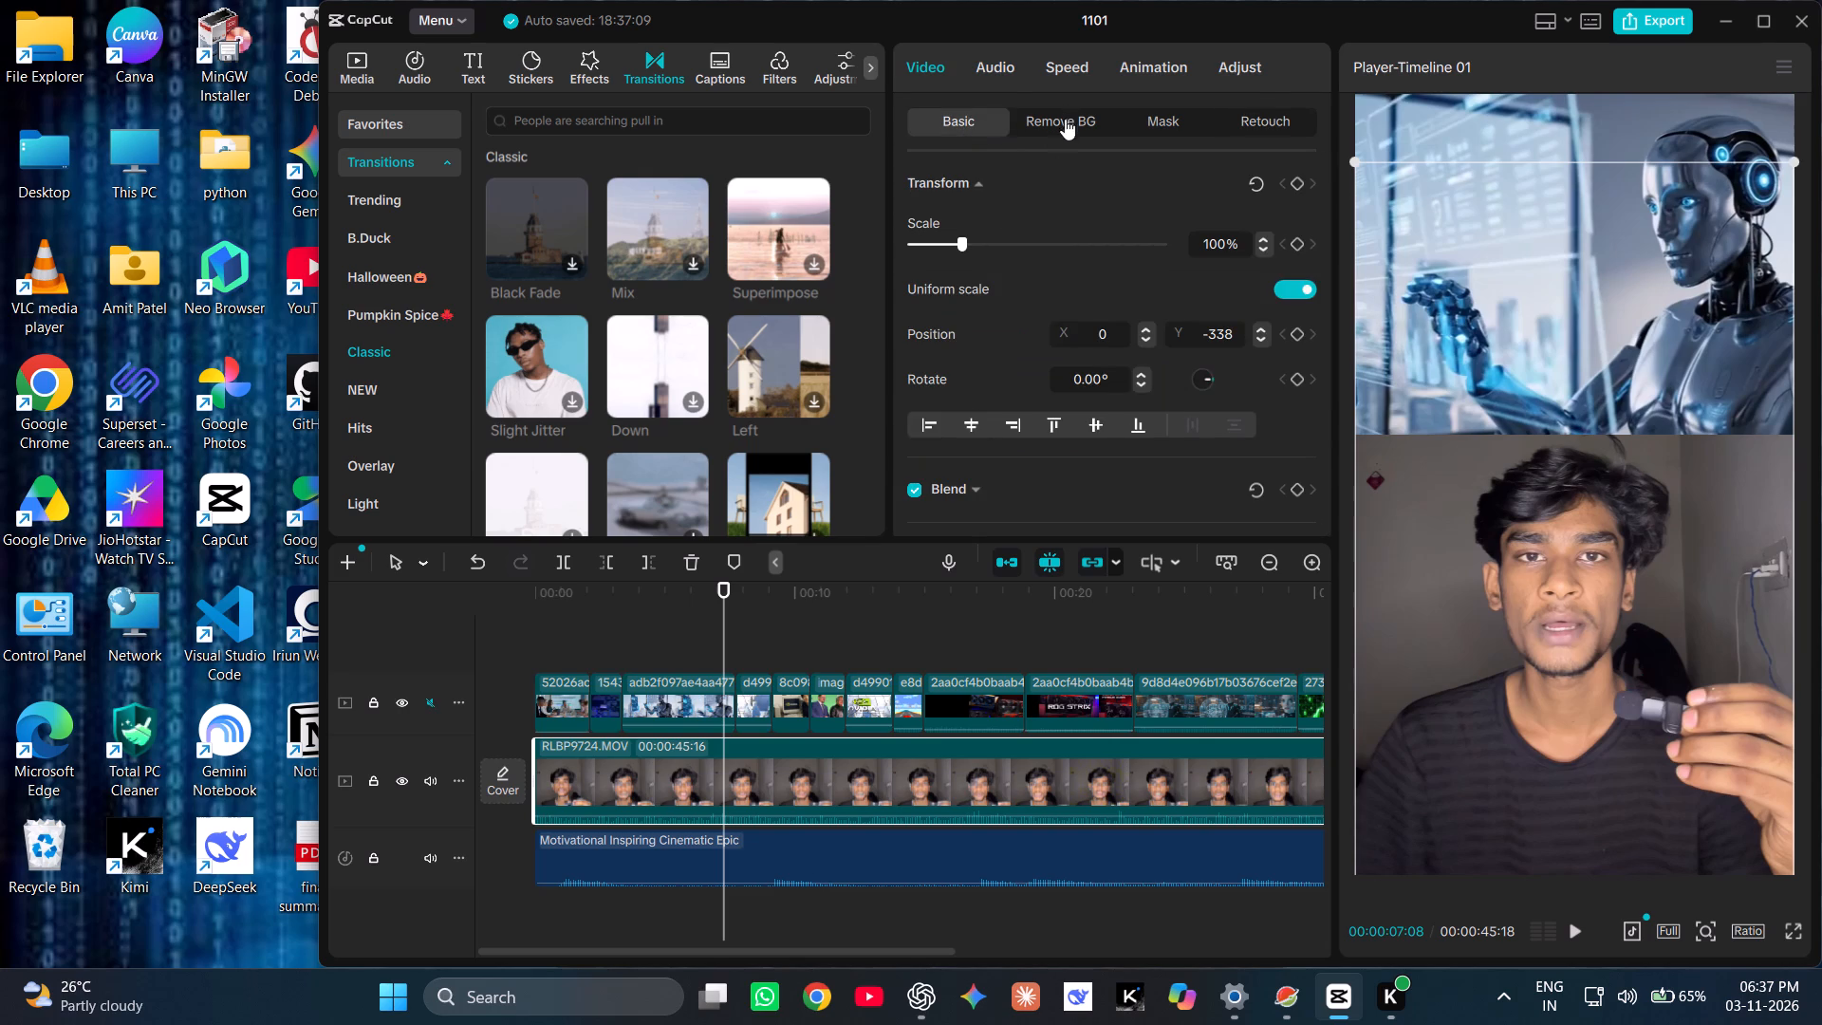
left_click(1062, 159)
left_click_drag(726, 620, 474, 657)
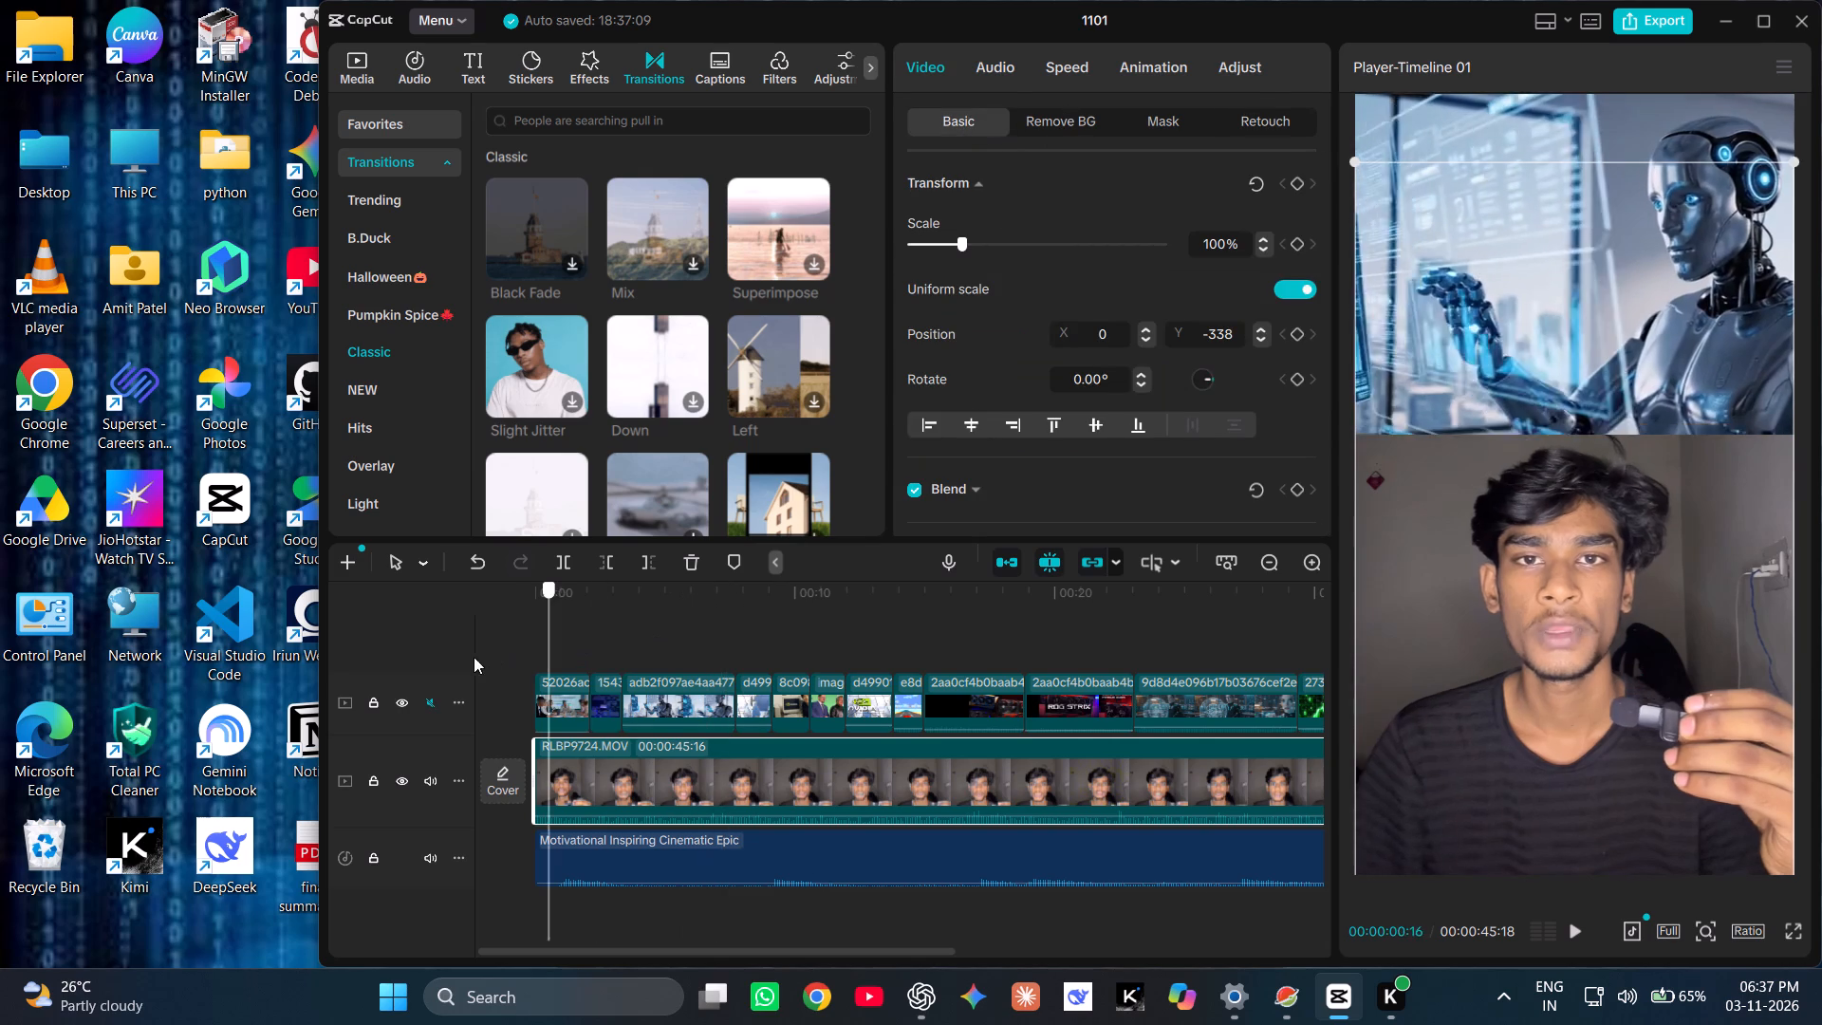
left_click_drag(474, 657, 463, 660)
key("space")
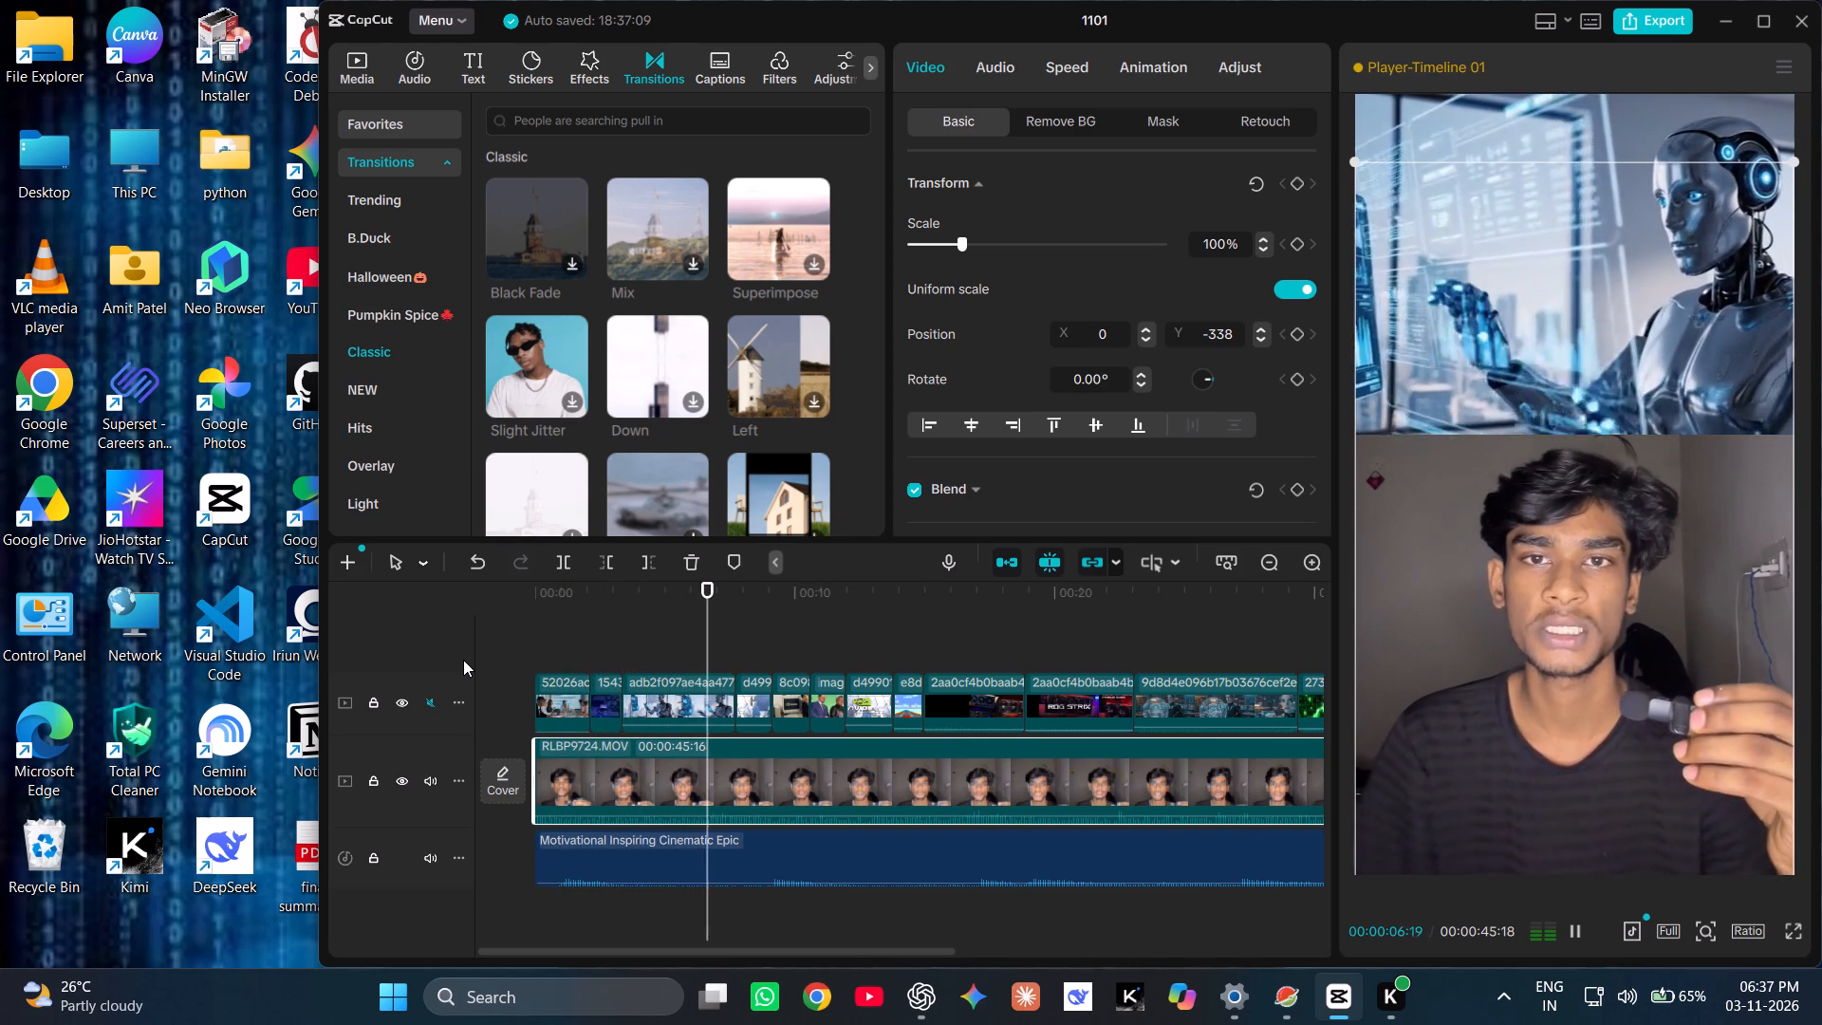
key("space")
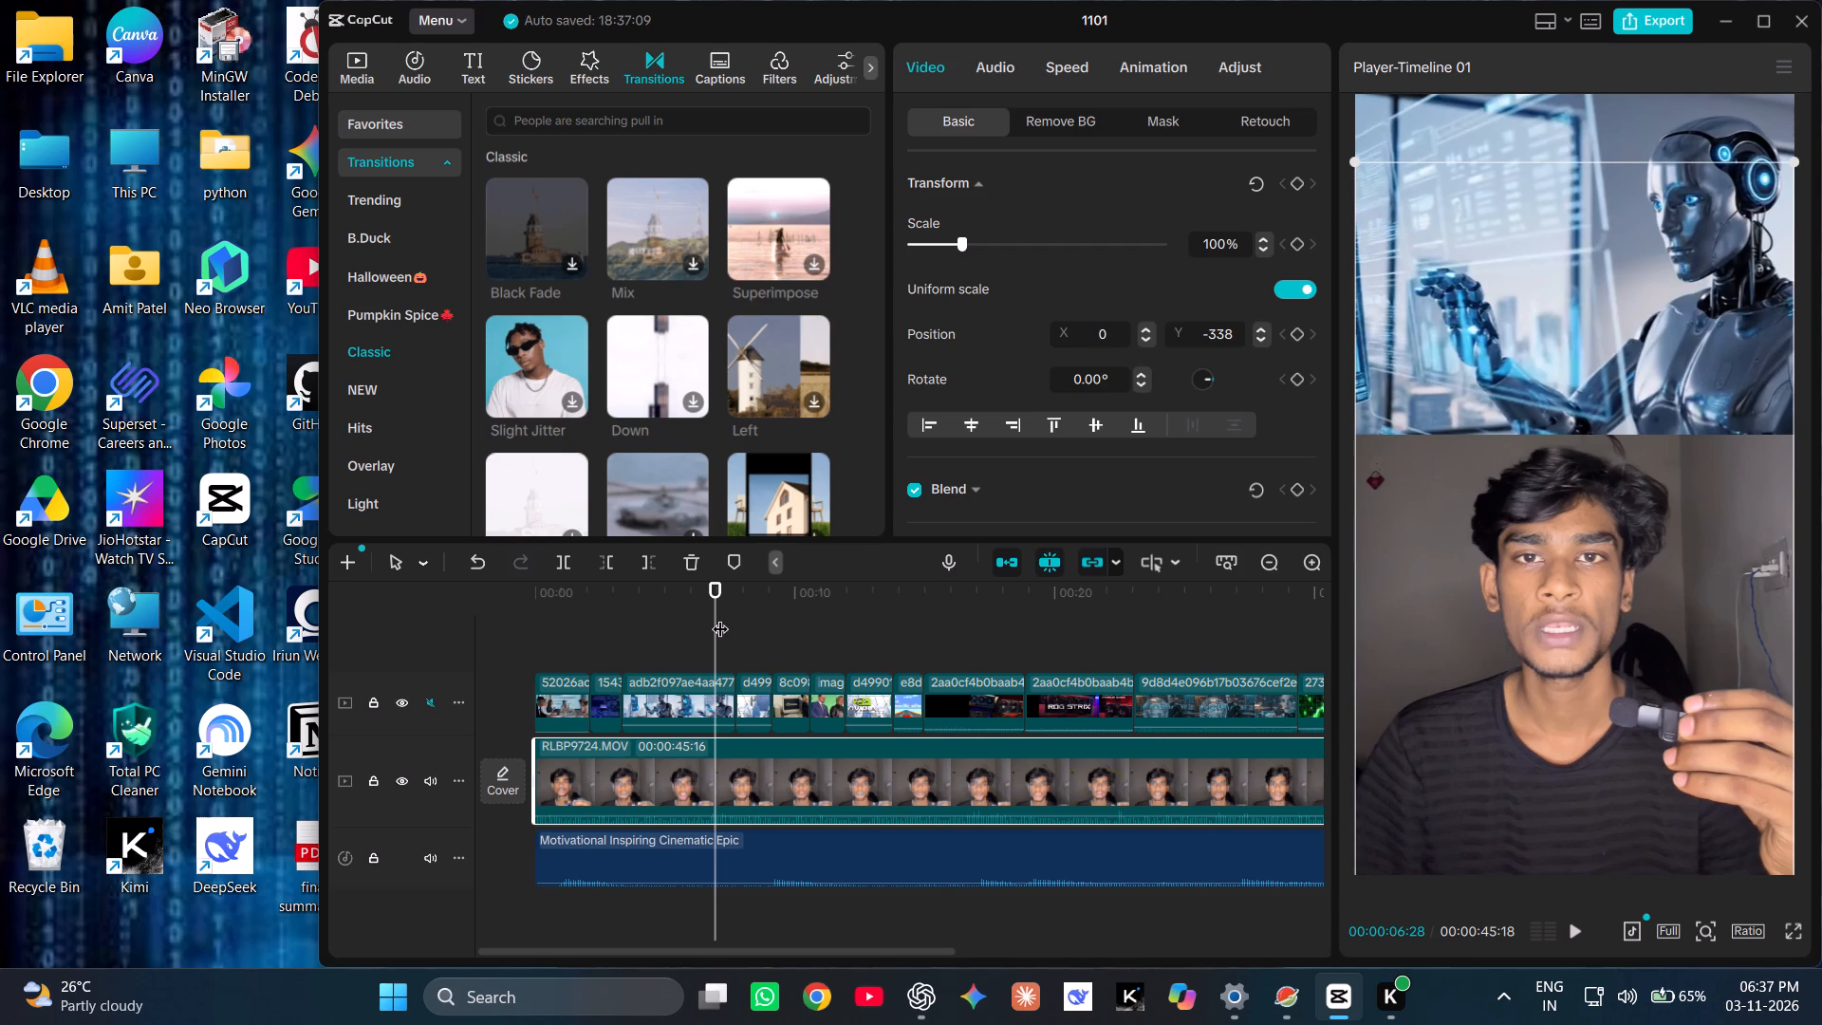
Scrub to the closing clips and back, review the B-roll up to the green chart at about 30 seconds, and return to the start.
left_click_drag(716, 618, 965, 695)
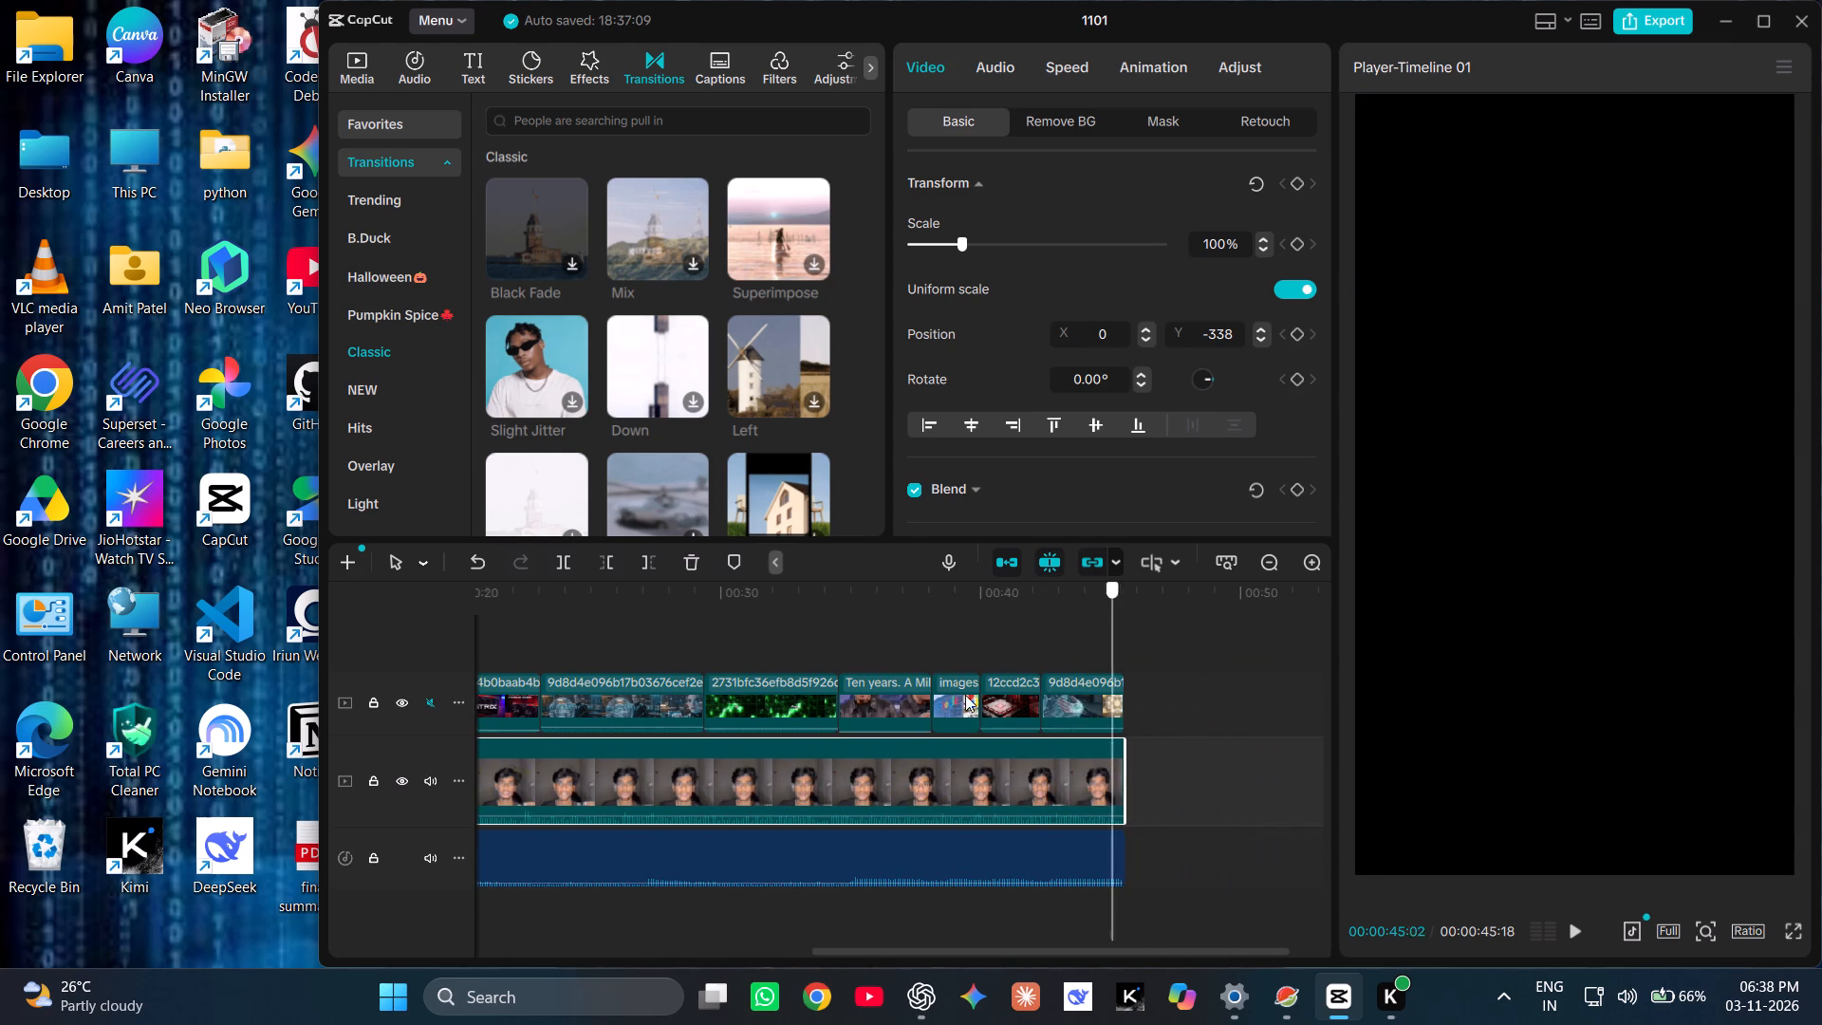
left_click_drag(965, 695, 468, 603)
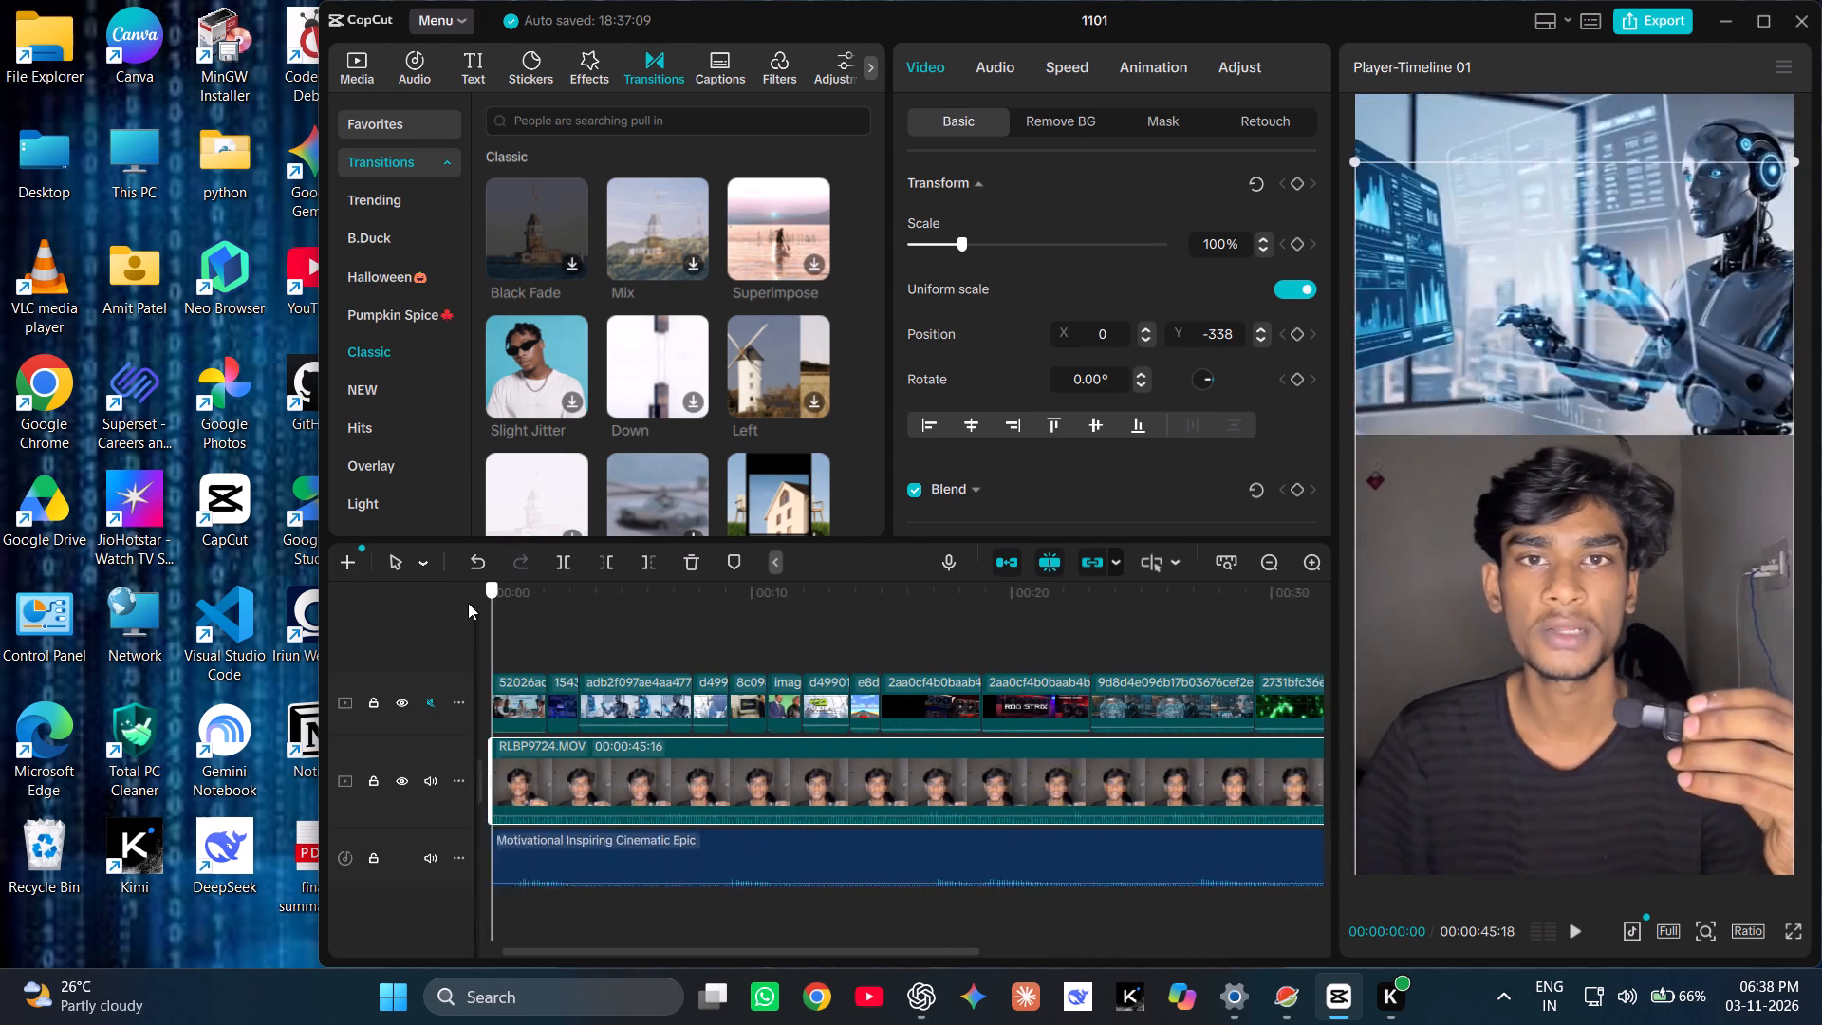
left_click_drag(468, 603, 591, 613)
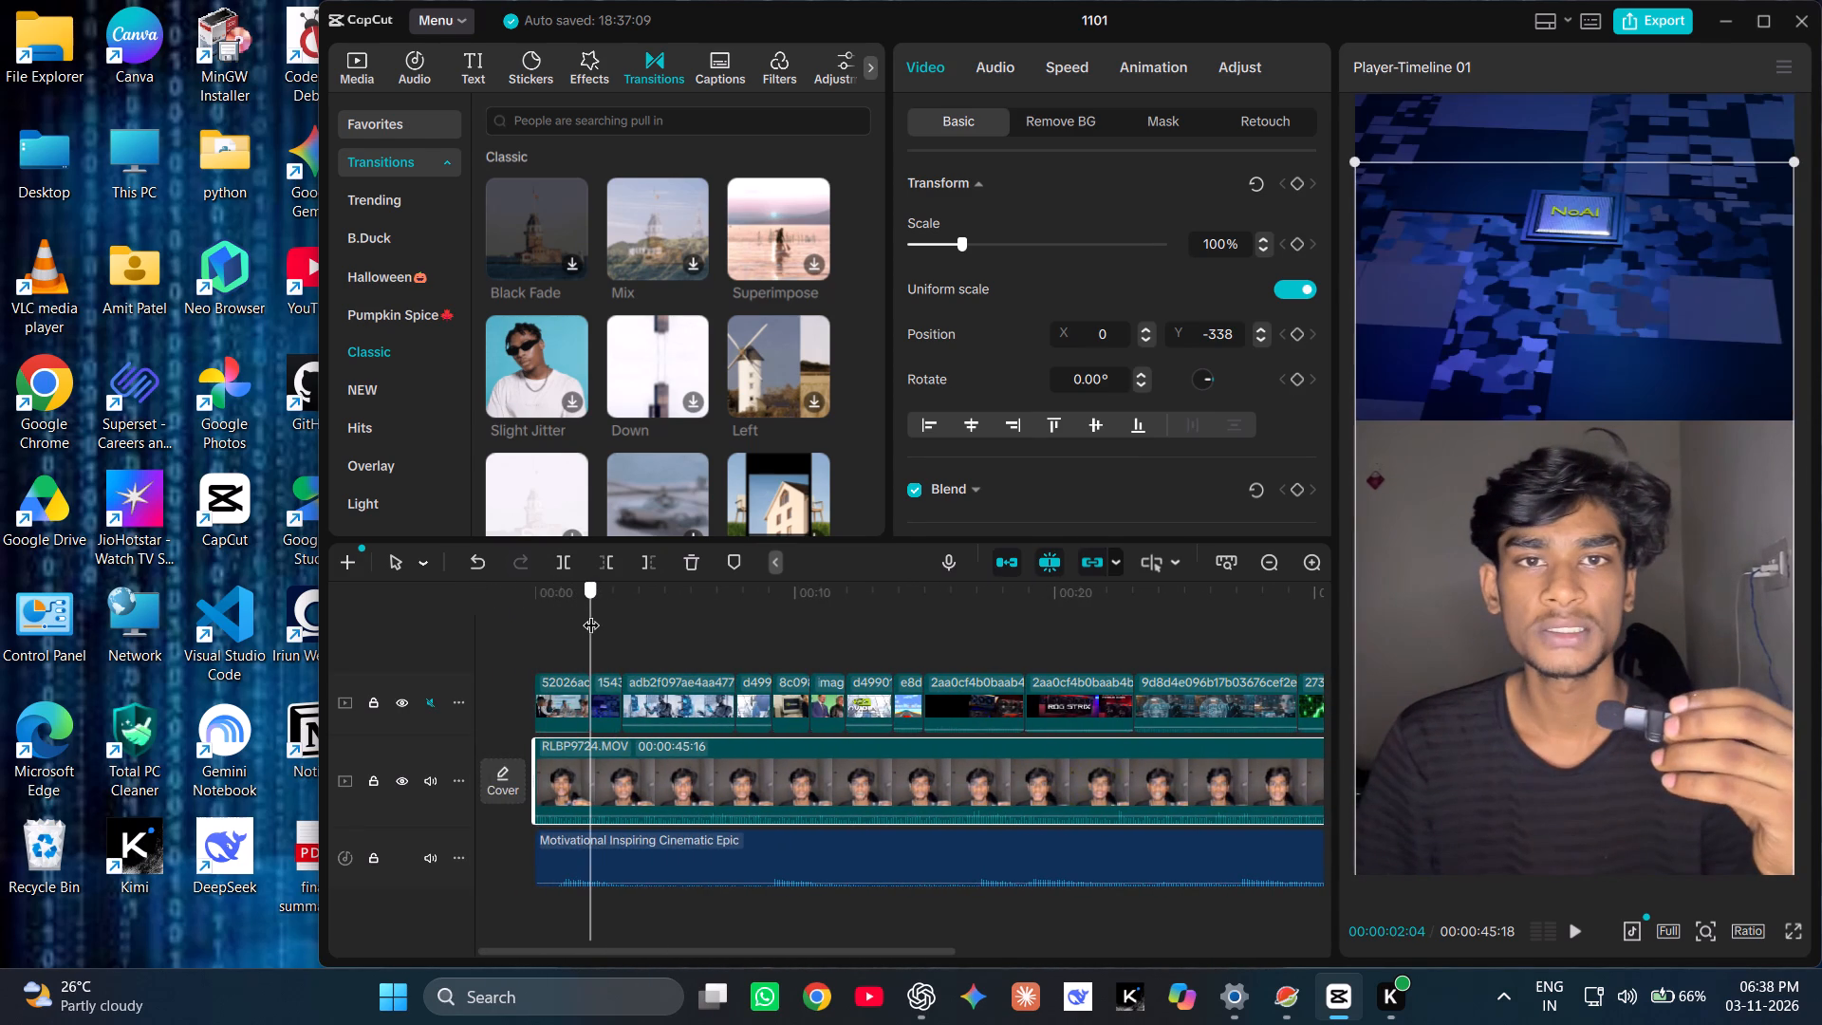
left_click_drag(591, 613, 834, 640)
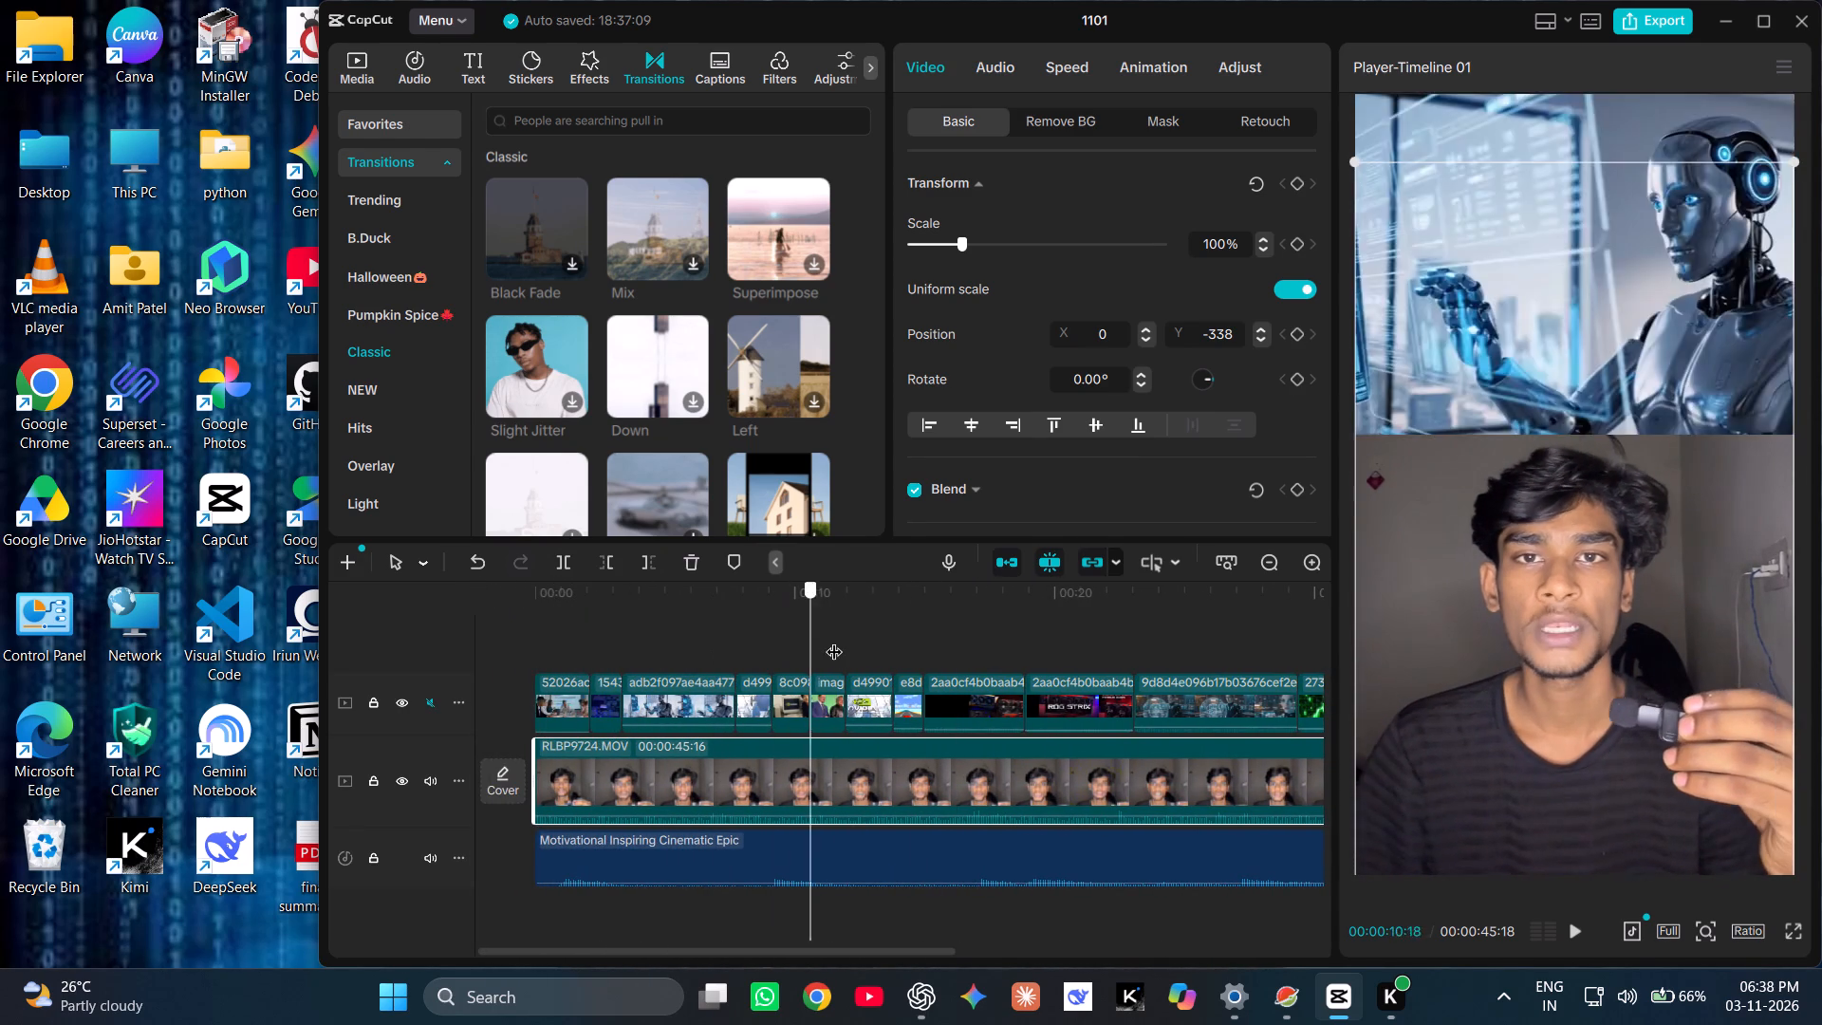
left_click_drag(834, 640, 920, 634)
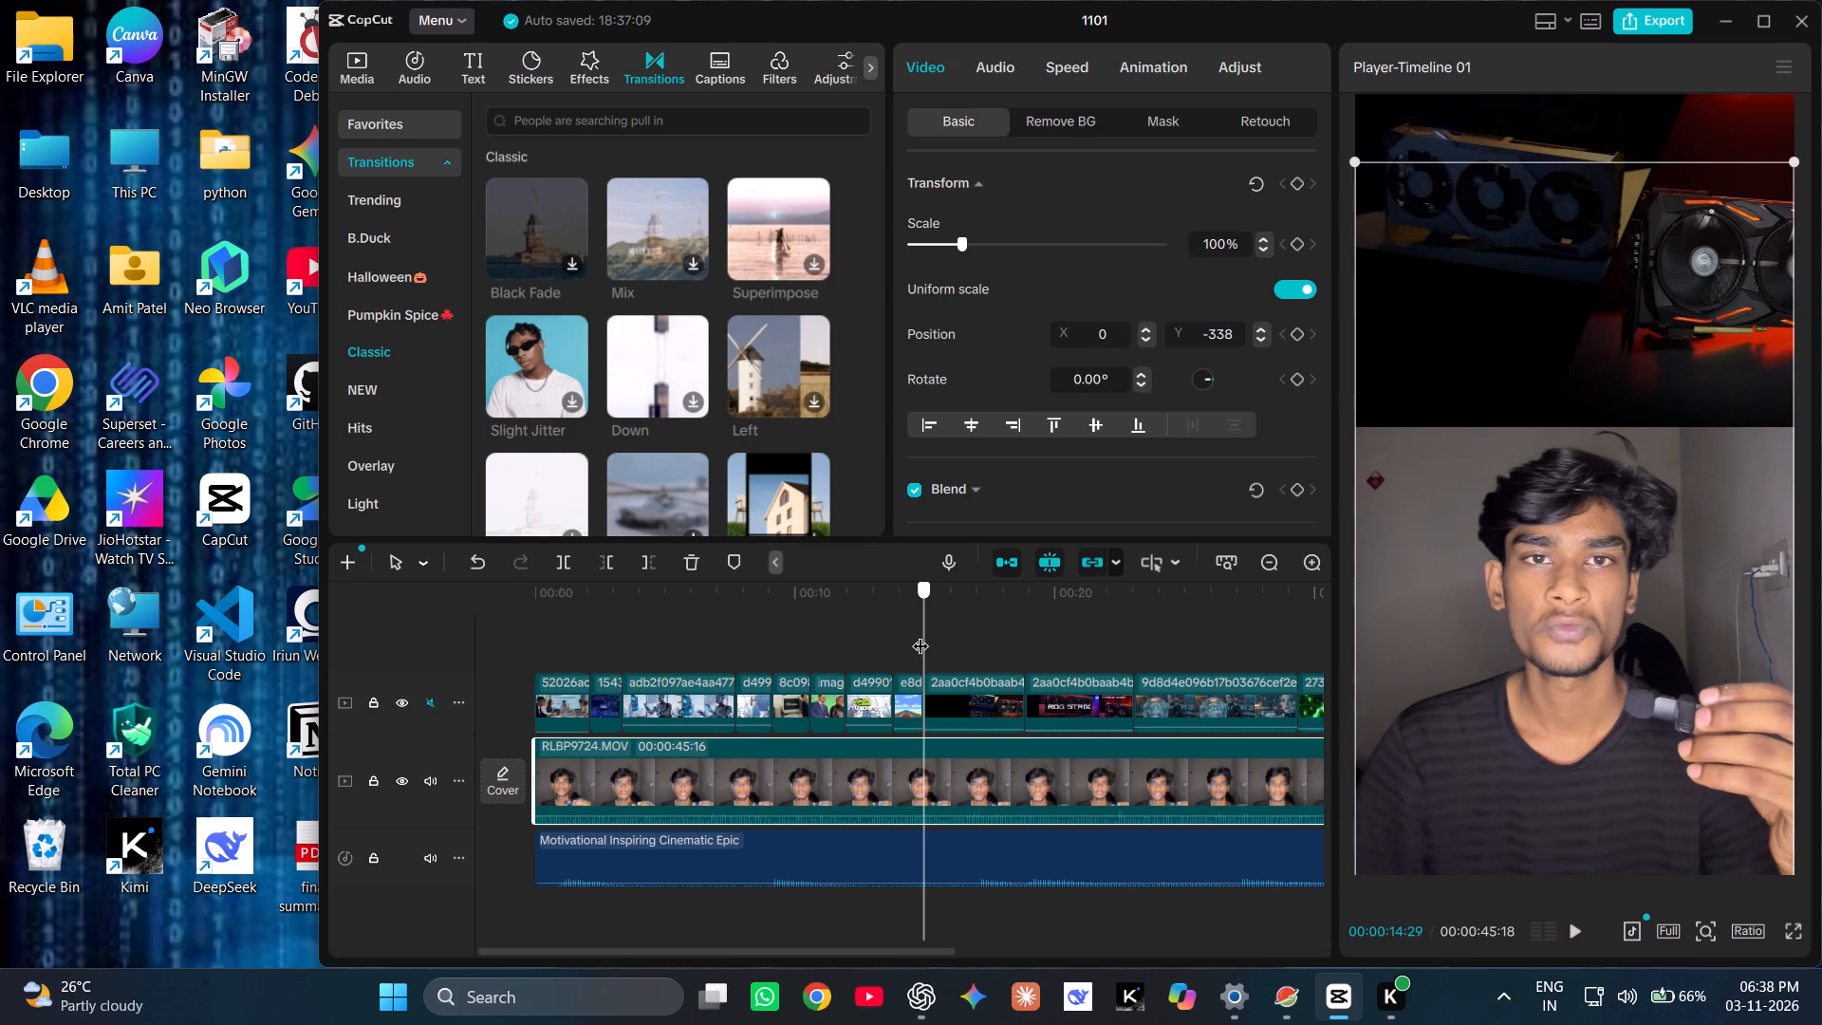
left_click_drag(920, 634, 943, 642)
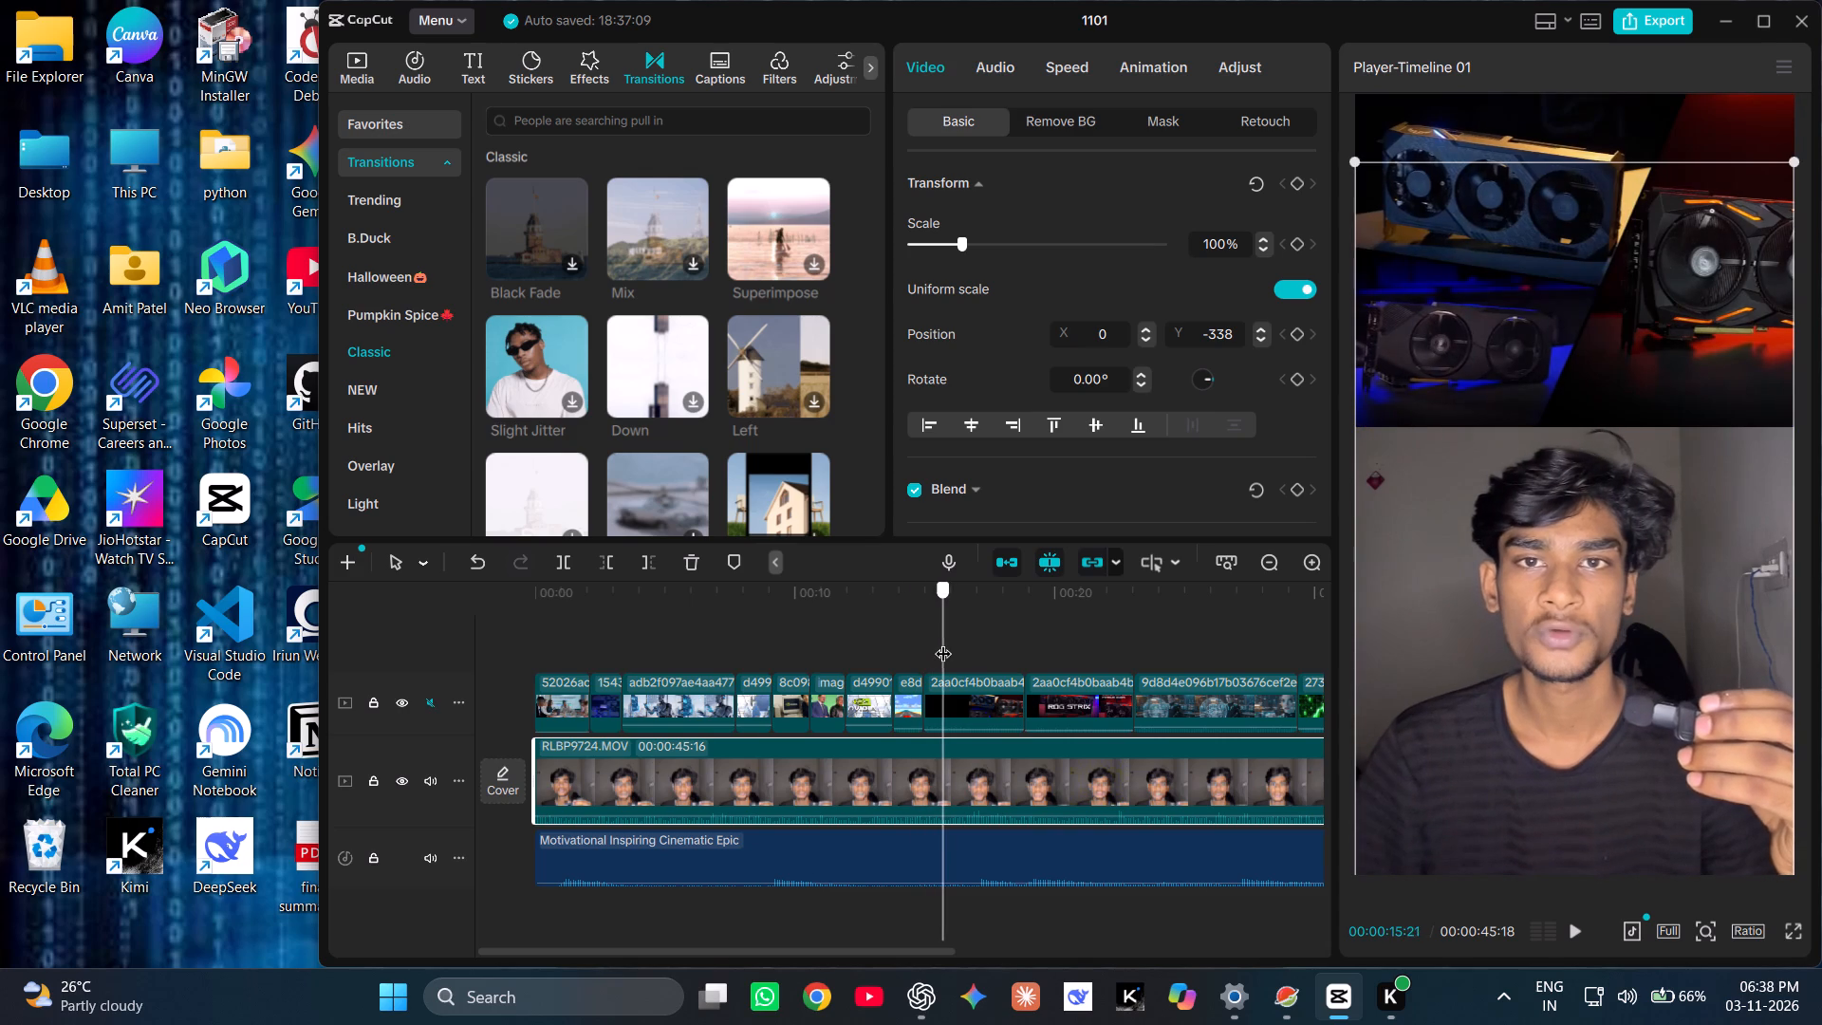
left_click_drag(943, 642, 1239, 672)
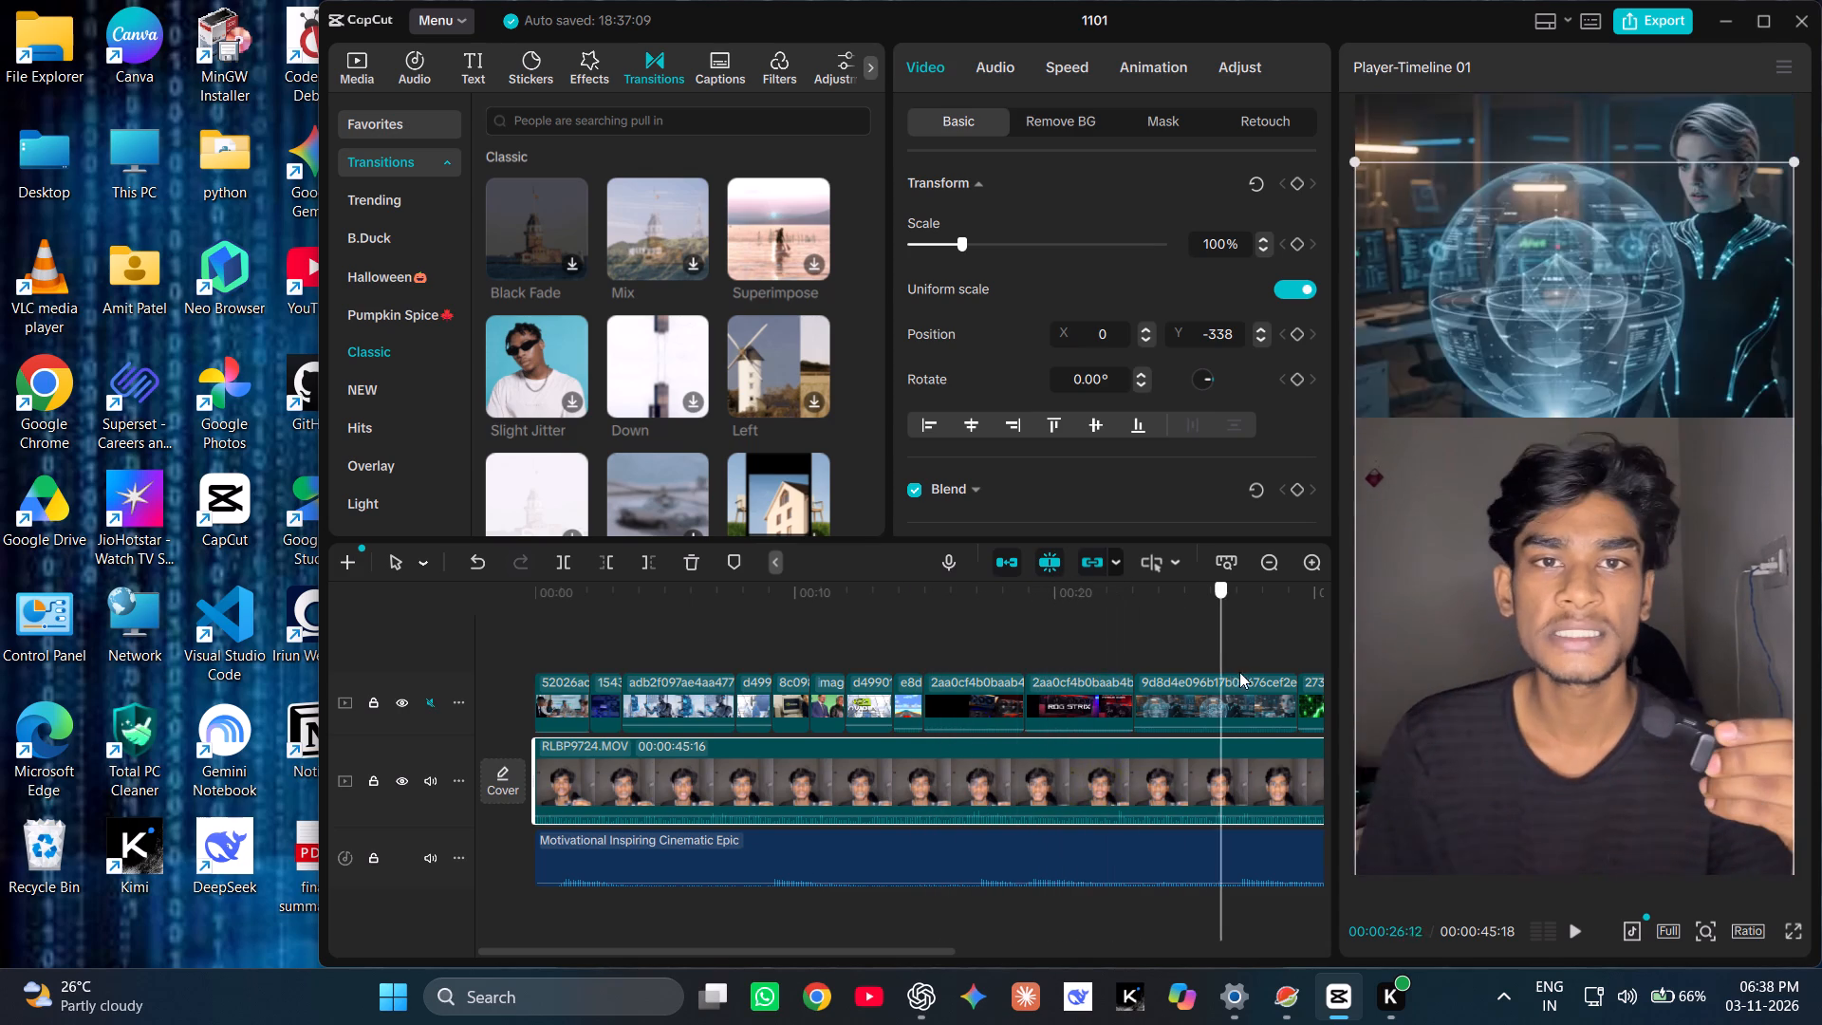
left_click_drag(1239, 672, 1070, 717)
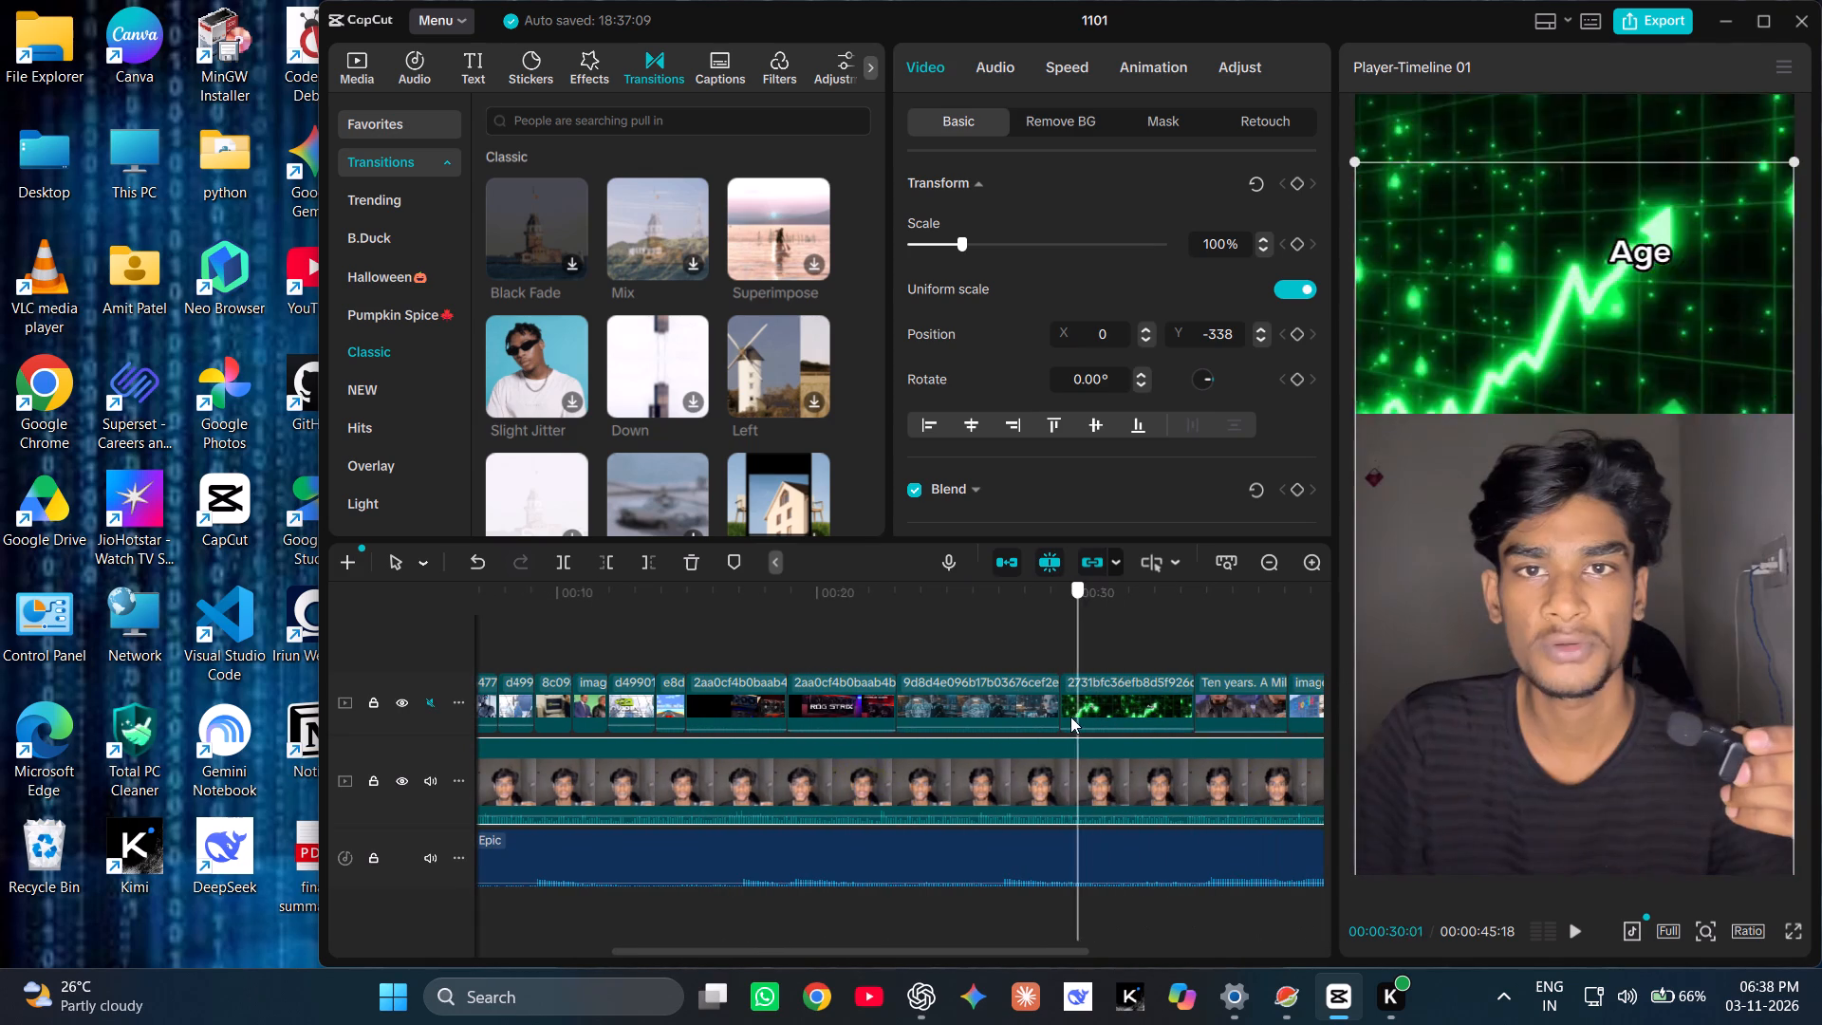
left_click_drag(1070, 717, 862, 684)
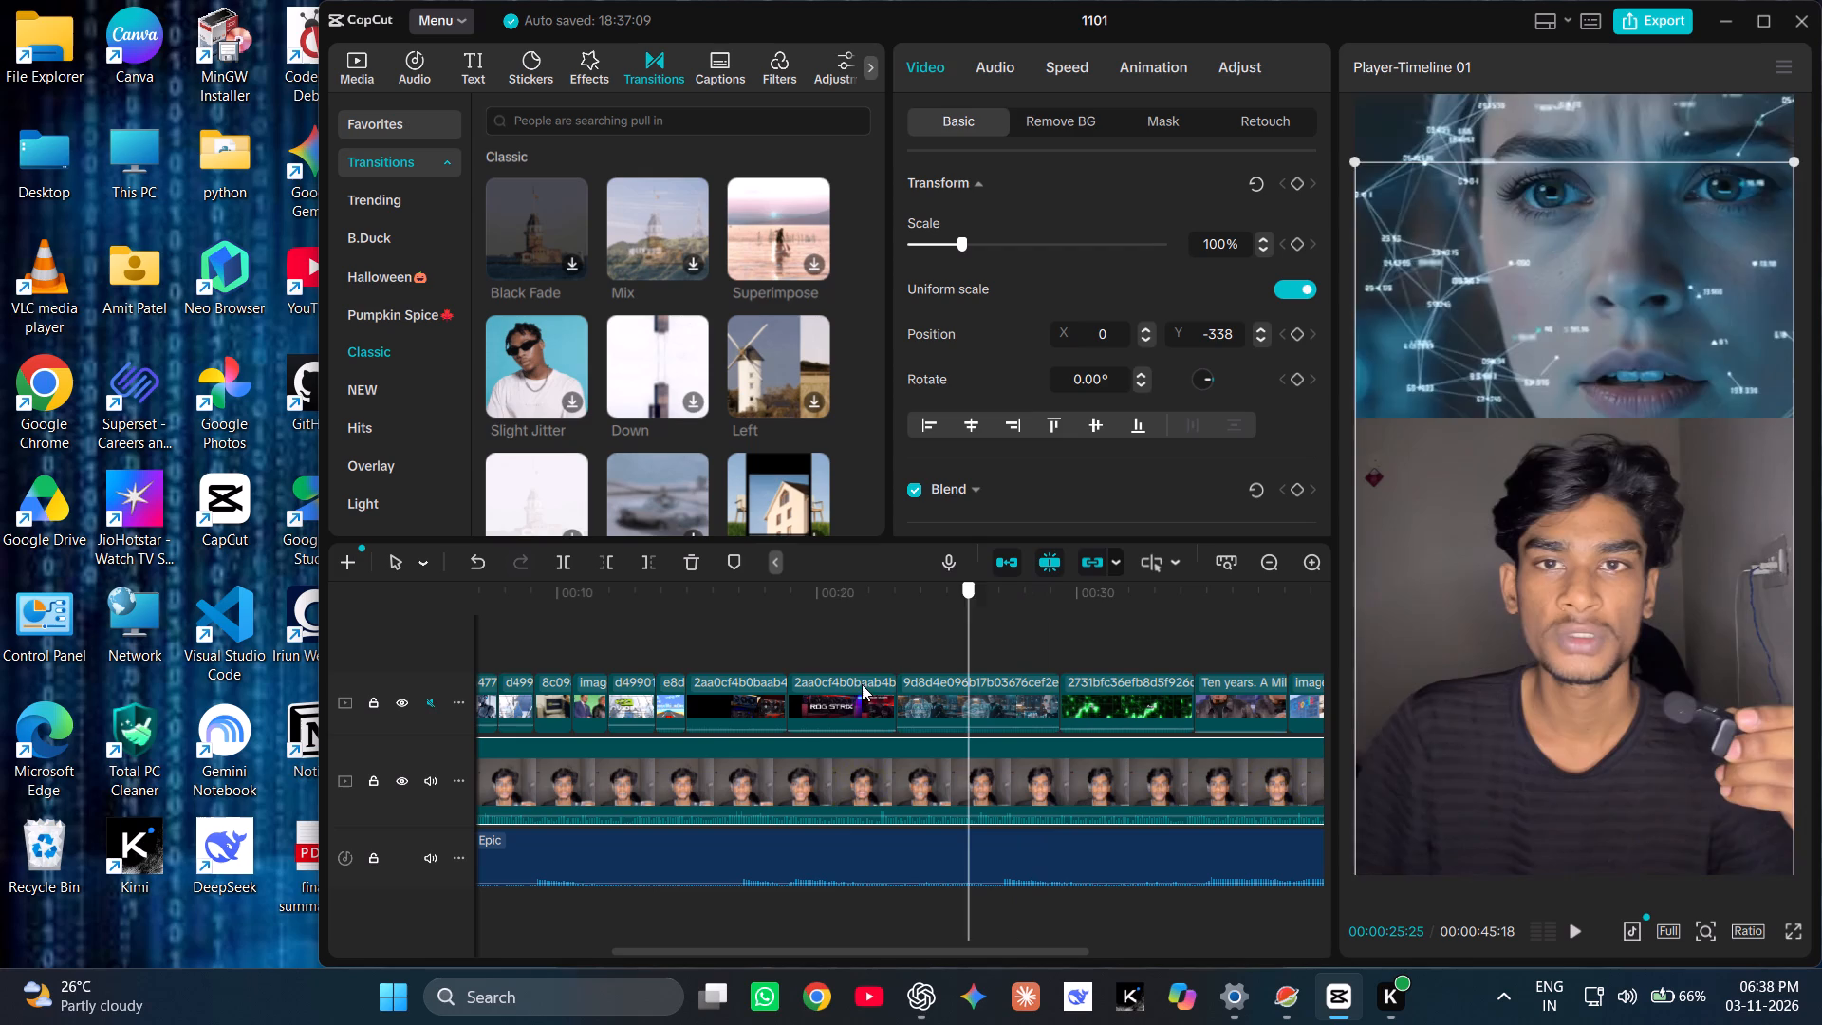
left_click_drag(862, 684, 835, 685)
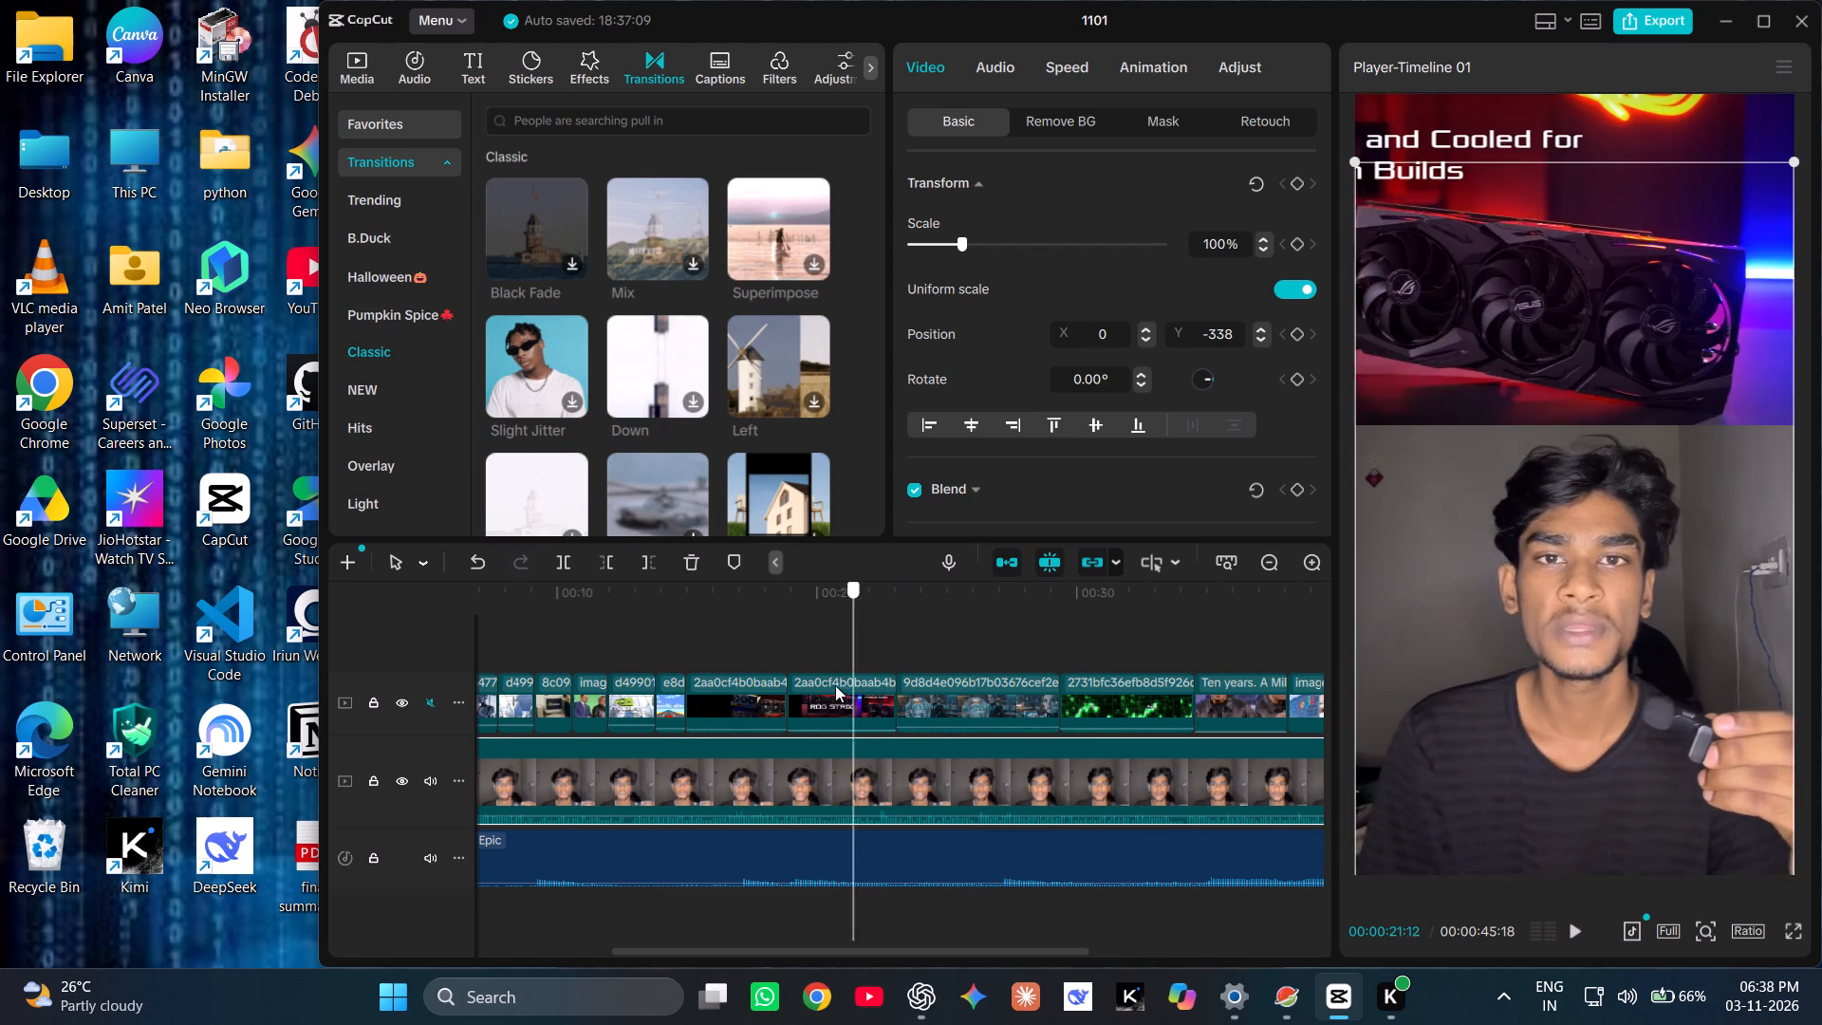
left_click_drag(835, 685, 786, 672)
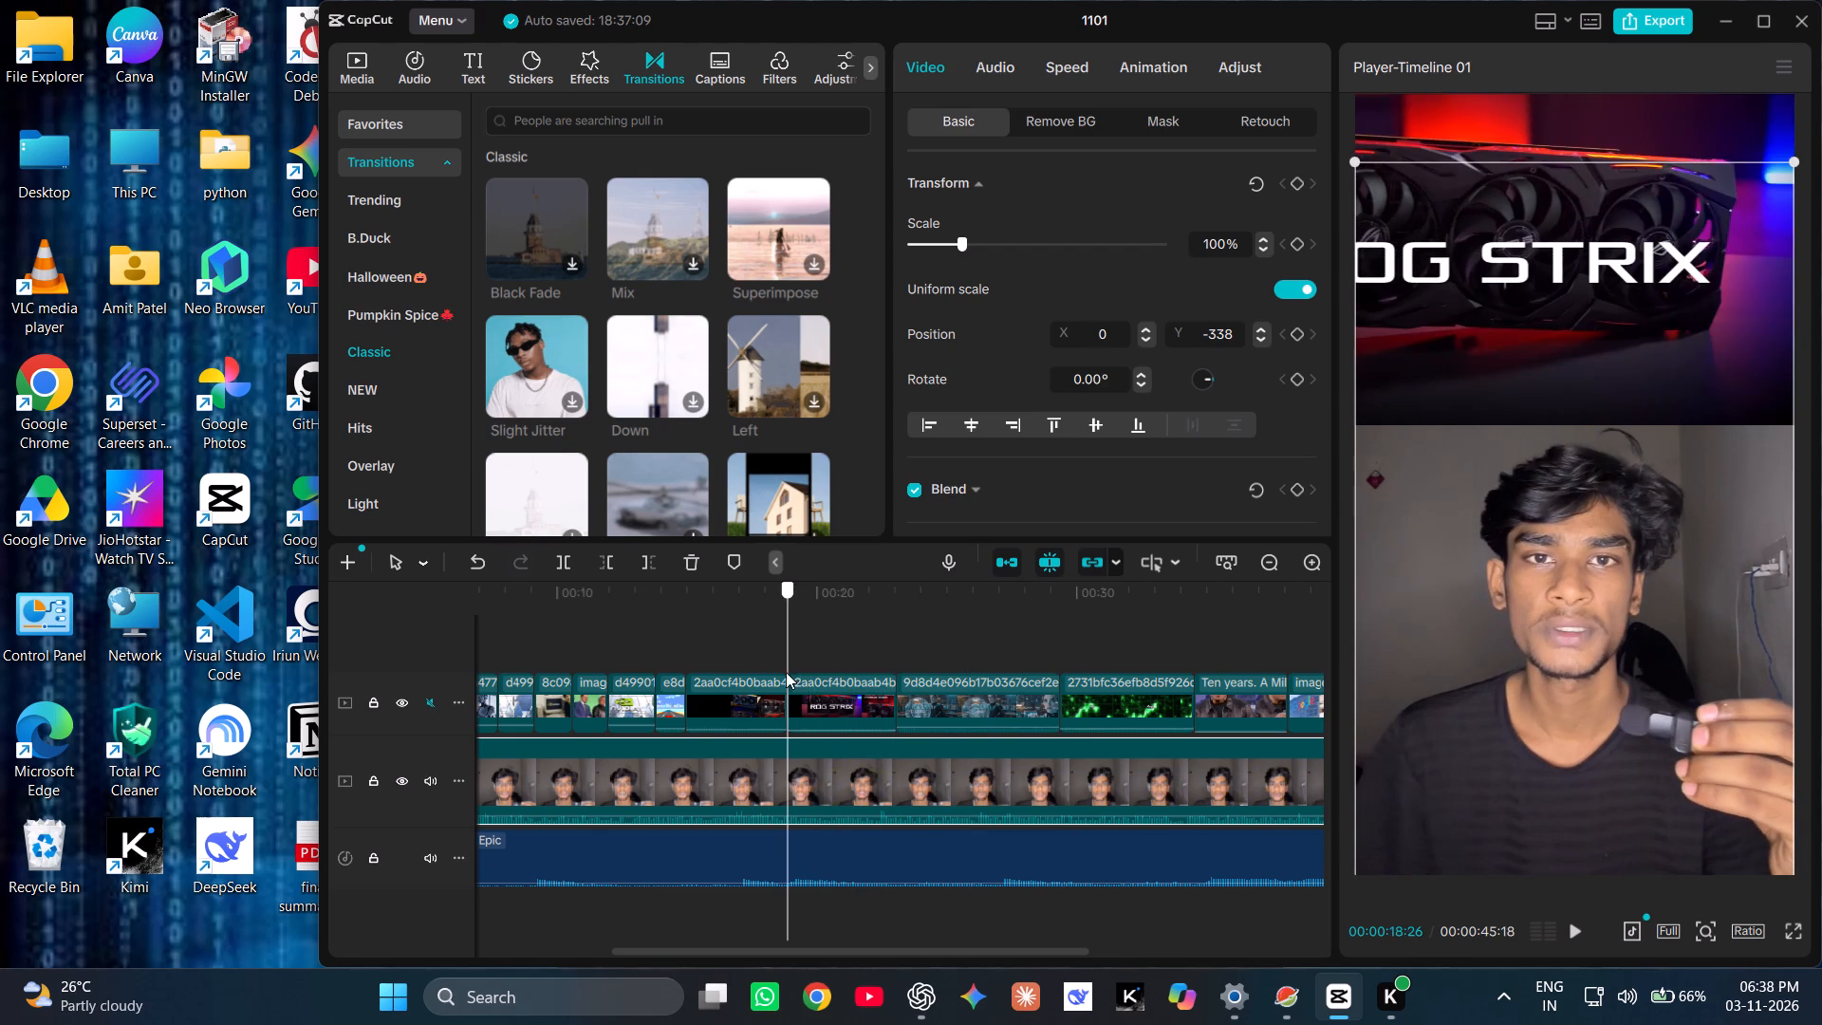
left_click_drag(786, 672, 1166, 701)
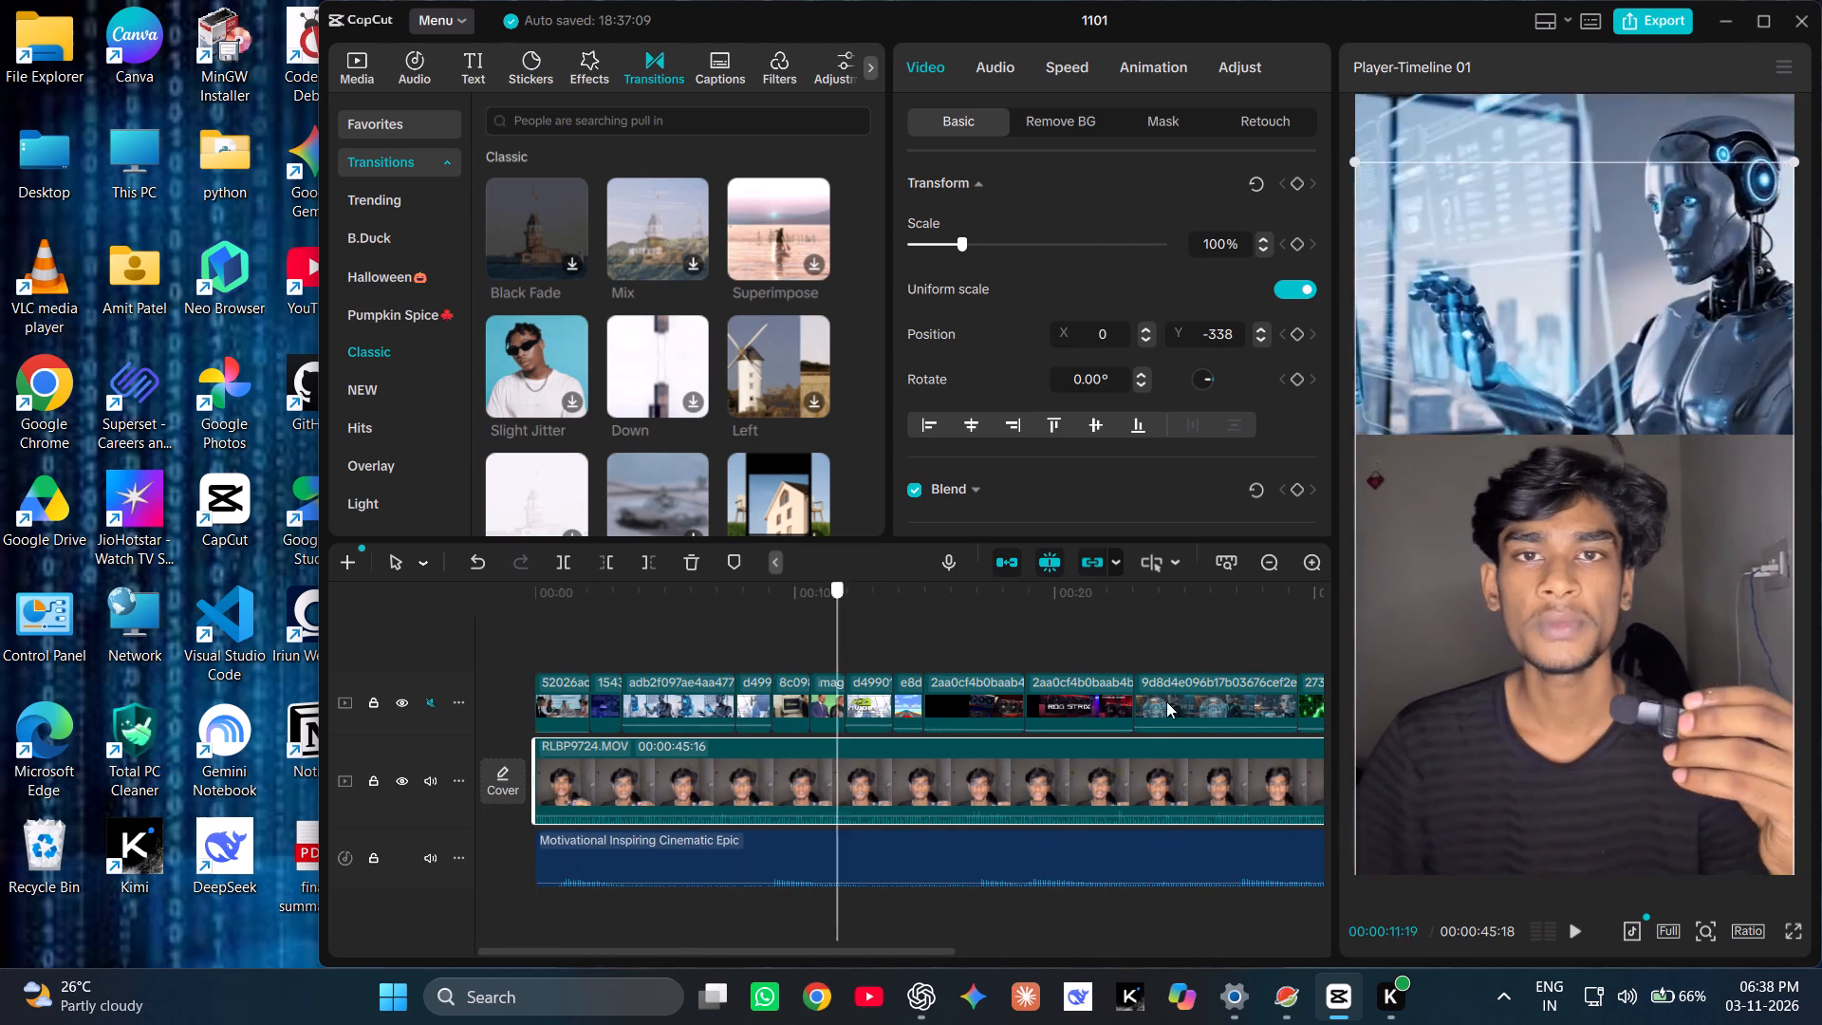
left_click_drag(1166, 701, 168, 717)
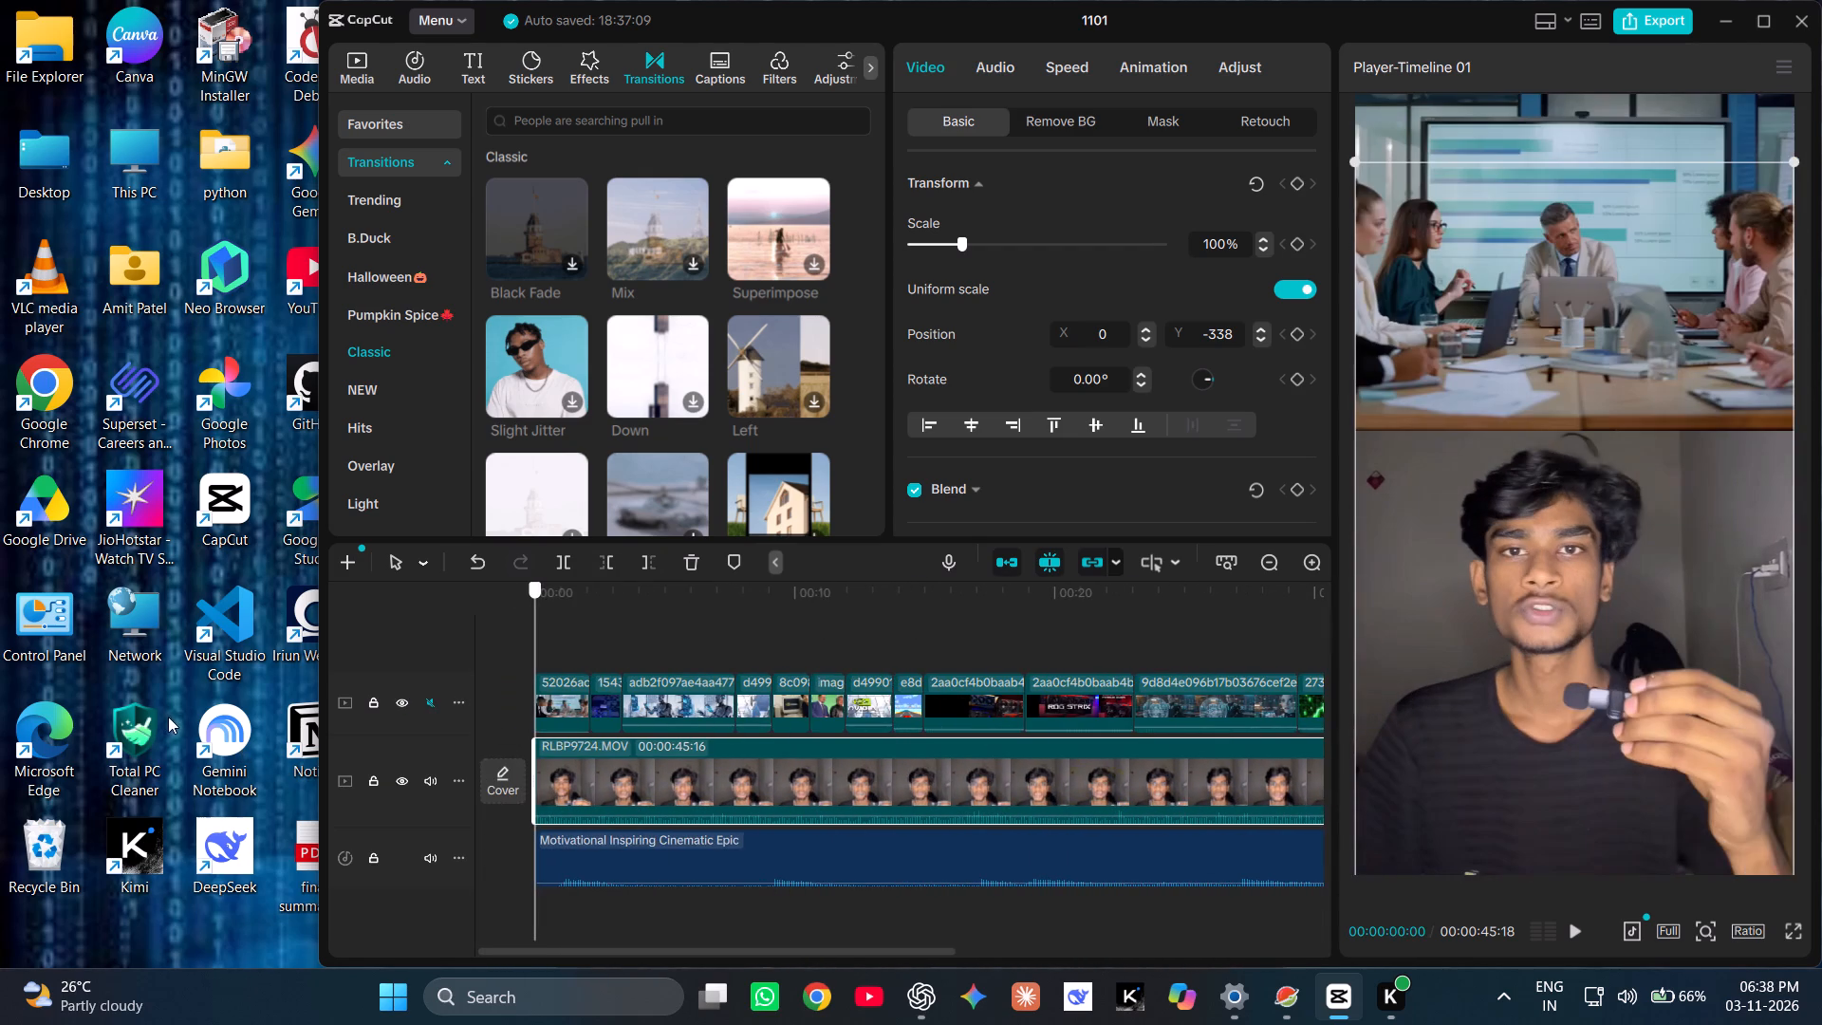
Examine the B-roll from the NoAI chip clip through the NVIDIA and graphics-card clips to about 24 seconds, and return to the start.
left_click_drag(168, 717, 608, 699)
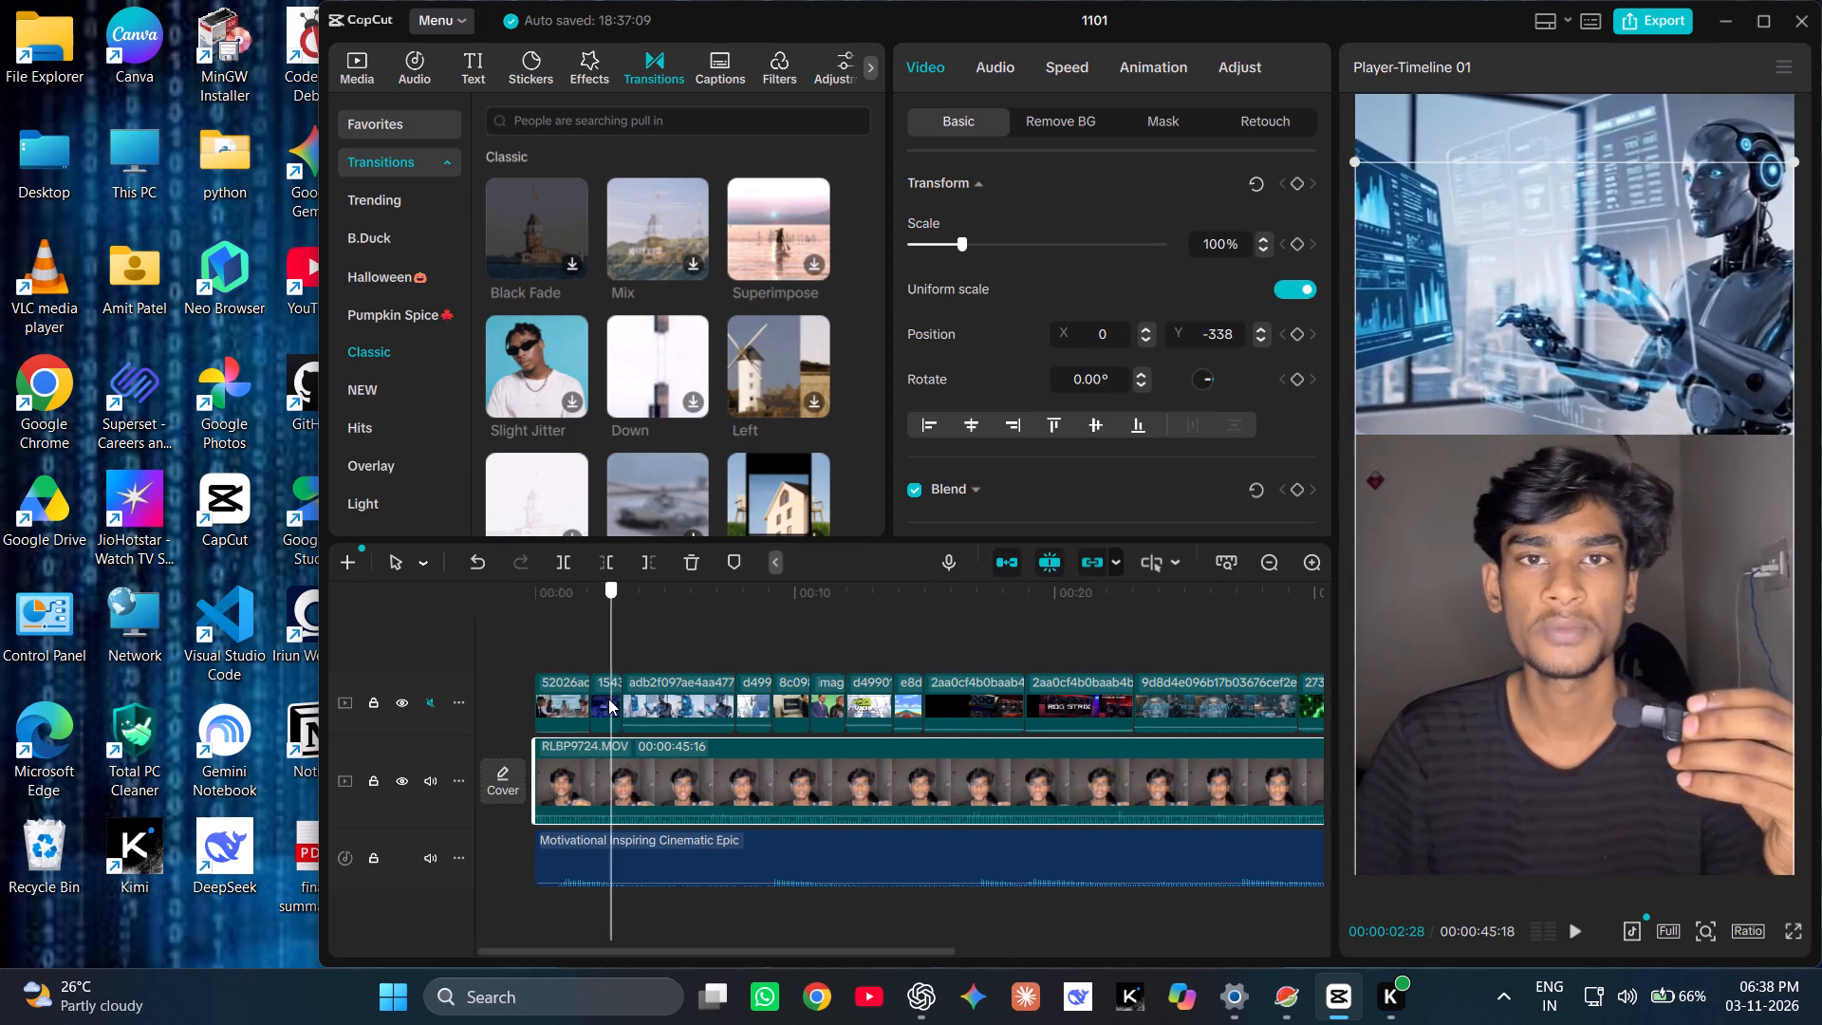
left_click_drag(608, 699, 732, 698)
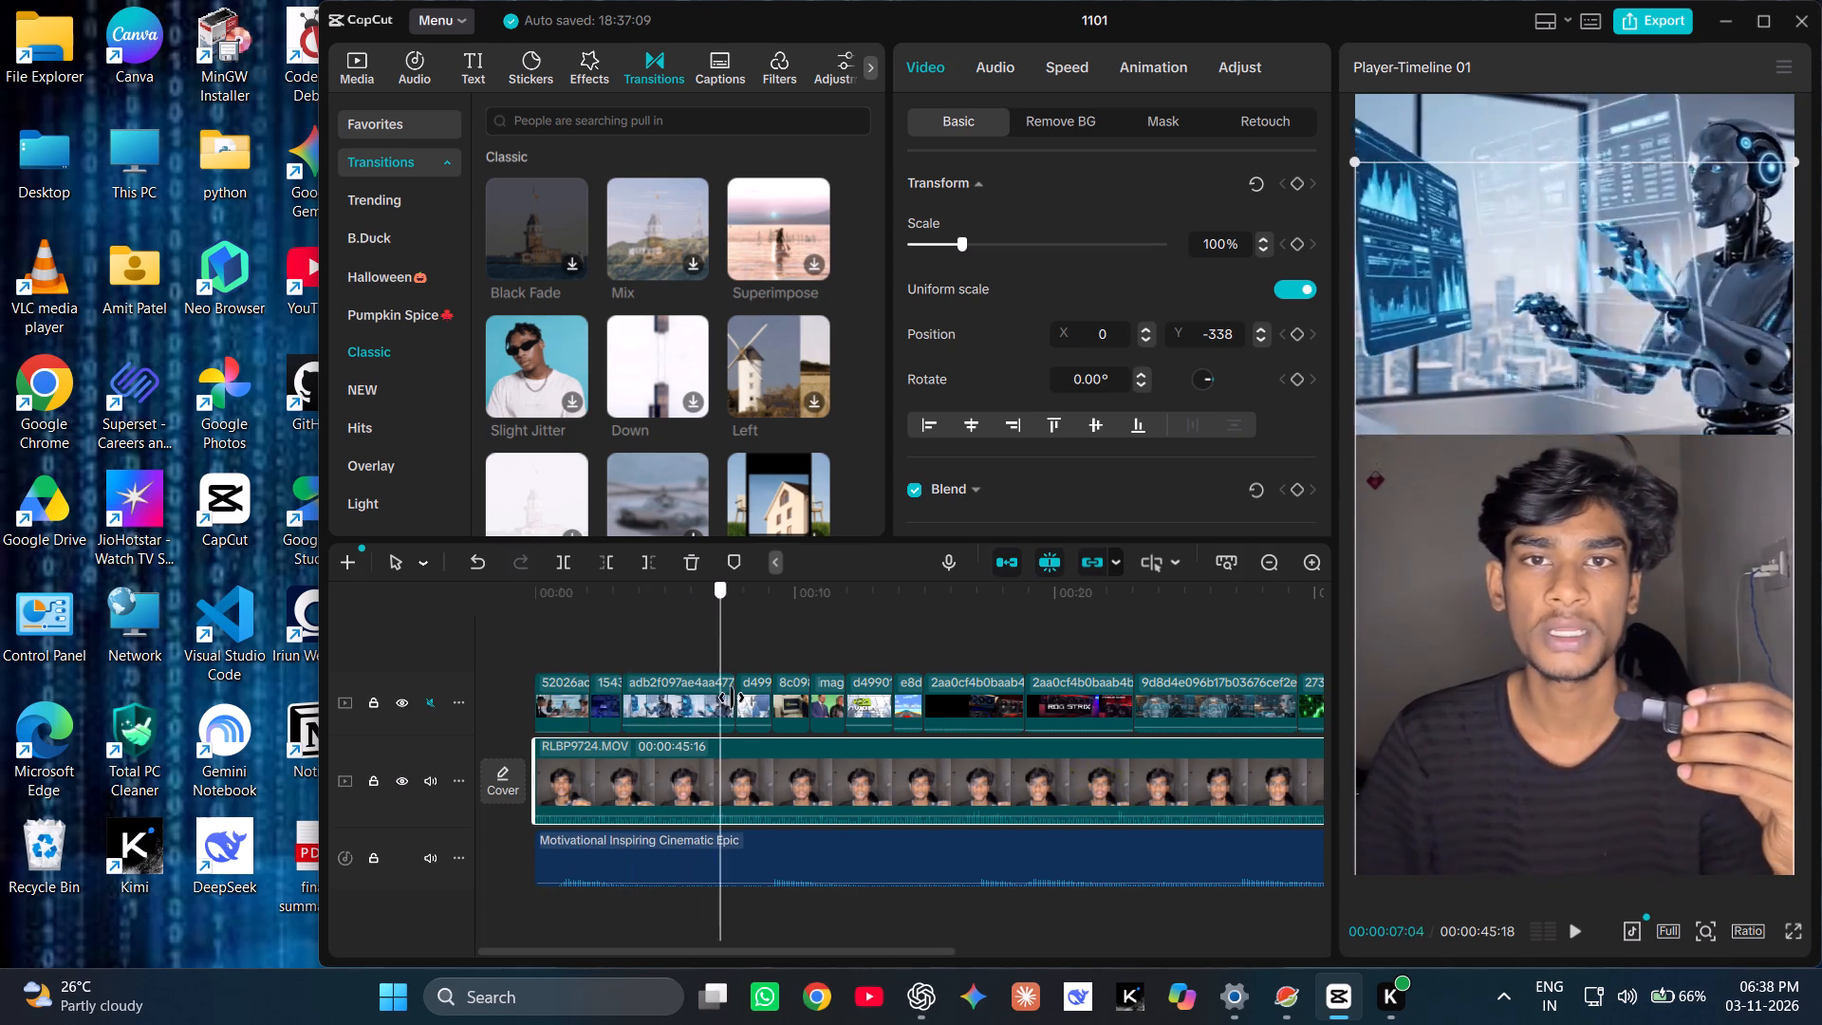
left_click_drag(732, 698, 803, 695)
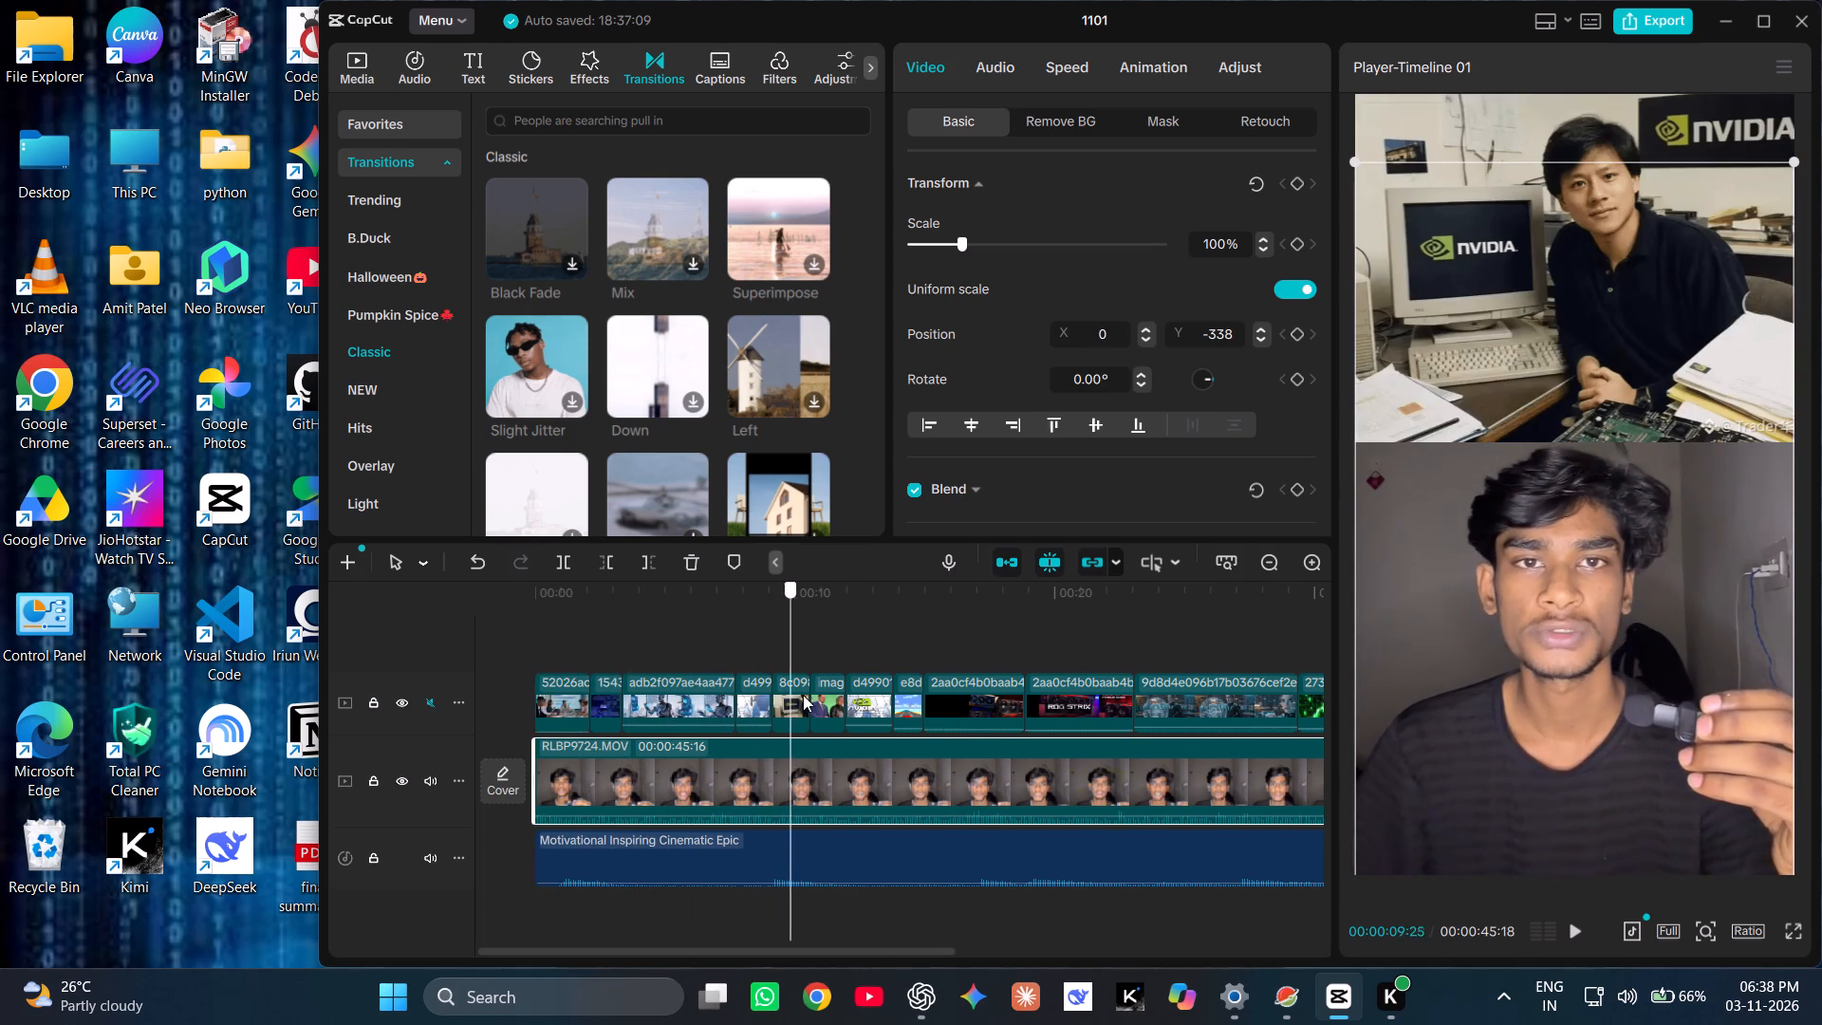
left_click_drag(803, 695, 875, 685)
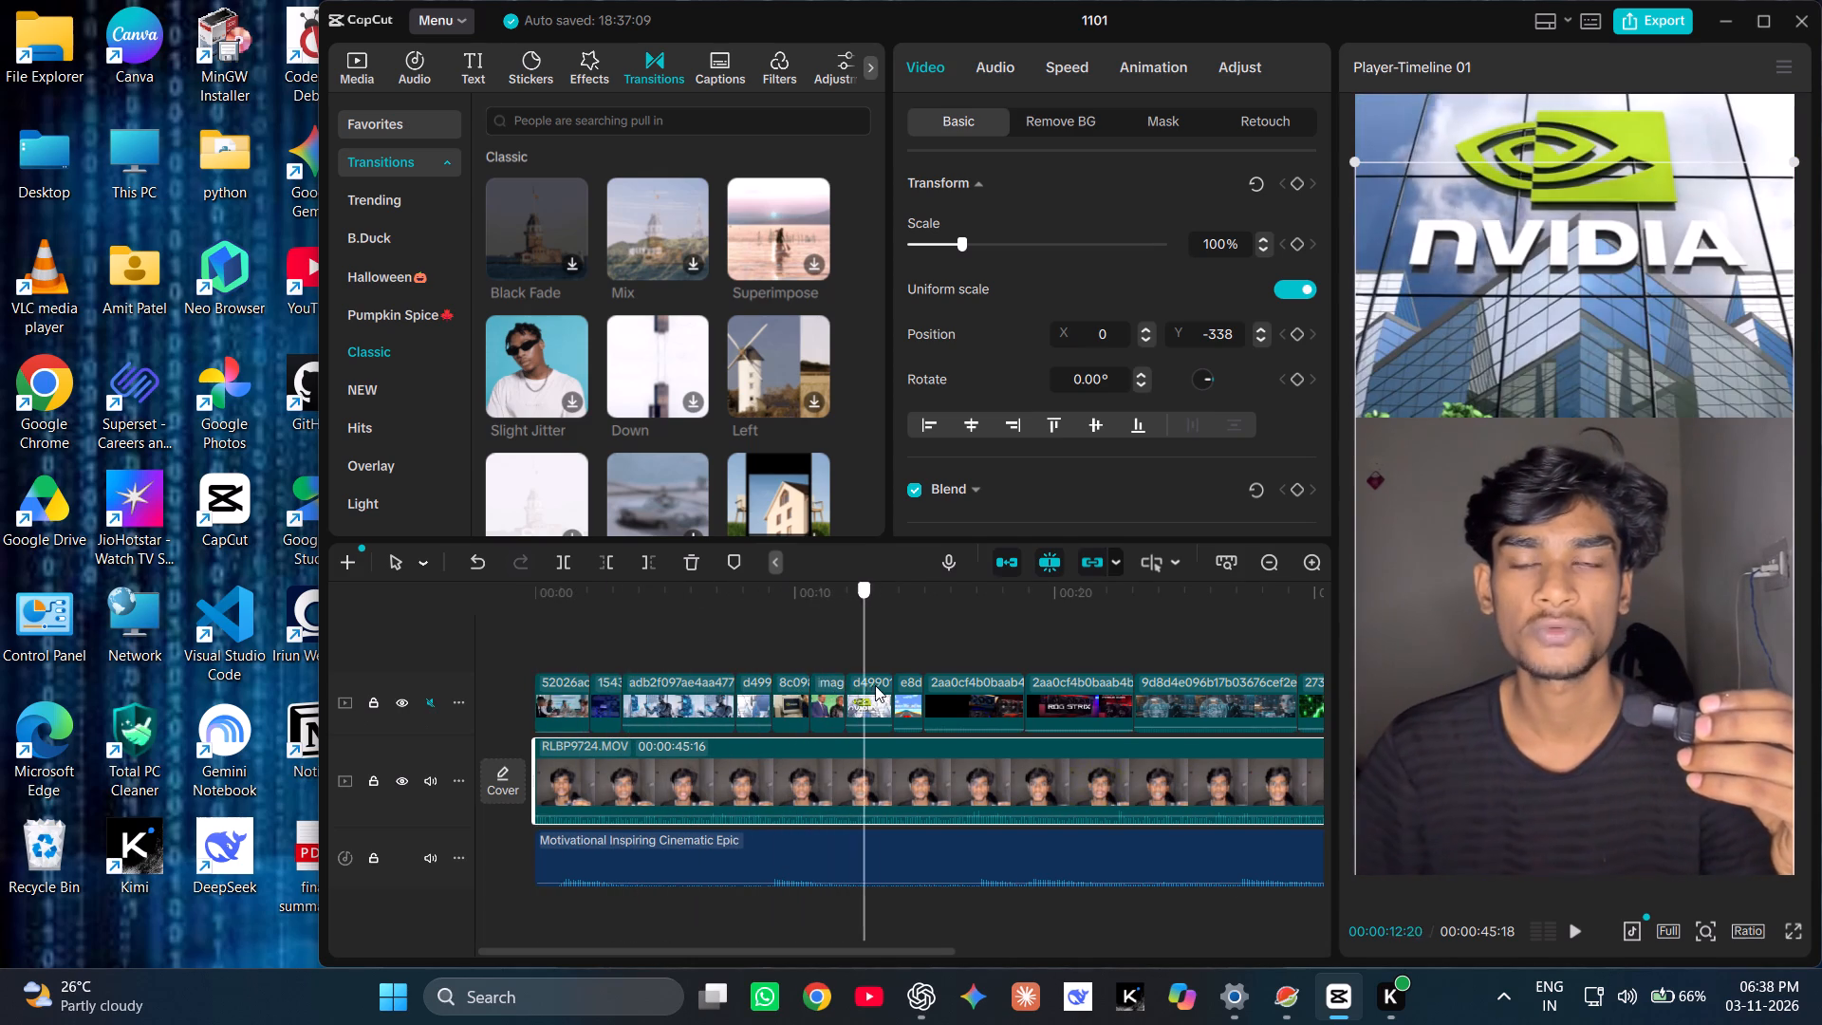
left_click_drag(875, 685, 963, 677)
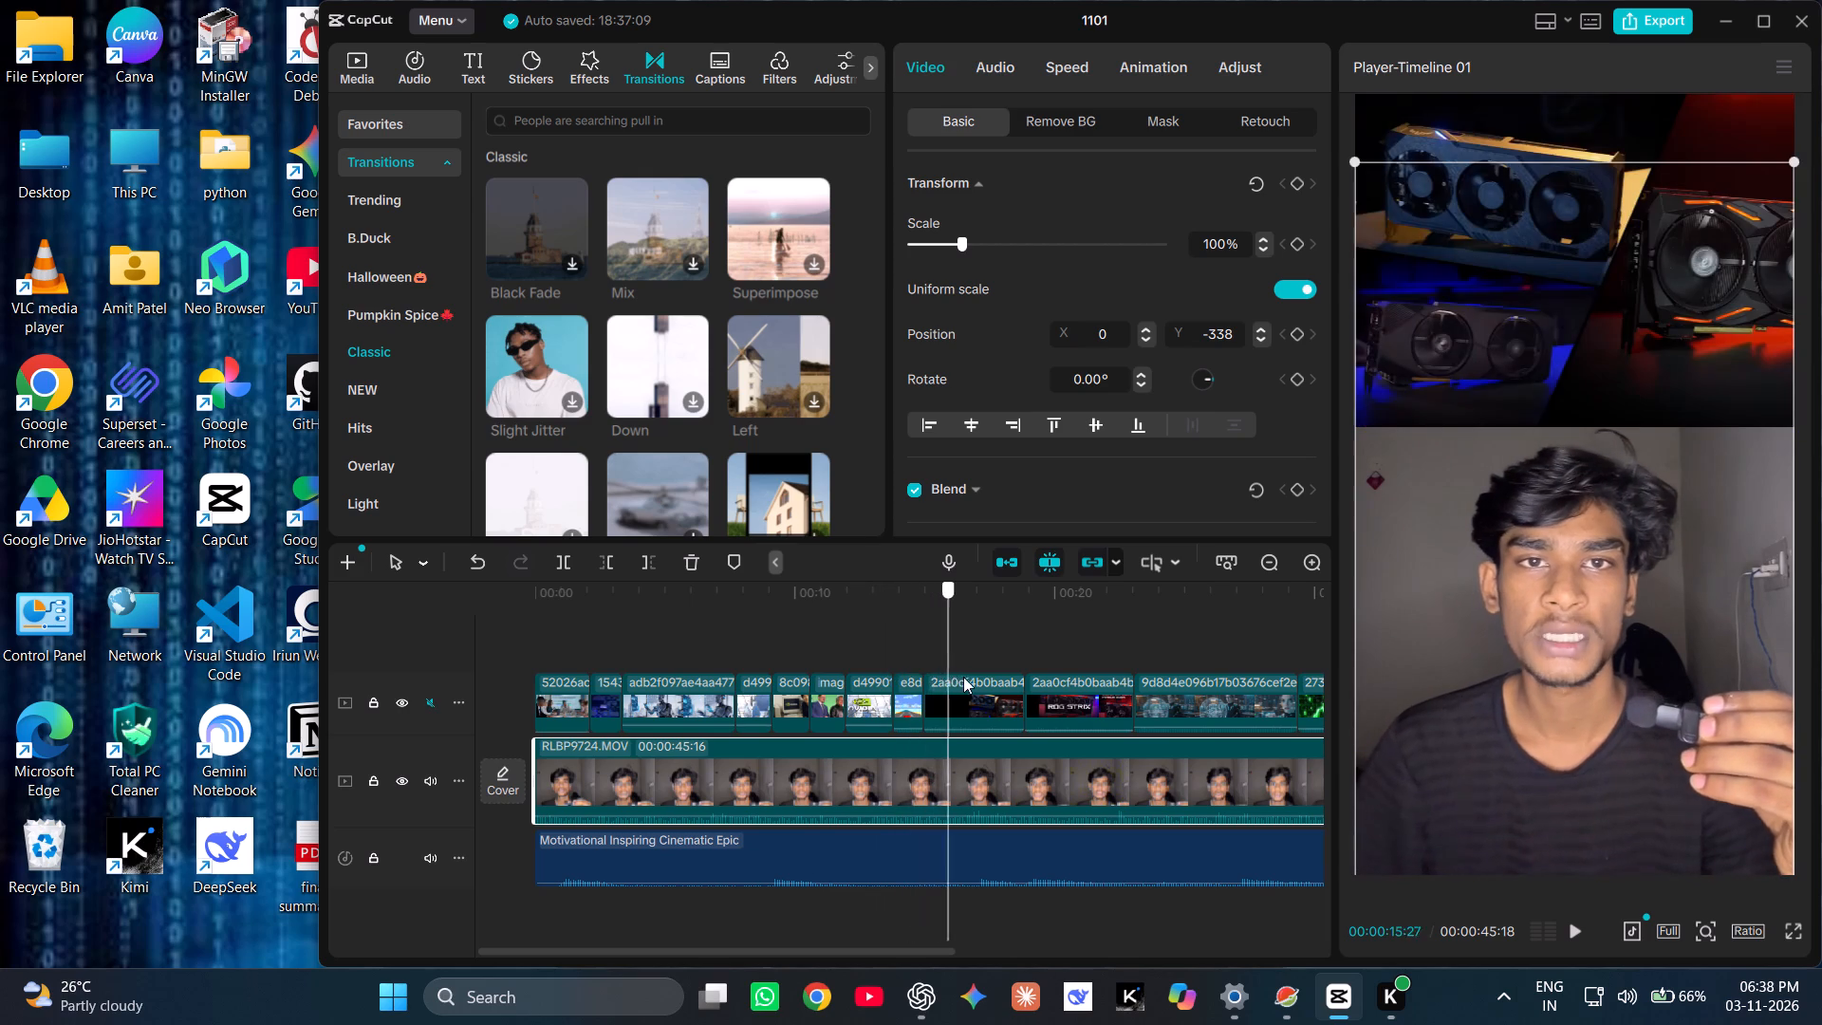
left_click_drag(963, 677, 1003, 712)
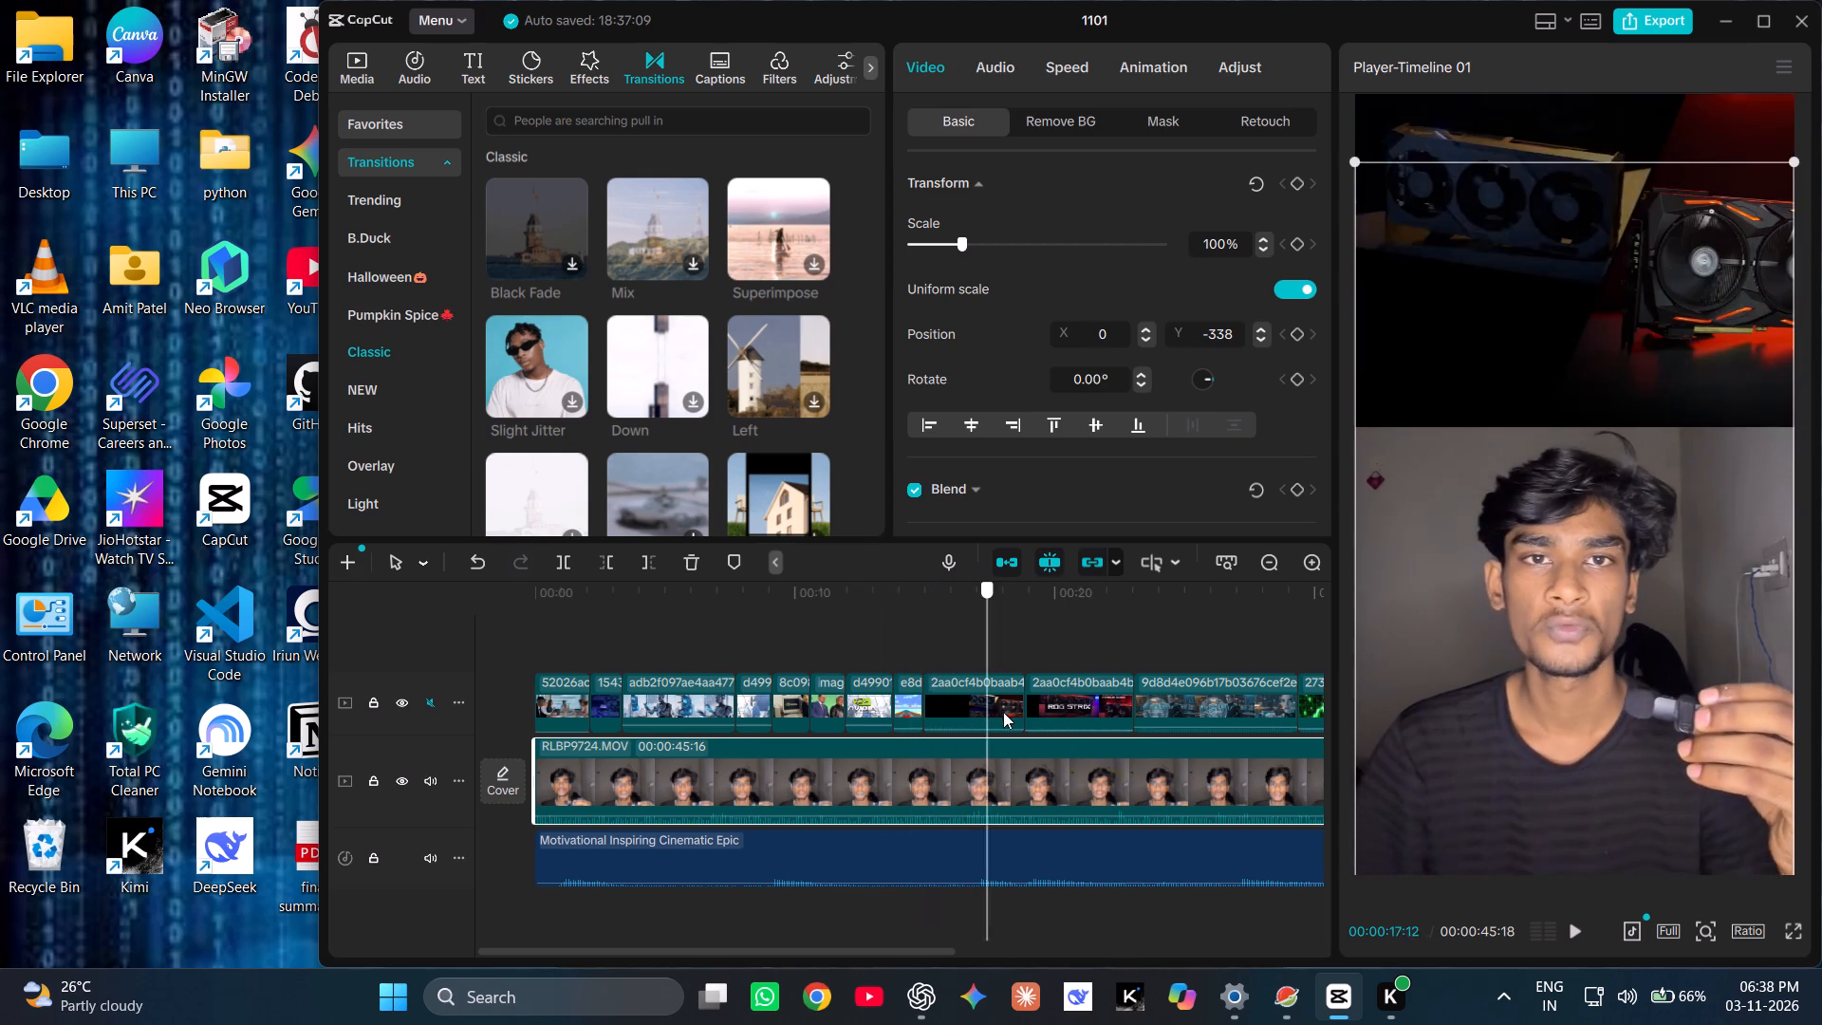
left_click_drag(1003, 712, 1185, 717)
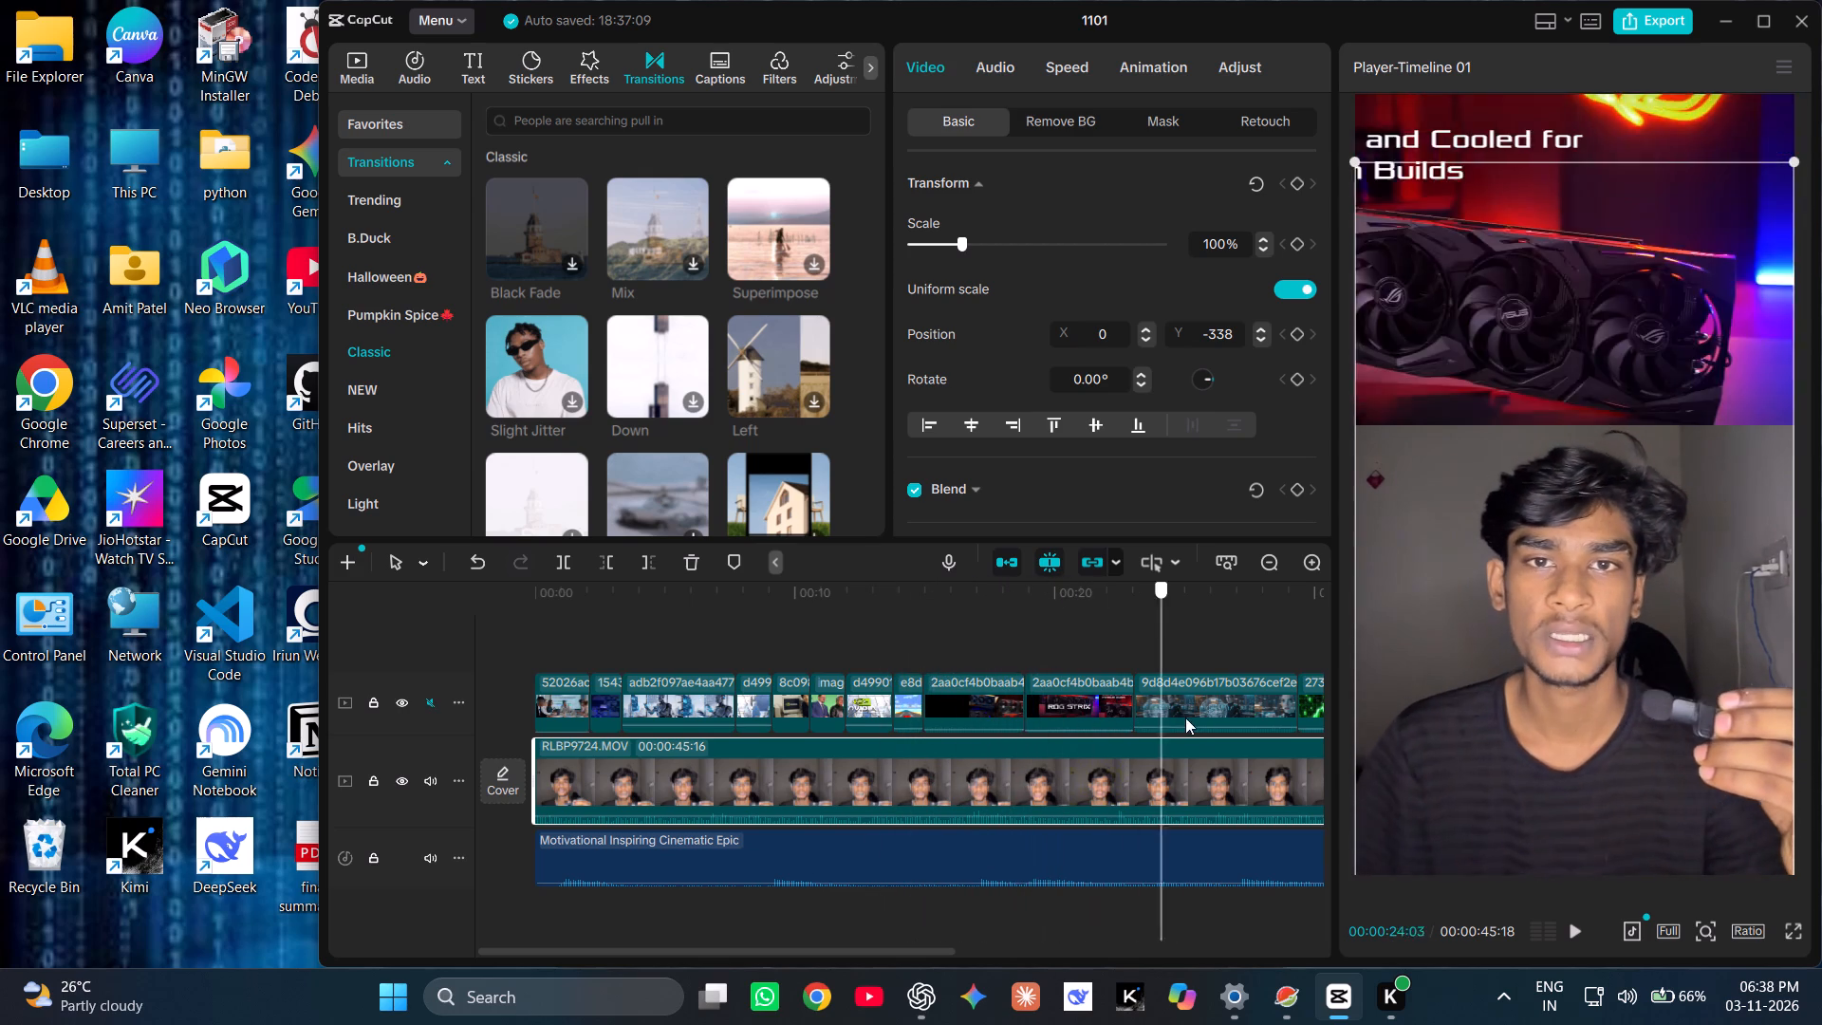
left_click_drag(1185, 717, 1067, 729)
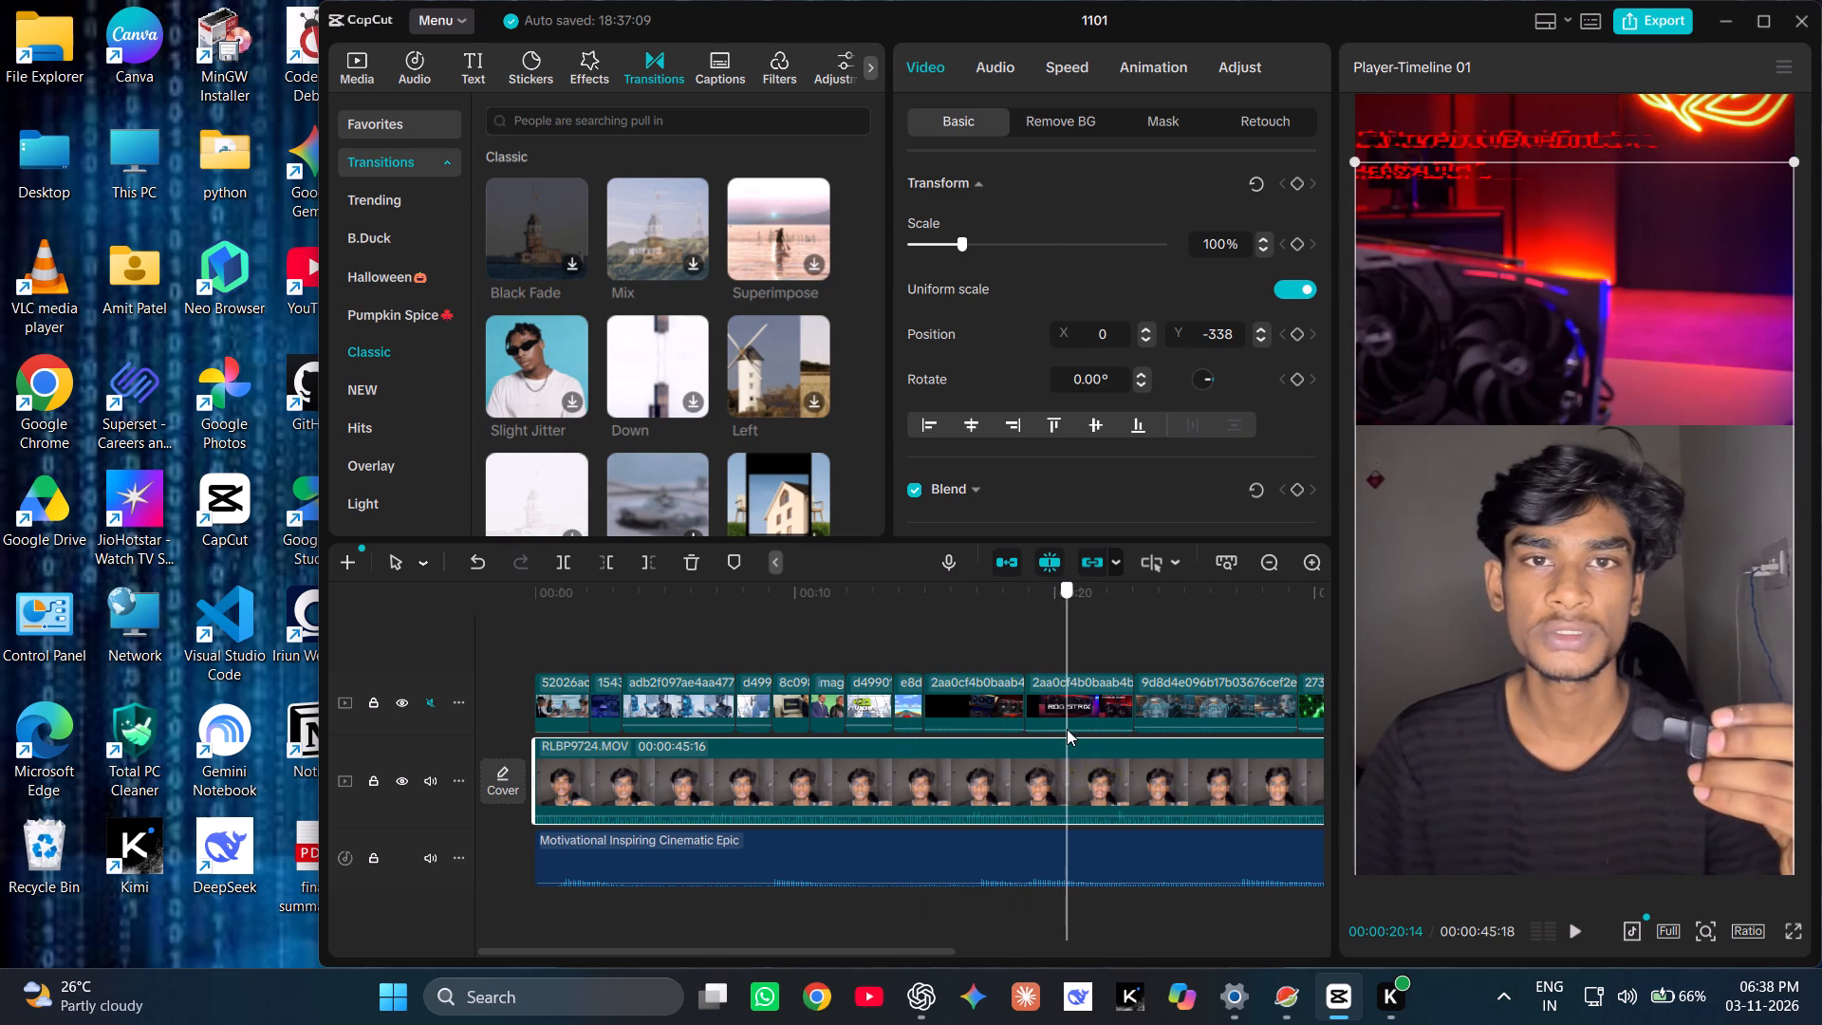
left_click_drag(1067, 729, 357, 780)
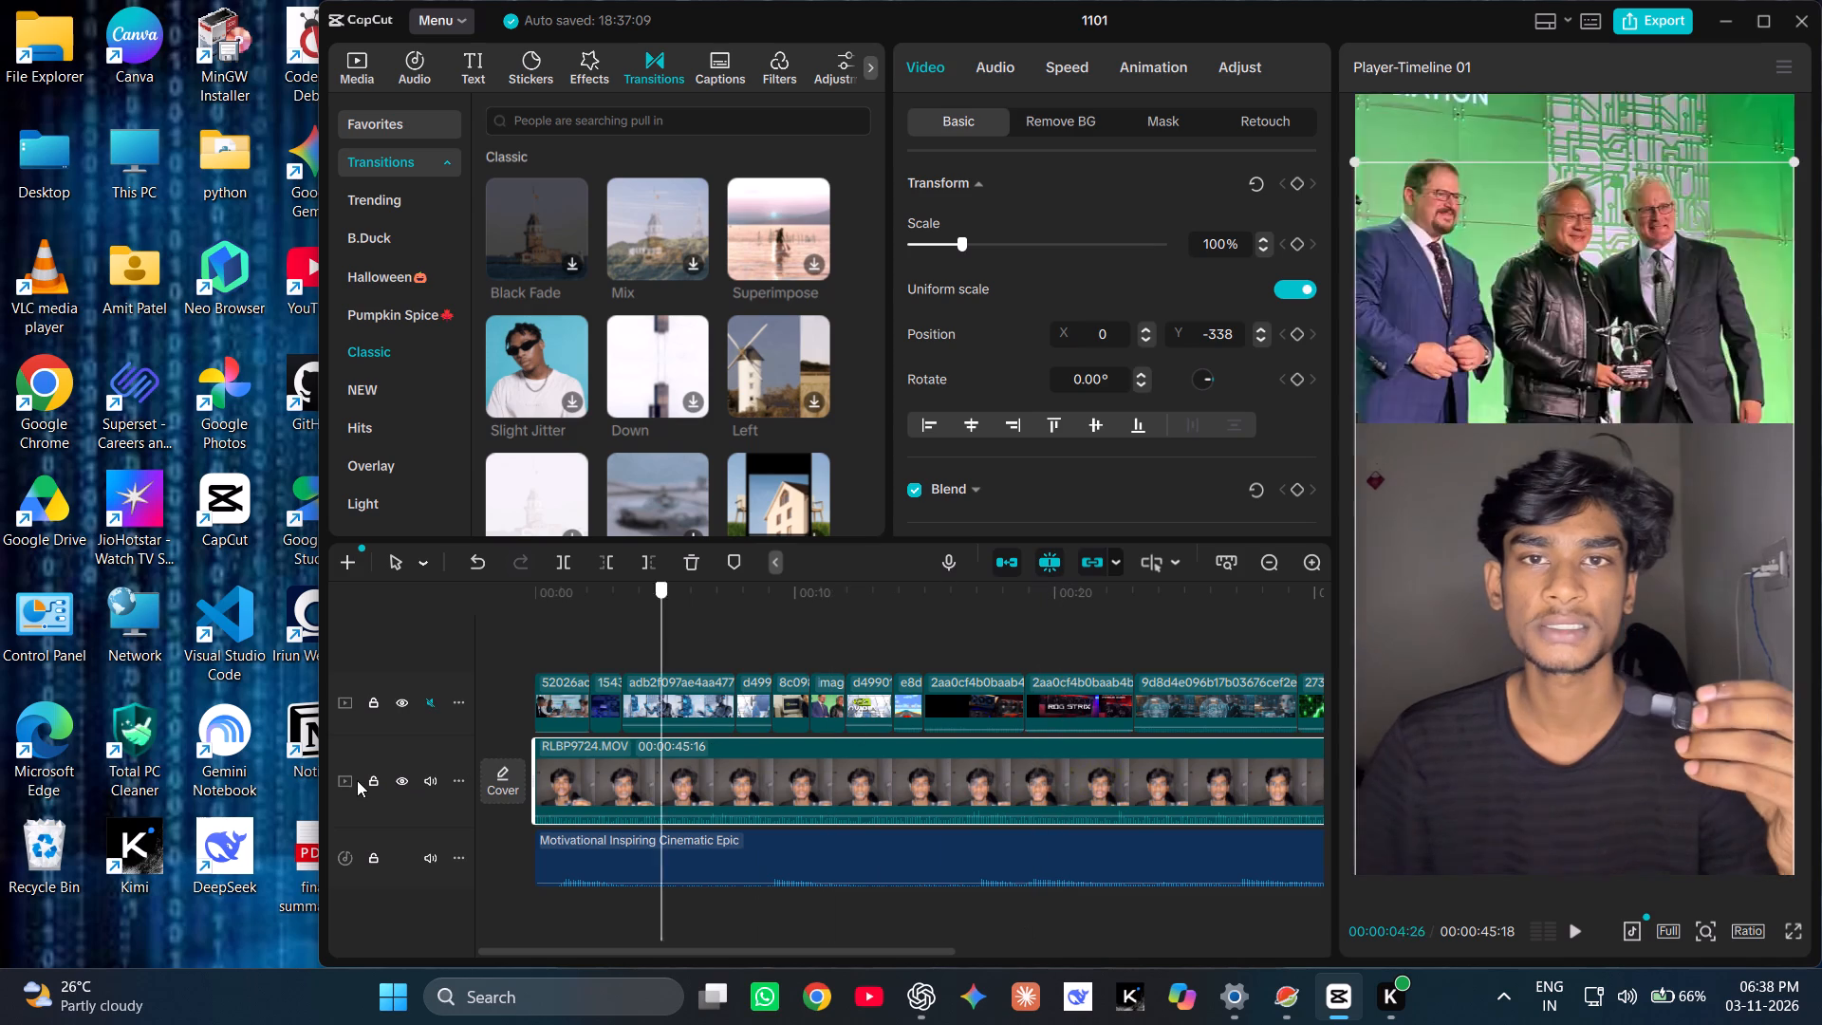
left_click_drag(357, 780, 352, 777)
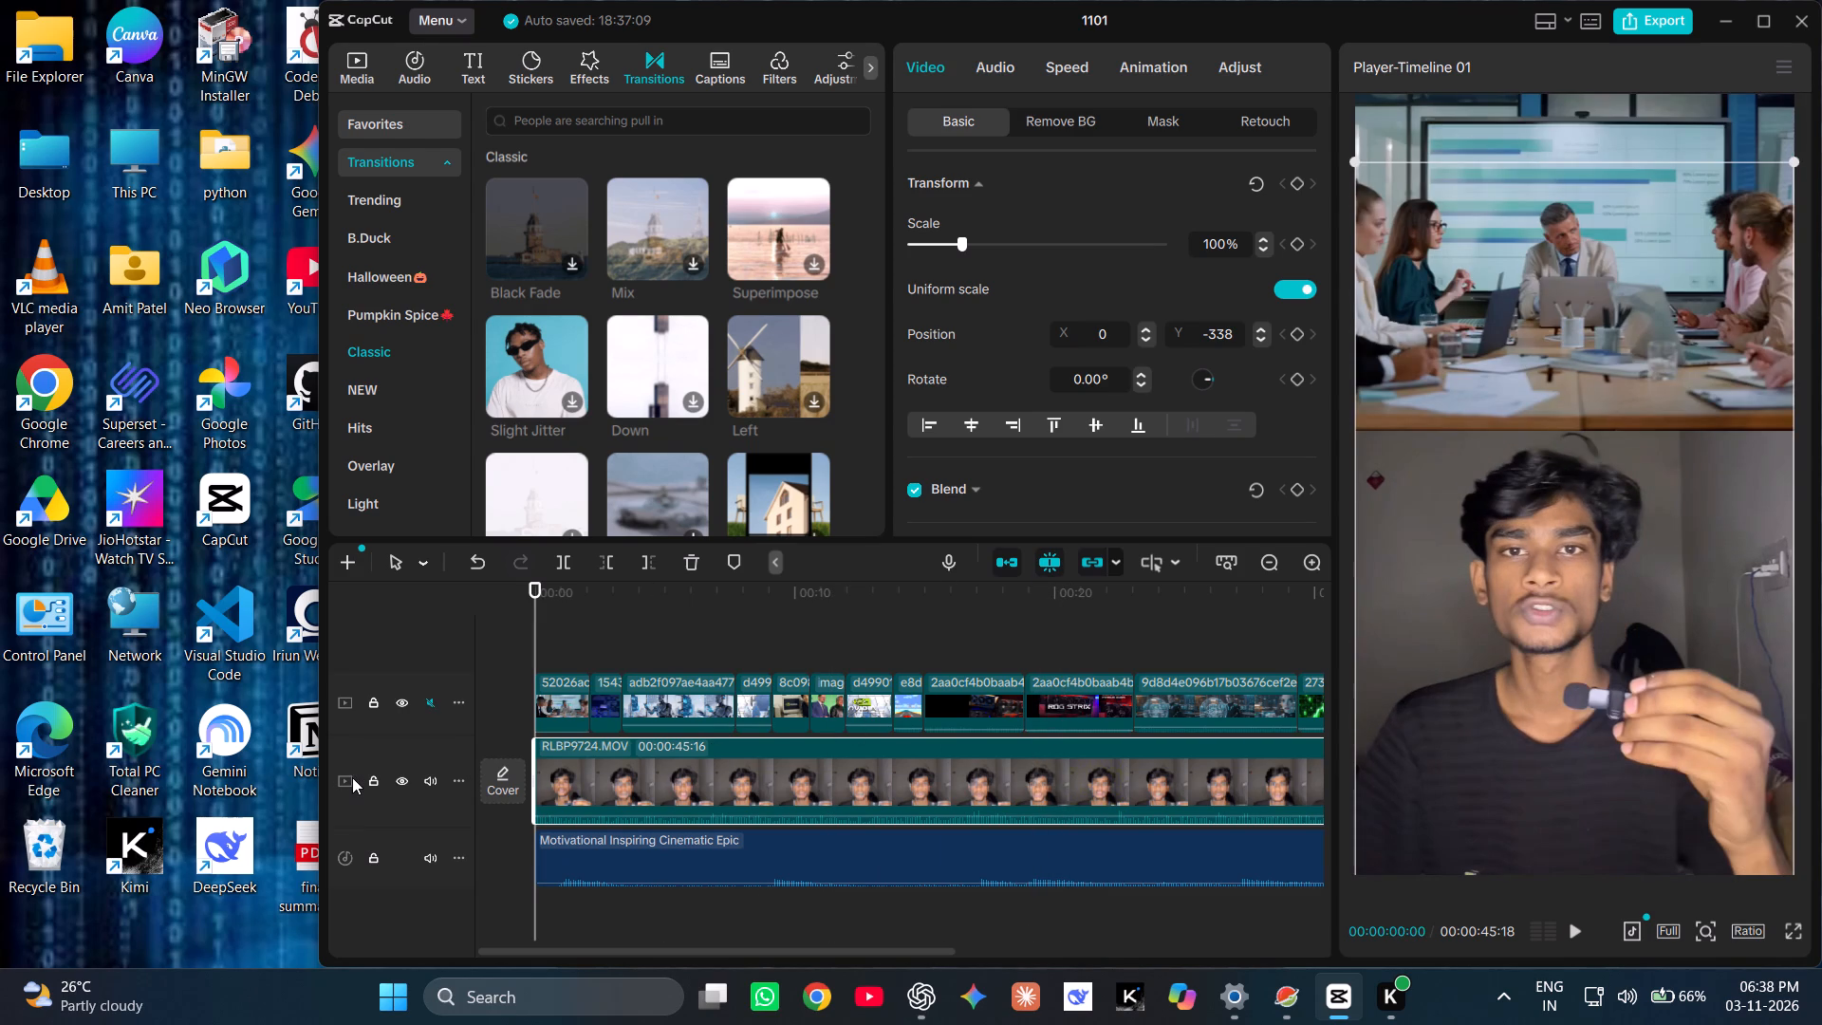
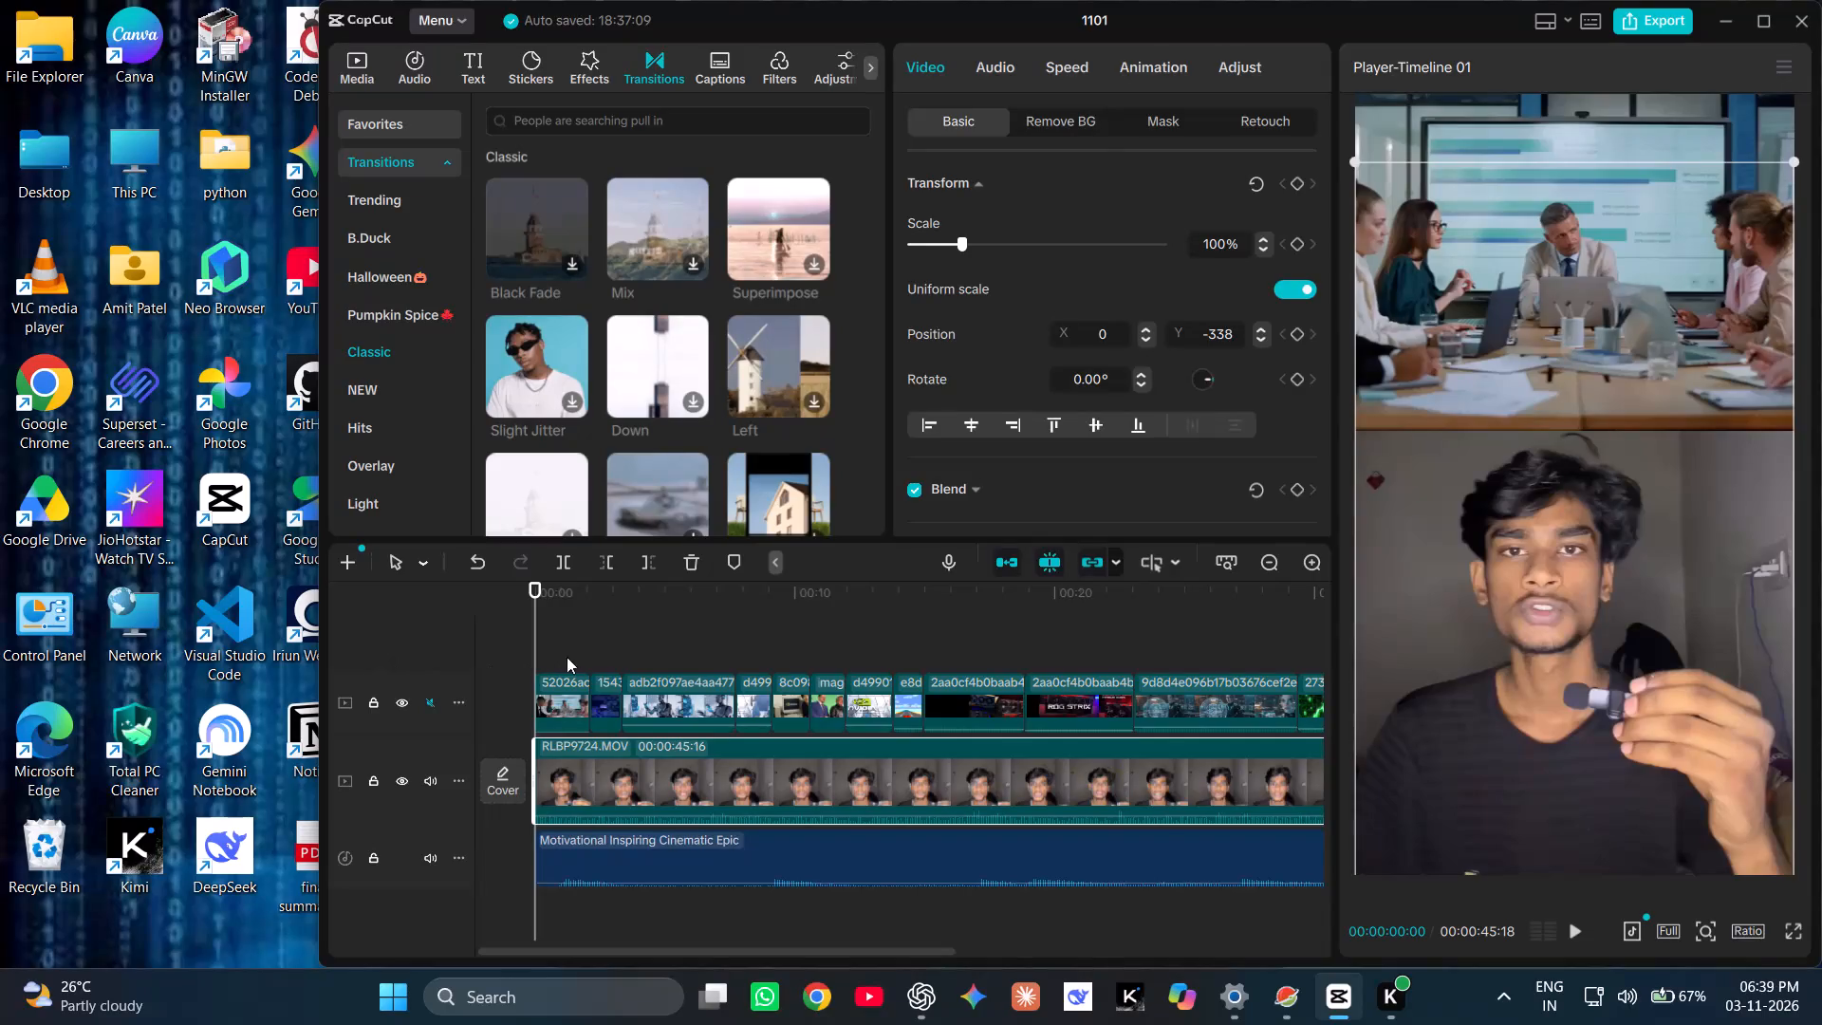
Scrub through the B-roll past the NVIDIA clip to the graphics-card clip at about 16 seconds, and return to the start.
left_click_drag(533, 633, 733, 679)
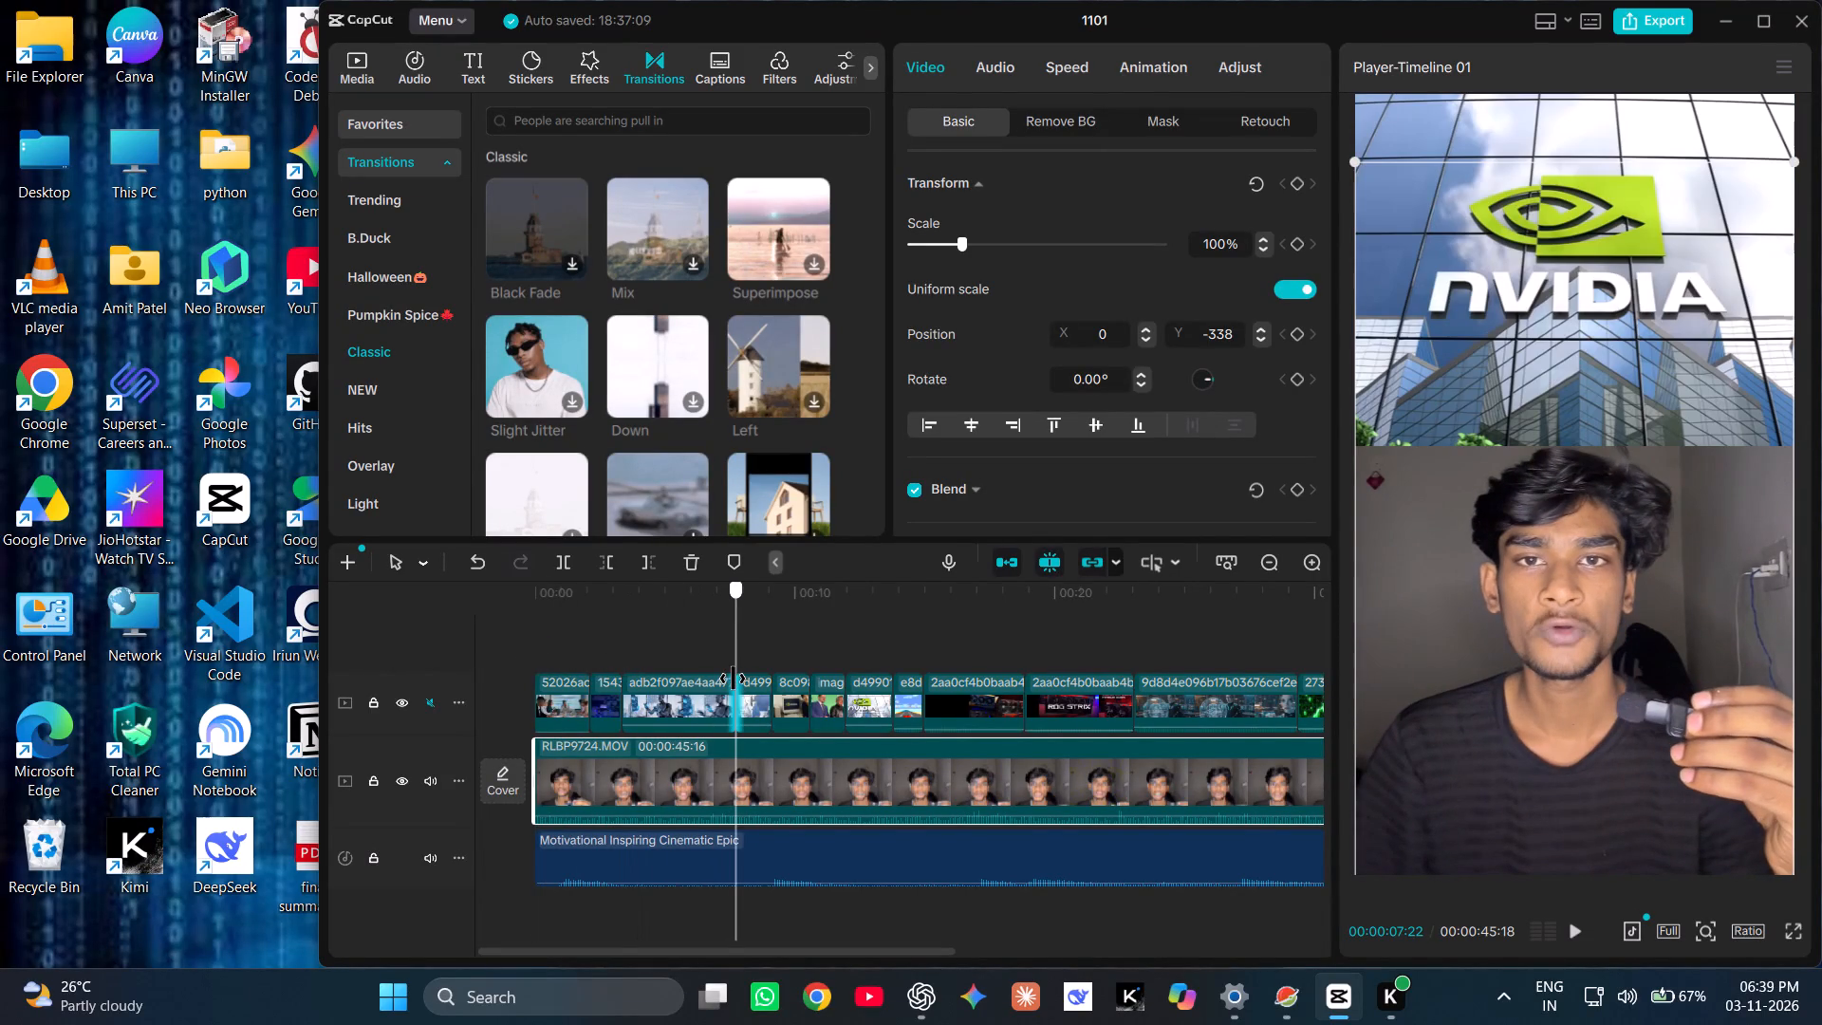
left_click_drag(733, 679, 972, 694)
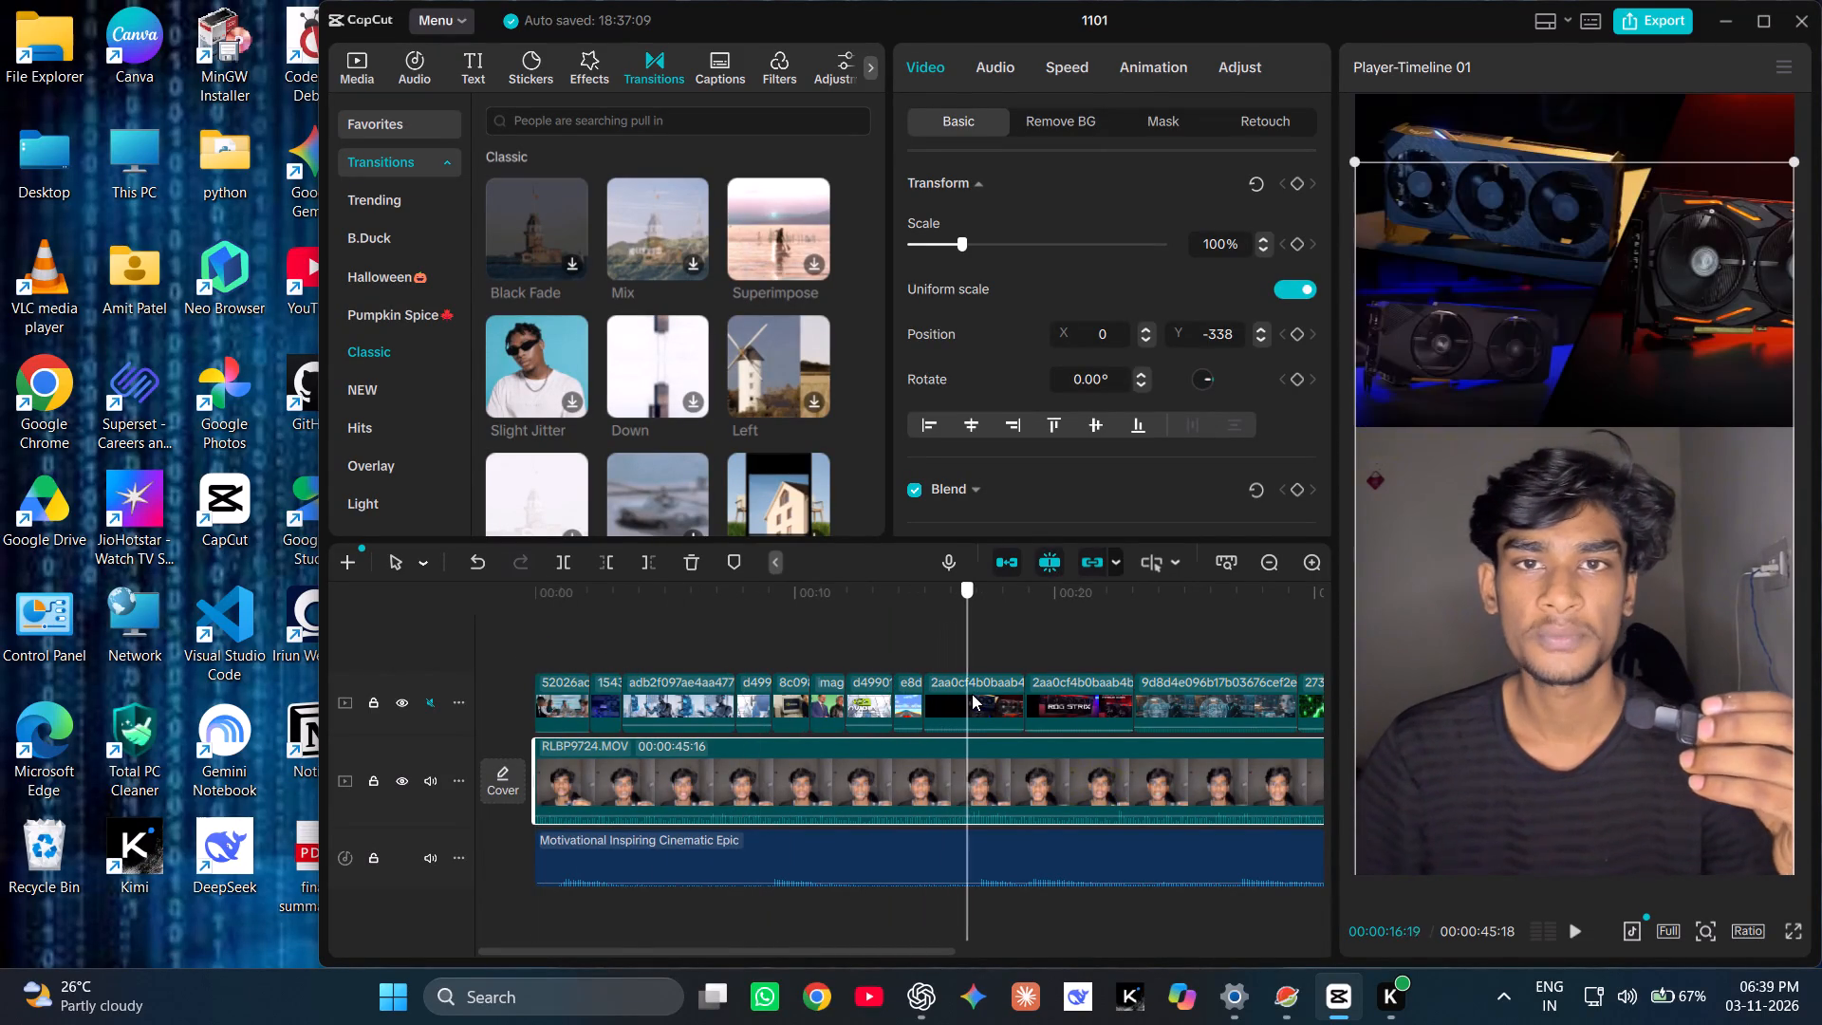
left_click_drag(972, 694, 313, 768)
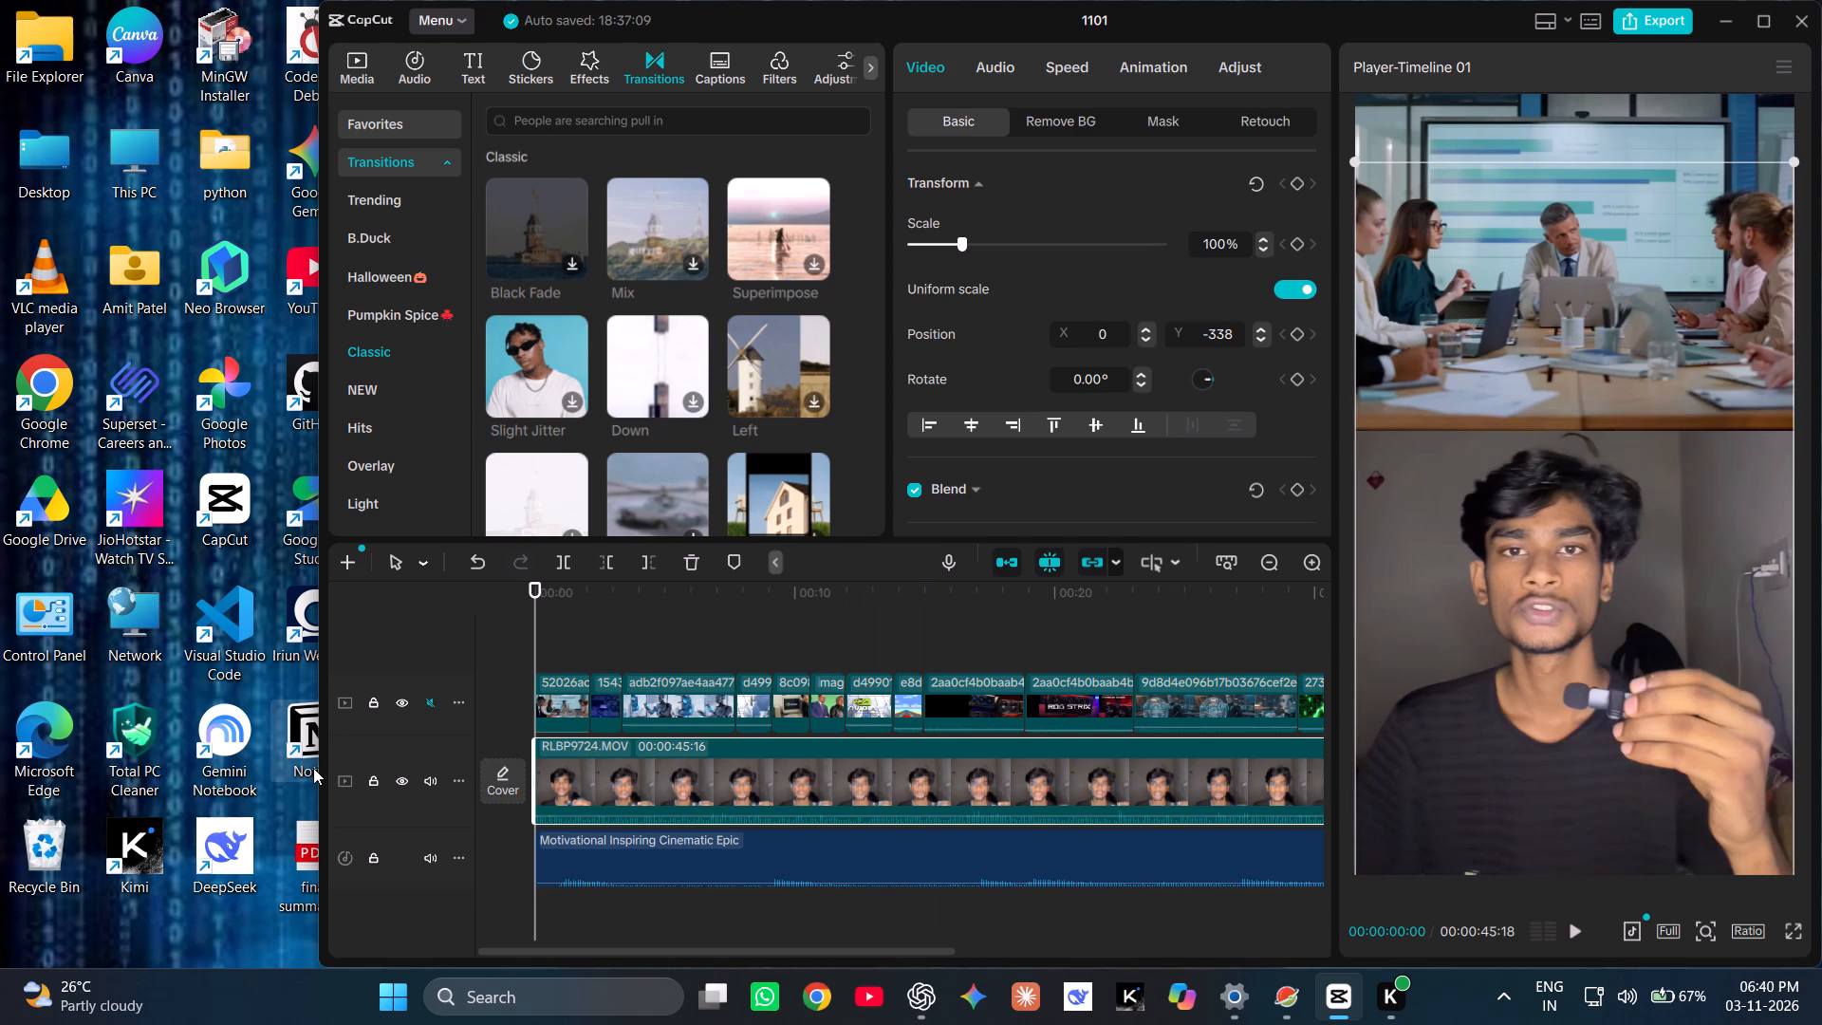
Unmute the B-roll track and briefly play the opening of the video to check its sound.
left_click(437, 703)
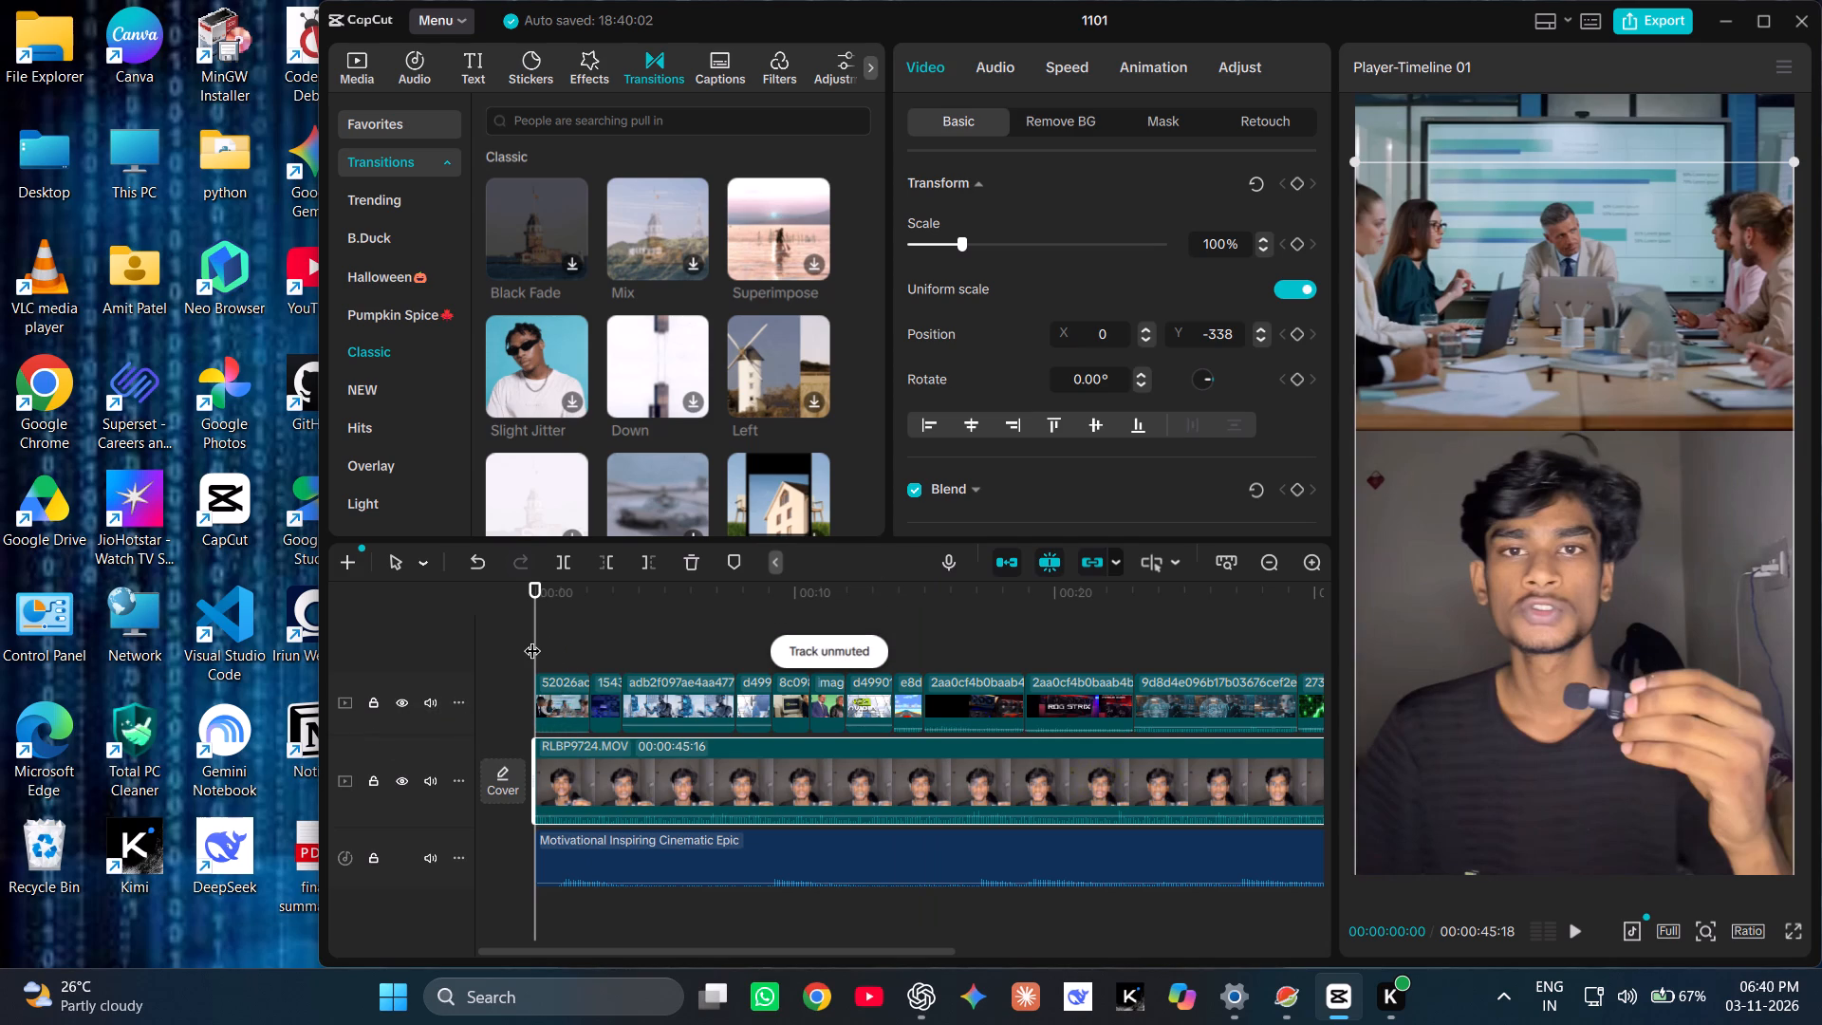
key("space")
key("space")
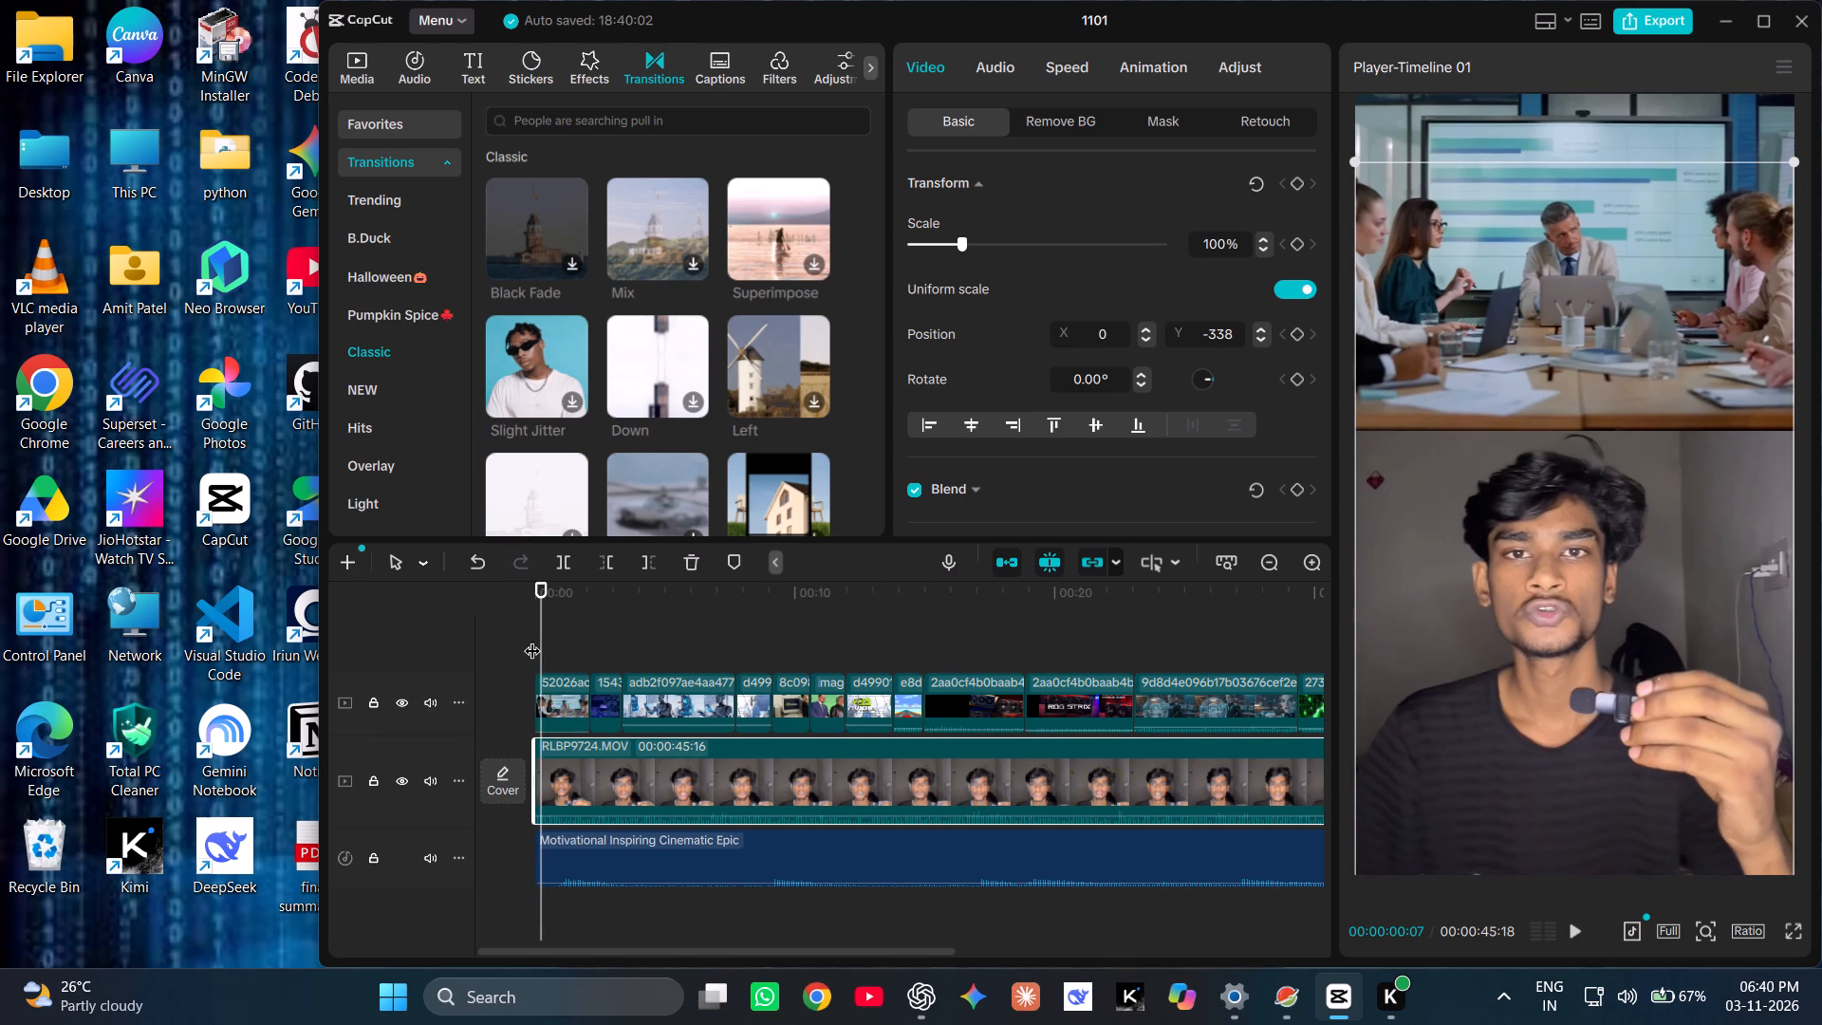
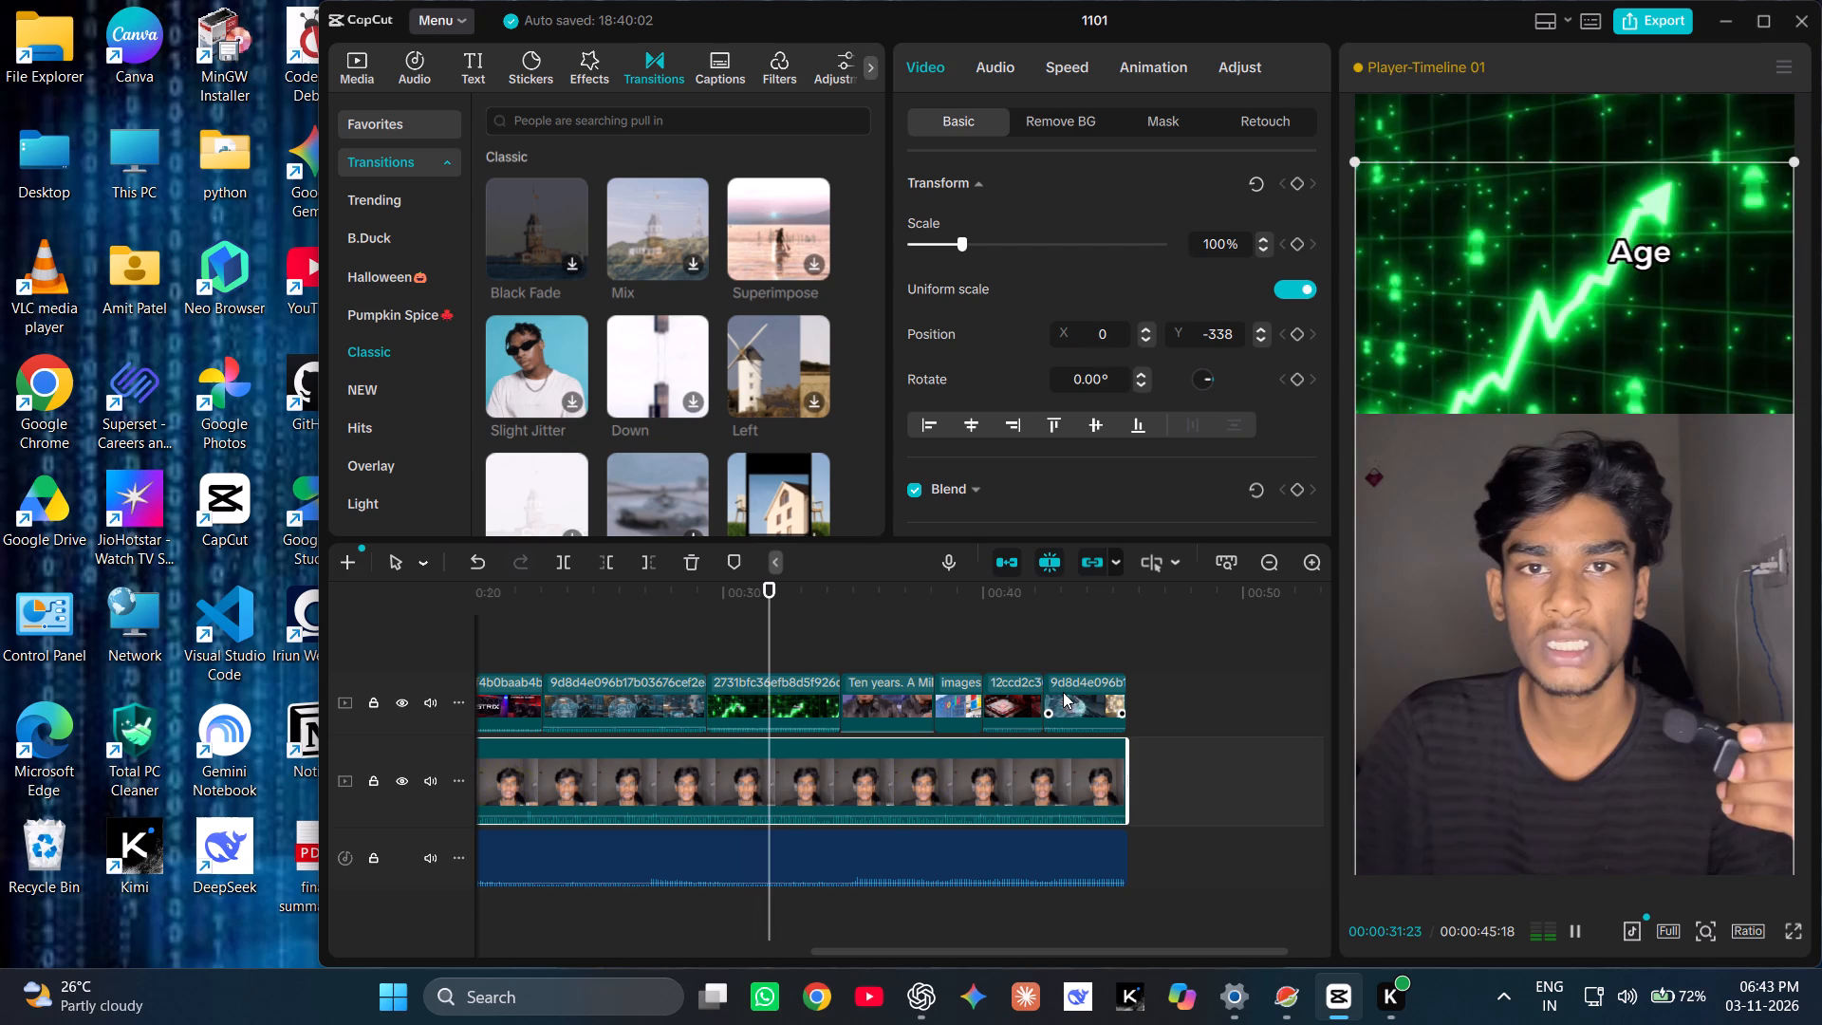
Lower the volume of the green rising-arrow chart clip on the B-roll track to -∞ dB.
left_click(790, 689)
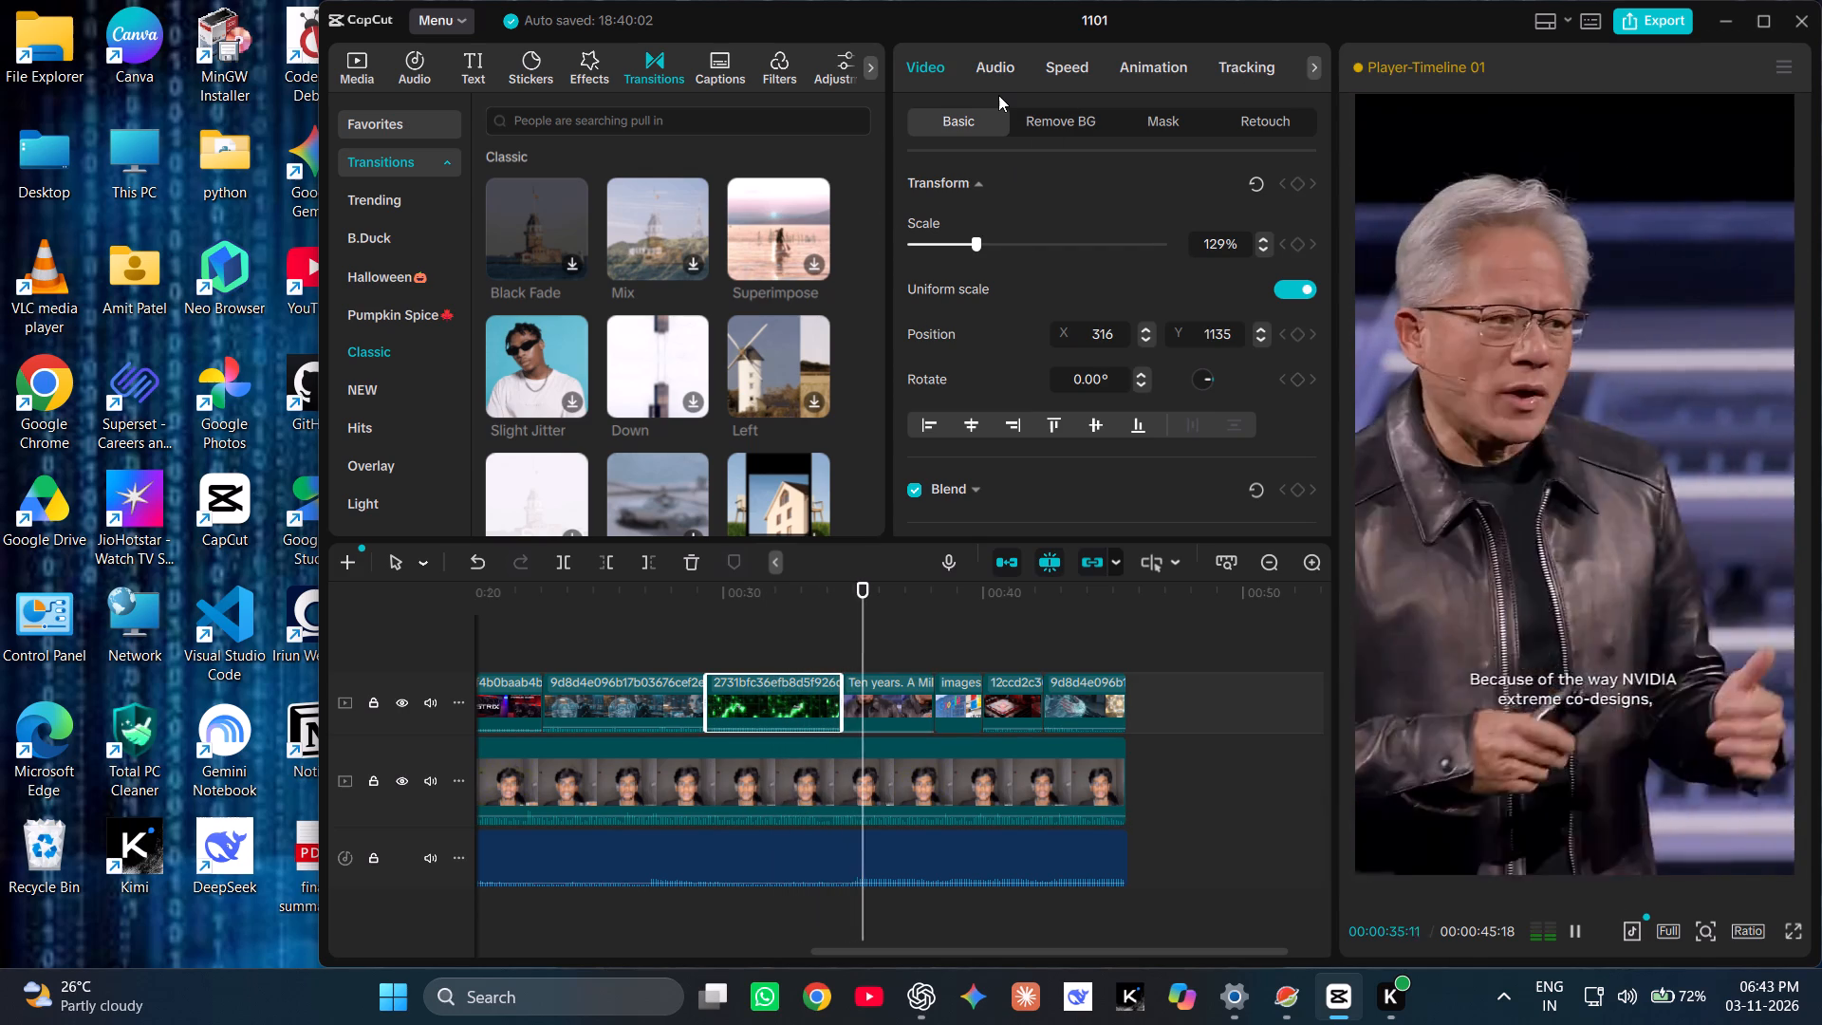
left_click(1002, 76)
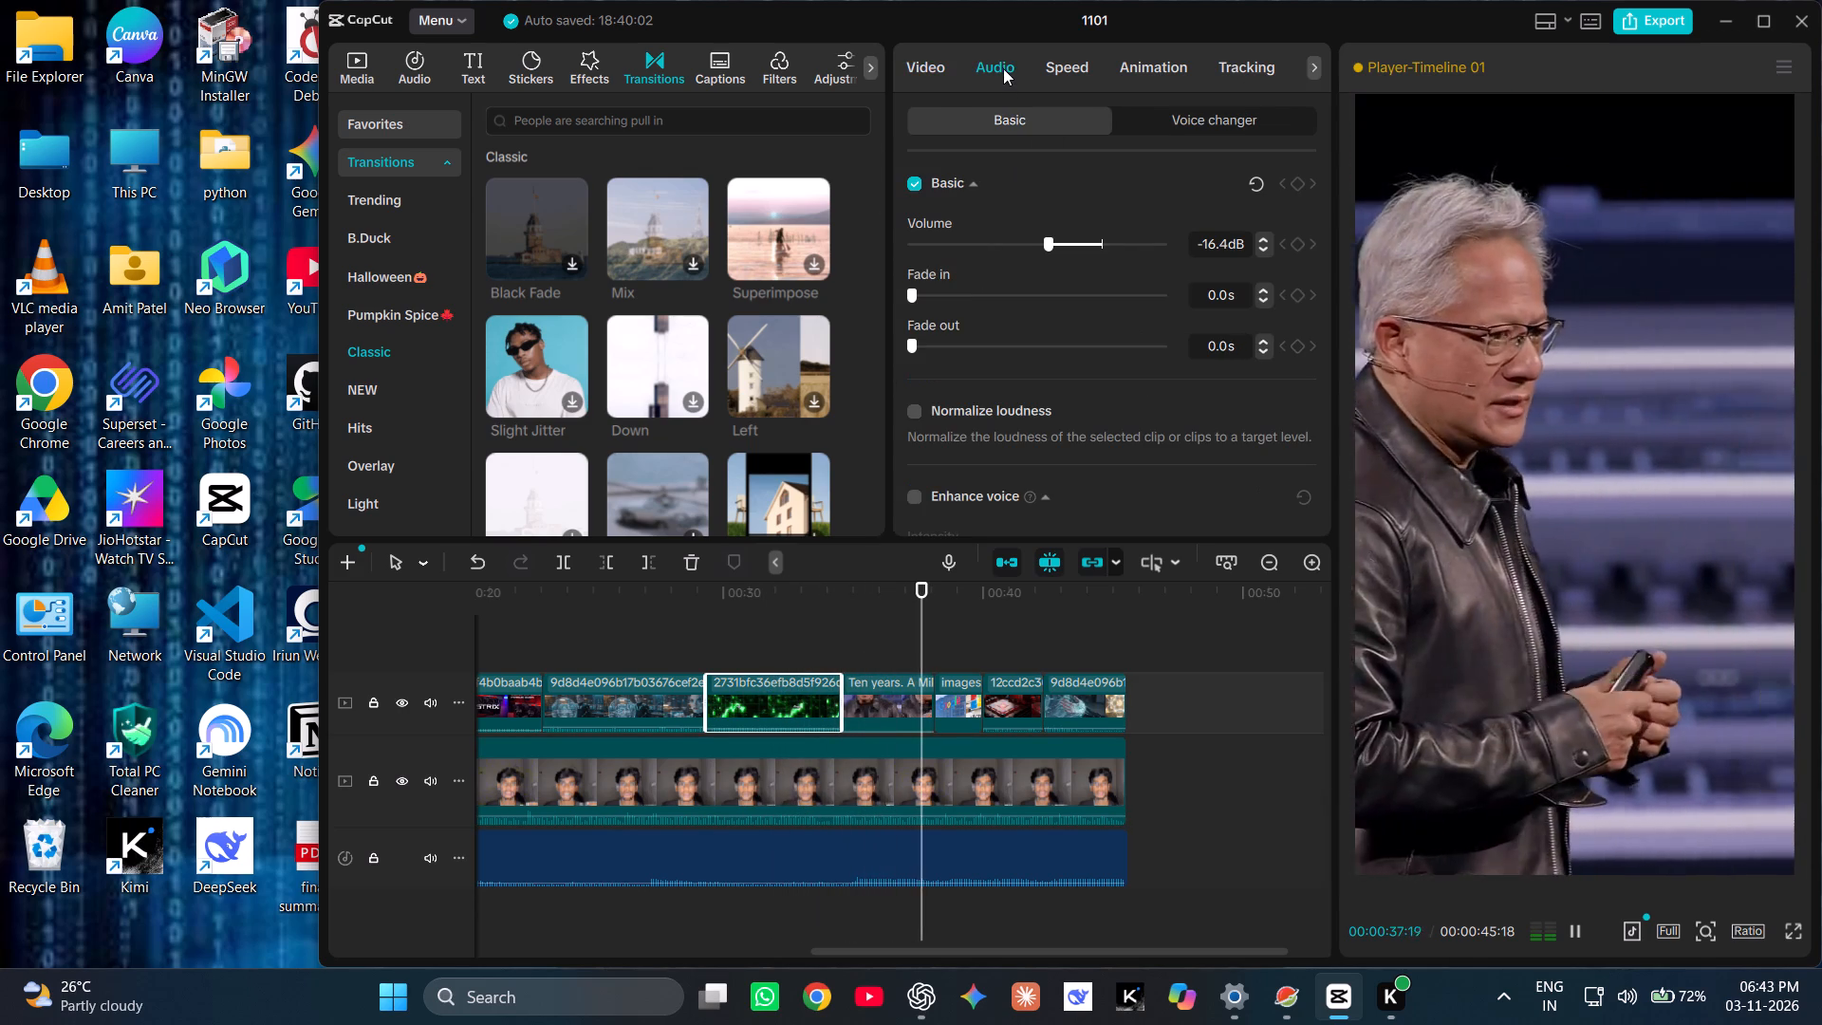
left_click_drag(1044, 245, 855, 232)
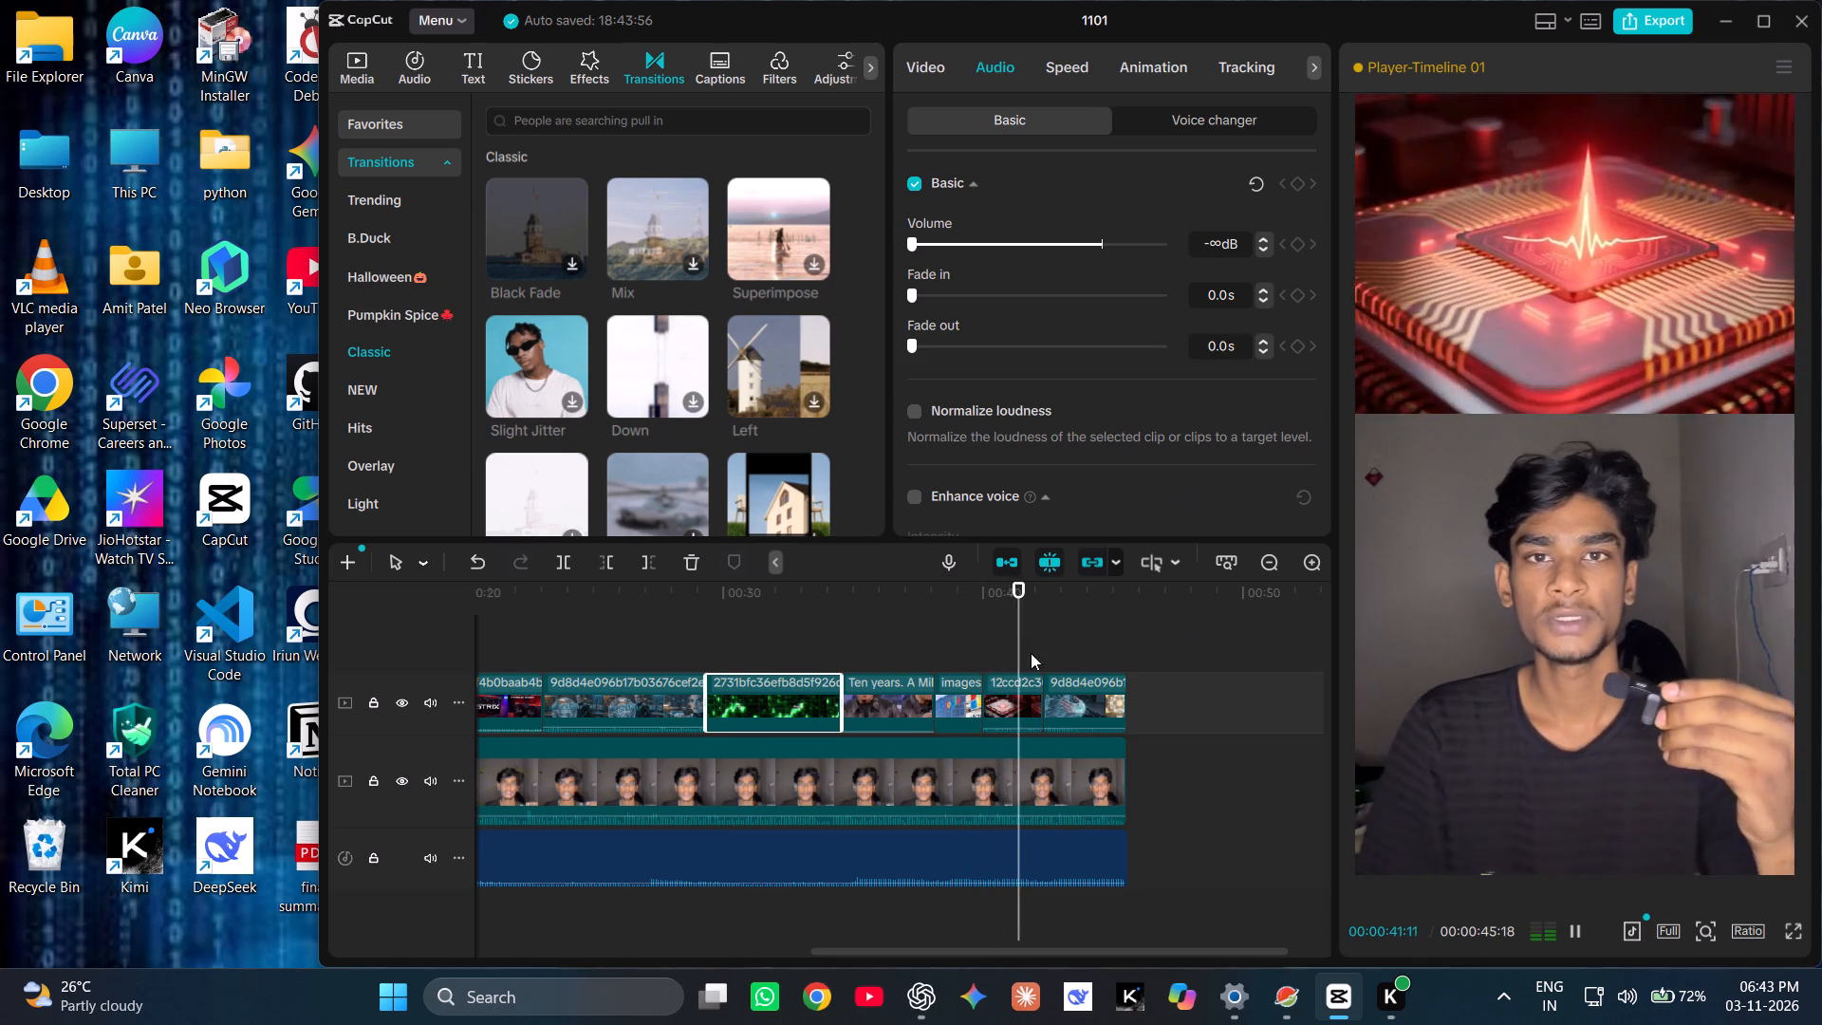
Return to the start and play the video to about 16 seconds, checking the B-roll audio.
left_click_drag(1044, 612, 564, 621)
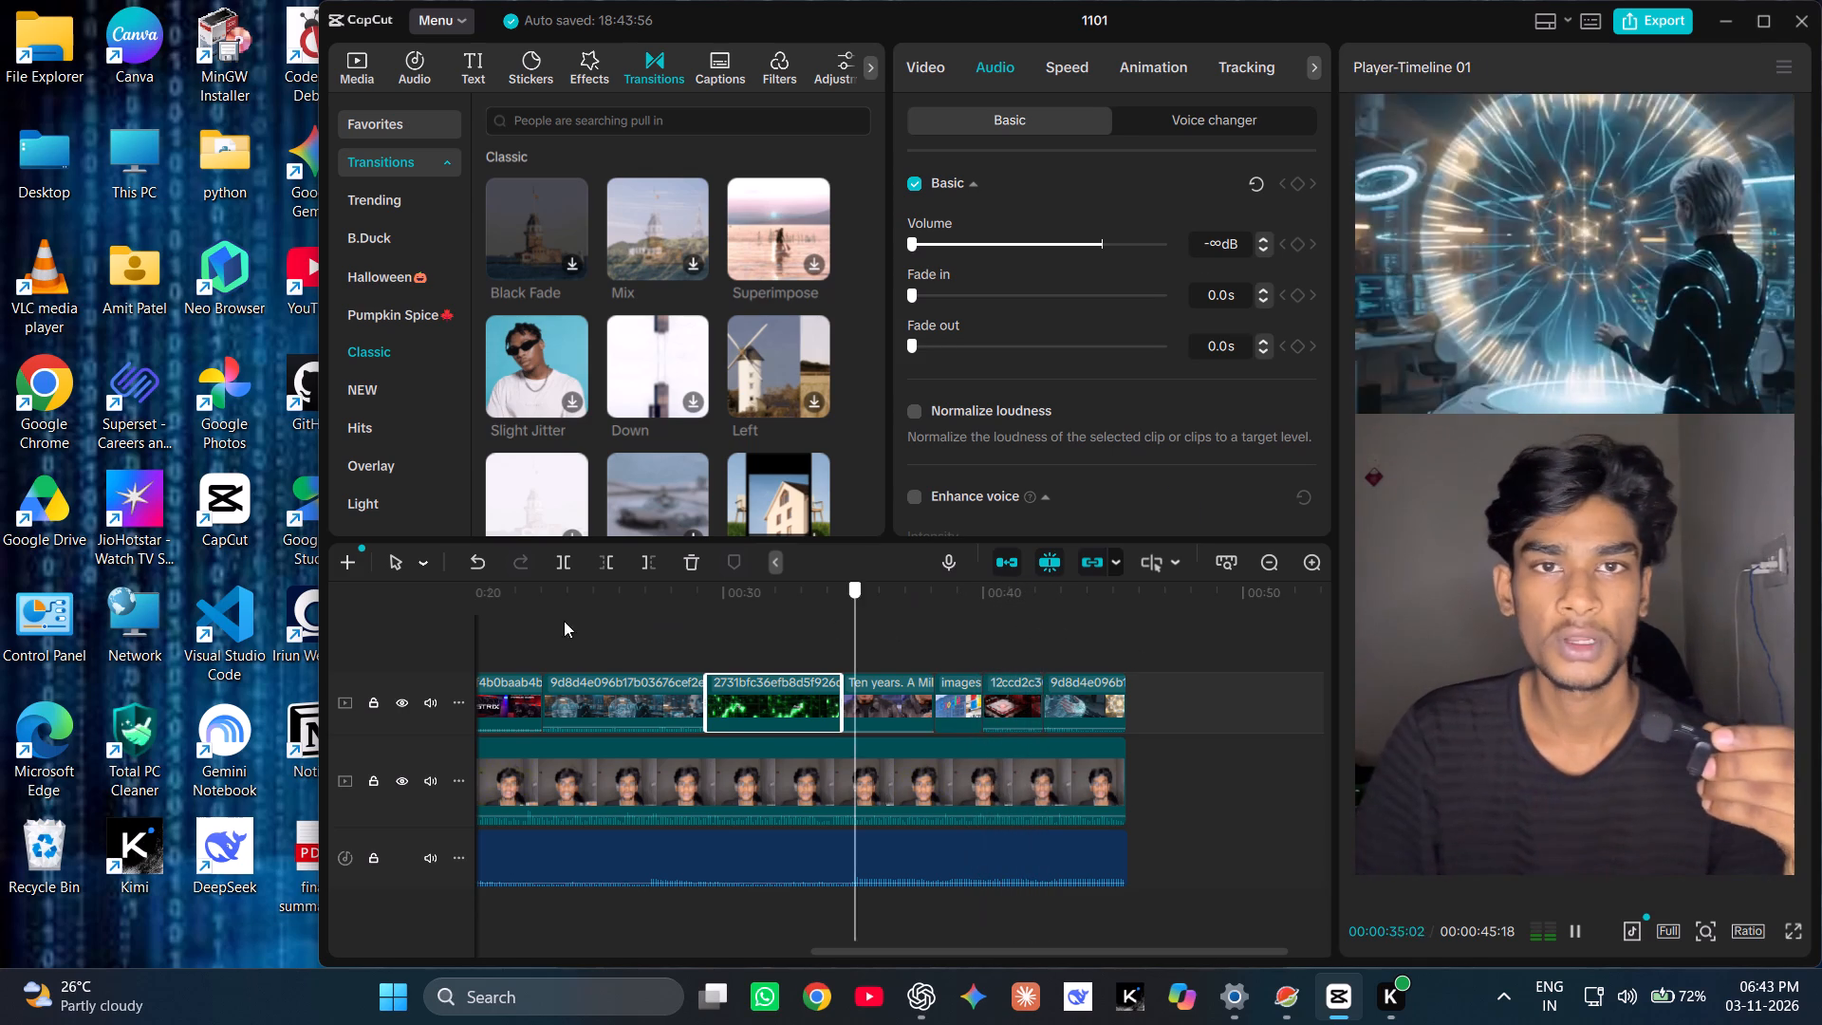
left_click_drag(564, 621, 228, 695)
key("space")
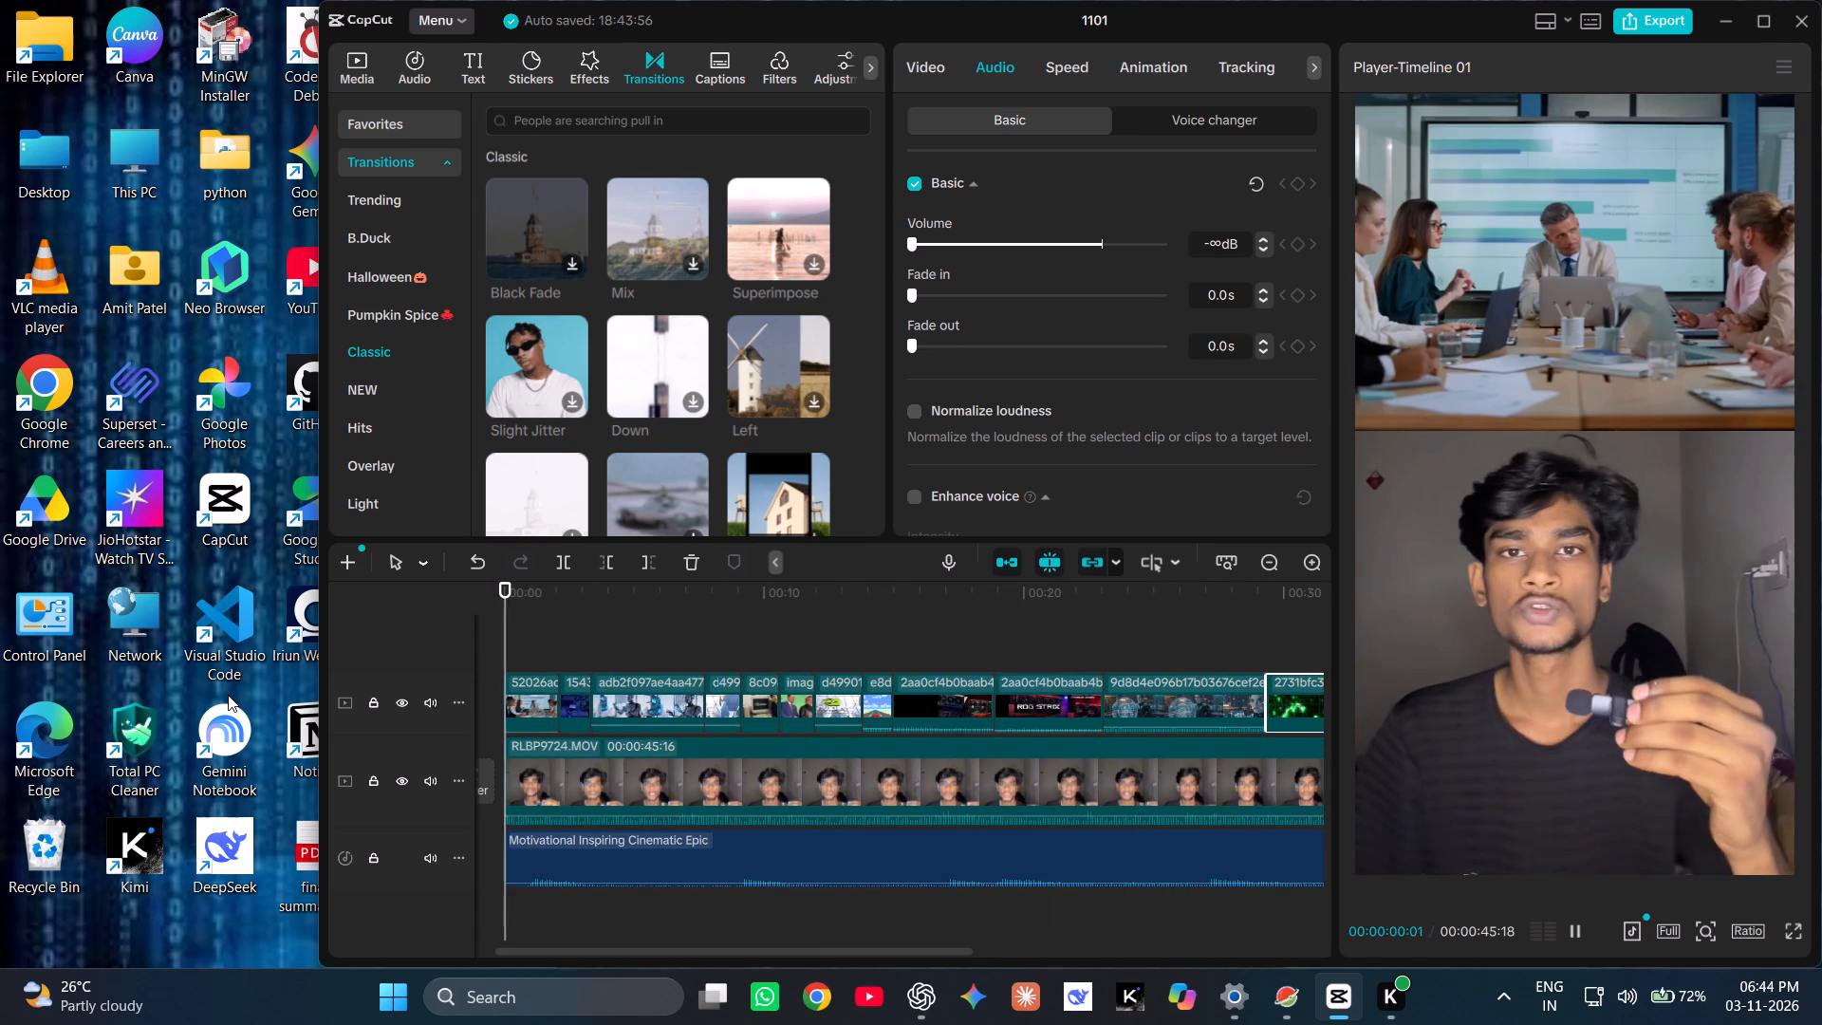
key("space")
key("space")
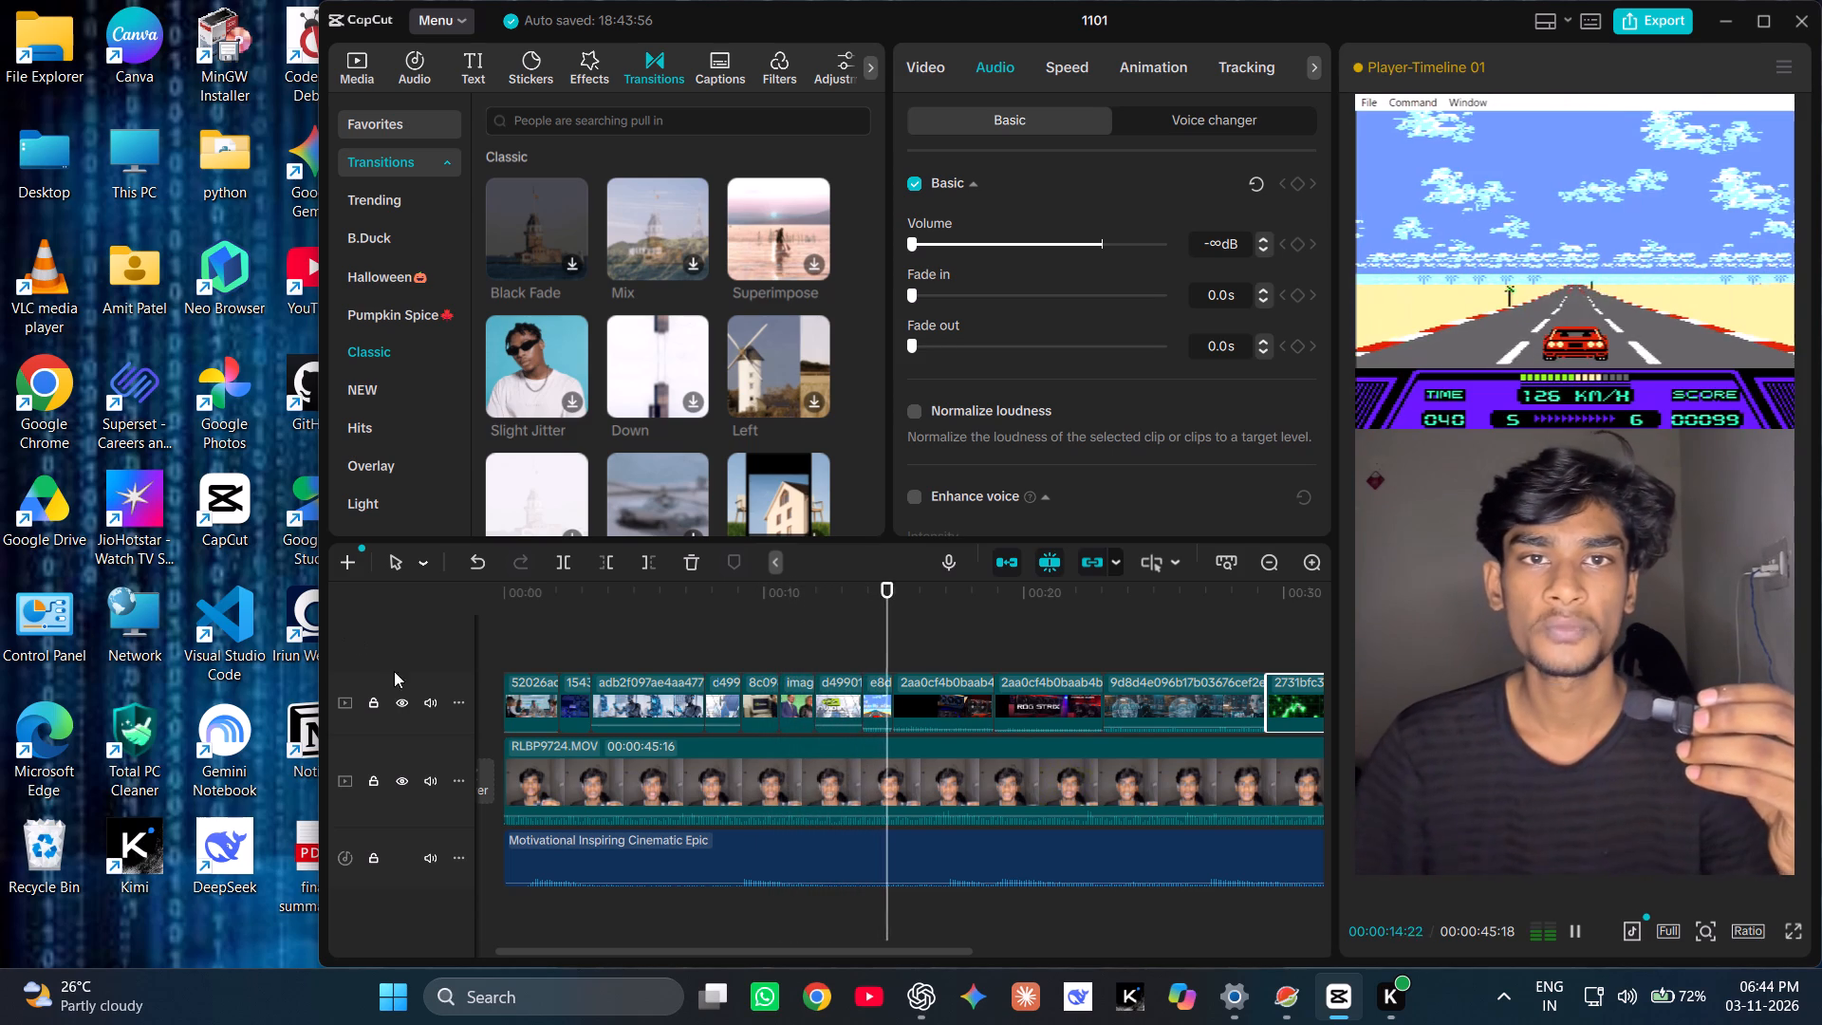
key("space")
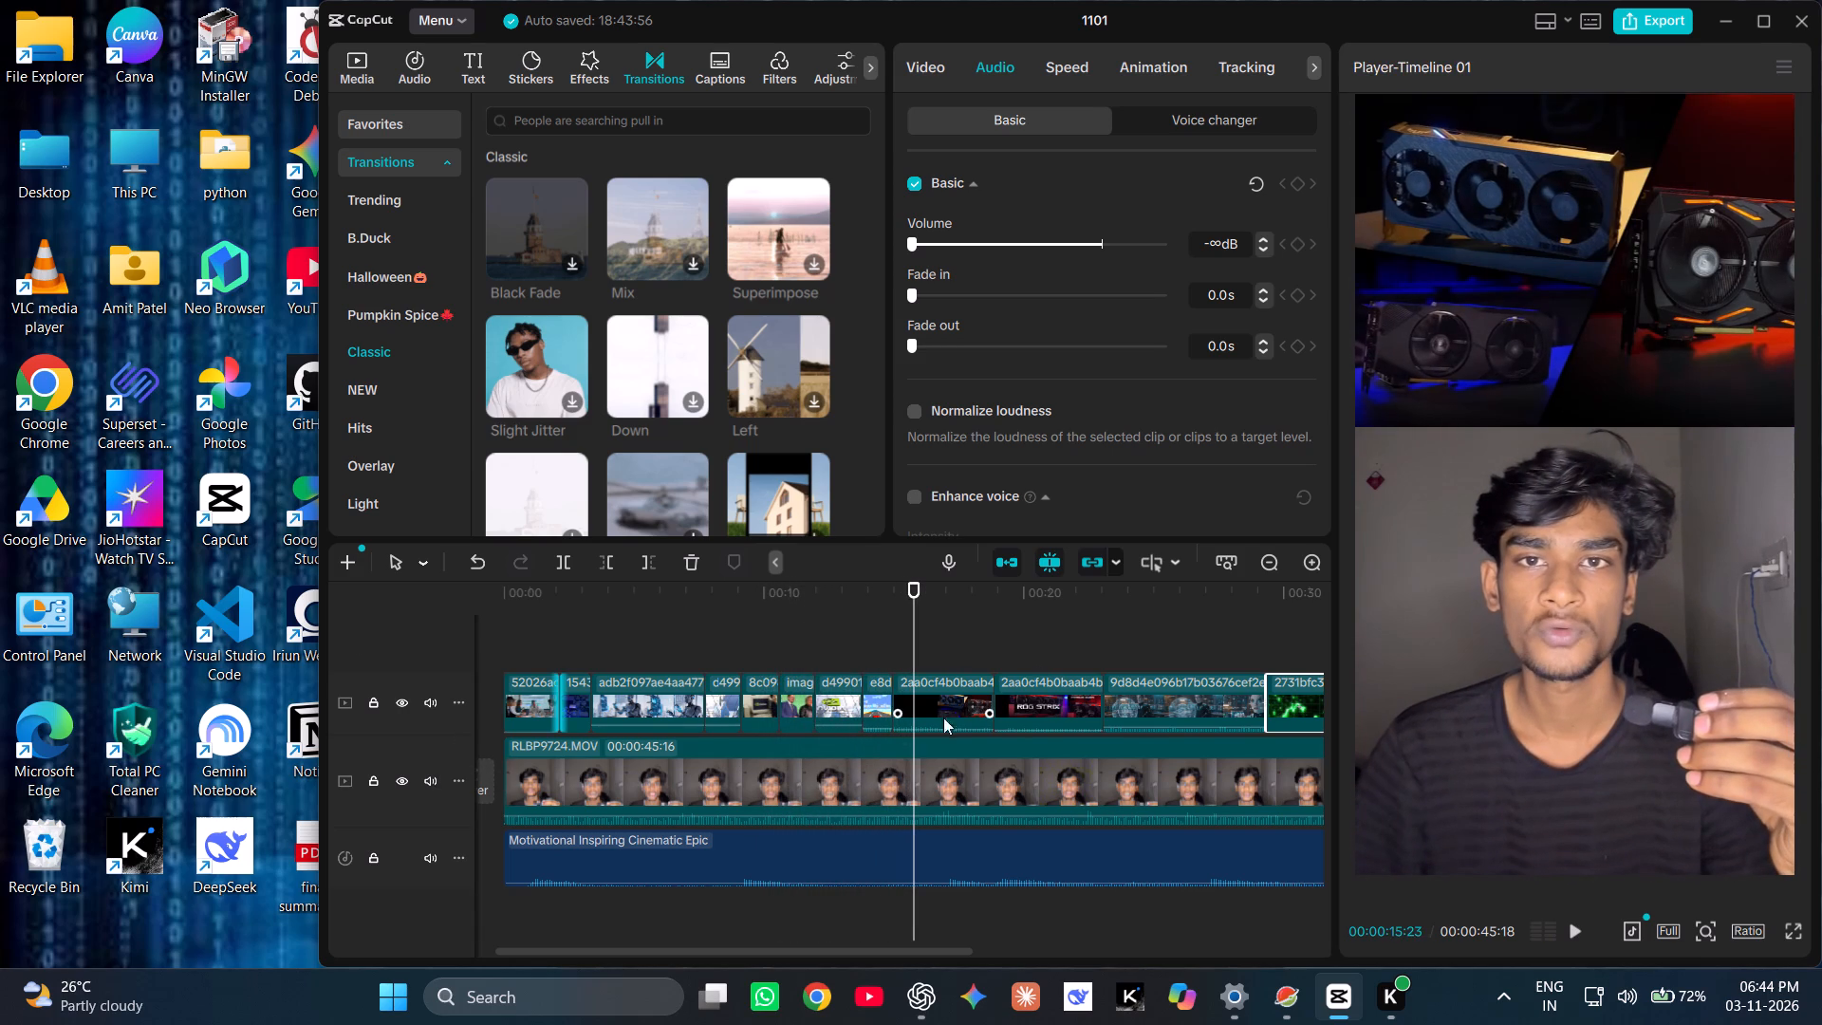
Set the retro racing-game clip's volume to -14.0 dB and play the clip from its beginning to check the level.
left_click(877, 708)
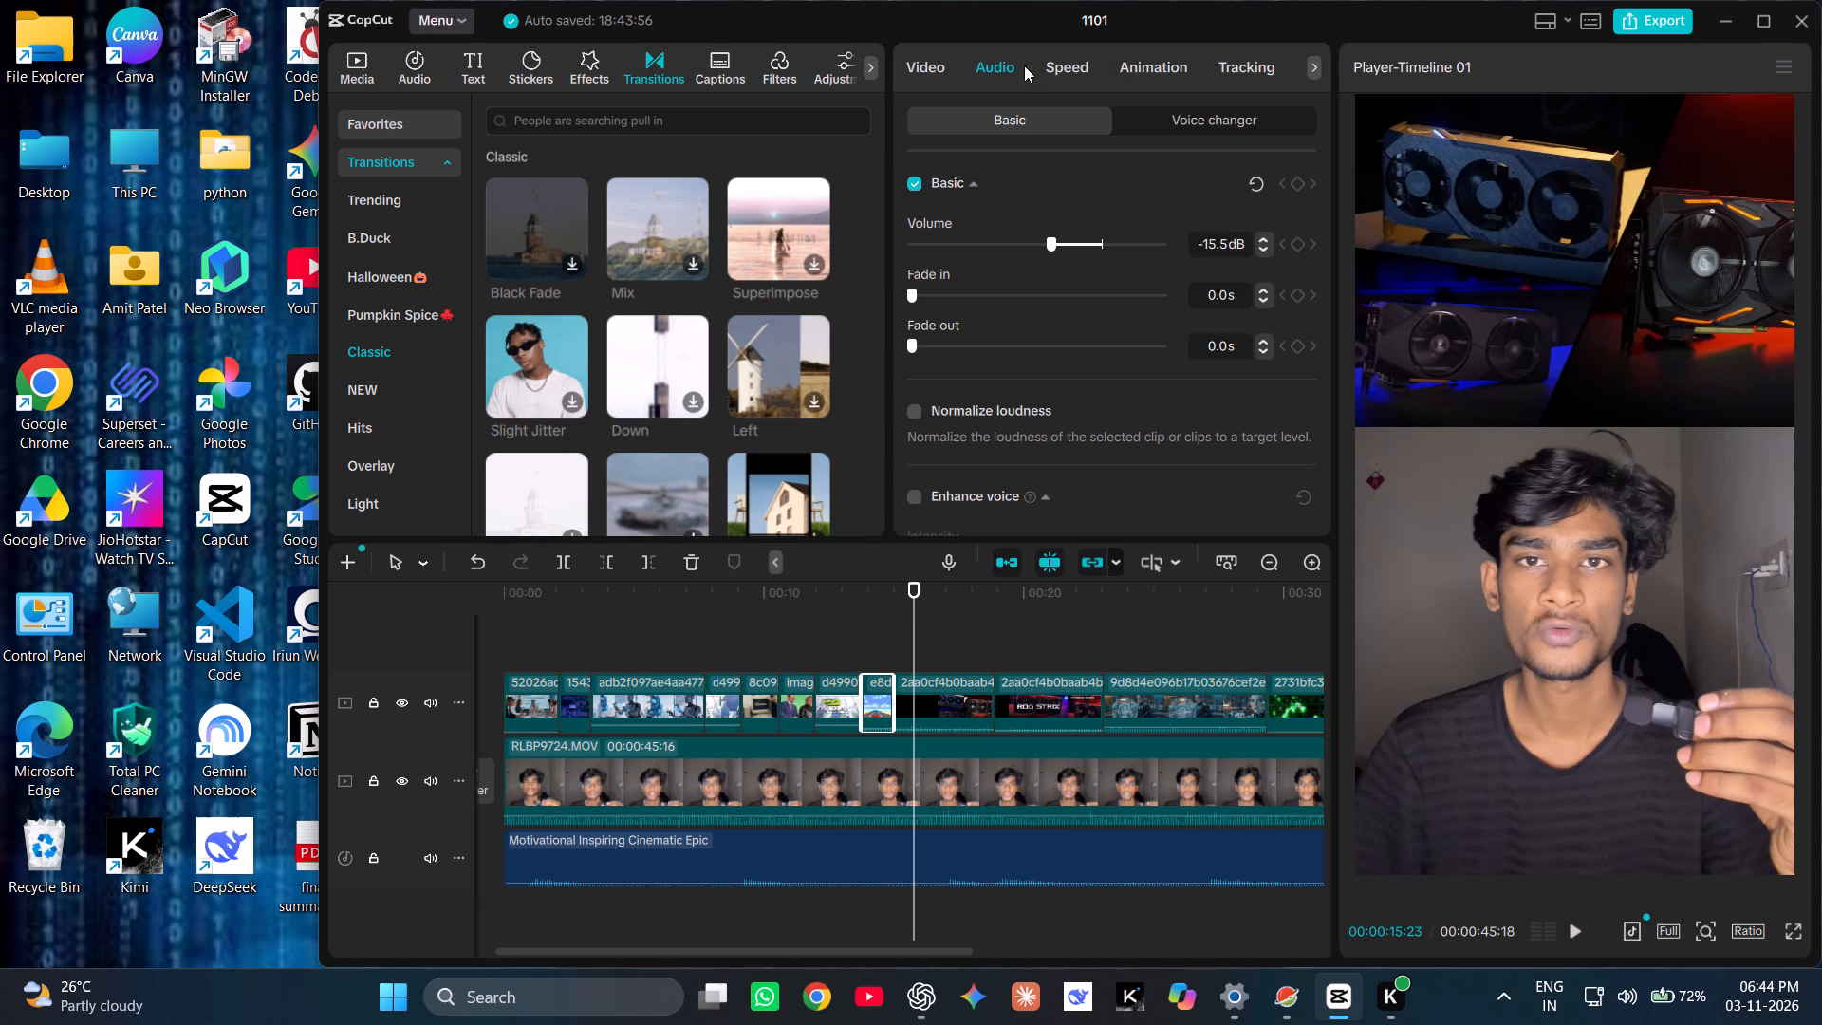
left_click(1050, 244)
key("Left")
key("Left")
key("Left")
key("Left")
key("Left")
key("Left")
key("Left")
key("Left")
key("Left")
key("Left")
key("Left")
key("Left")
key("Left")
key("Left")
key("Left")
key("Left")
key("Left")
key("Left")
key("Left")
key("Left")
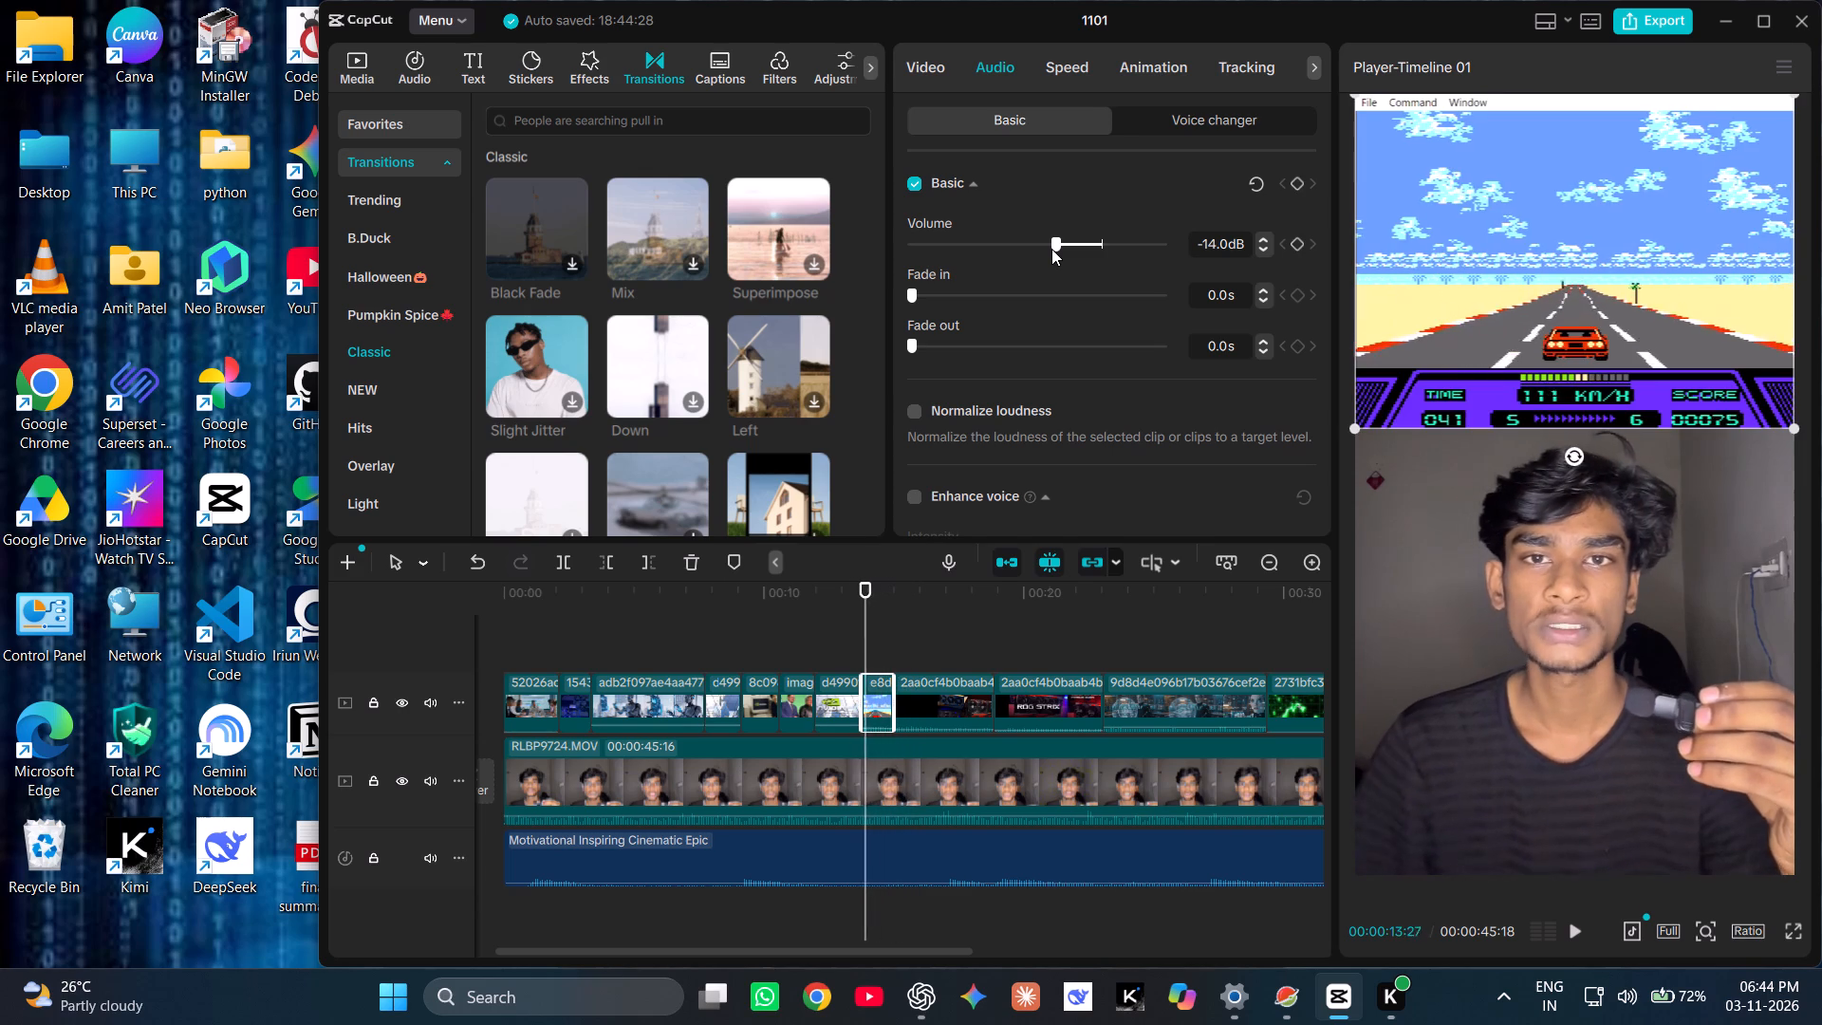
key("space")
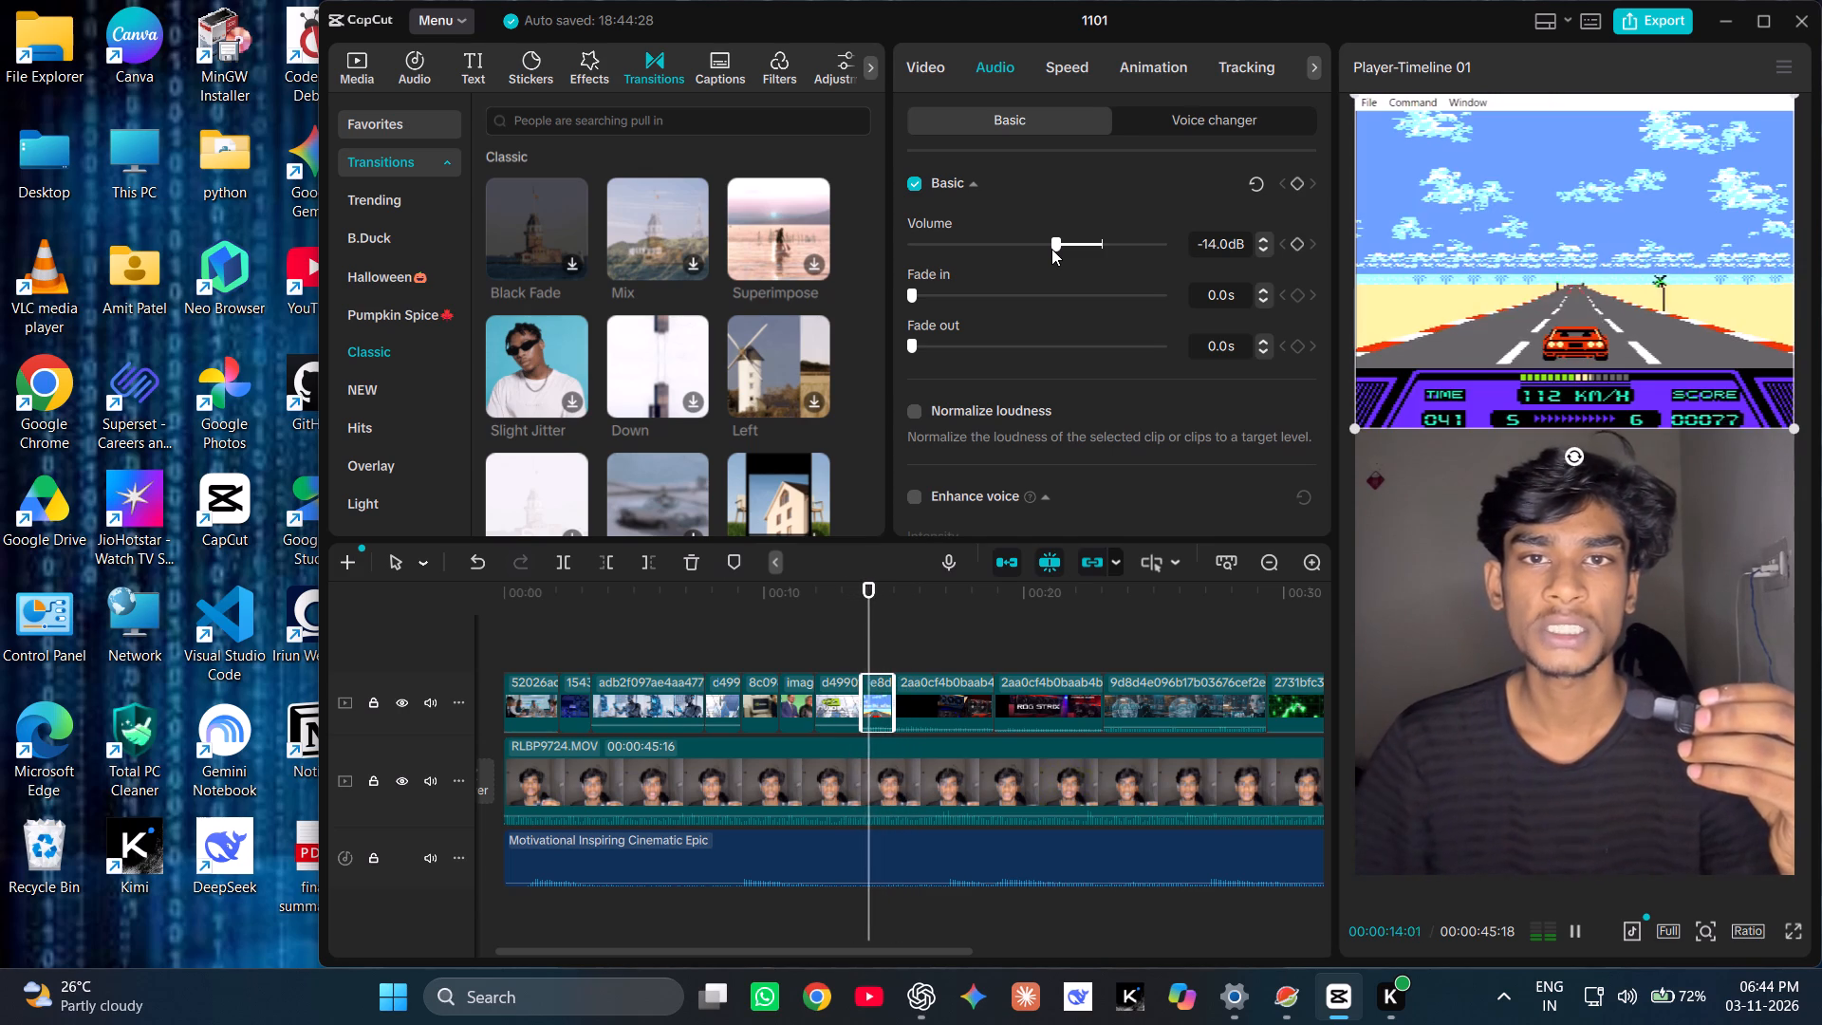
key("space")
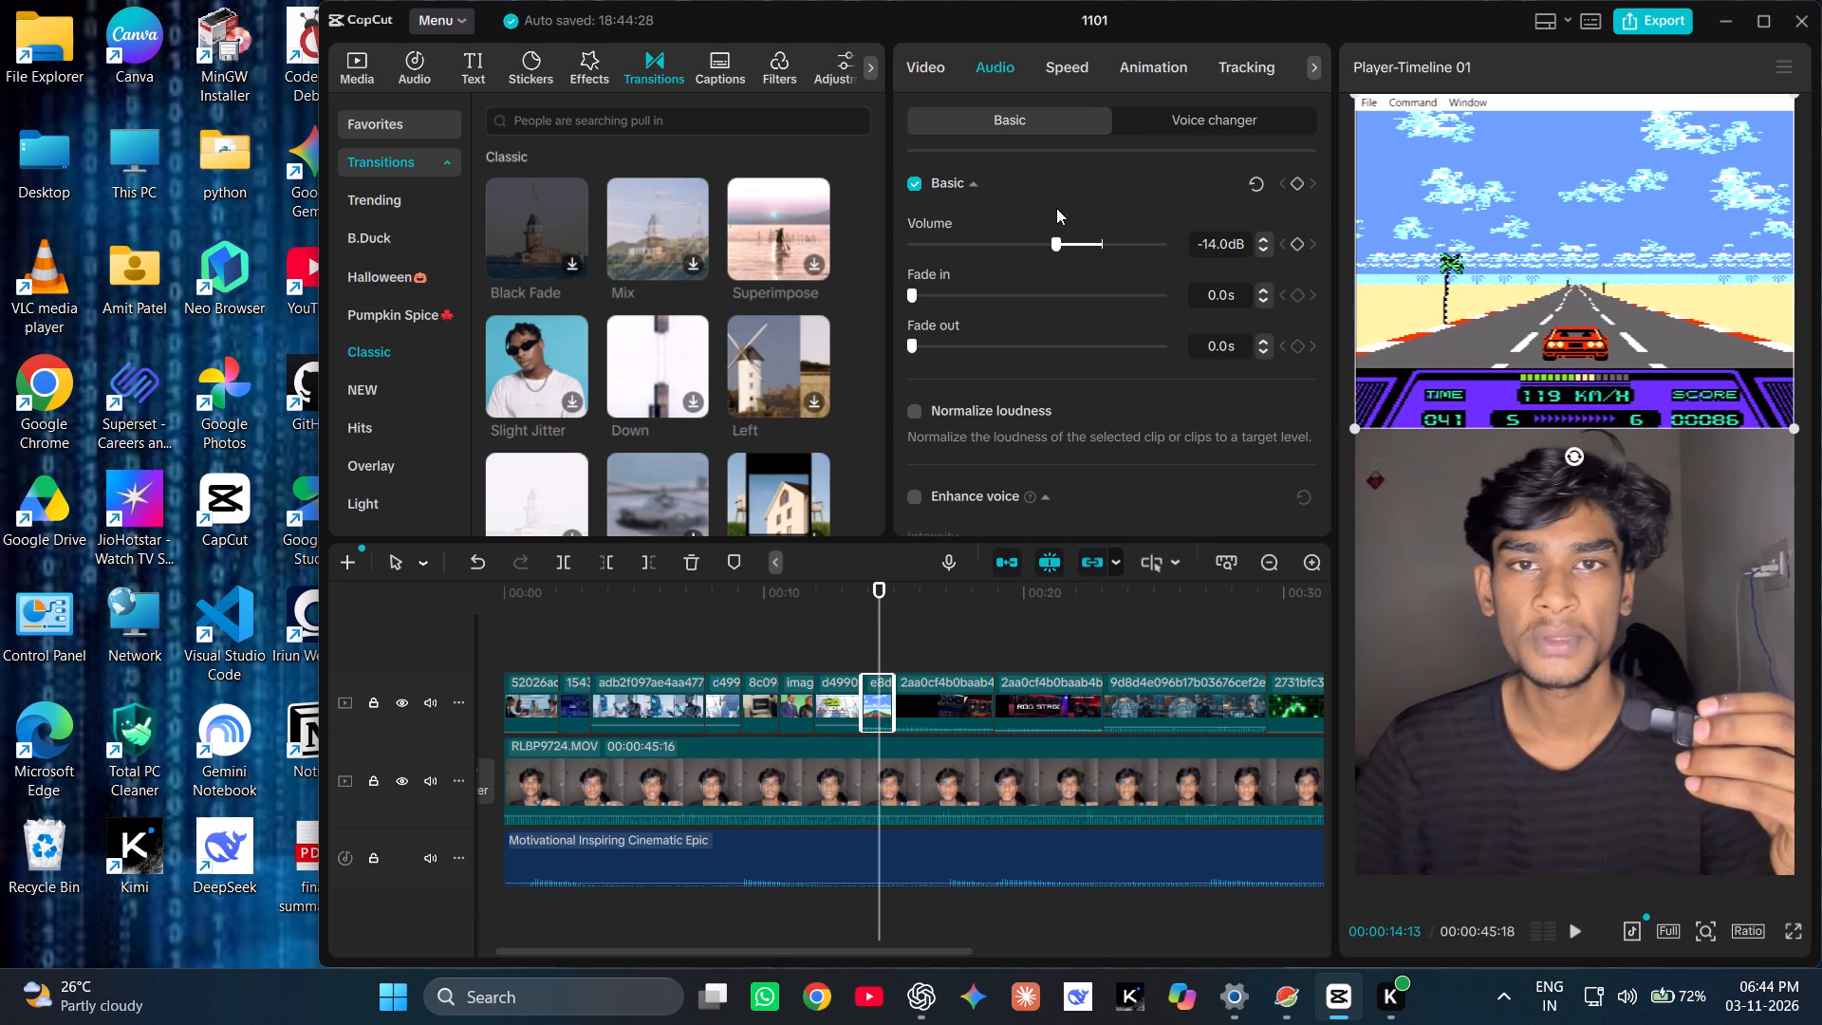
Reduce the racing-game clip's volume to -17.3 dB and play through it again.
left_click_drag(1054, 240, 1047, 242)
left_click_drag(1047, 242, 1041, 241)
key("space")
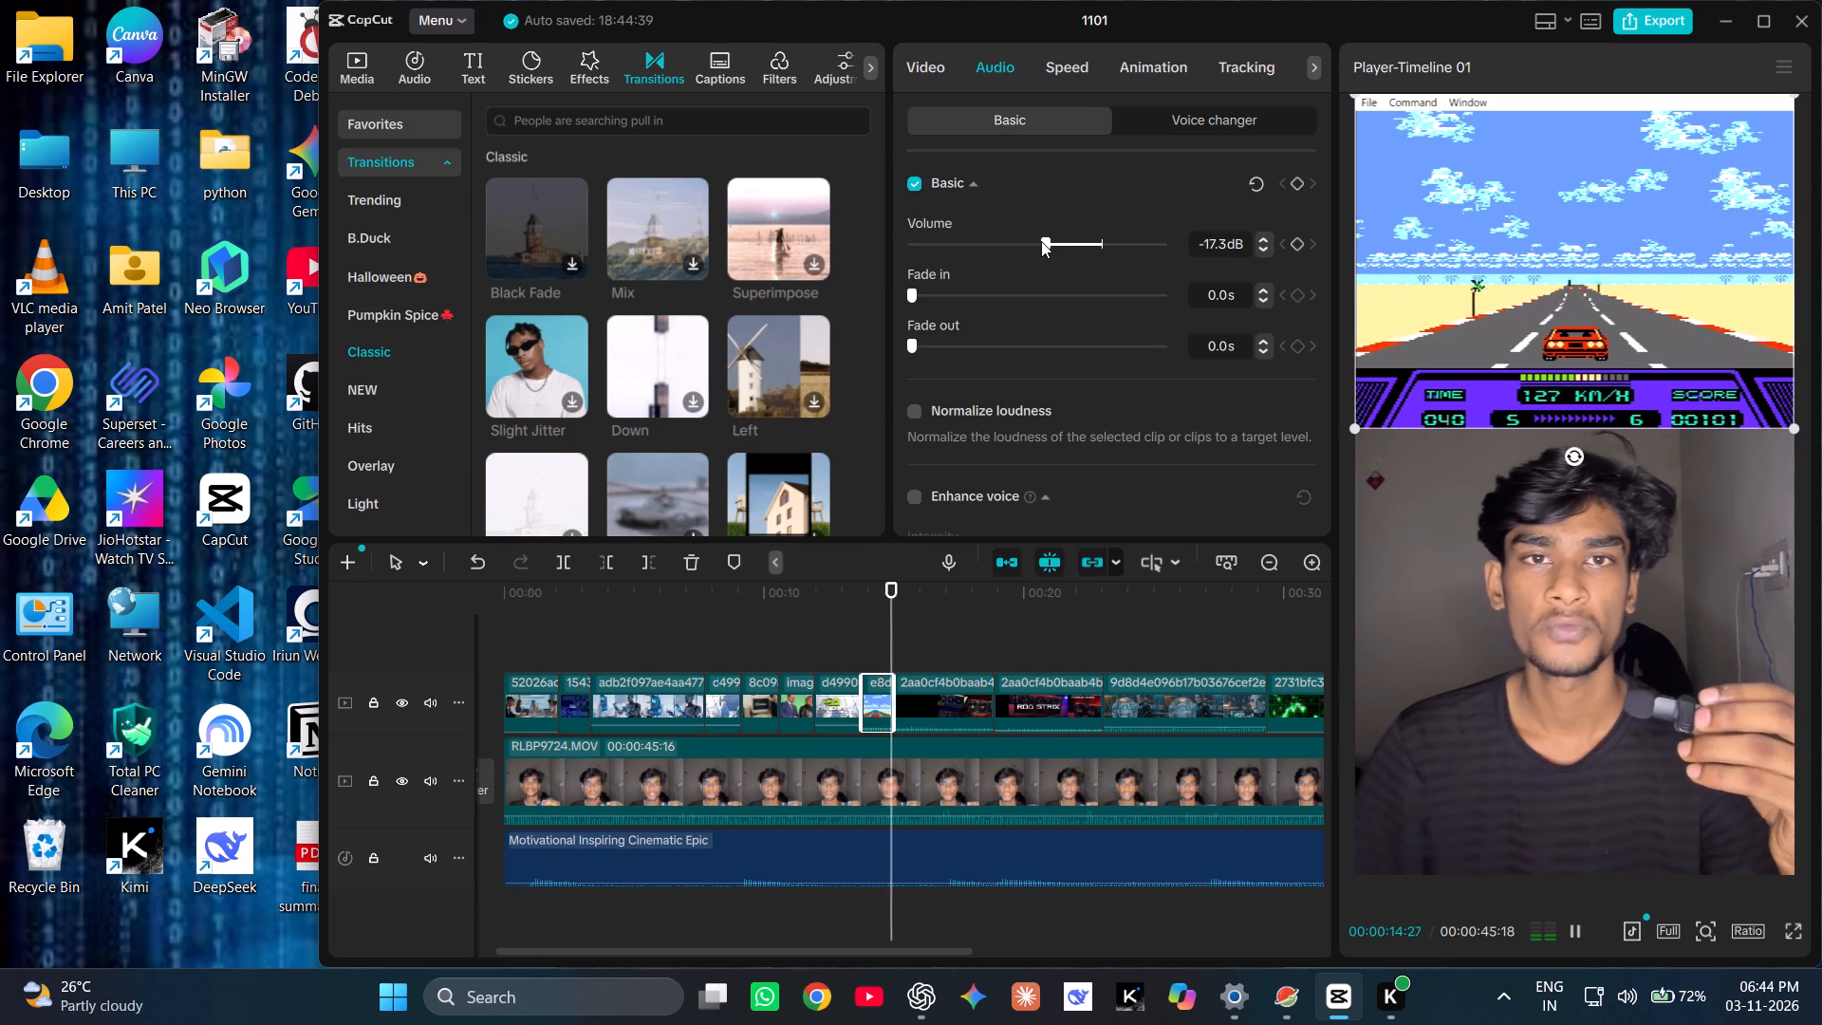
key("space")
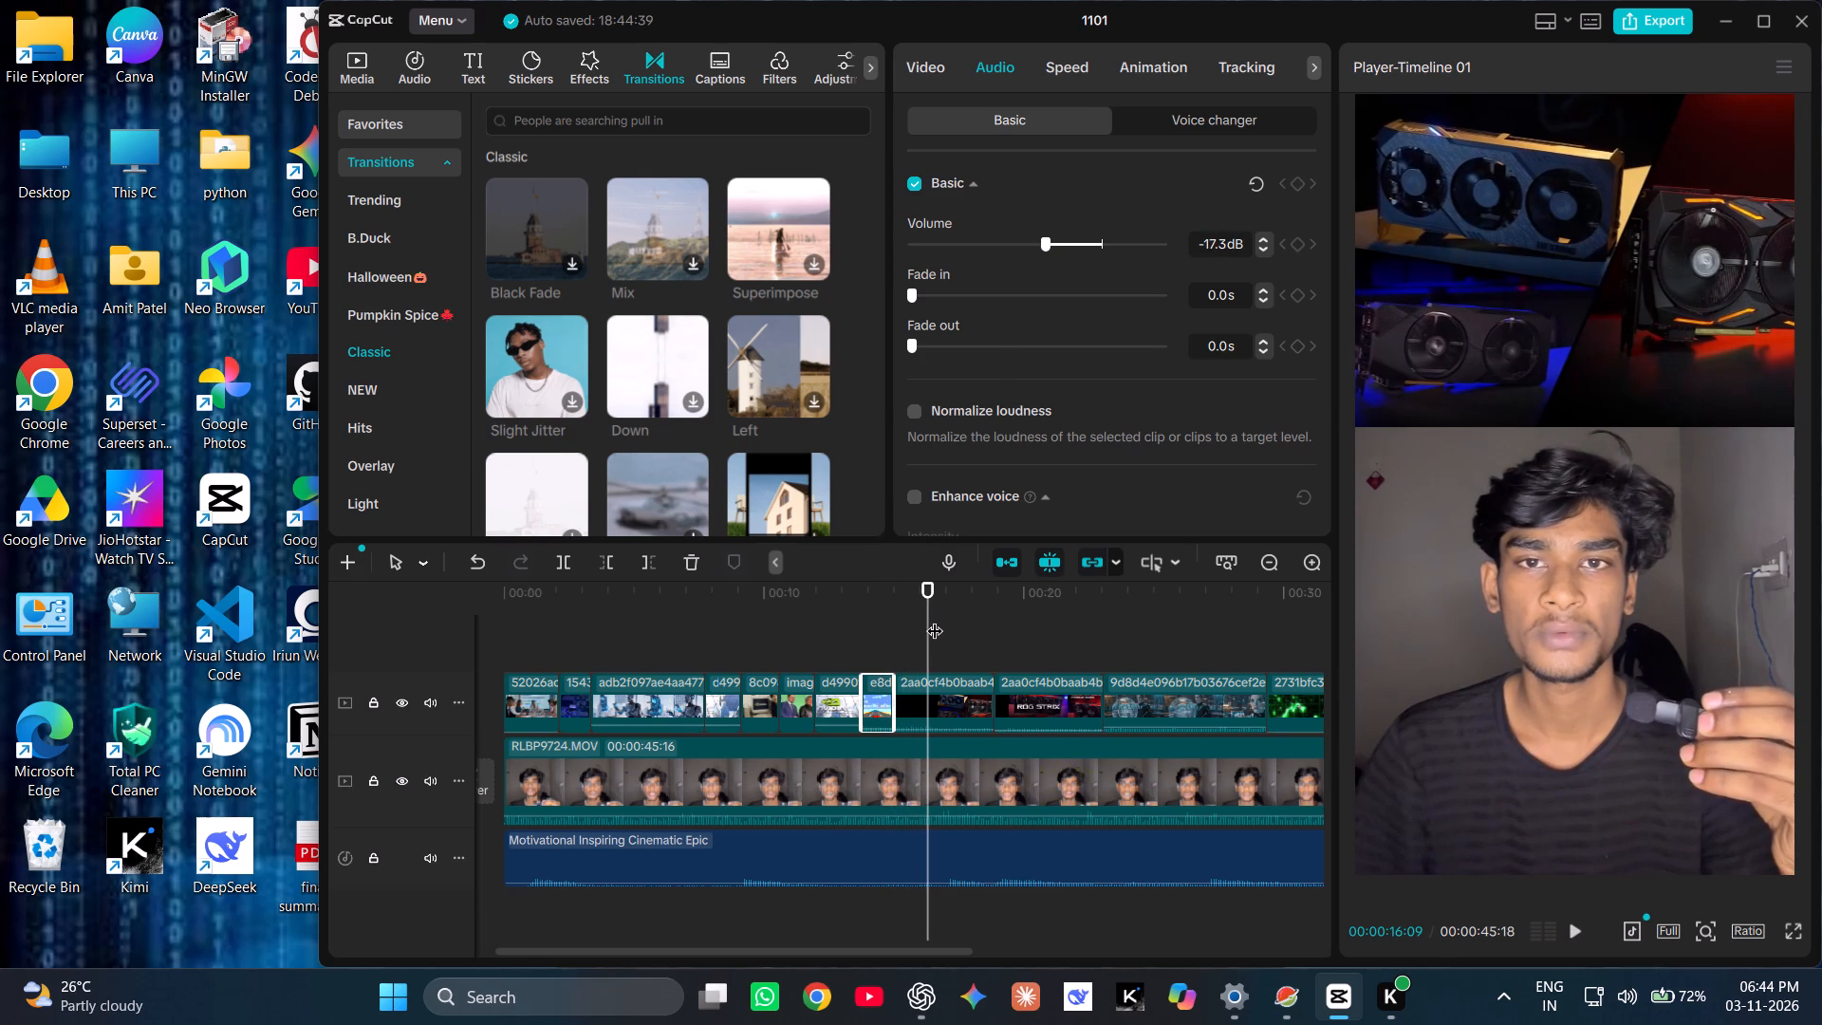
Play the video from just before the racing-game clip, check the remaining B-roll to the end, and return to the start.
left_click_drag(927, 618, 763, 605)
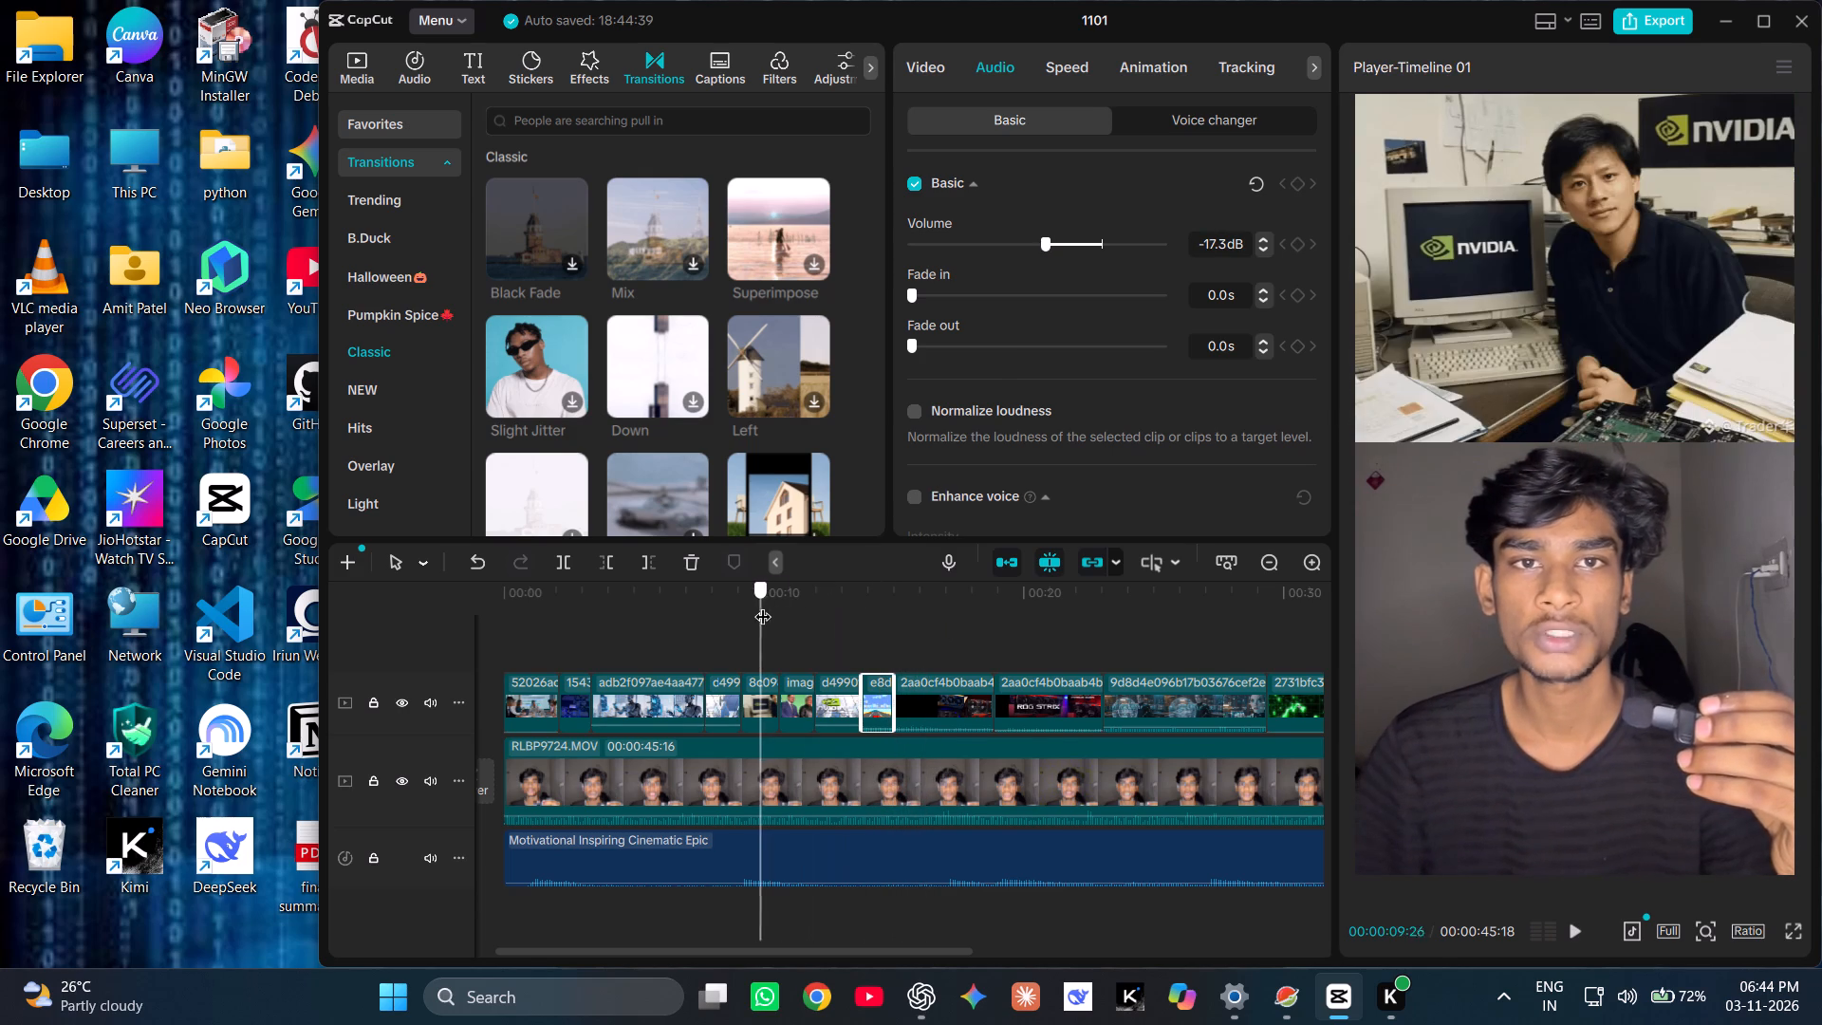
left_click_drag(763, 605, 851, 605)
key("space")
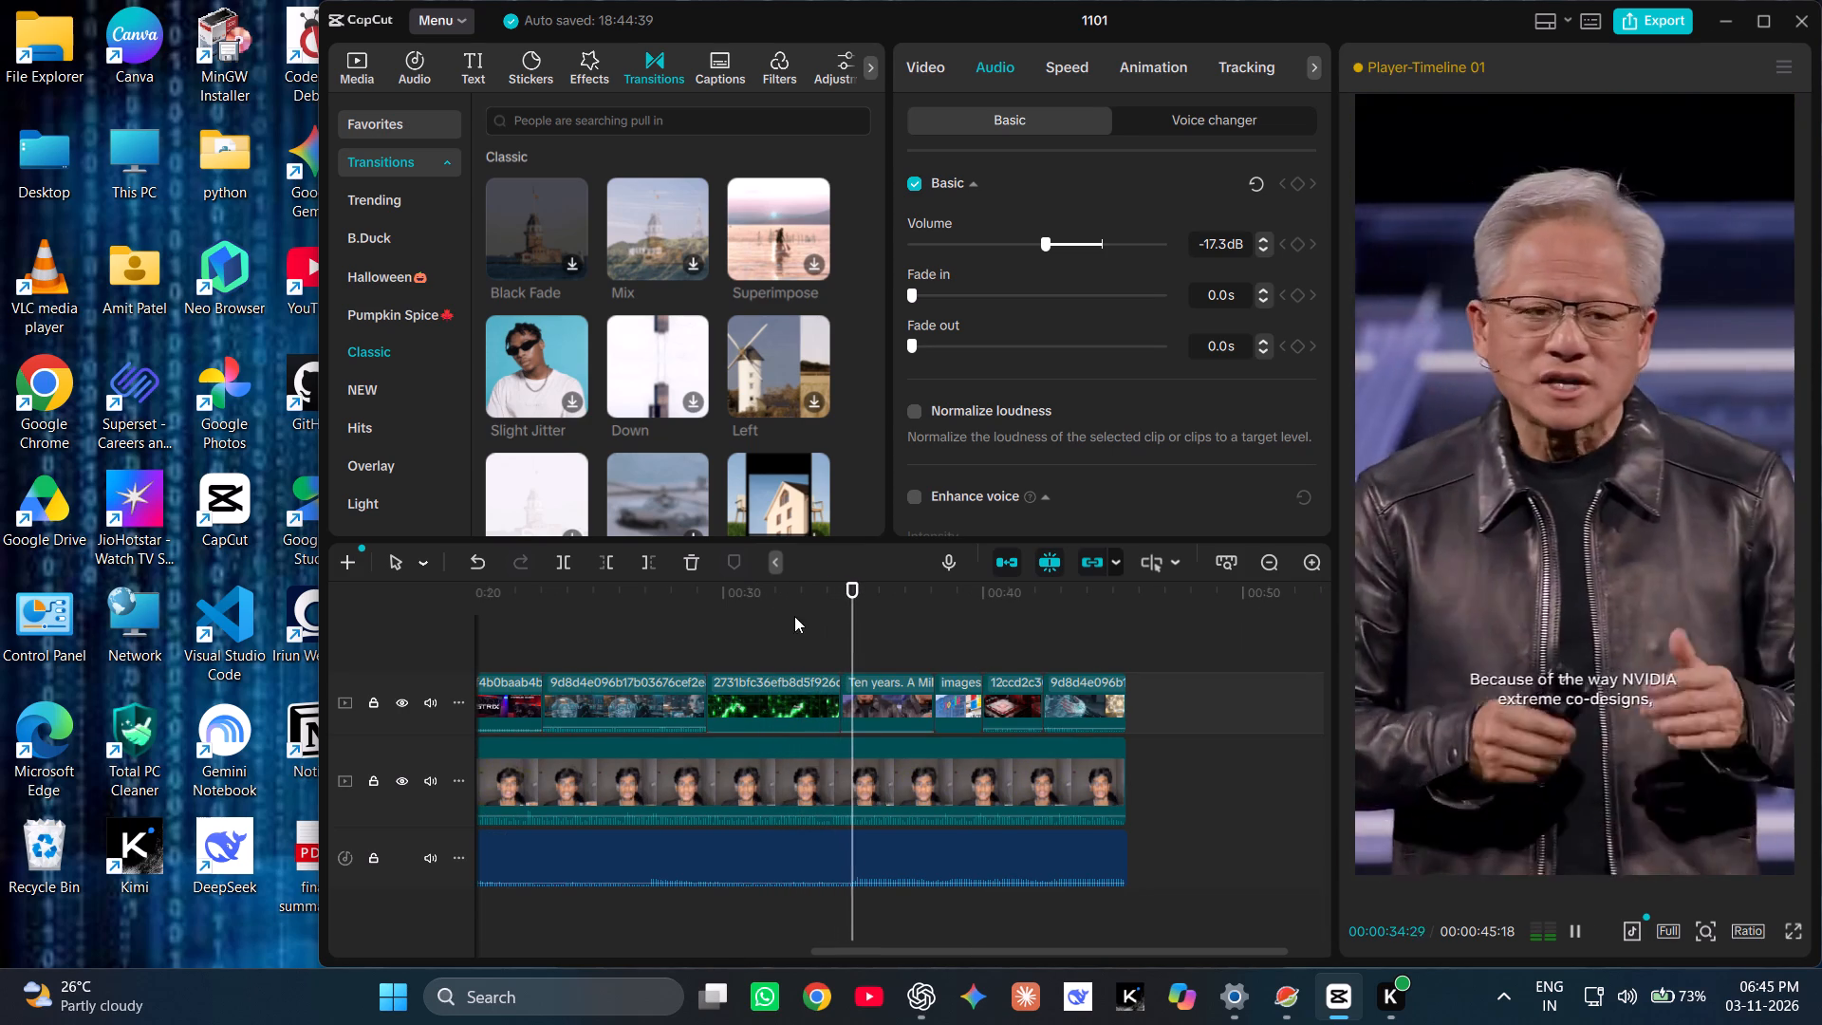
left_click_drag(884, 637, 392, 668)
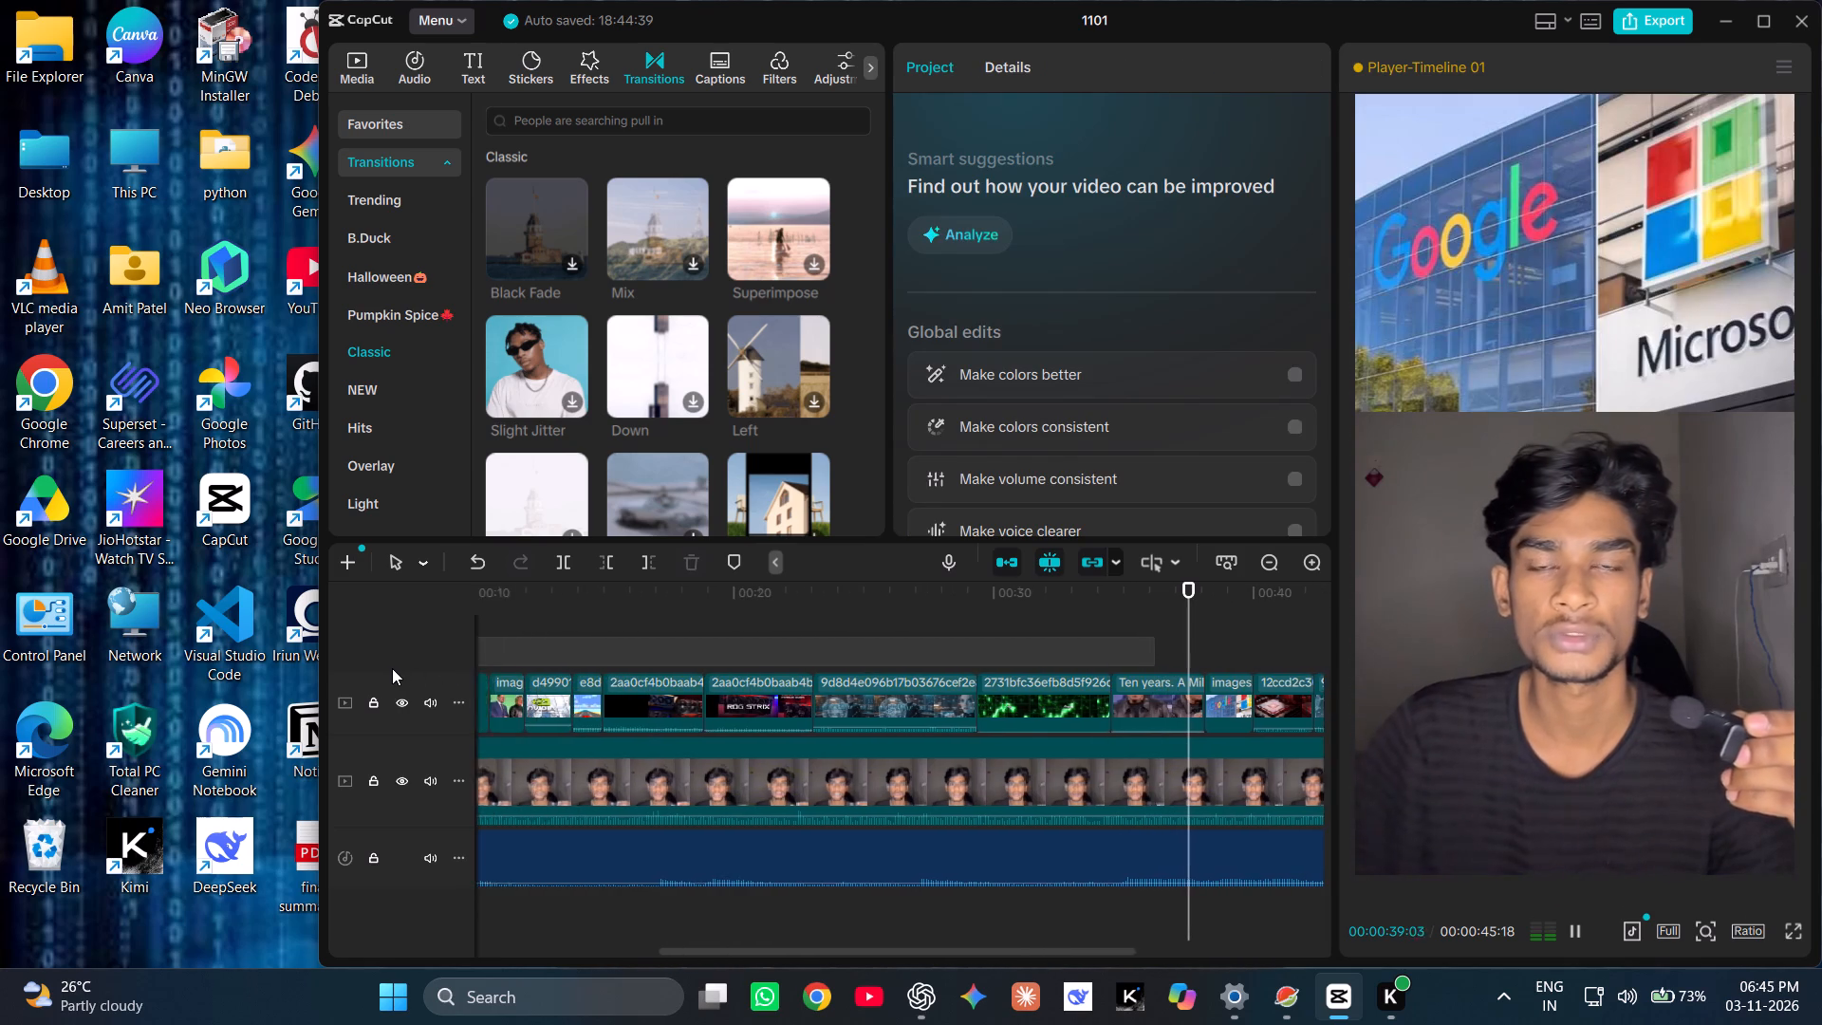
left_click_drag(392, 668, 388, 668)
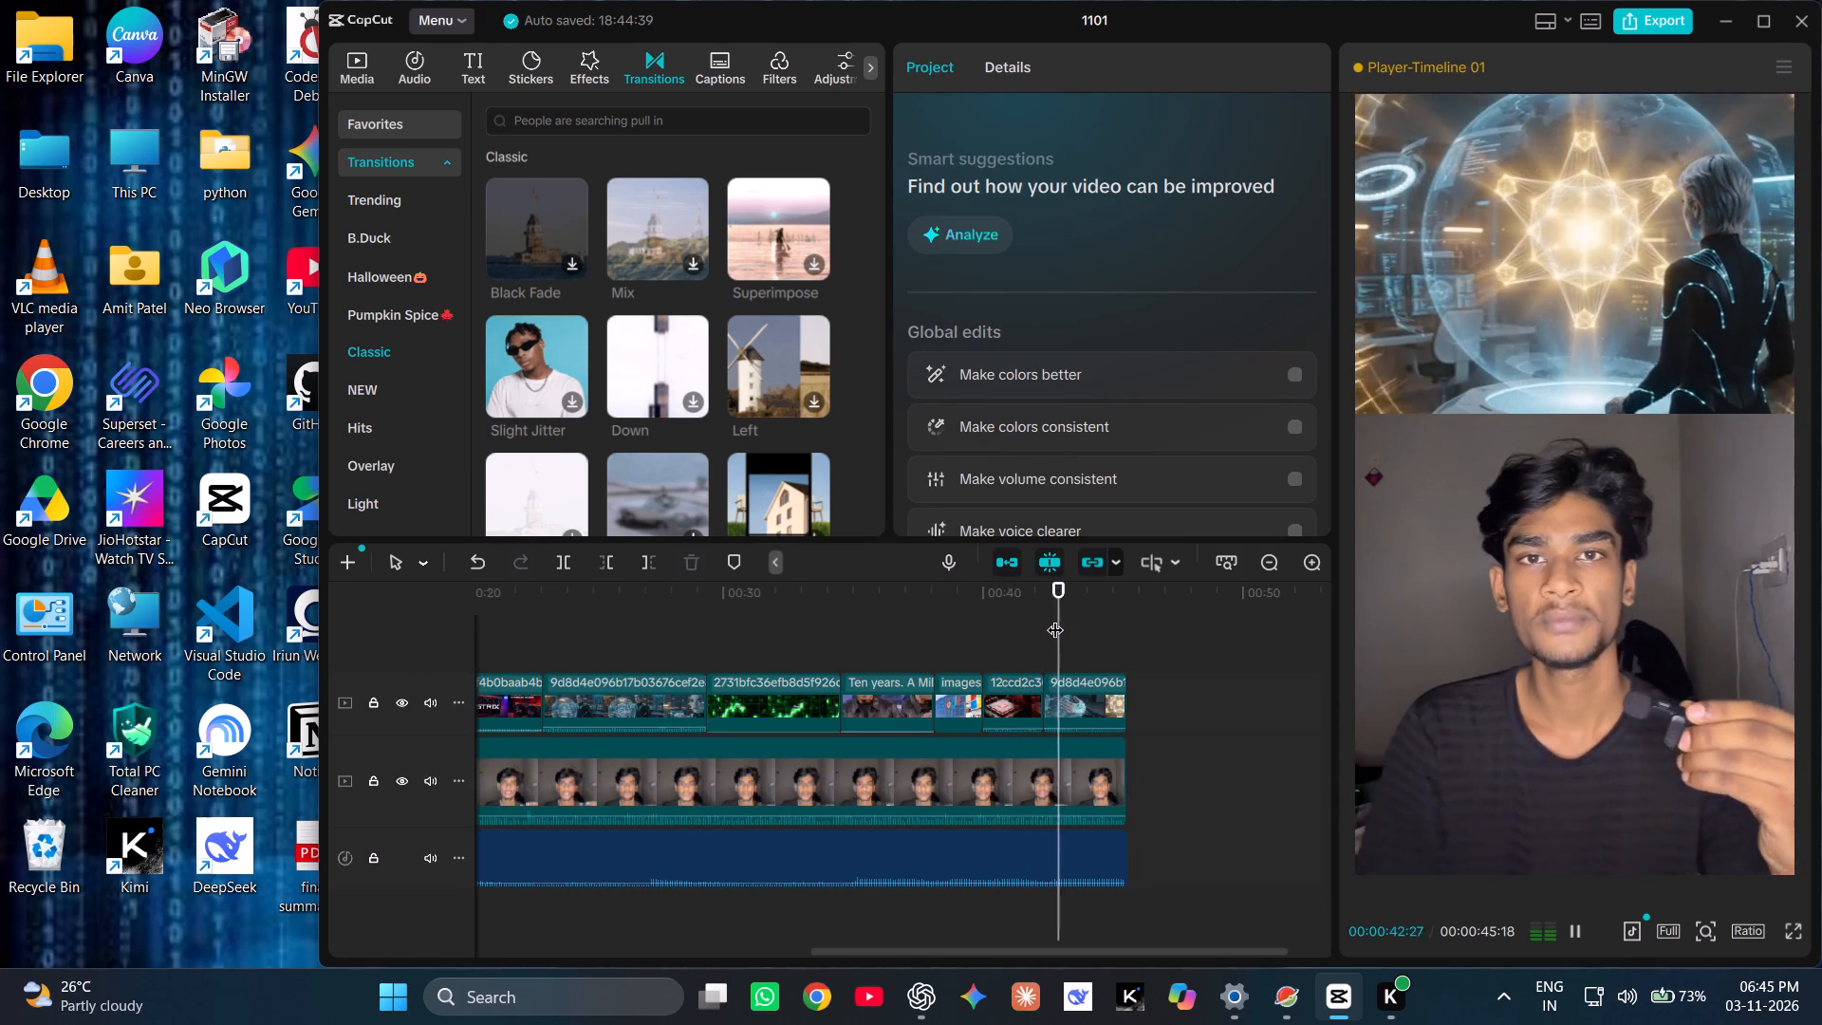
left_click_drag(1055, 618, 1110, 625)
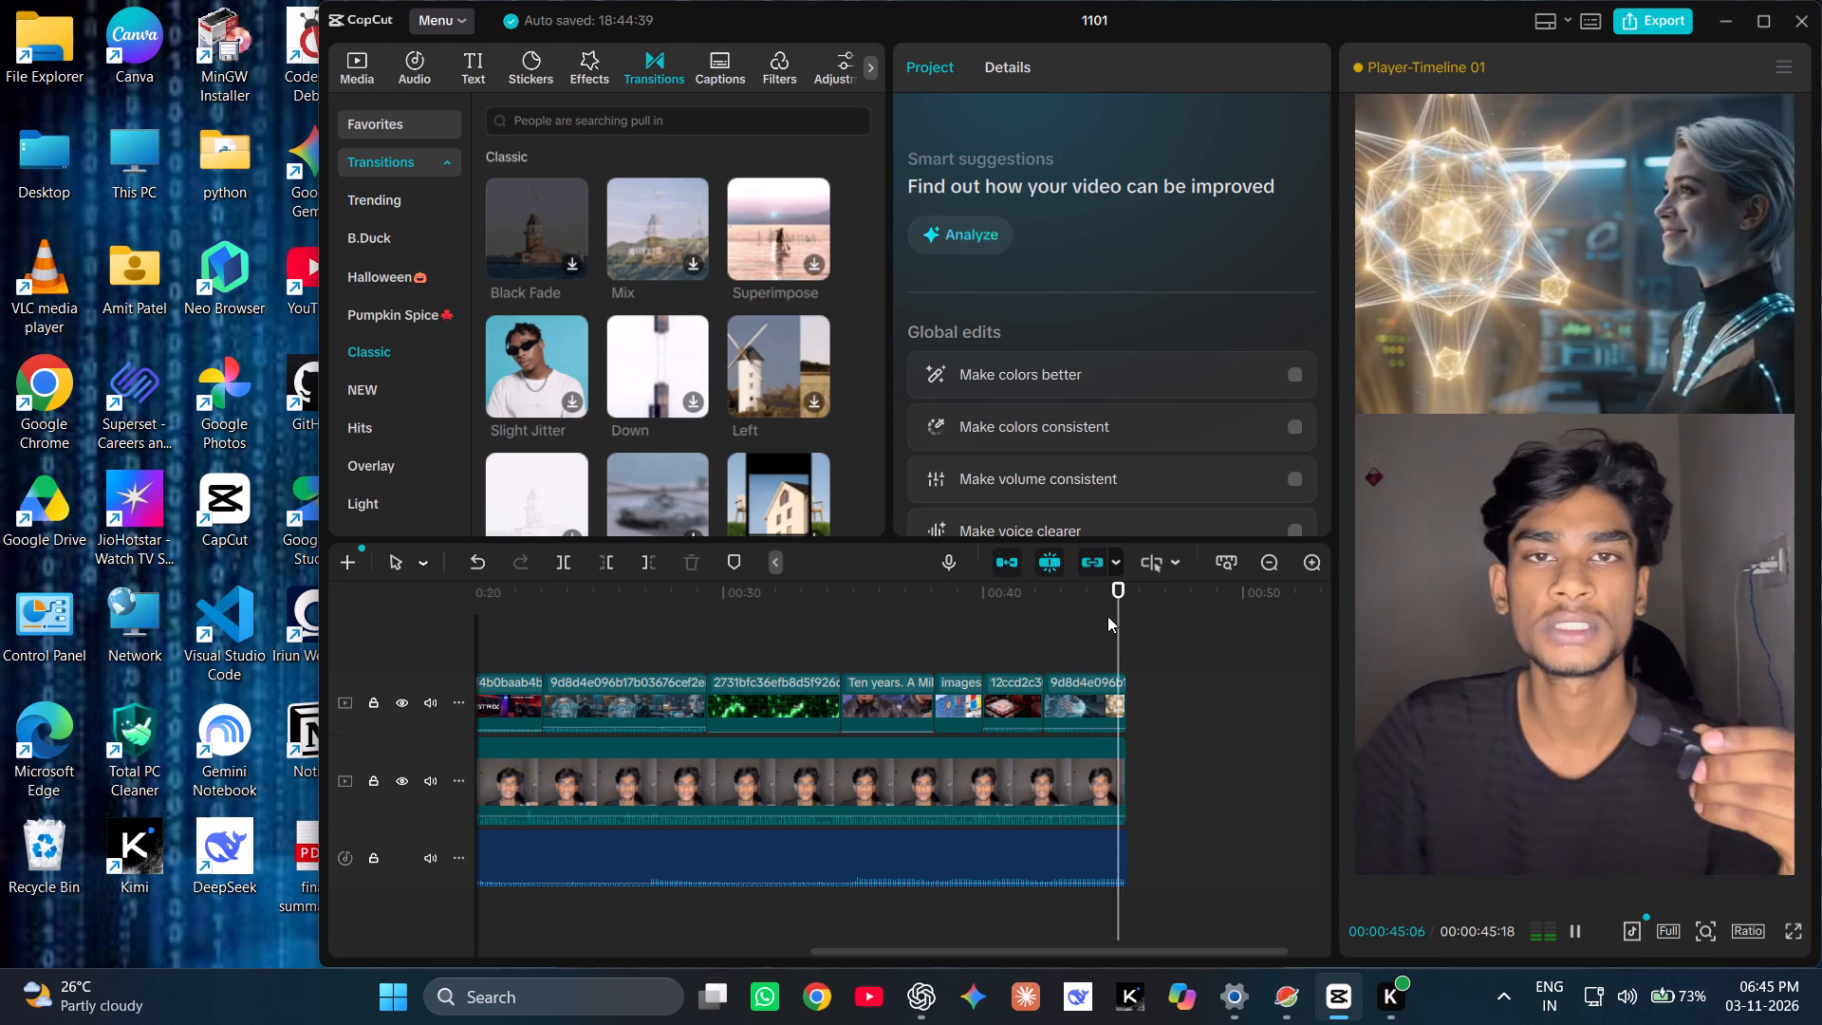
left_click_drag(1133, 585, 326, 659)
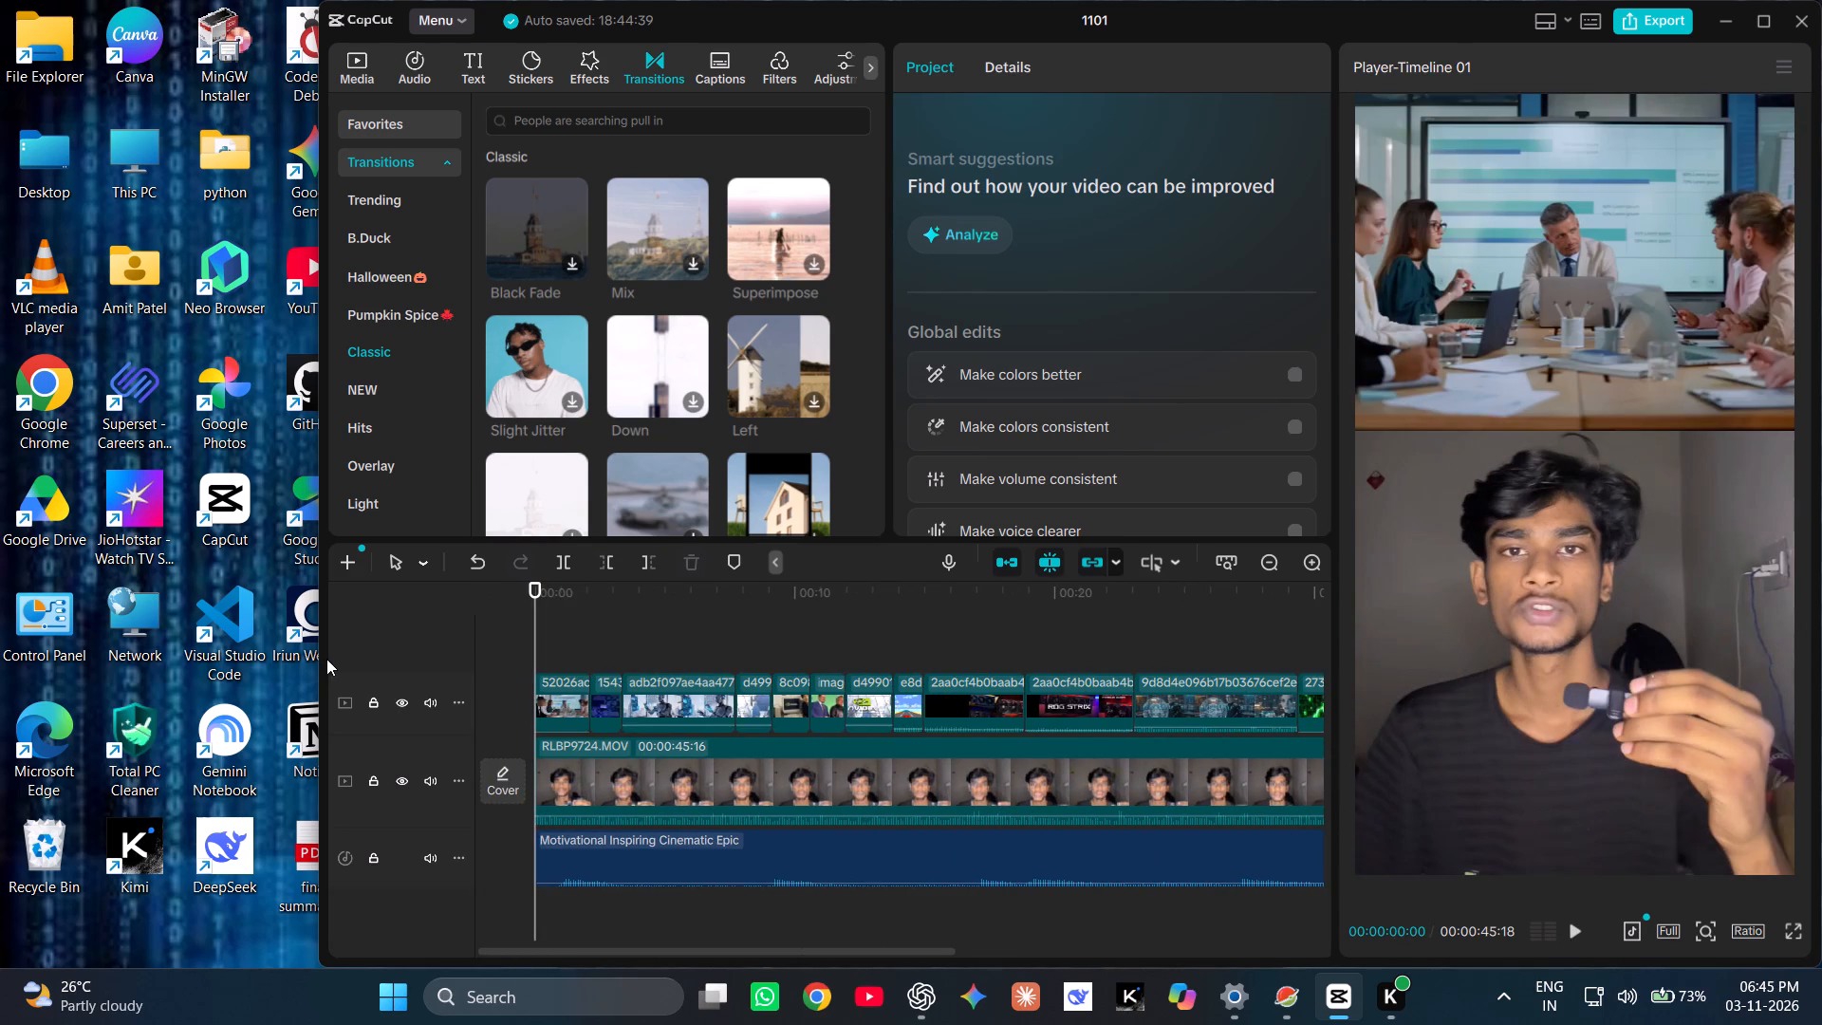
left_click(791, 928)
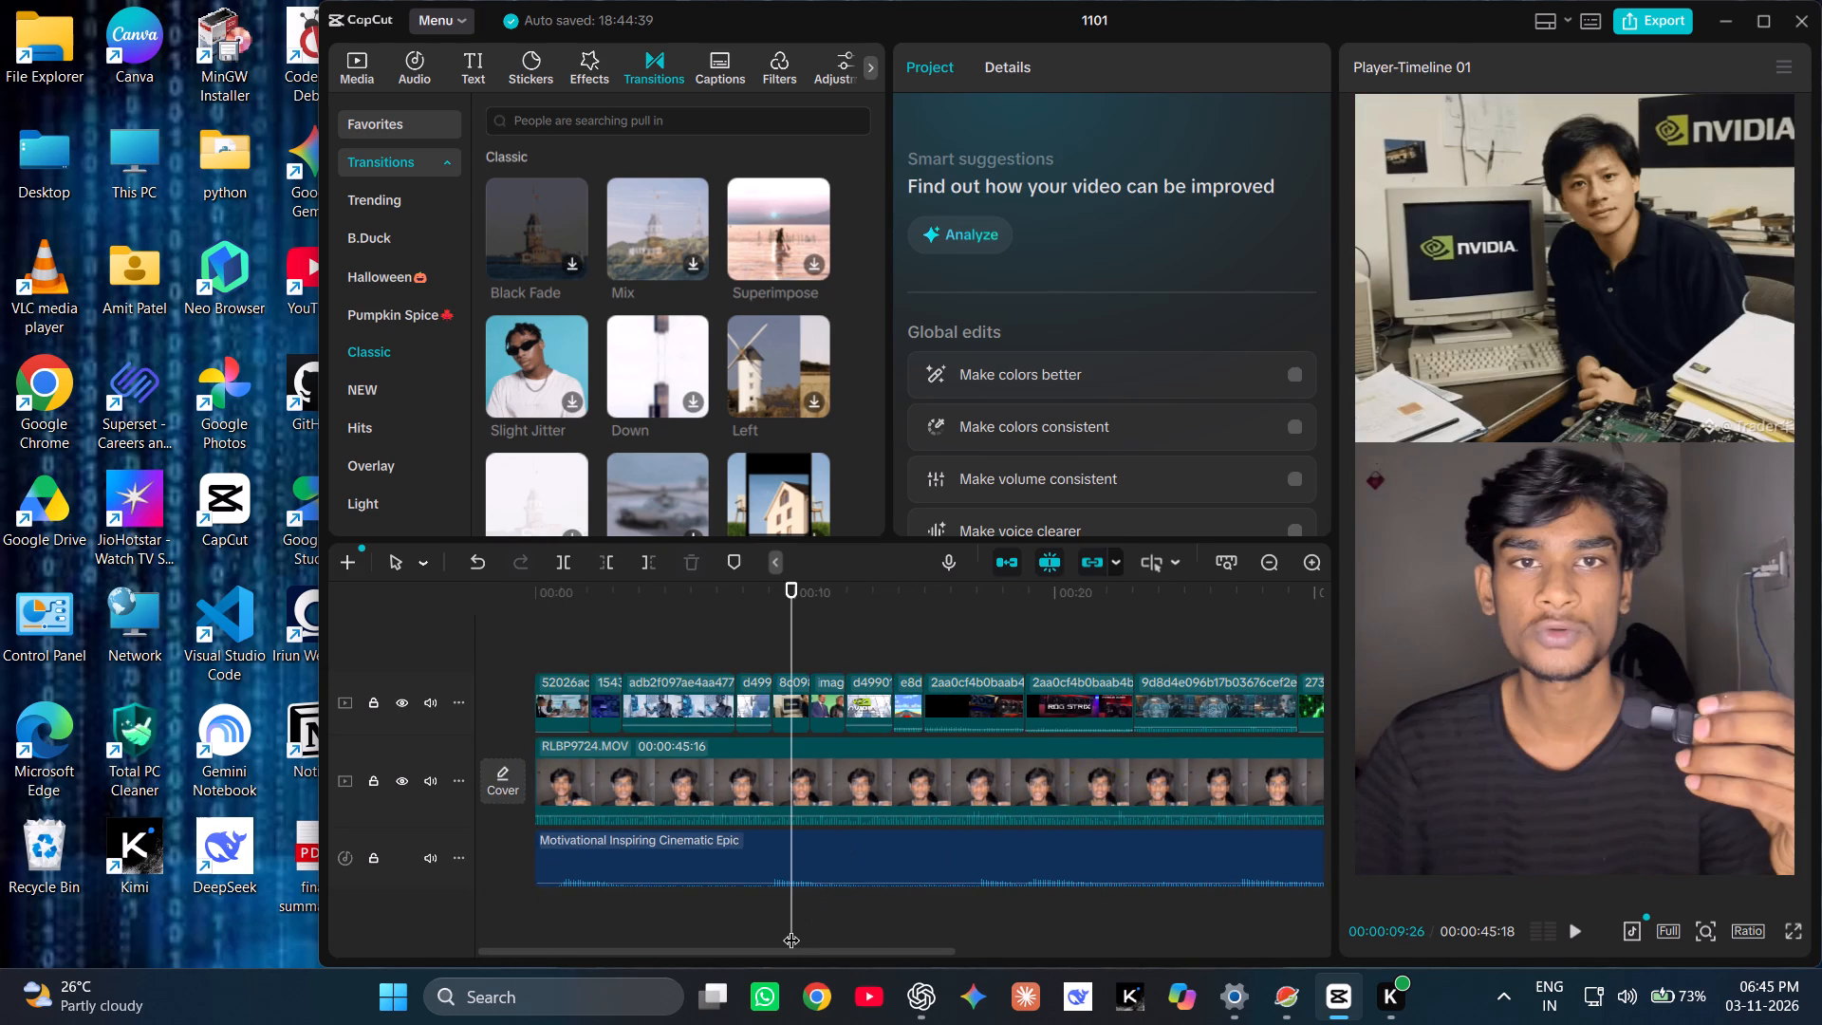
left_click(535, 637)
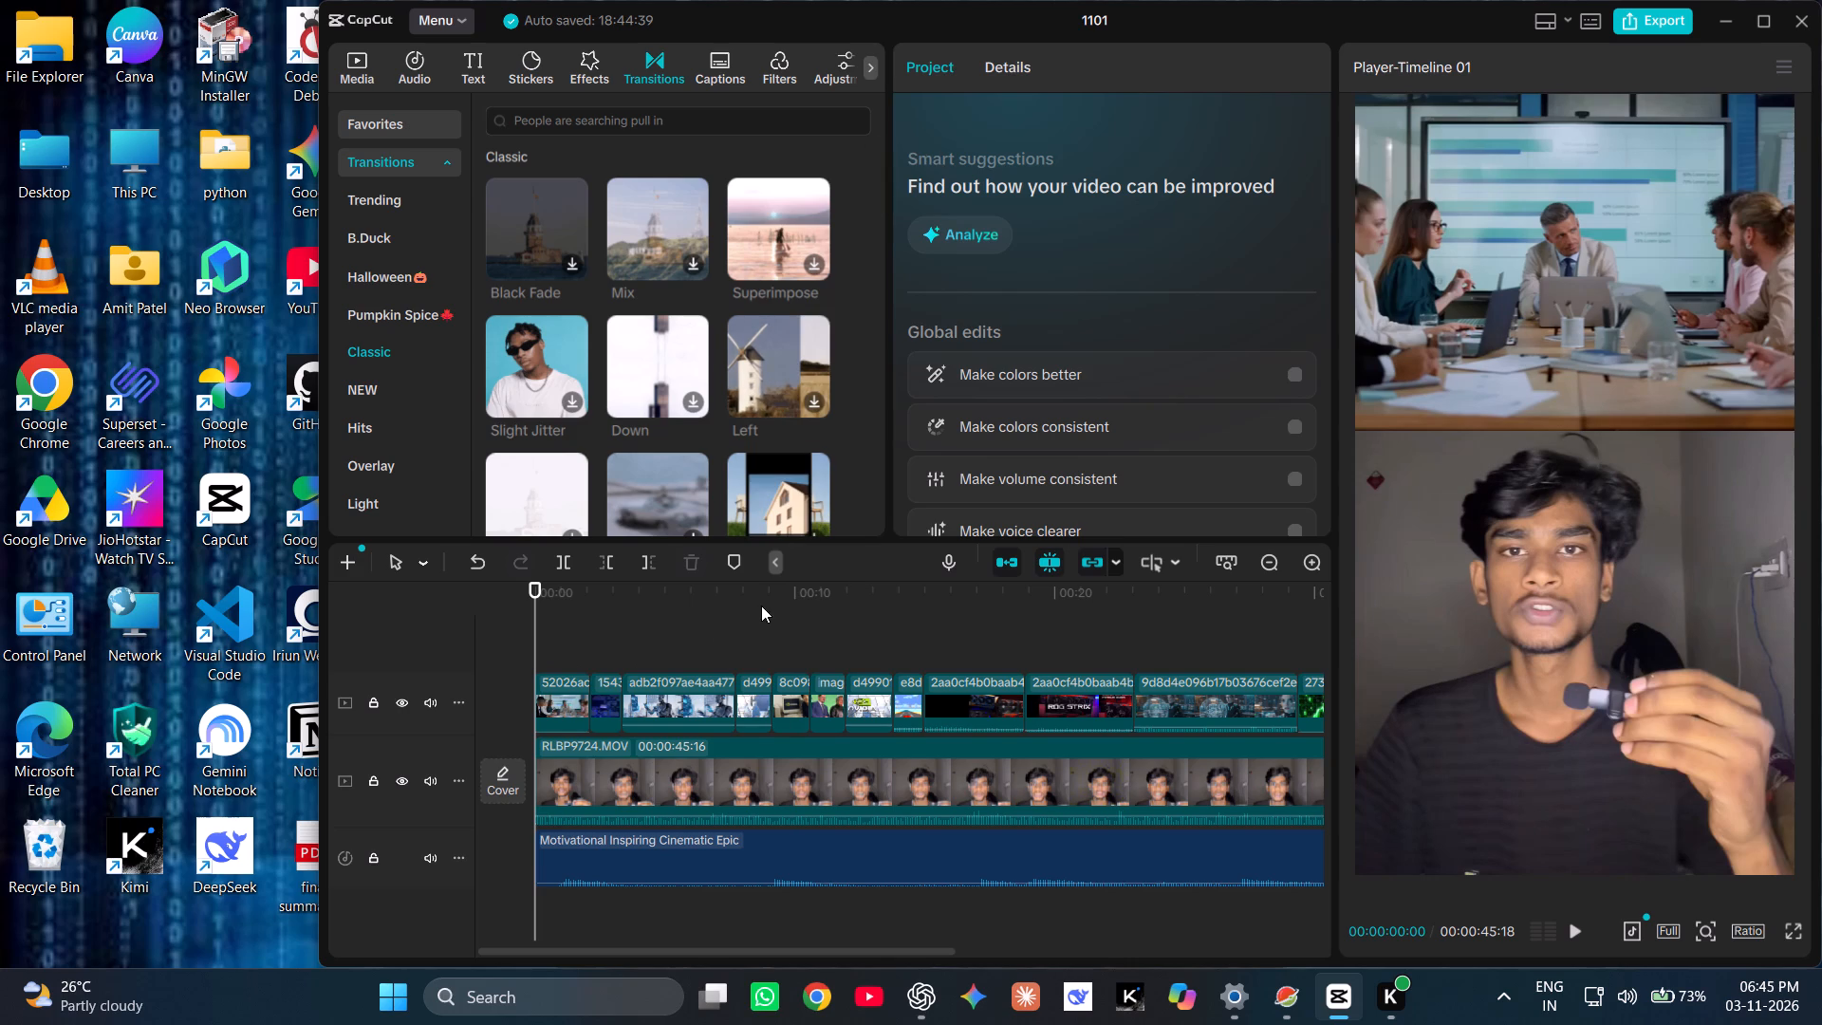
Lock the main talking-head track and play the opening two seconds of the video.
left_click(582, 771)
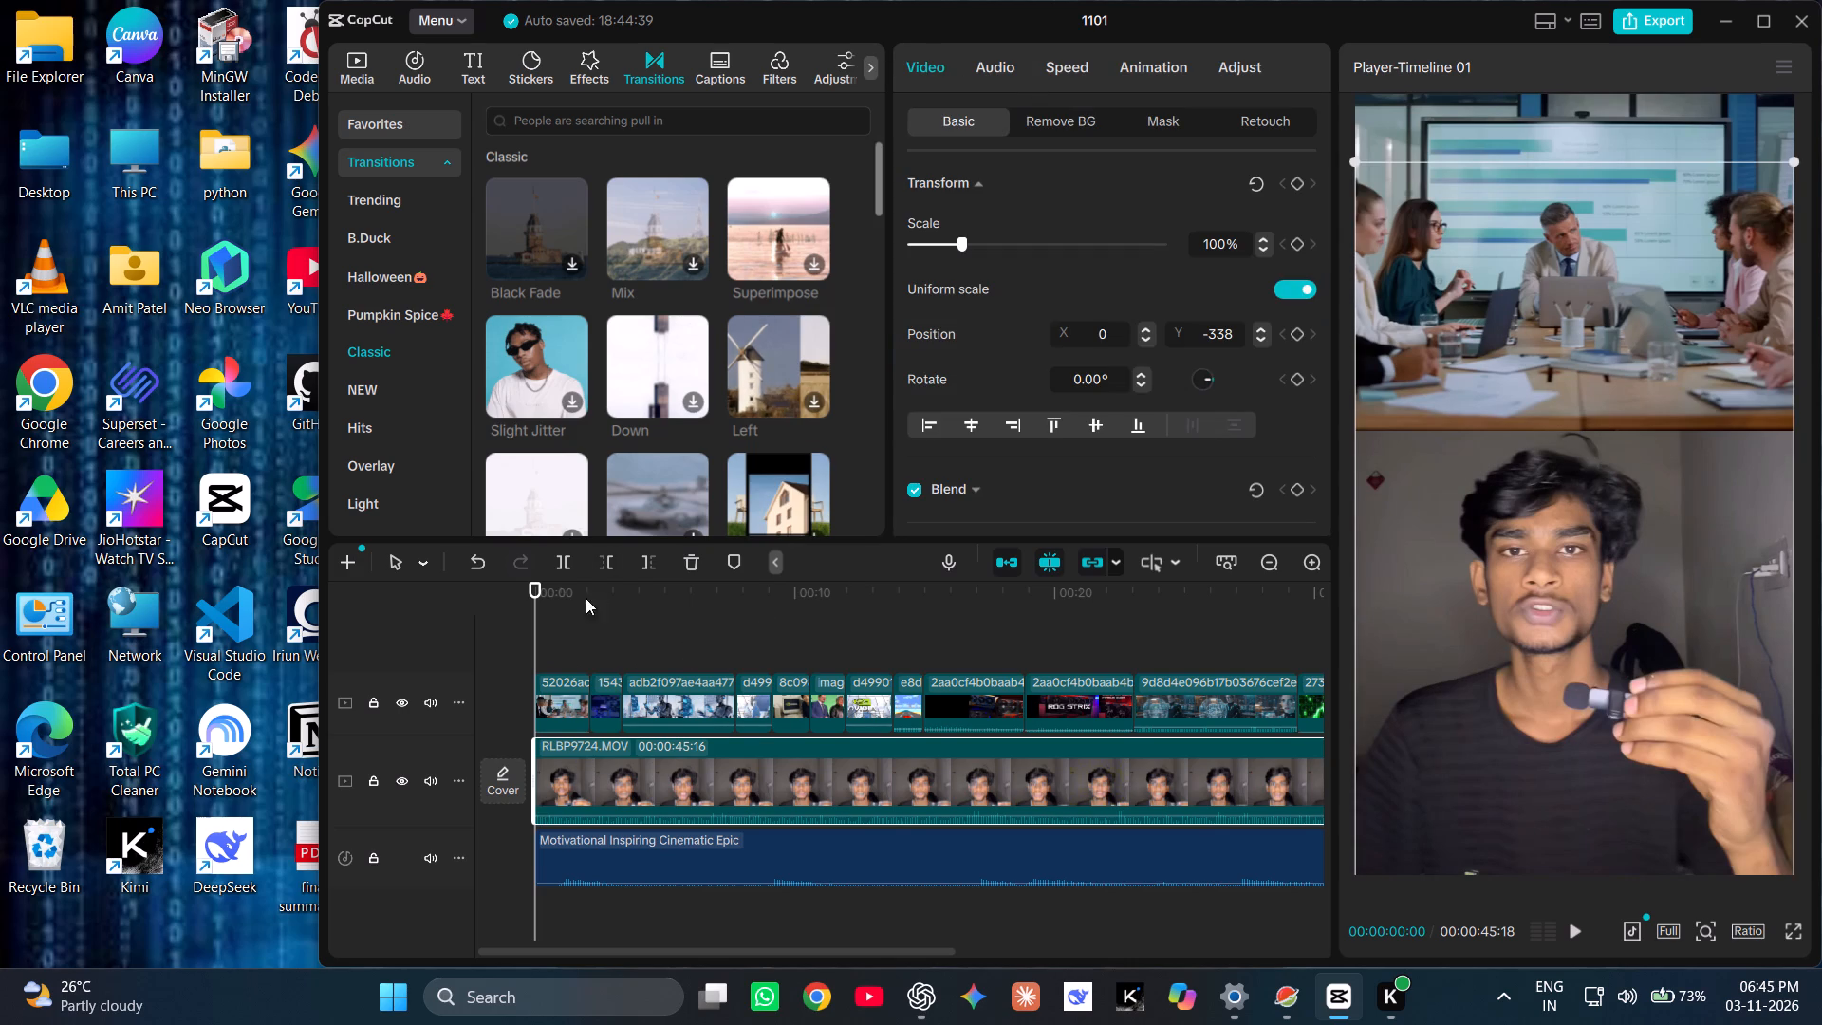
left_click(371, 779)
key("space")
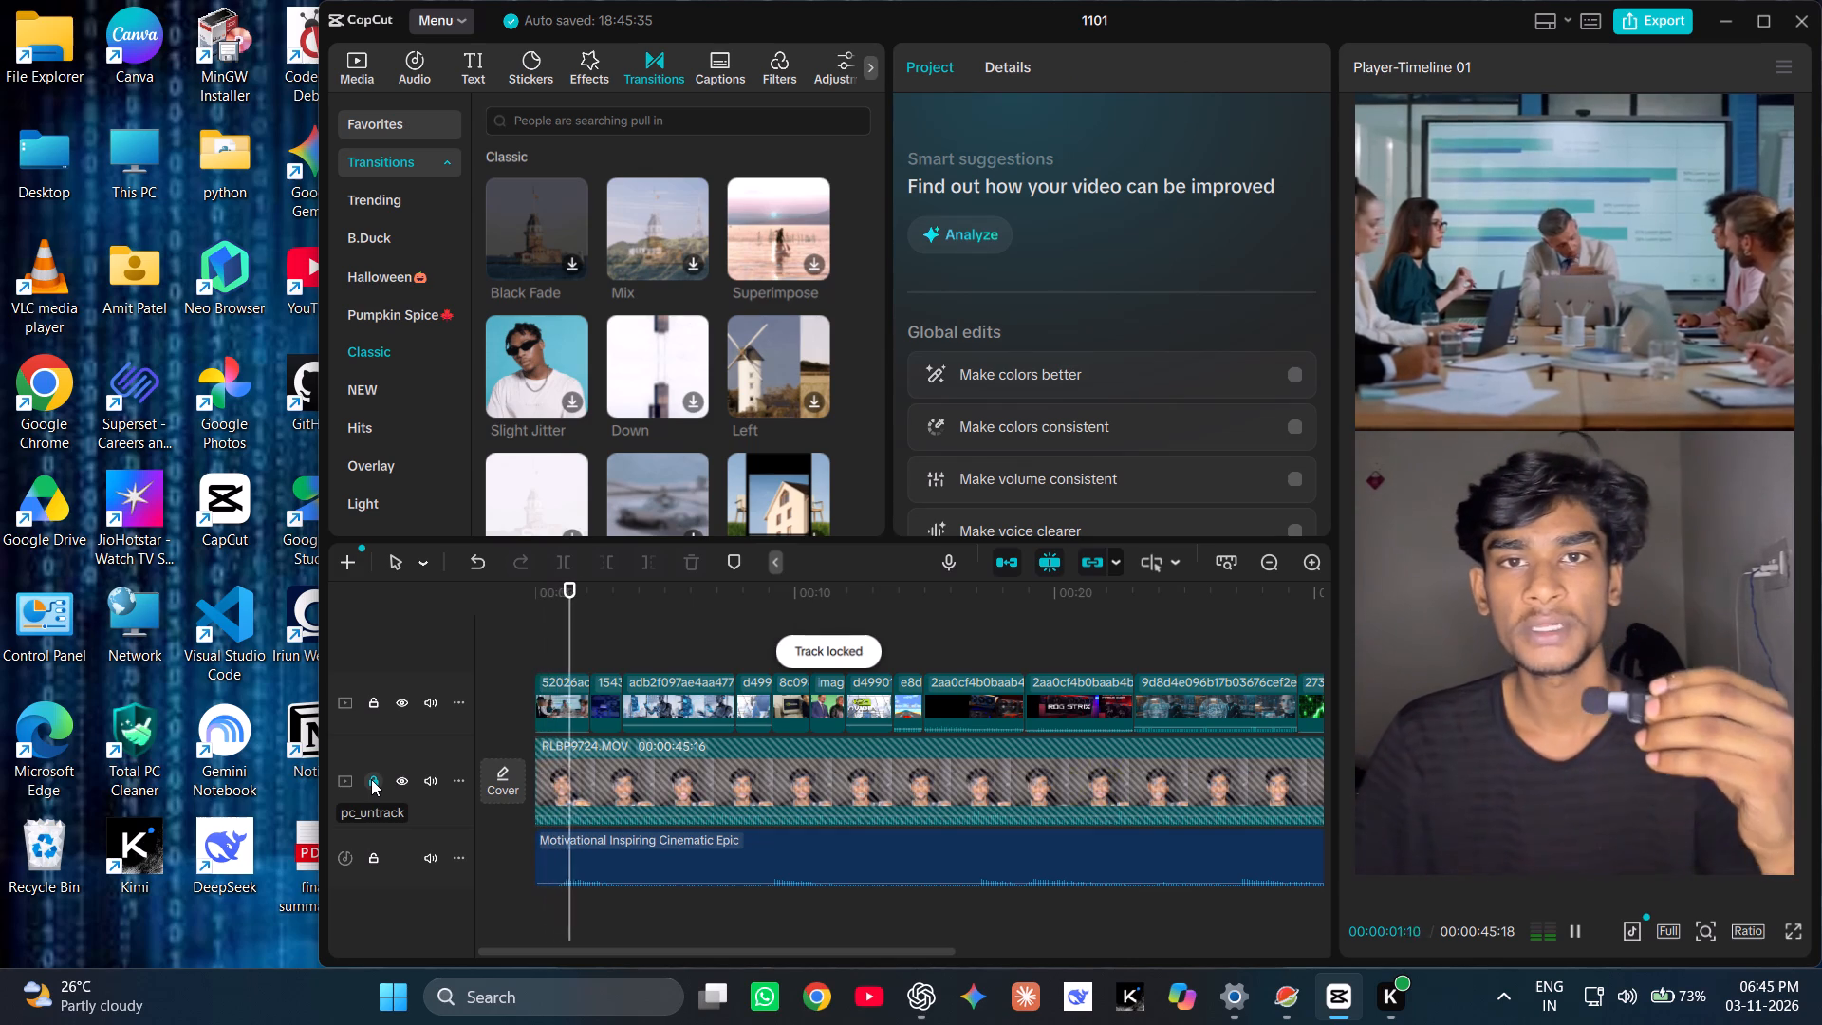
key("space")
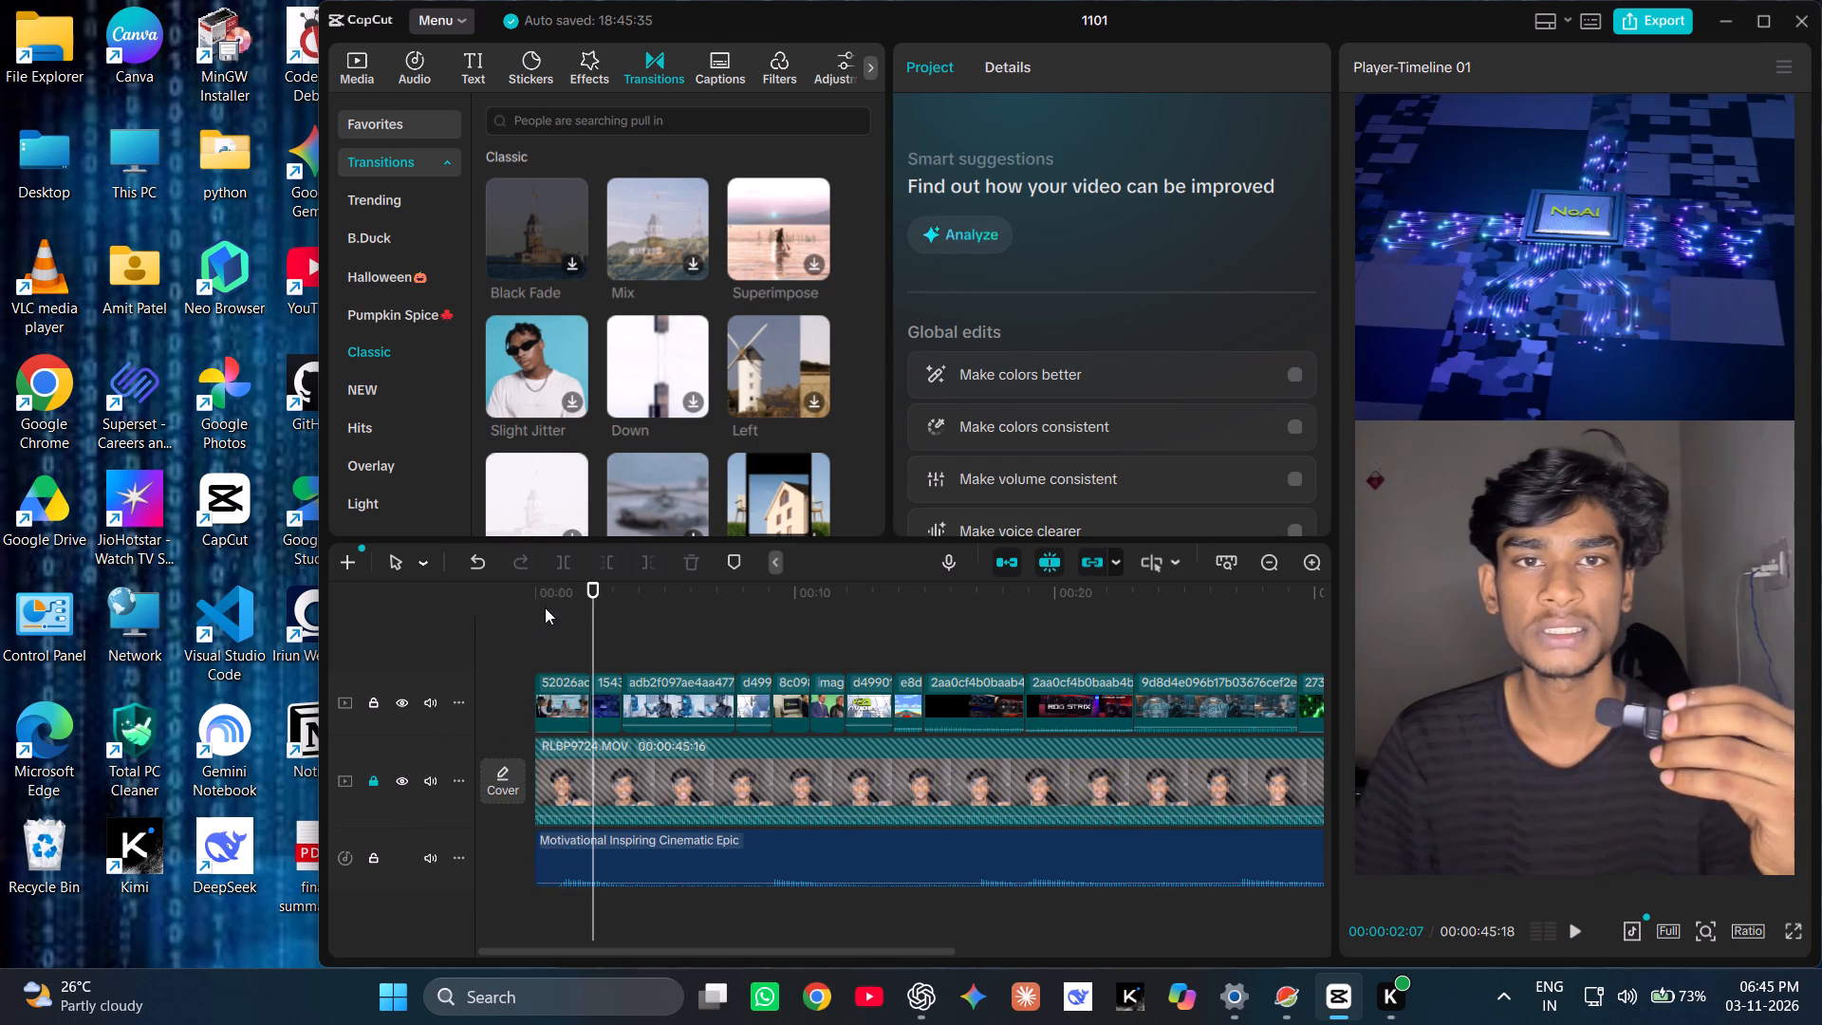
Undo the last seven edits, including the track lock, the B-roll clip volume changes and the unmuting of the B-roll track.
left_click(471, 557)
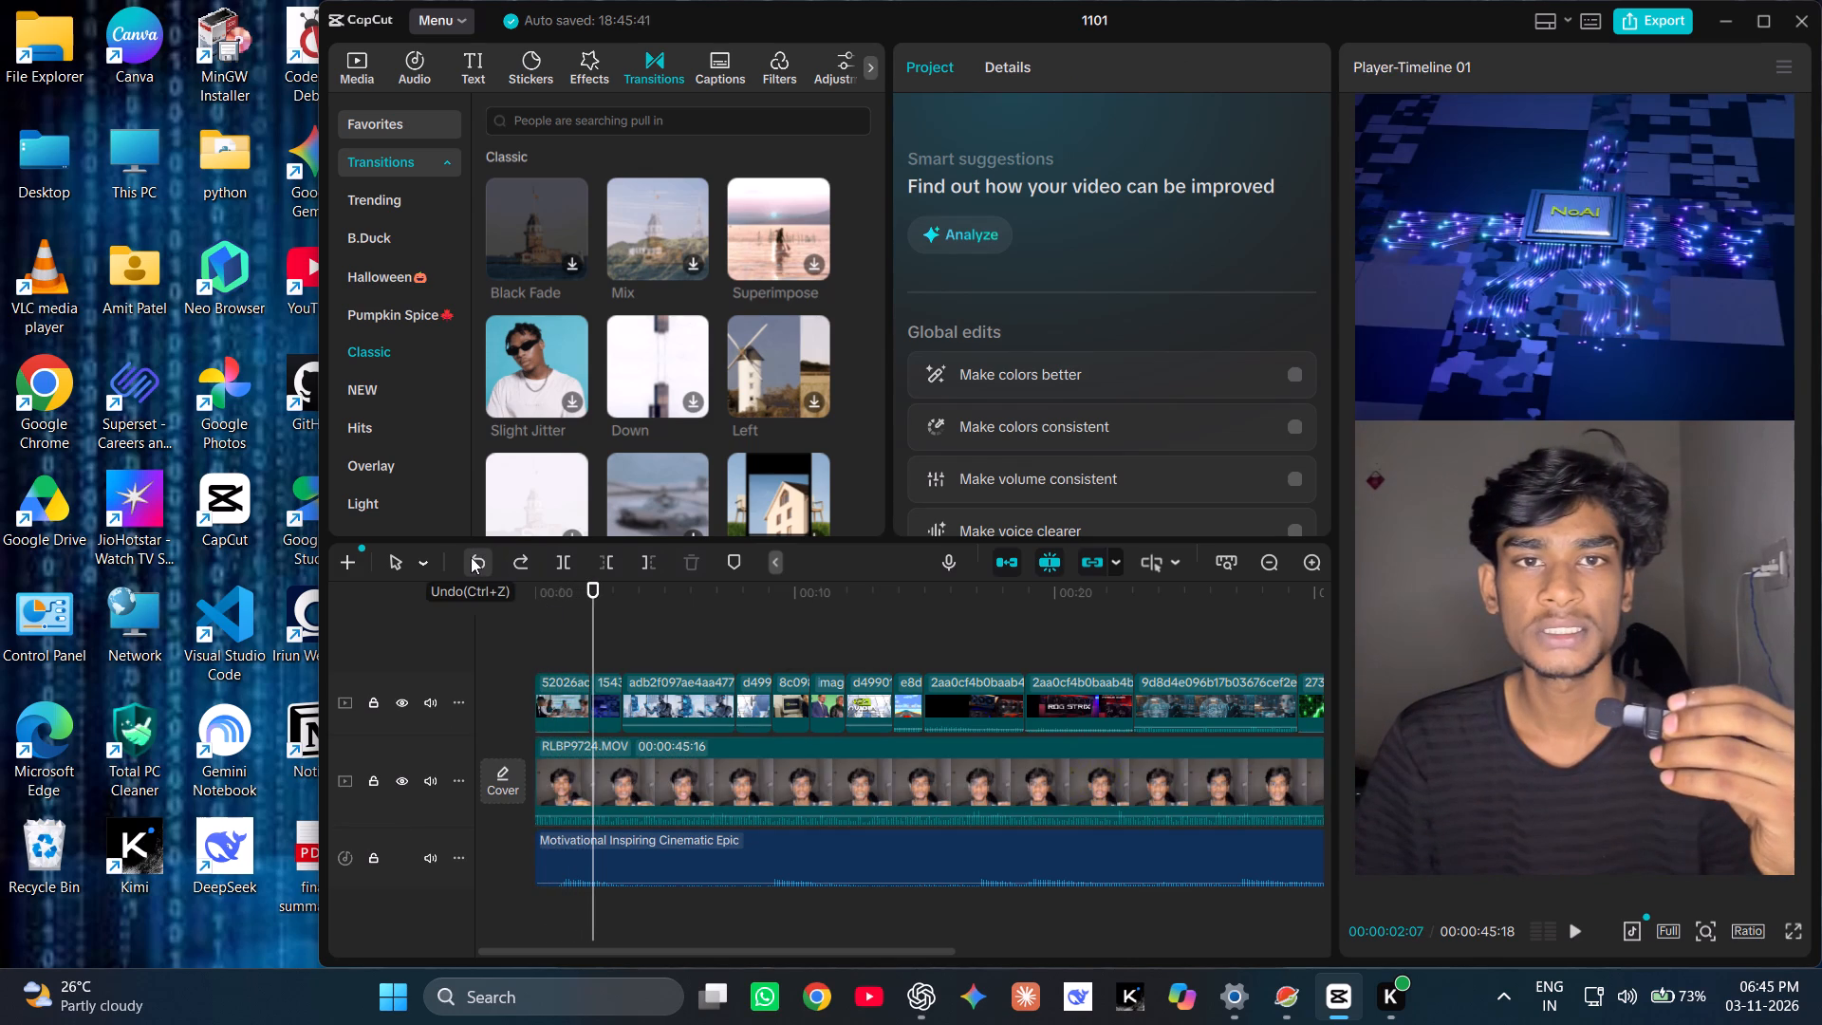
left_click(471, 557)
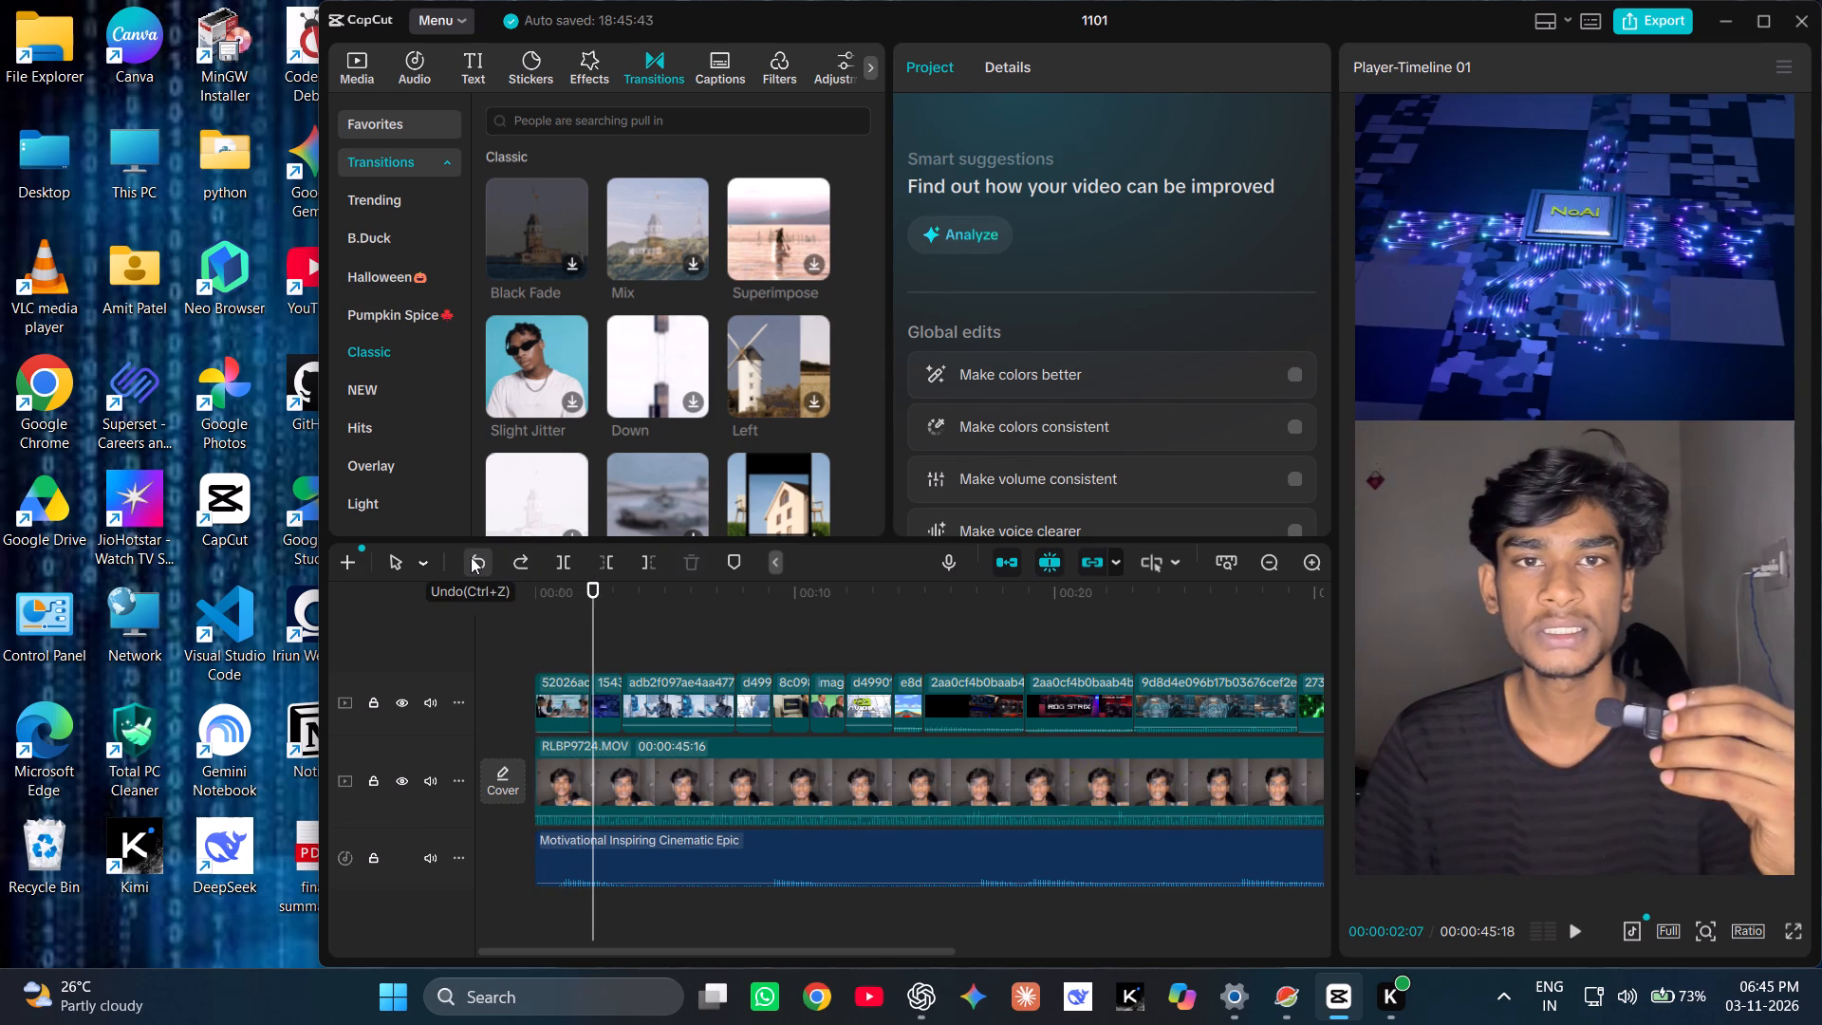
left_click(471, 557)
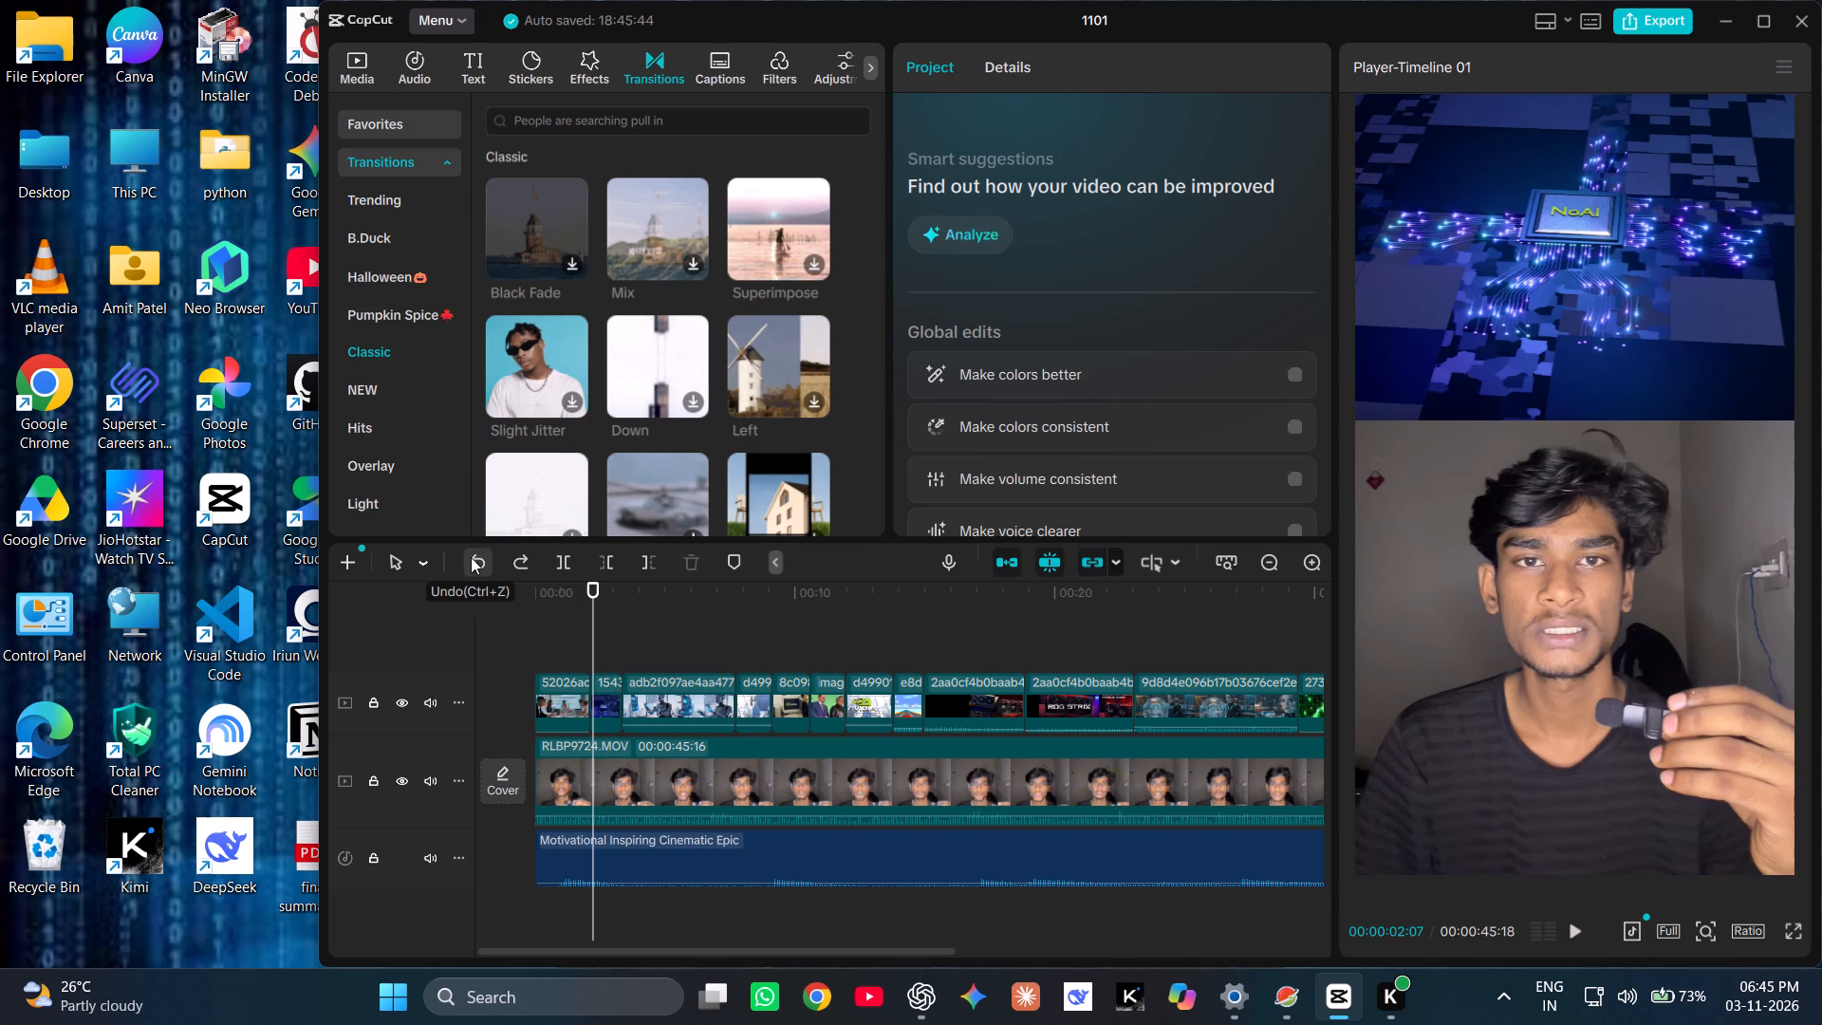
left_click(471, 557)
left_click(471, 557)
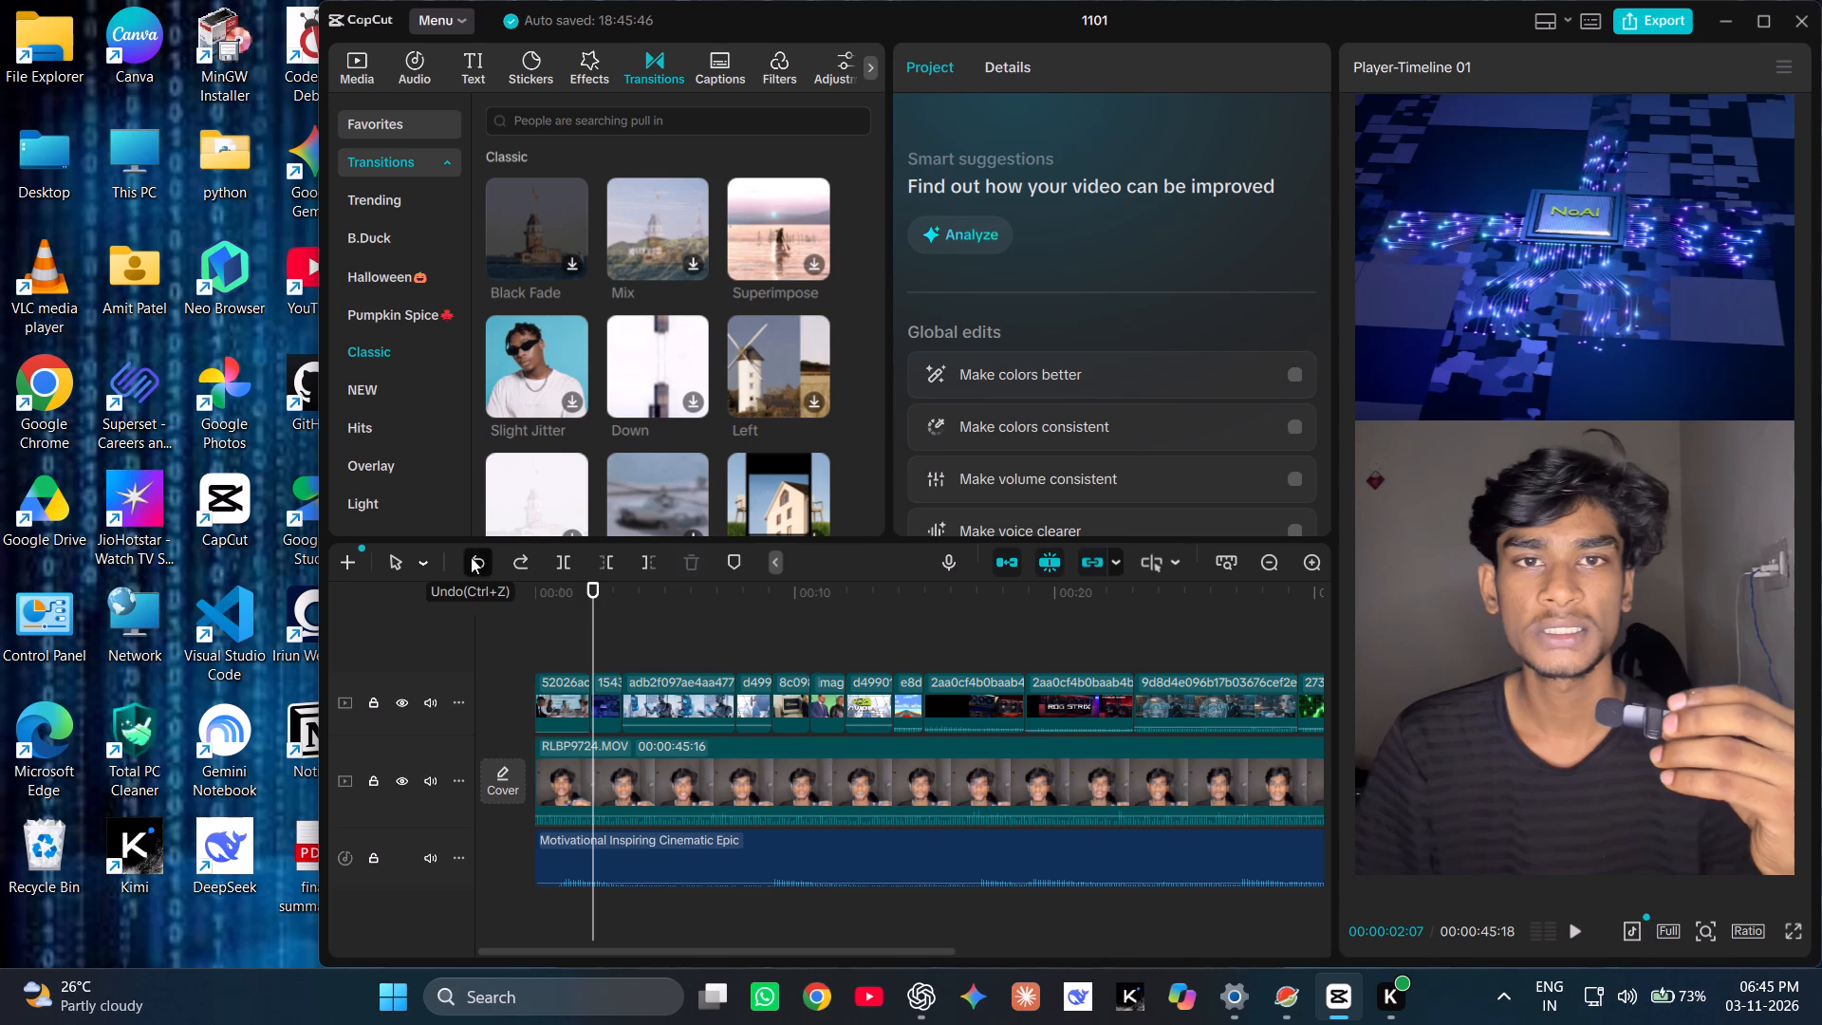
left_click(471, 557)
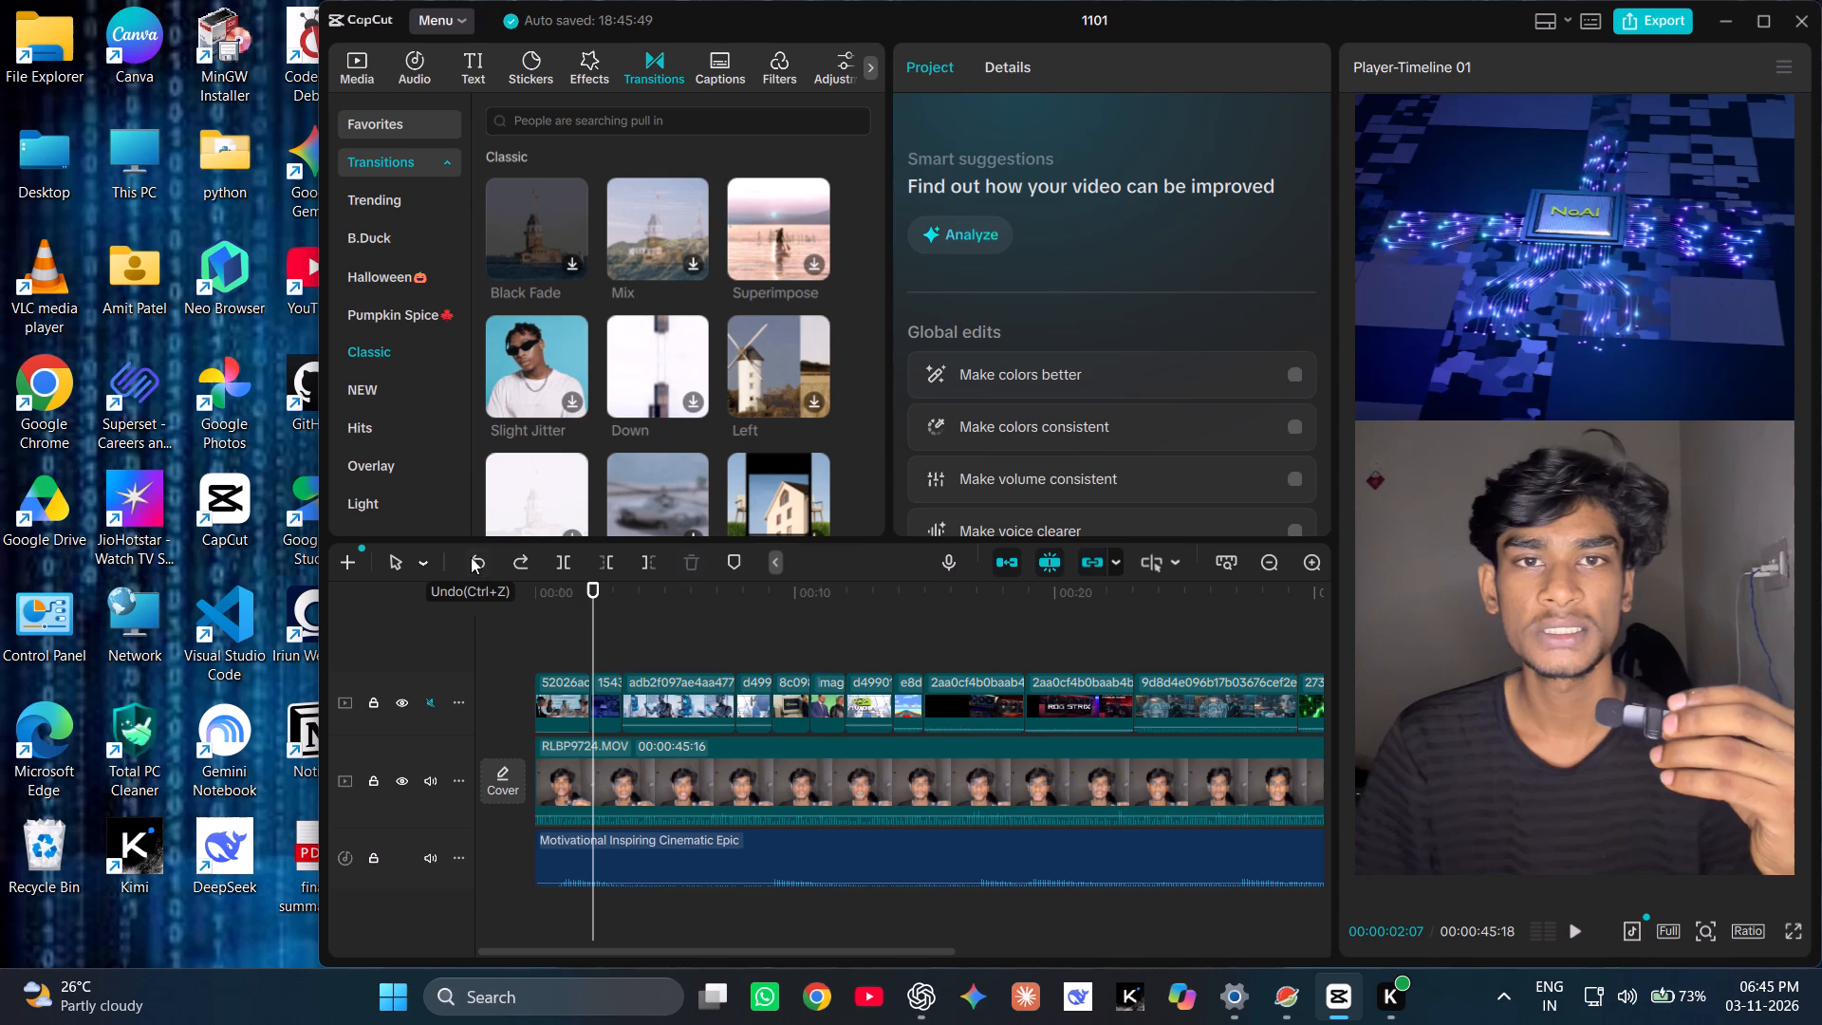
left_click(471, 557)
Play the video from about 2 to 7 seconds to check the sound with the B-roll track muted.
key("space")
key("space")
key("space")
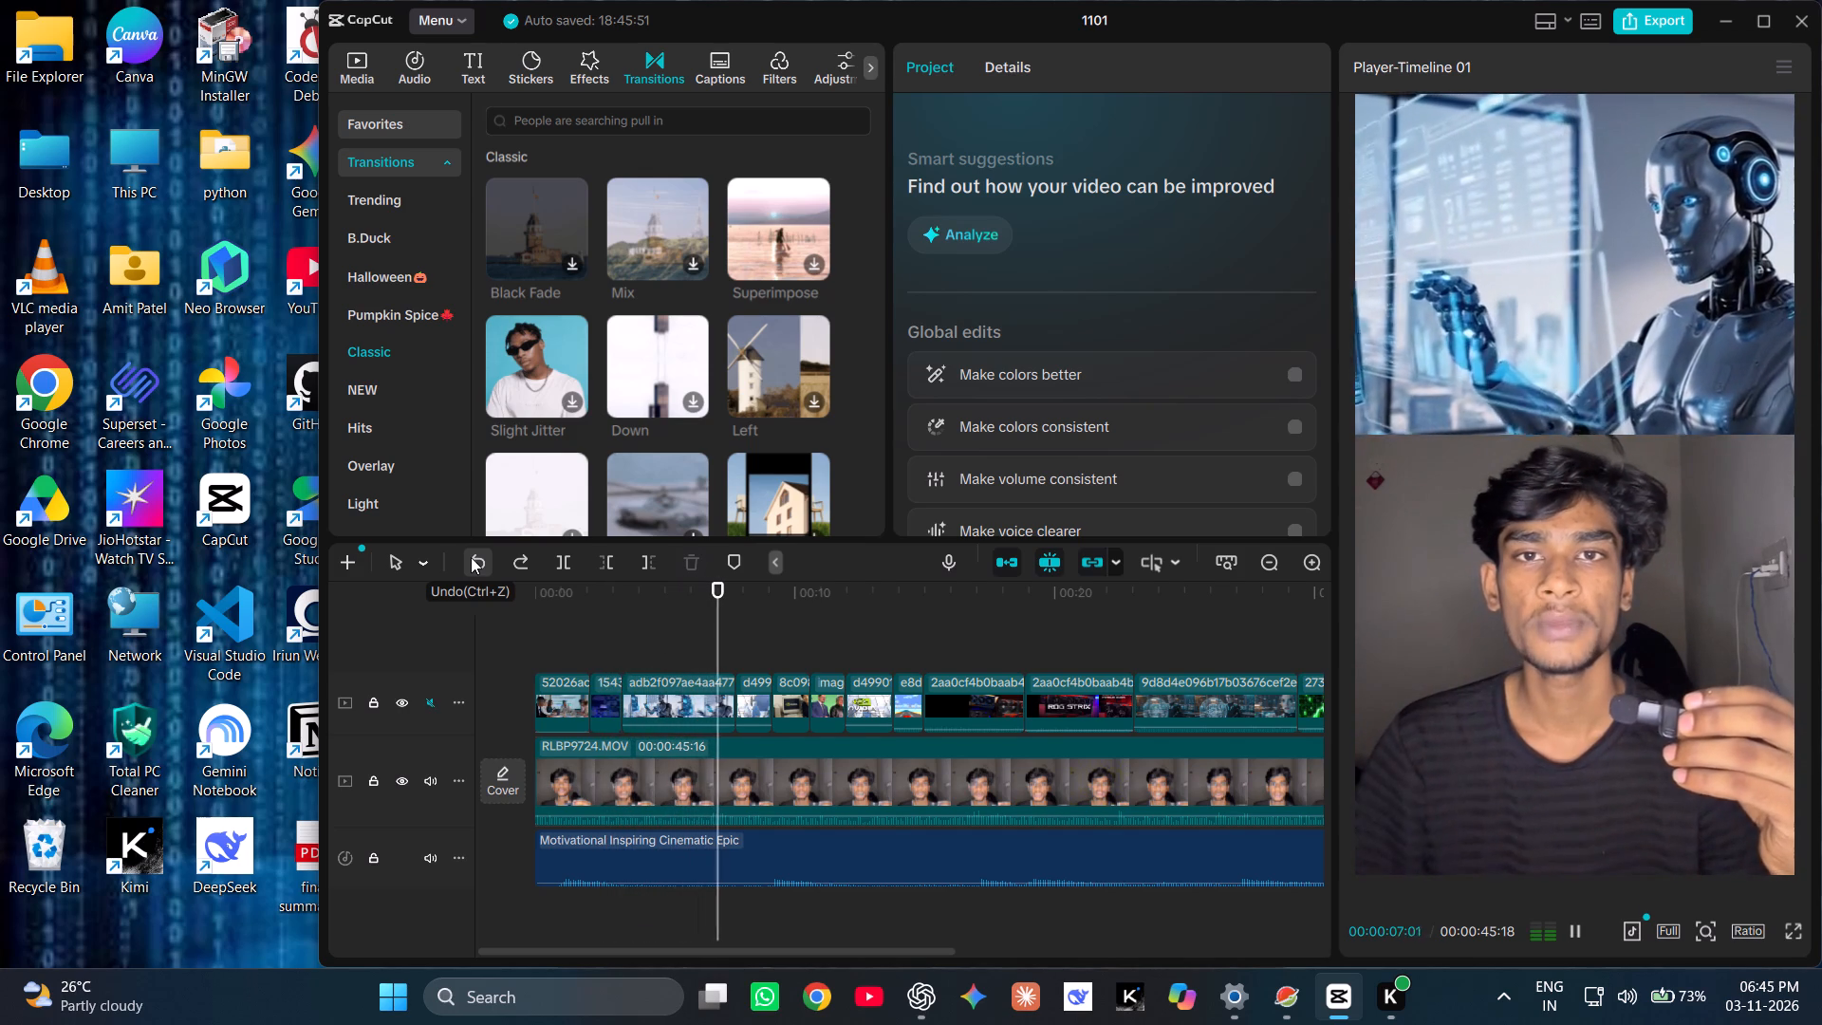
key("space")
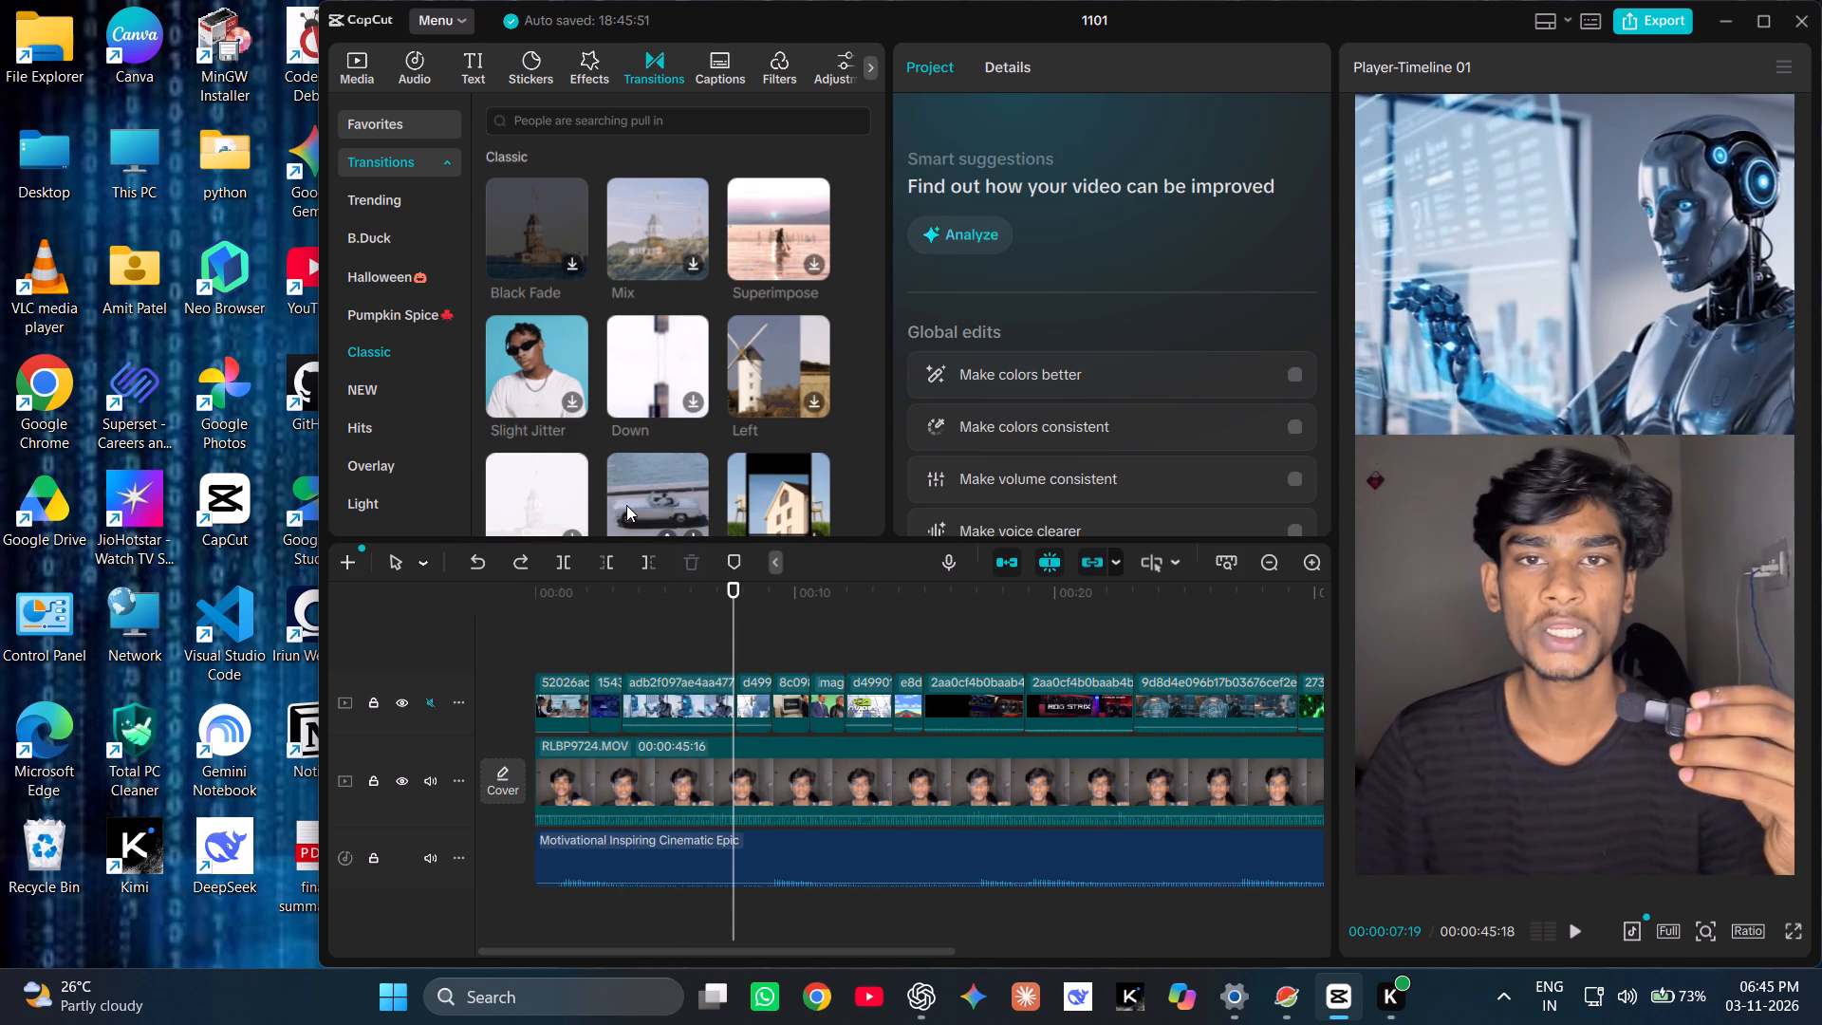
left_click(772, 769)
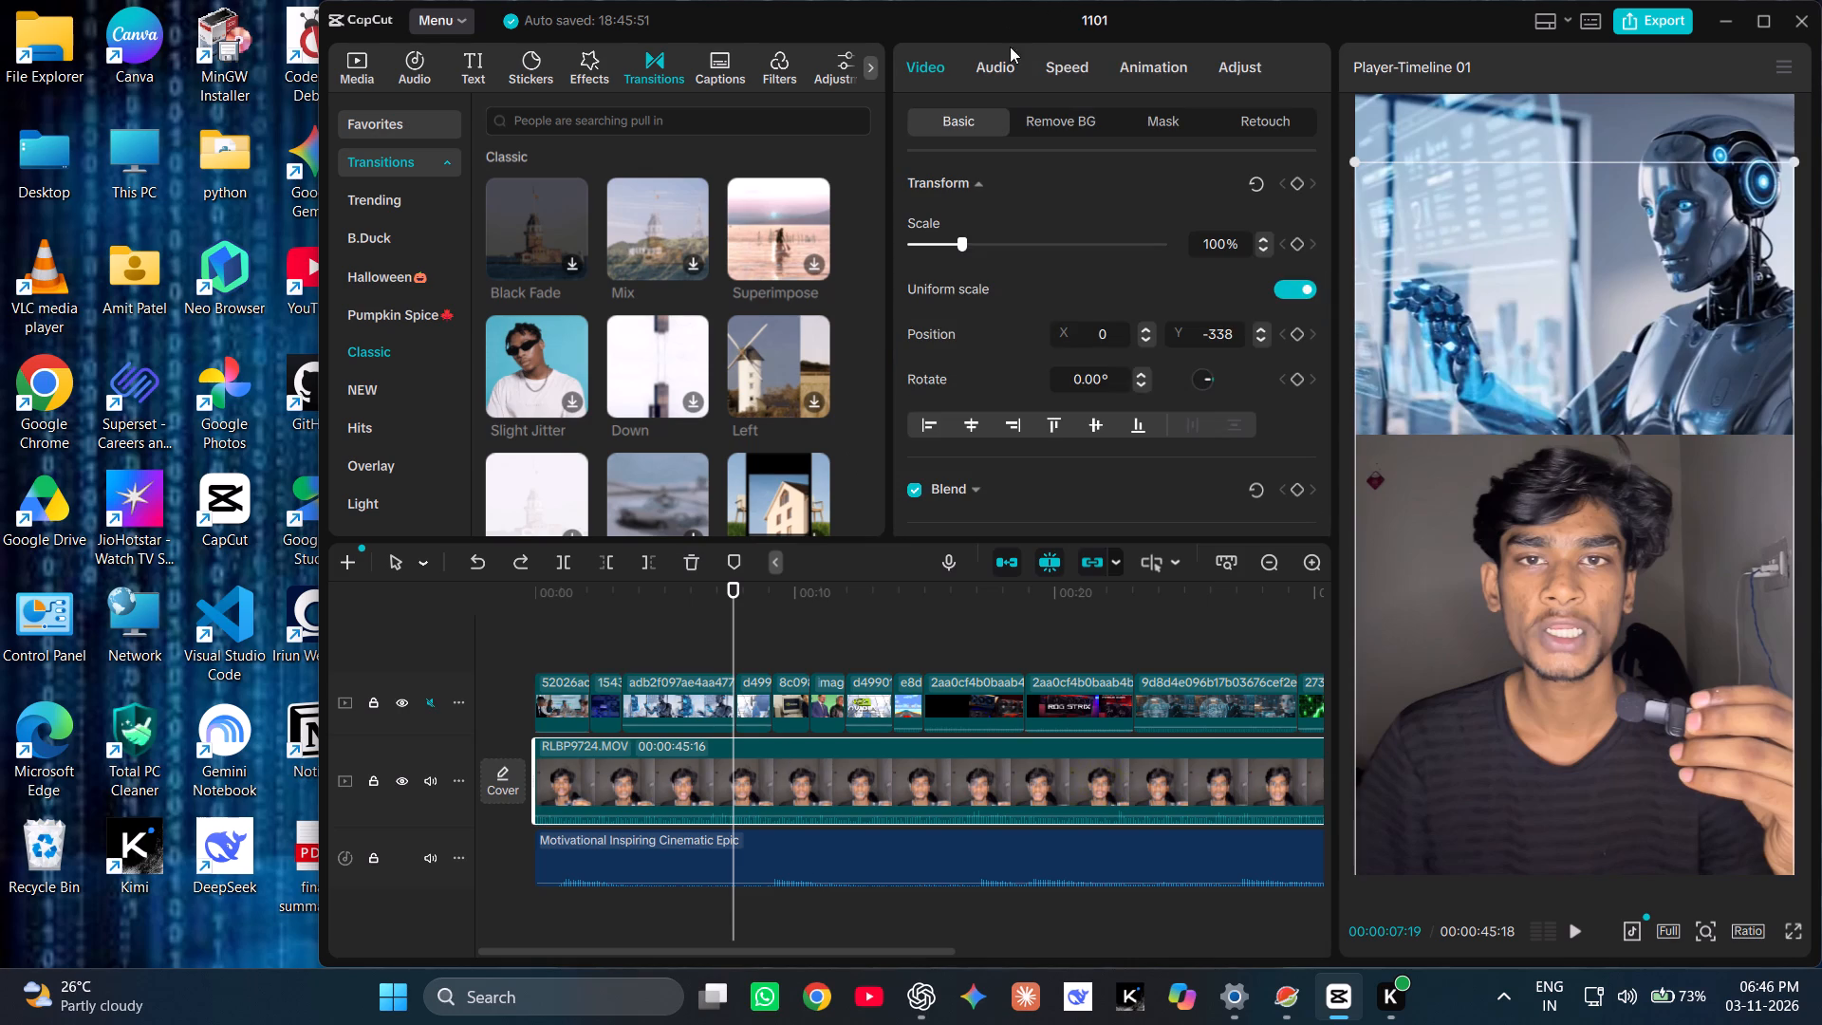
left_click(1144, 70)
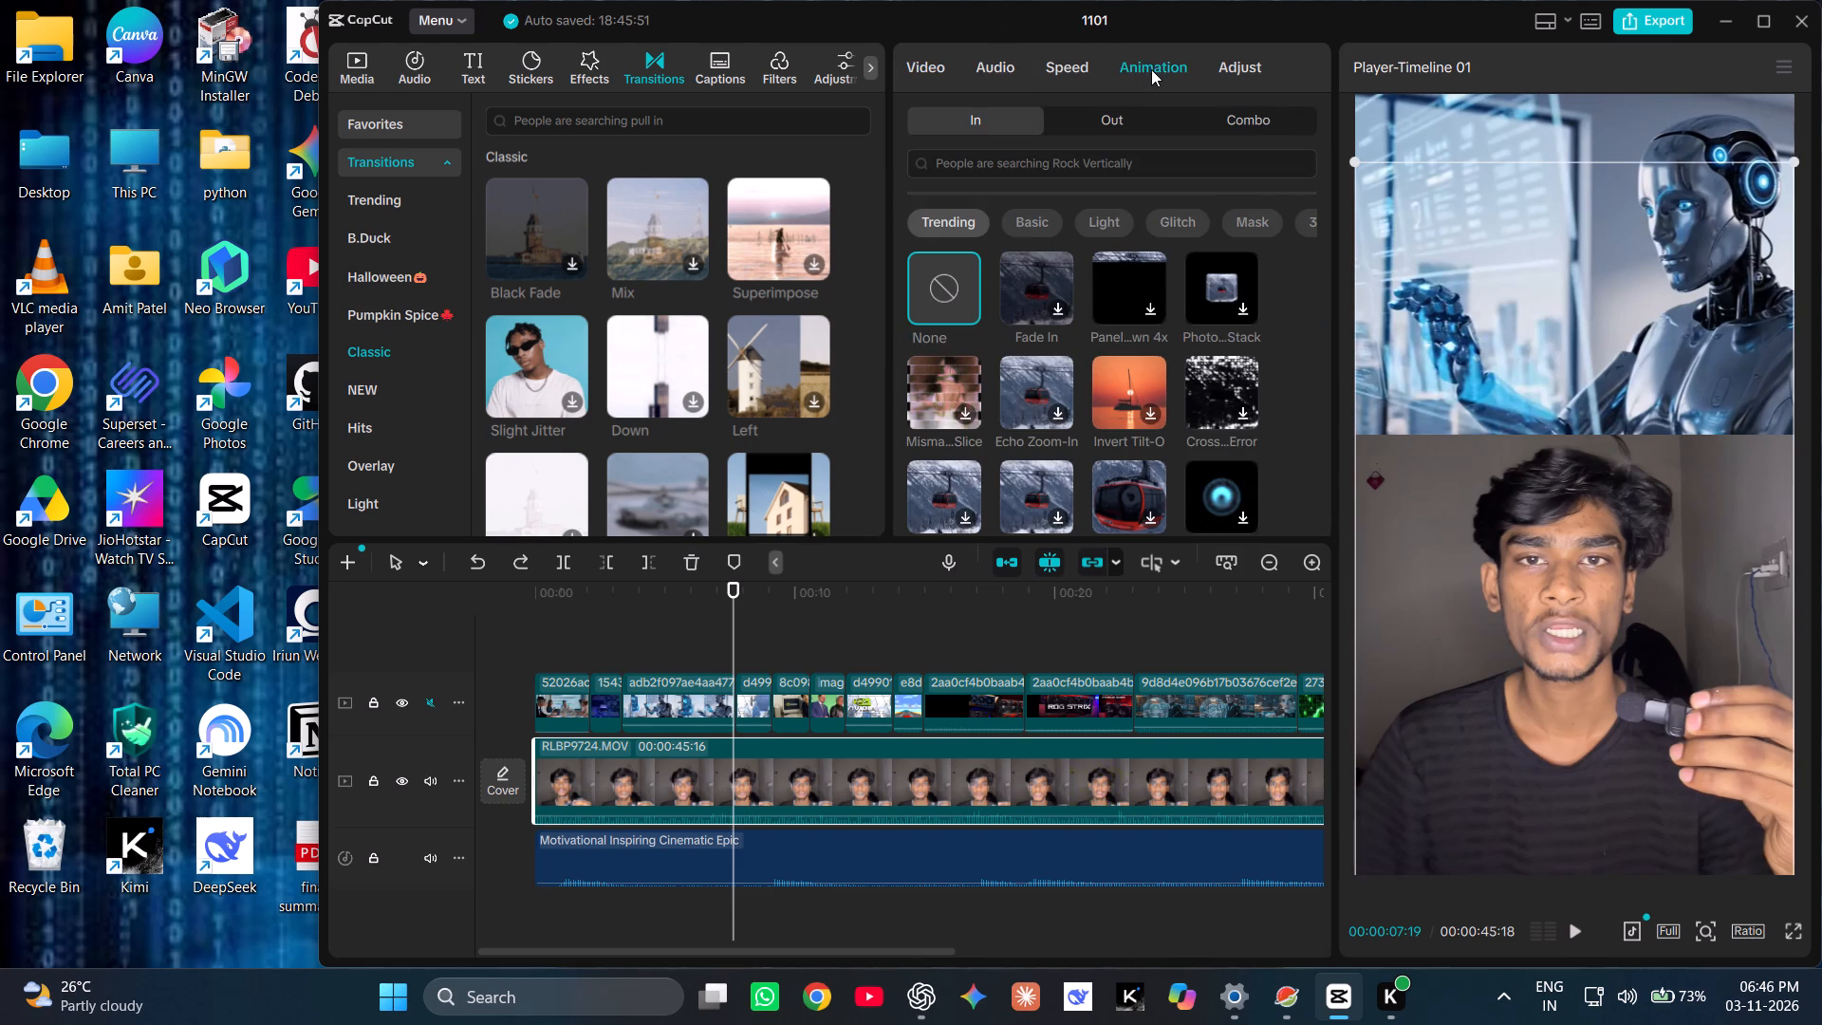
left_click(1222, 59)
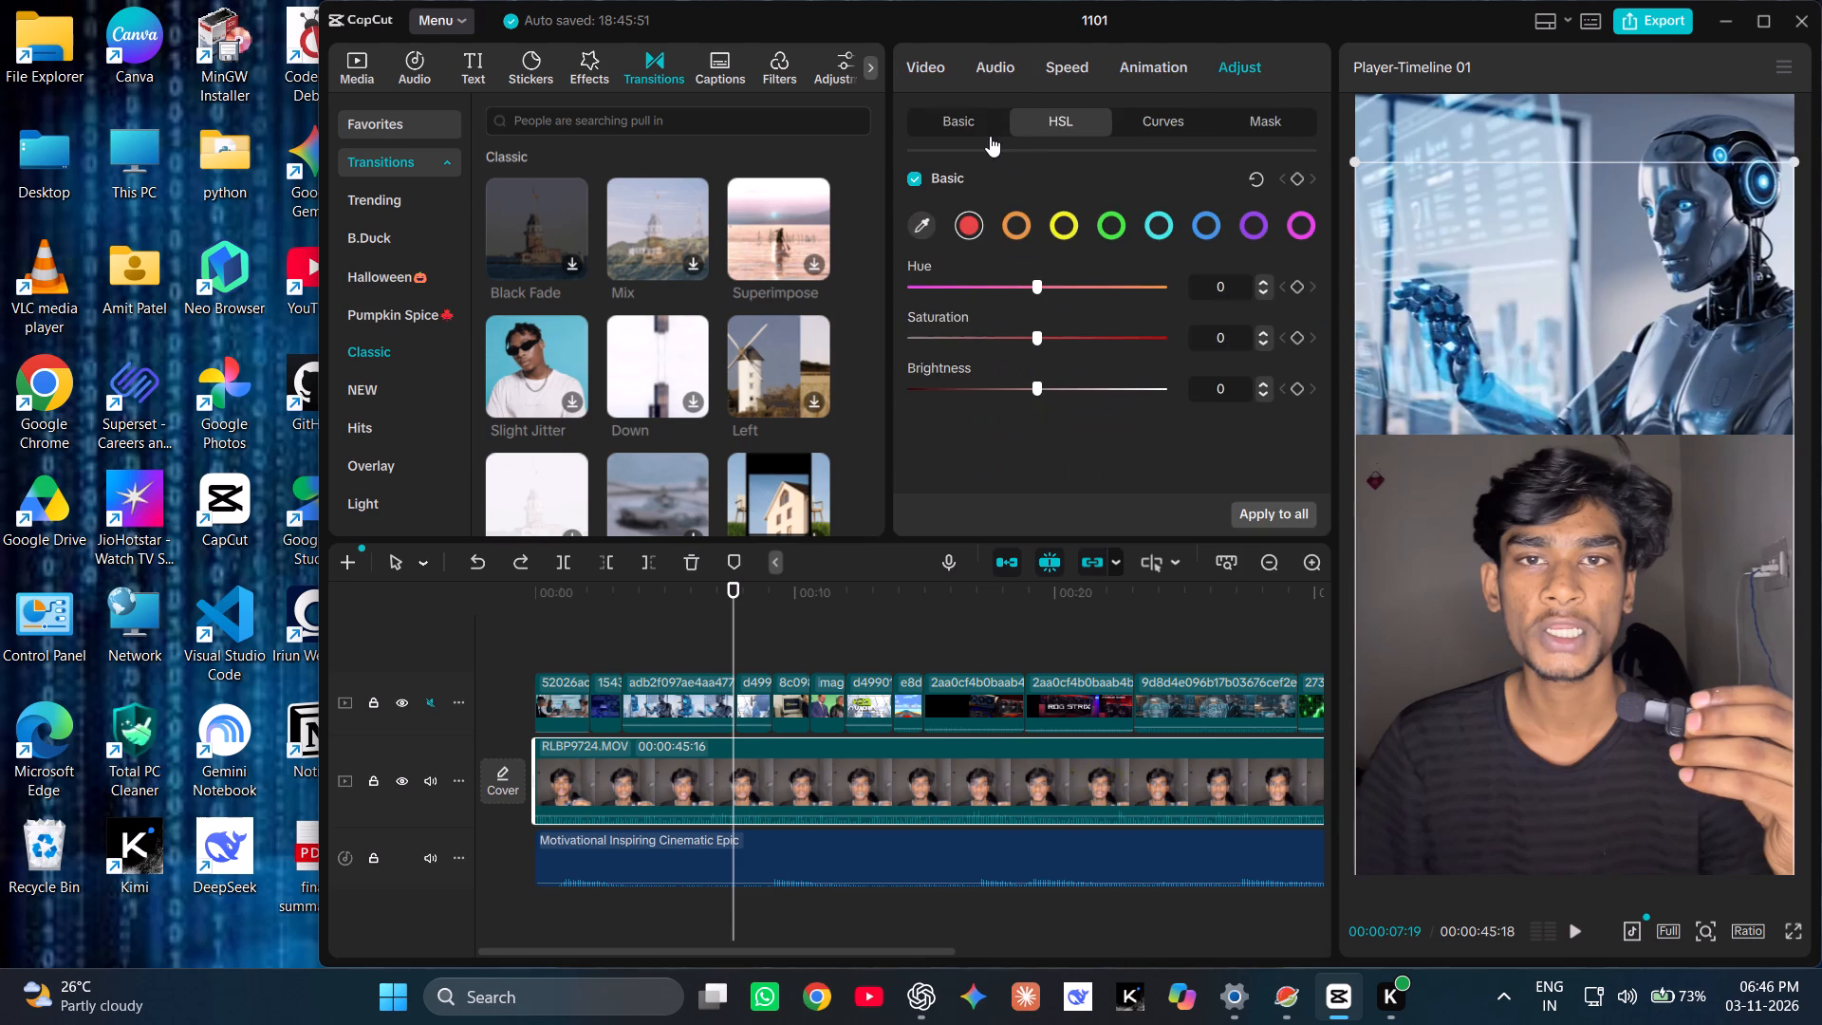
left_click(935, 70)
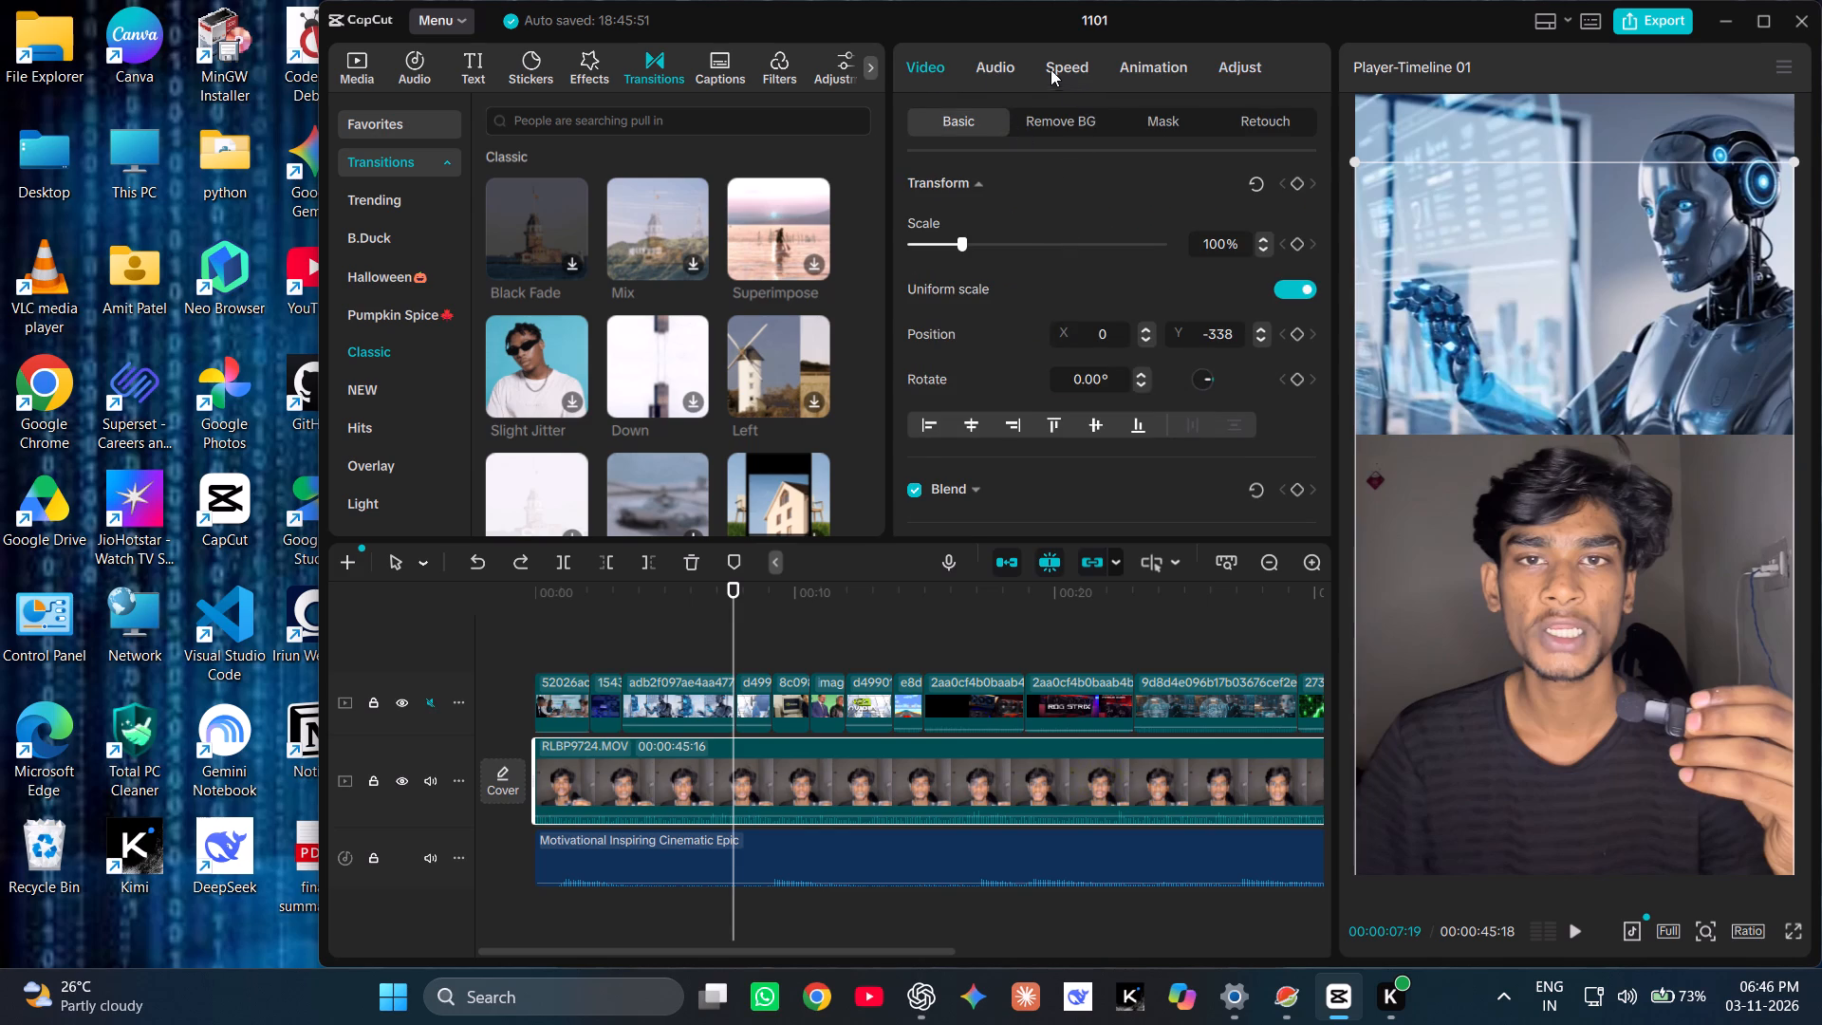
Preview the Fresh Lime filter and the first portrait filter in the third row of the Featured filters on the video.
left_click(736, 770)
left_click(787, 74)
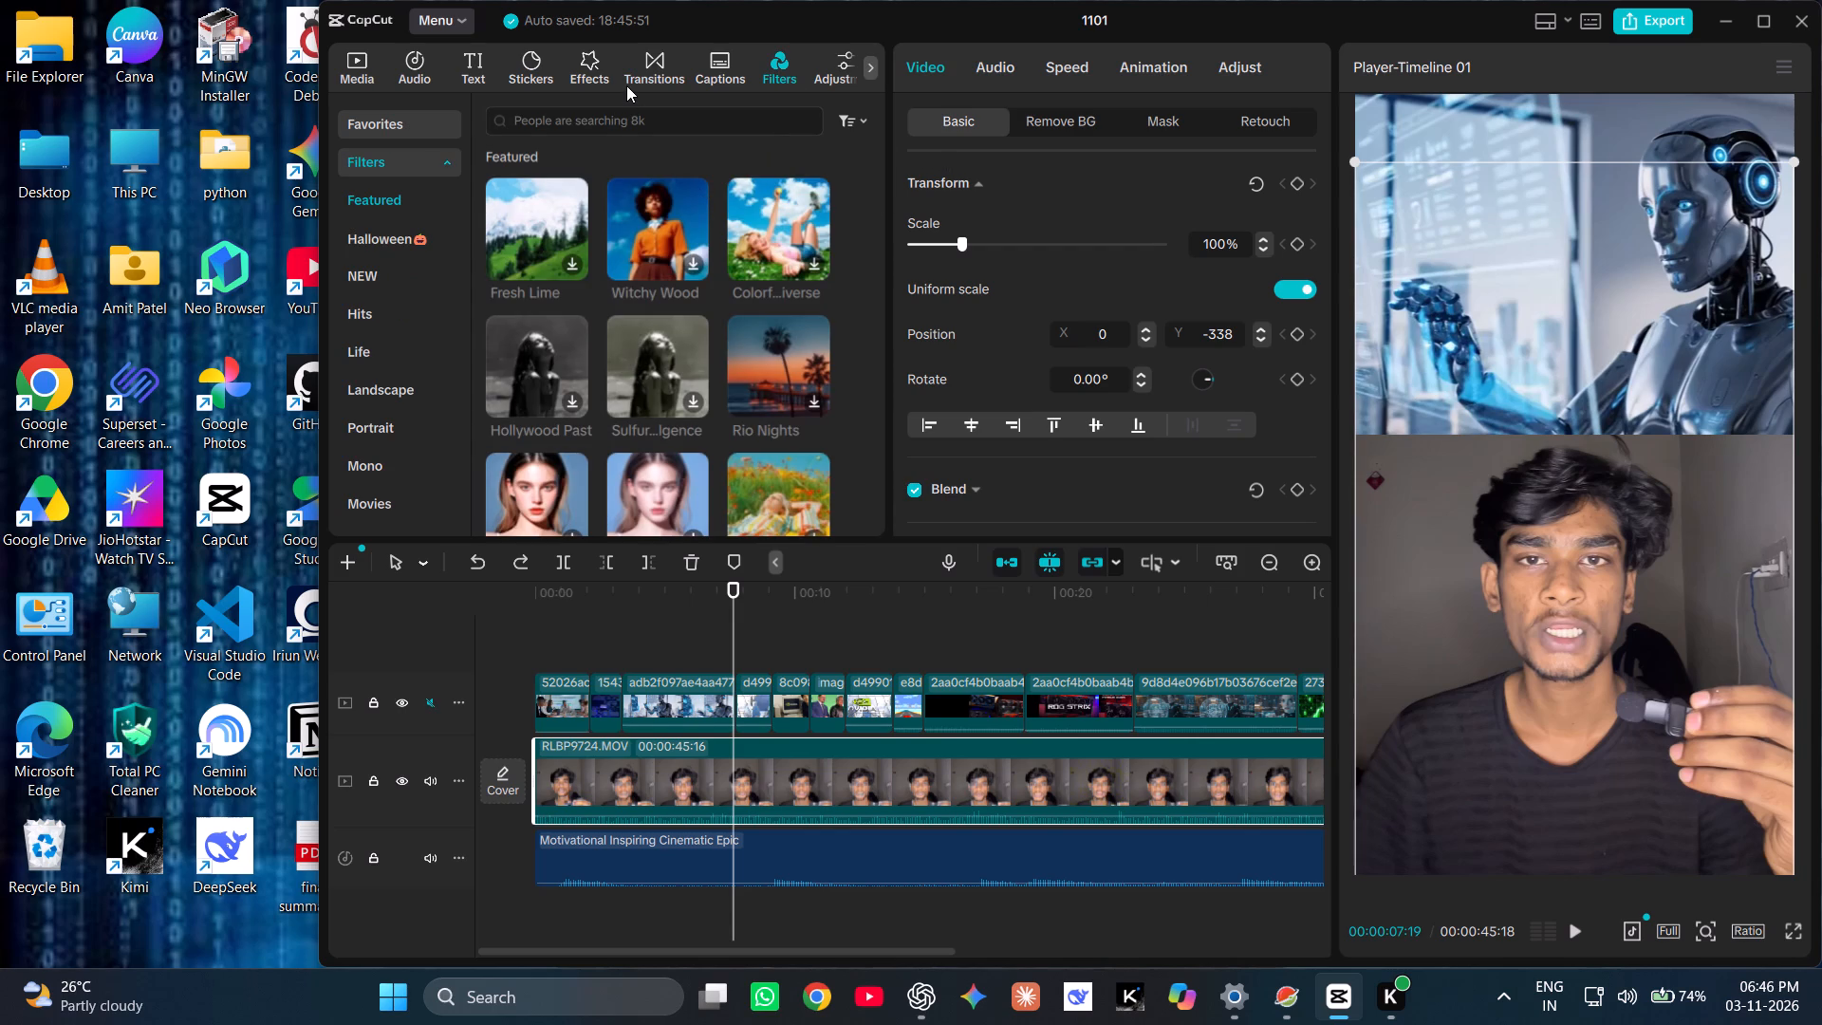
left_click(534, 213)
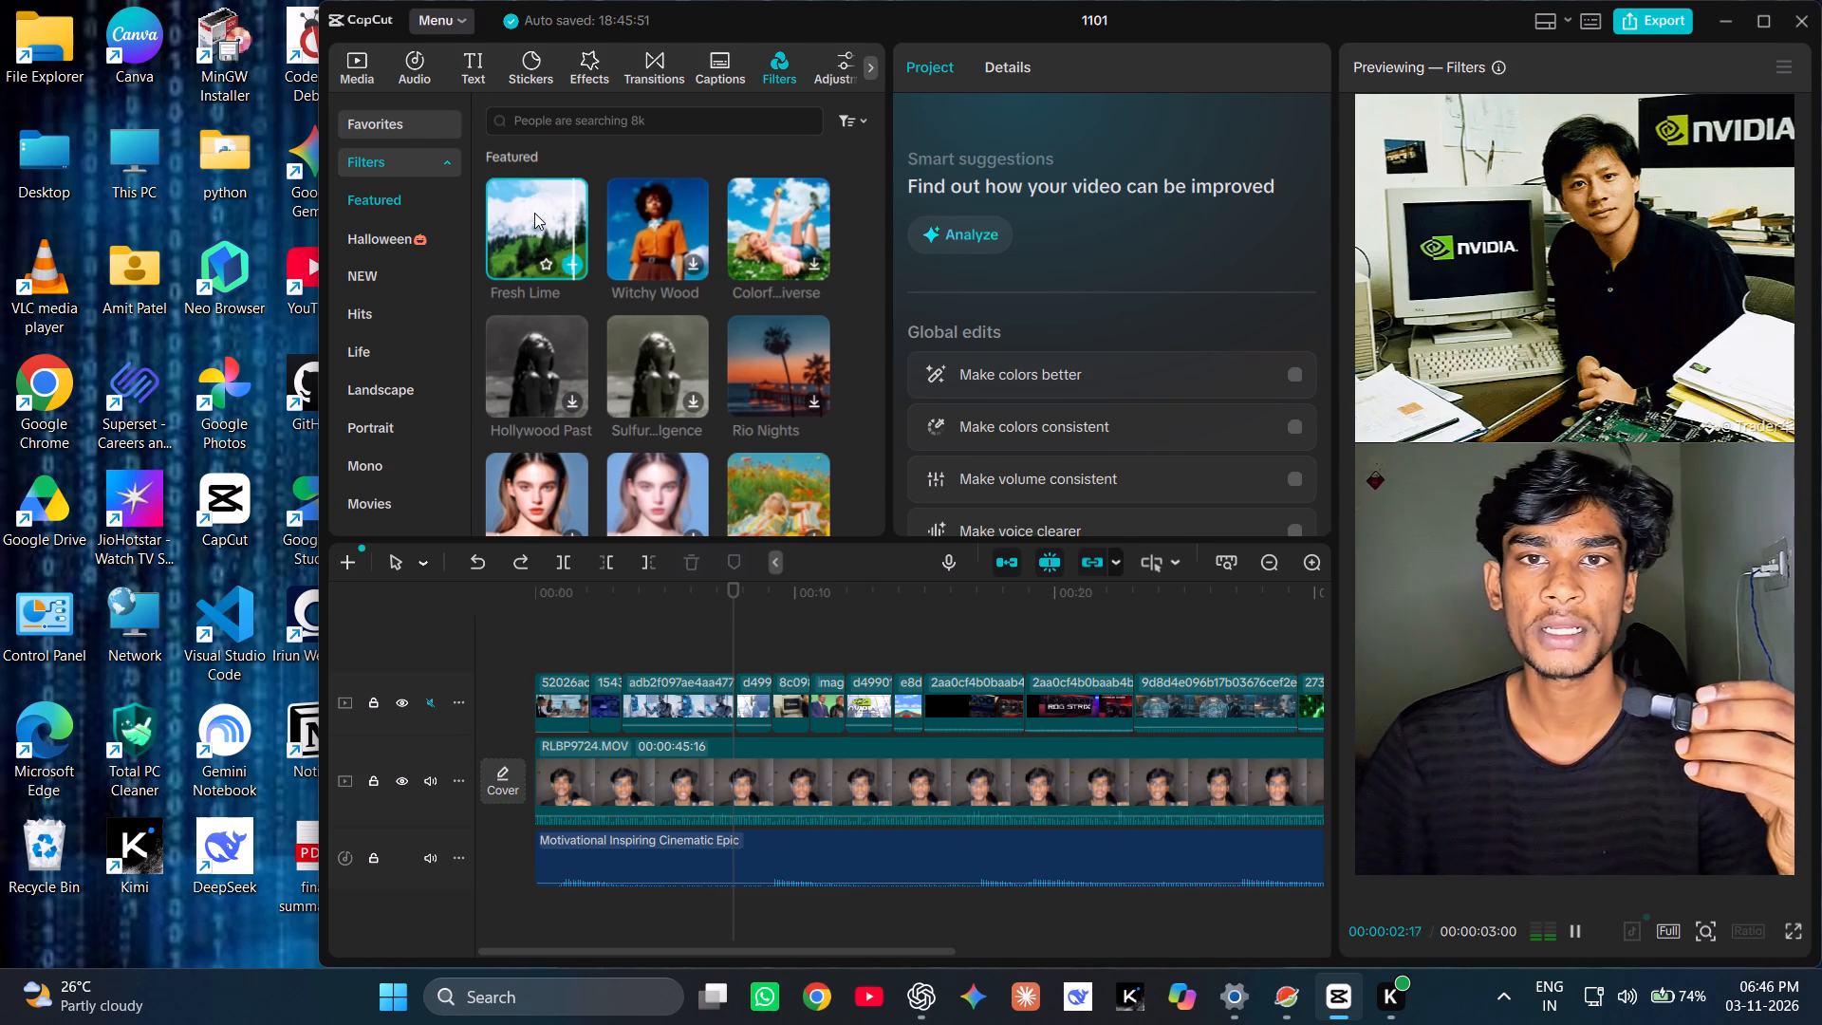
left_click(534, 213)
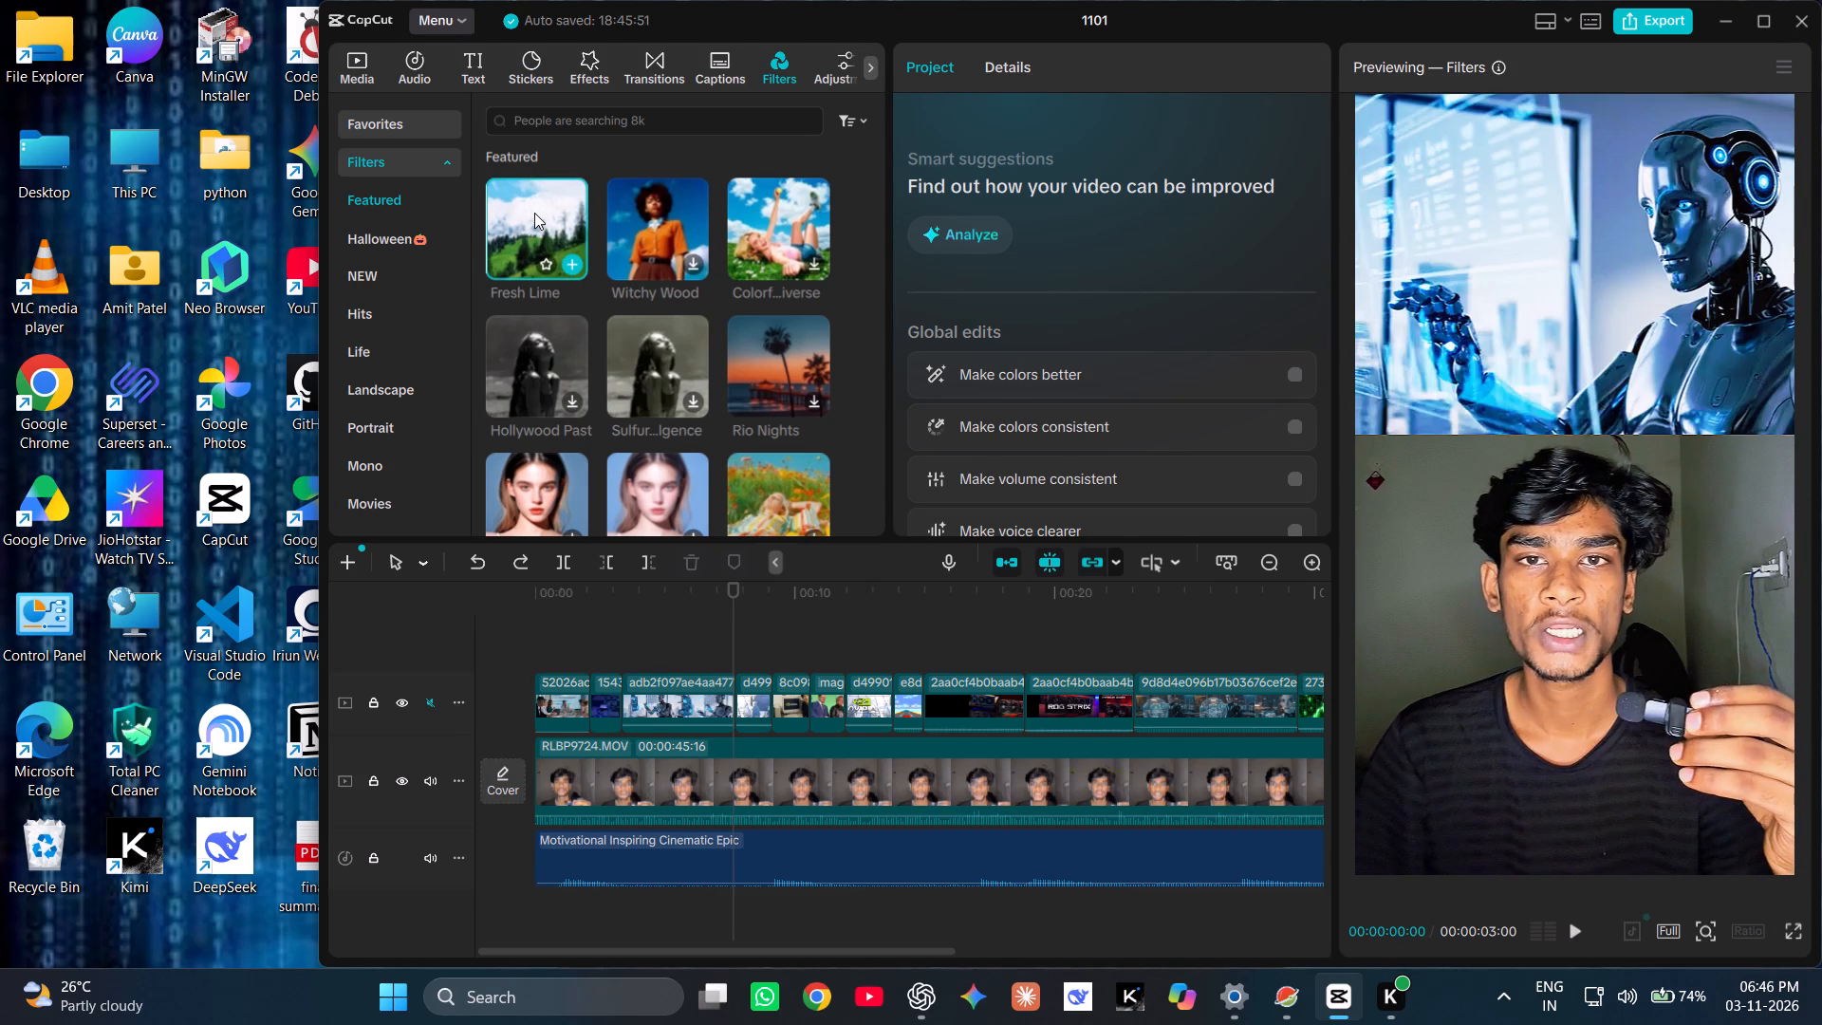
key("space")
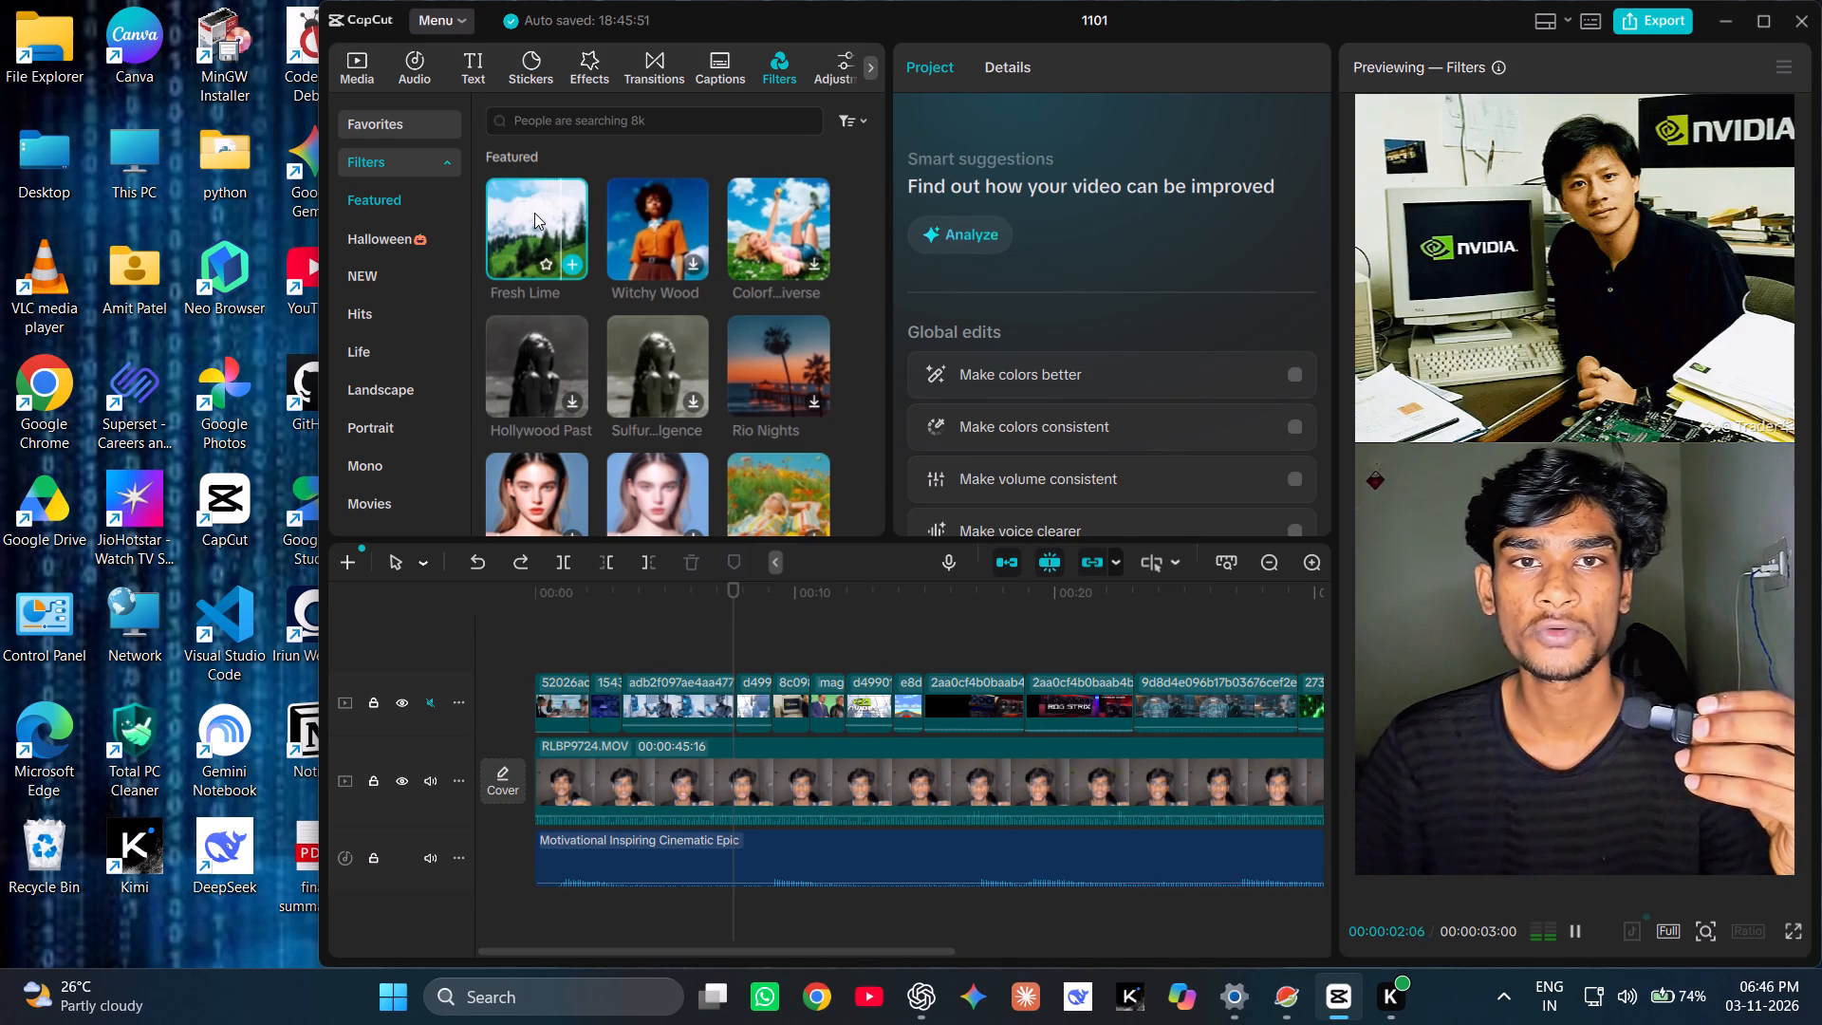
key("space")
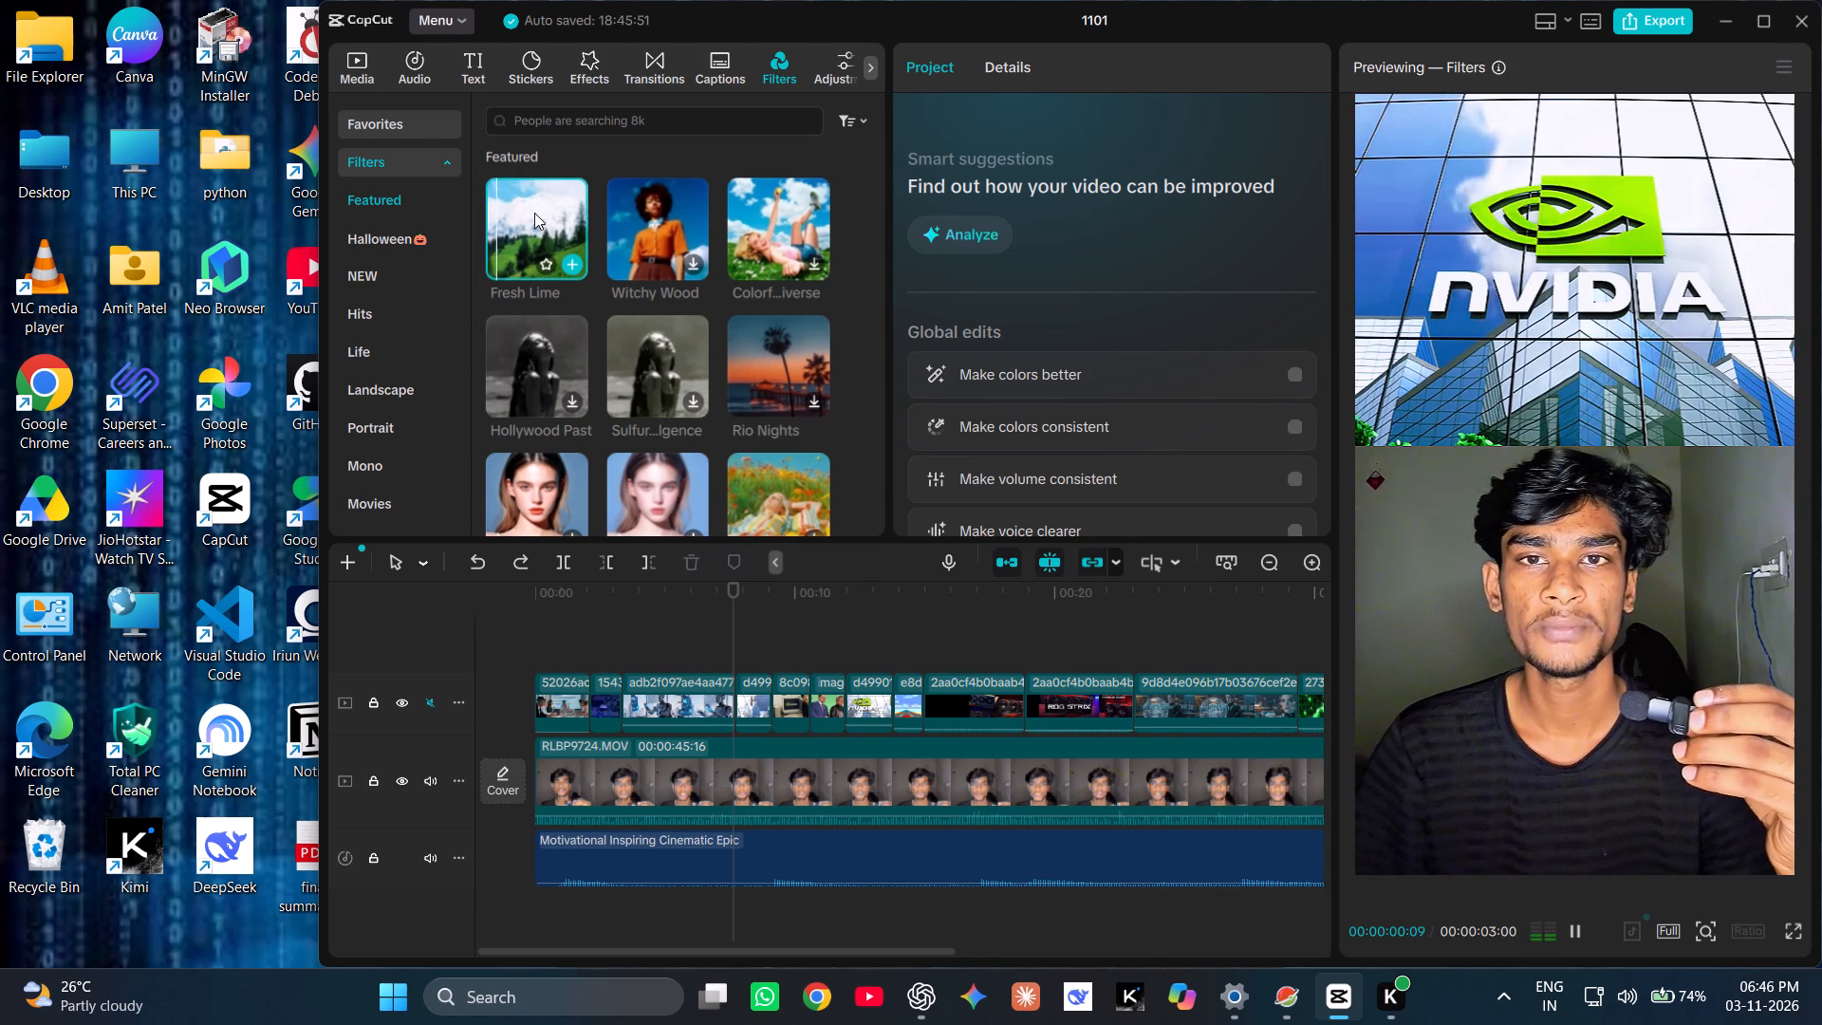
key("space")
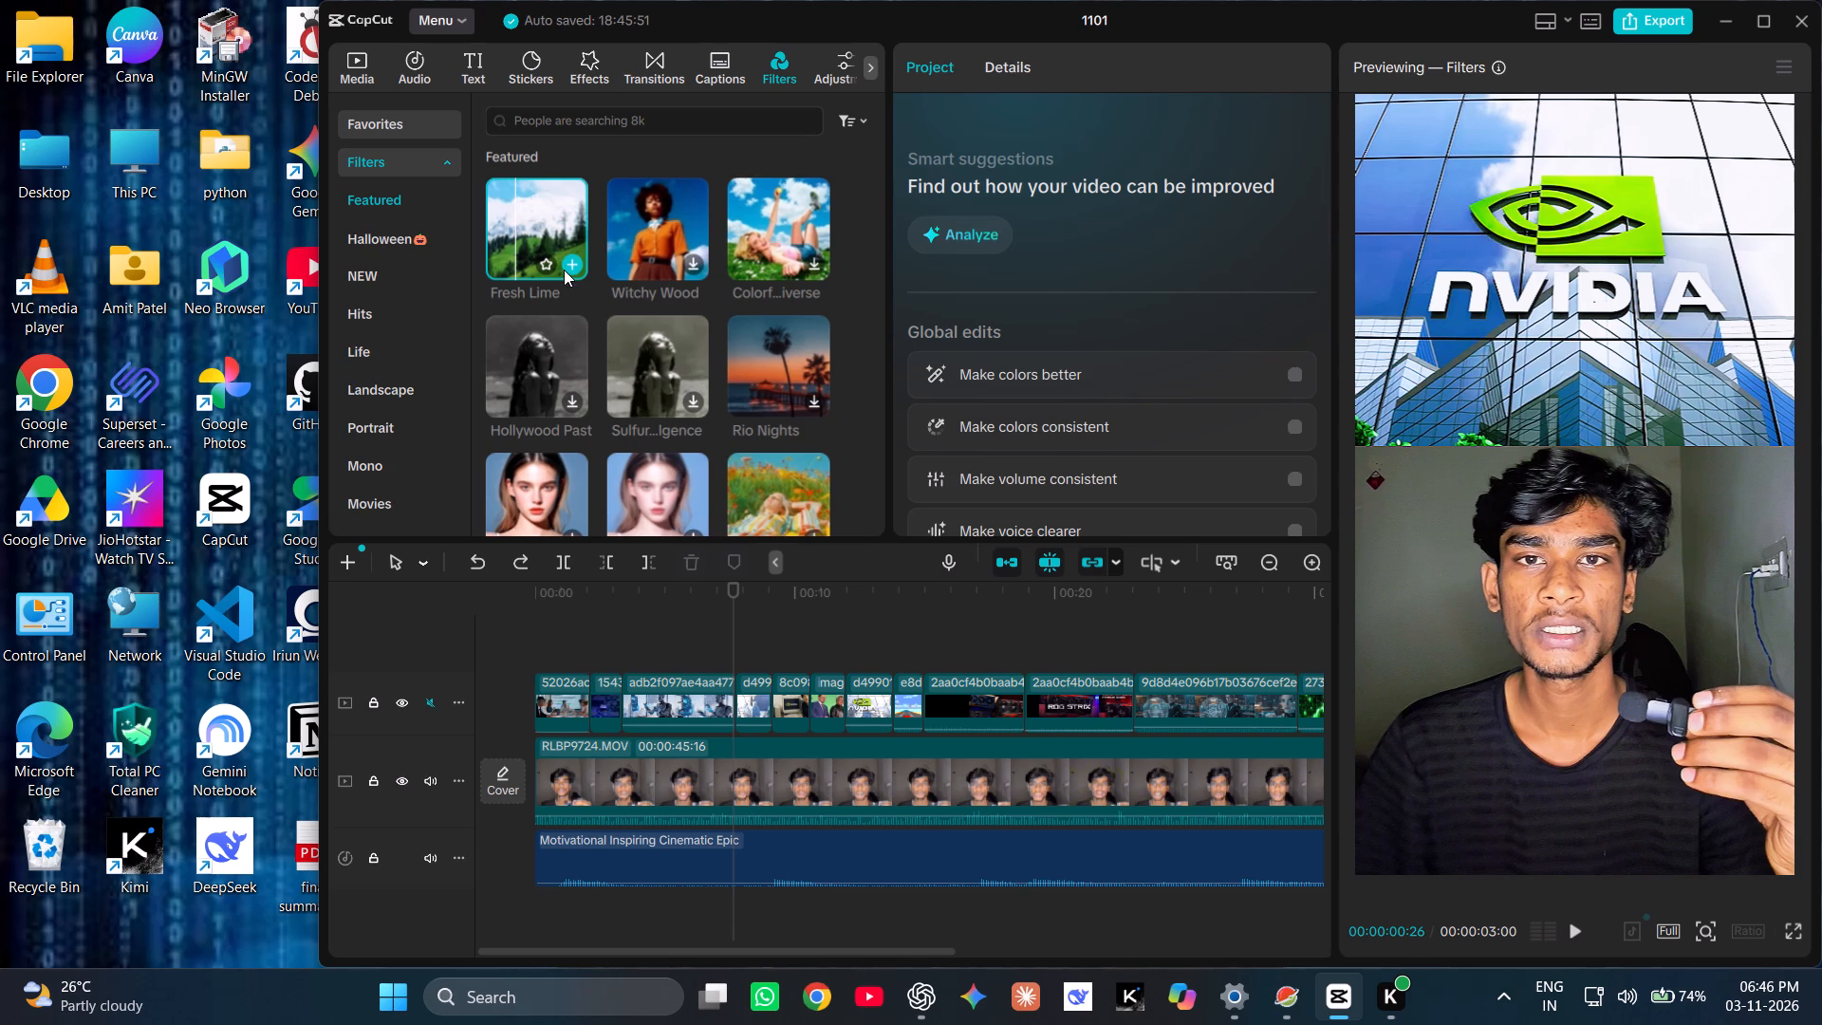
left_click(524, 460)
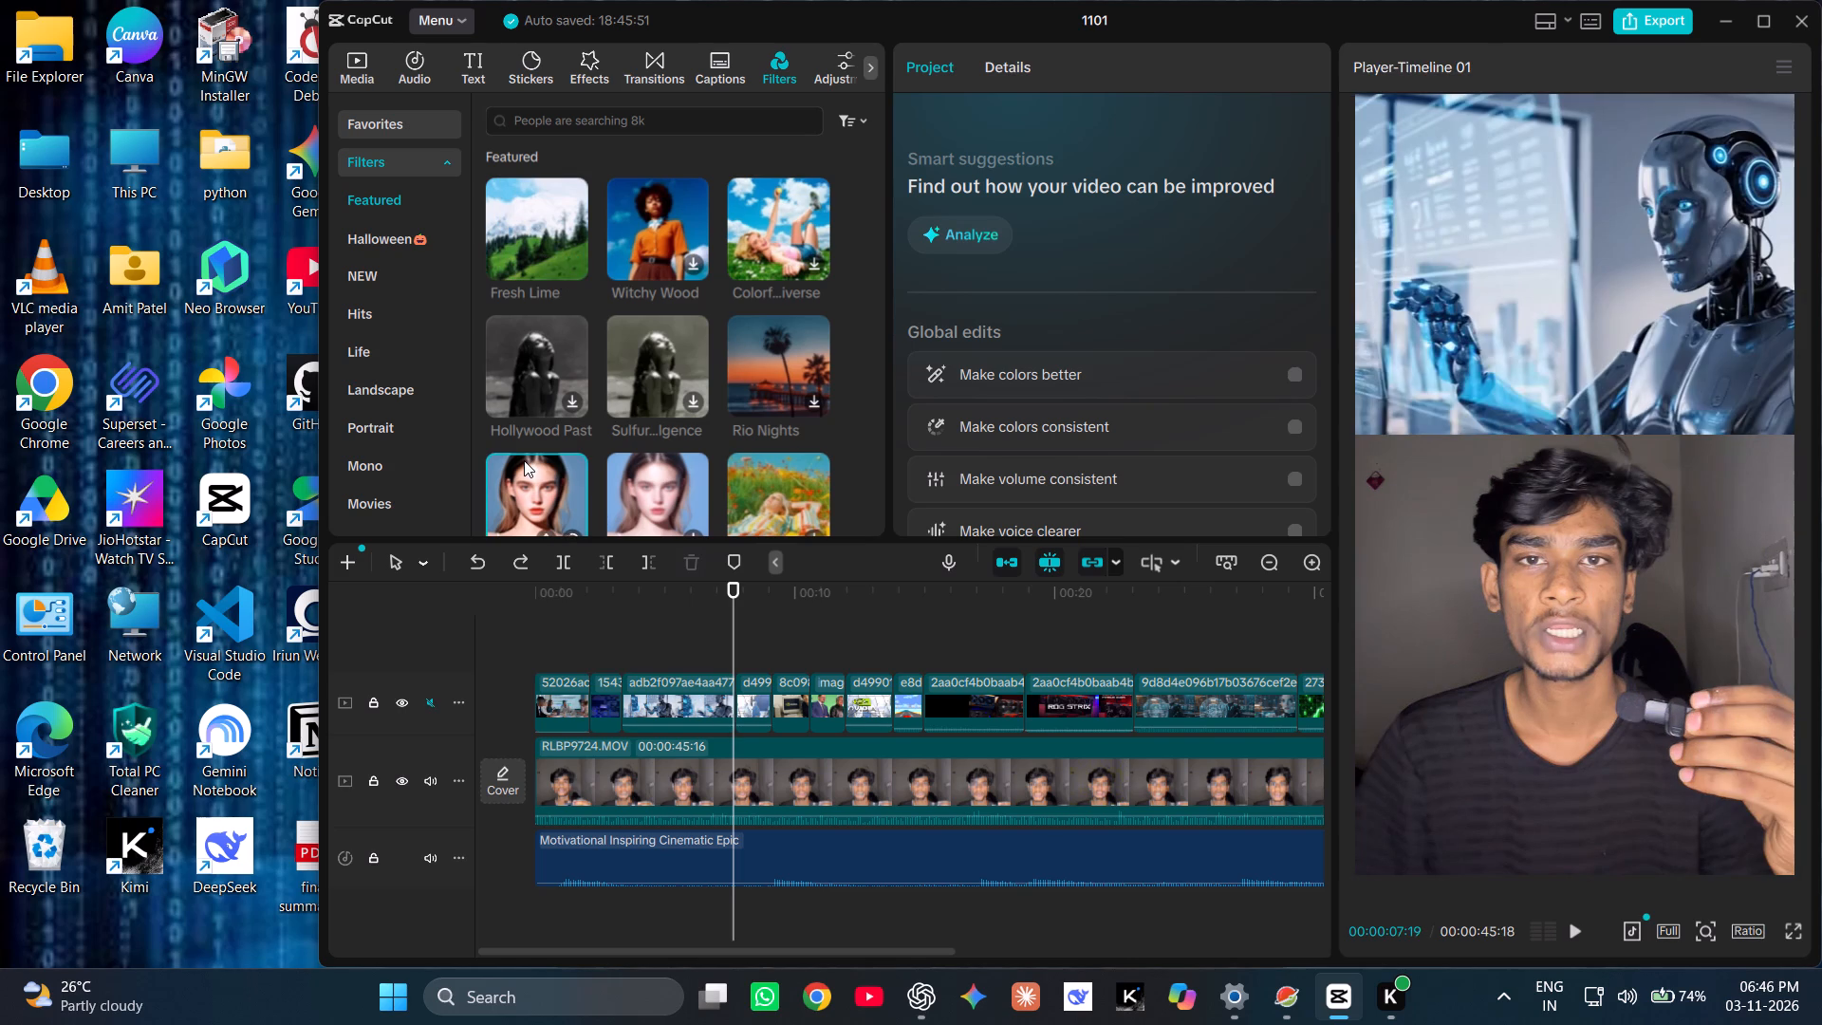
key("space")
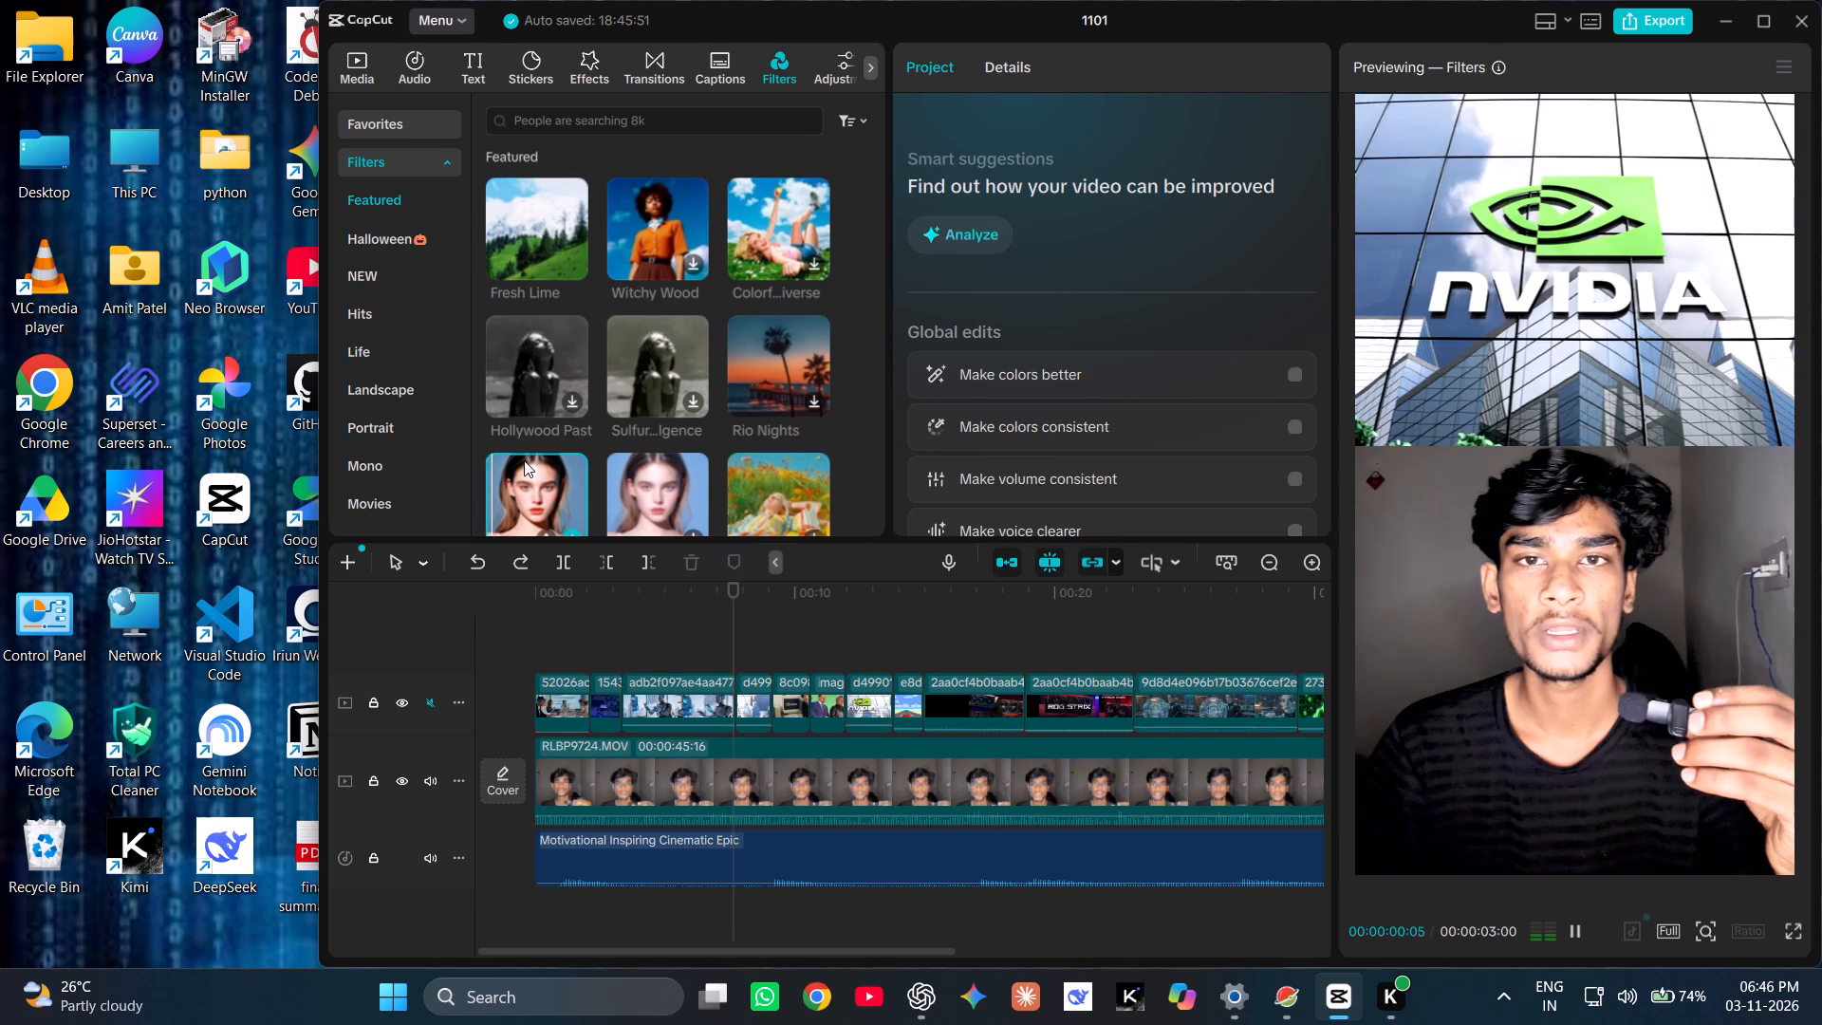
key("space")
key("space")
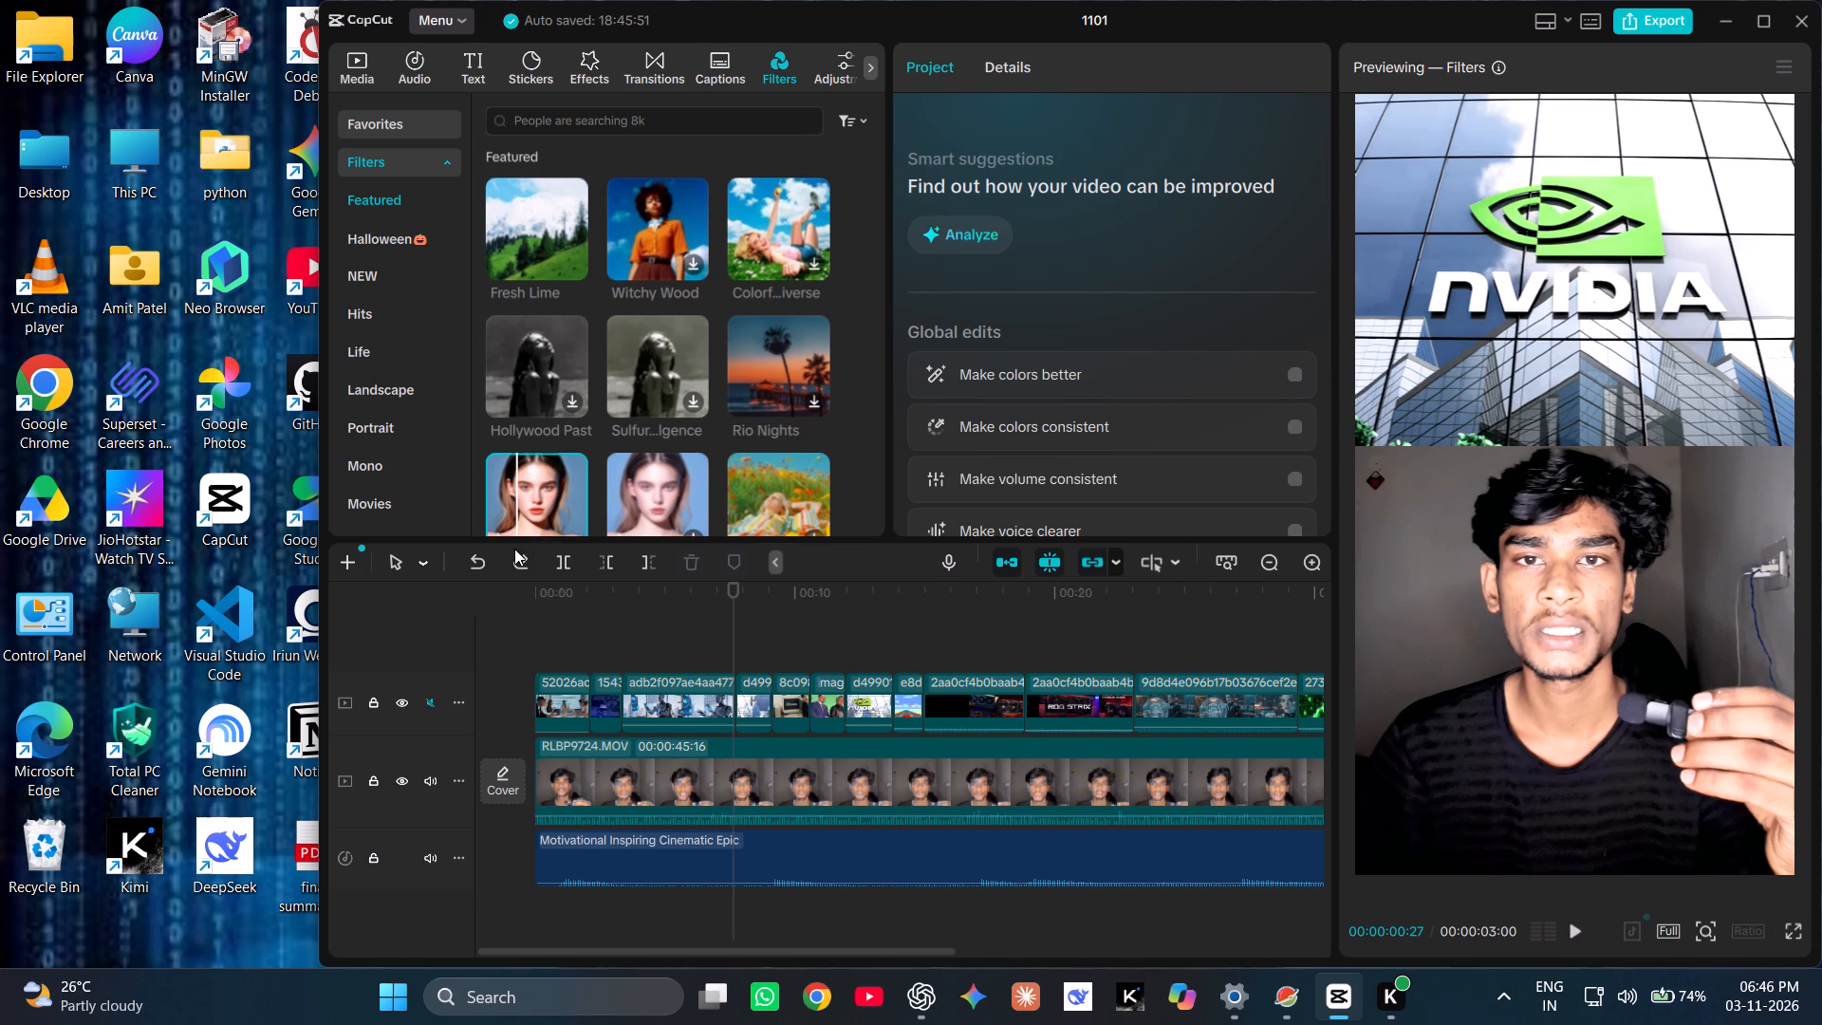
Leave the filter preview and undo the most recent timeline edits.
left_click(476, 559)
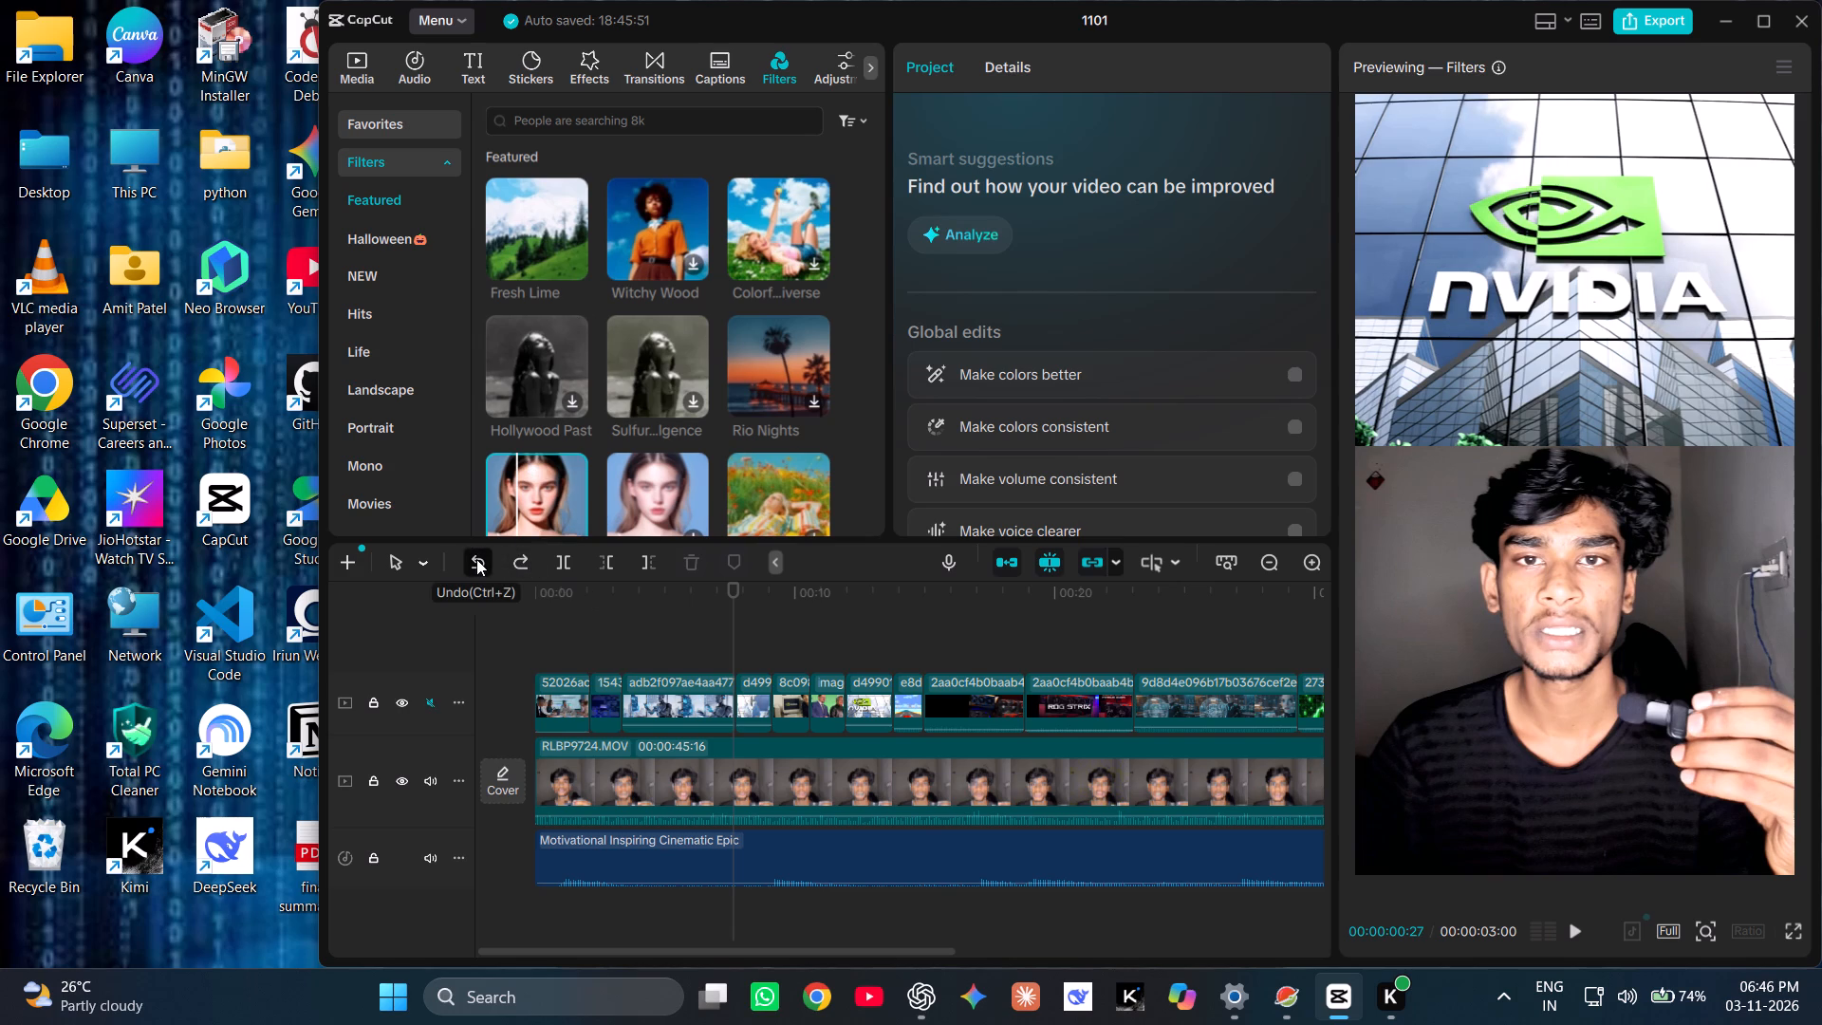
left_click(476, 559)
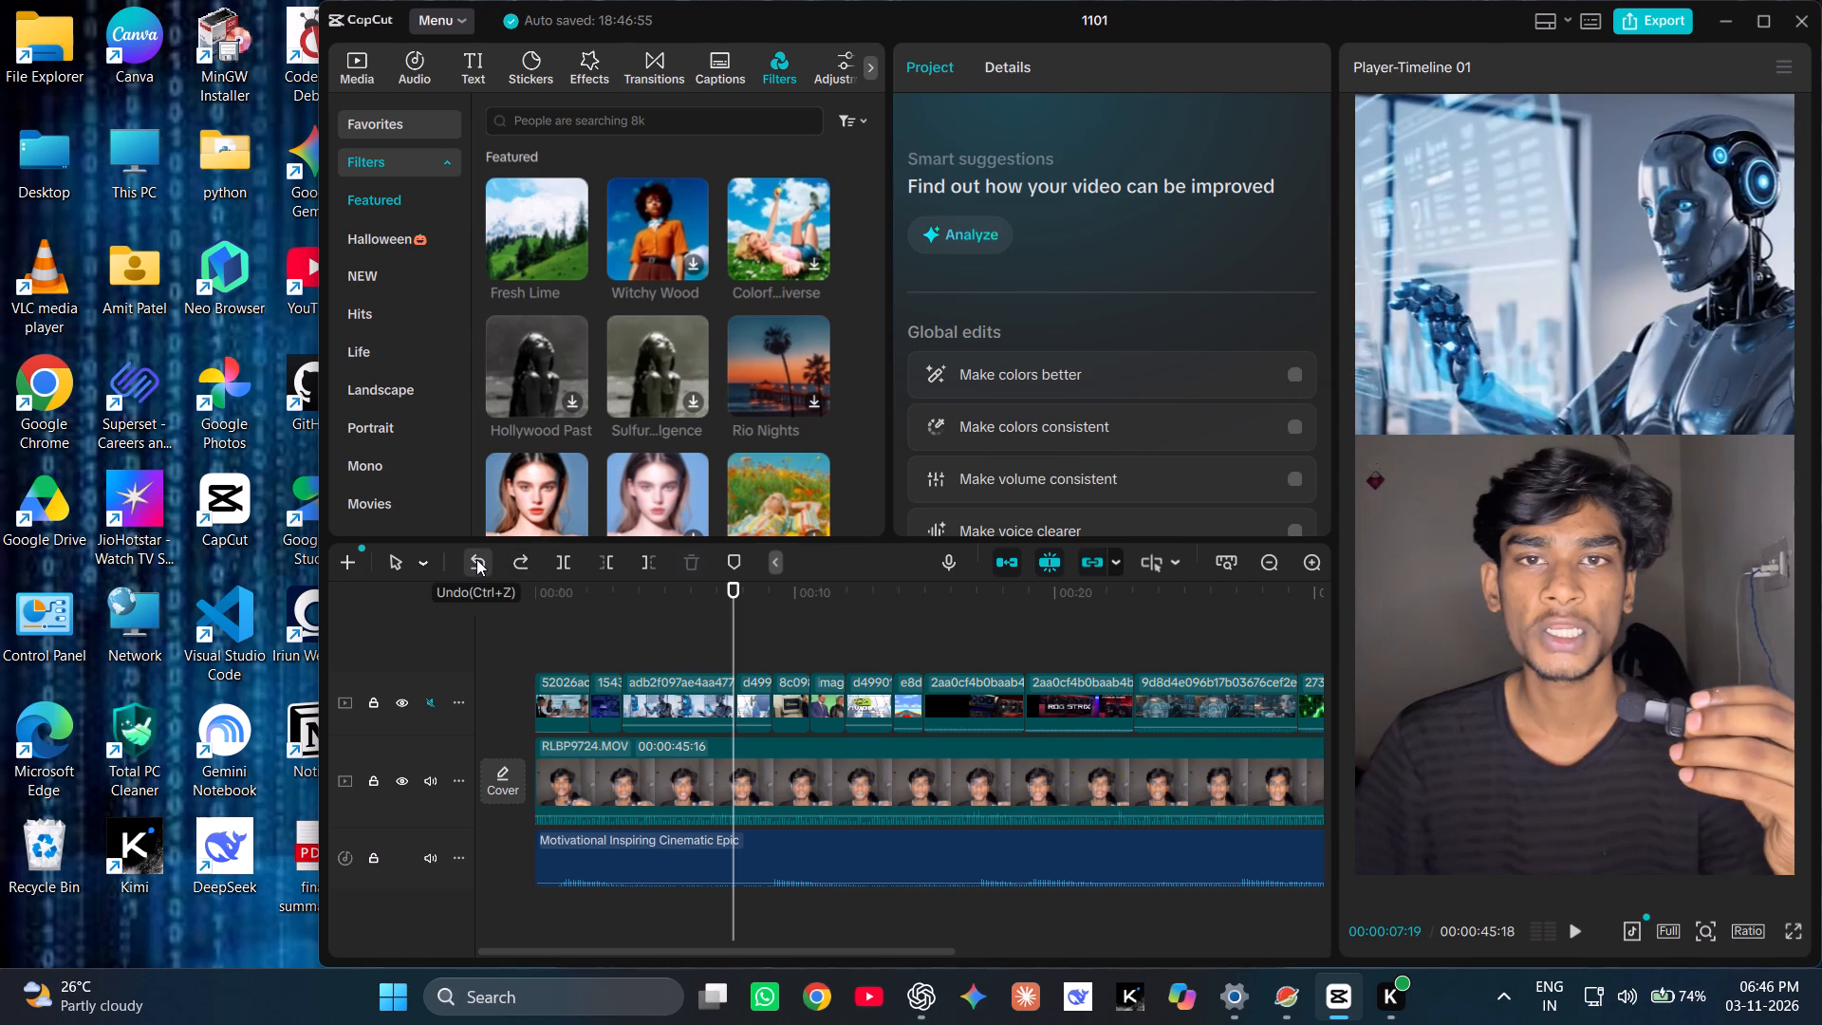
left_click(476, 559)
Play the video from about 1 to 12 seconds to check the sound with the B-roll track muted.
key("Left")
key("Left")
key("Left")
key("Left")
key("Left")
key("Left")
key("Left")
key("Left")
key("Left")
key("Left")
key("Left")
key("Left")
key("Left")
key("Left")
key("Left")
key("Left")
key("Left")
key("Left")
key("Left")
key("Left")
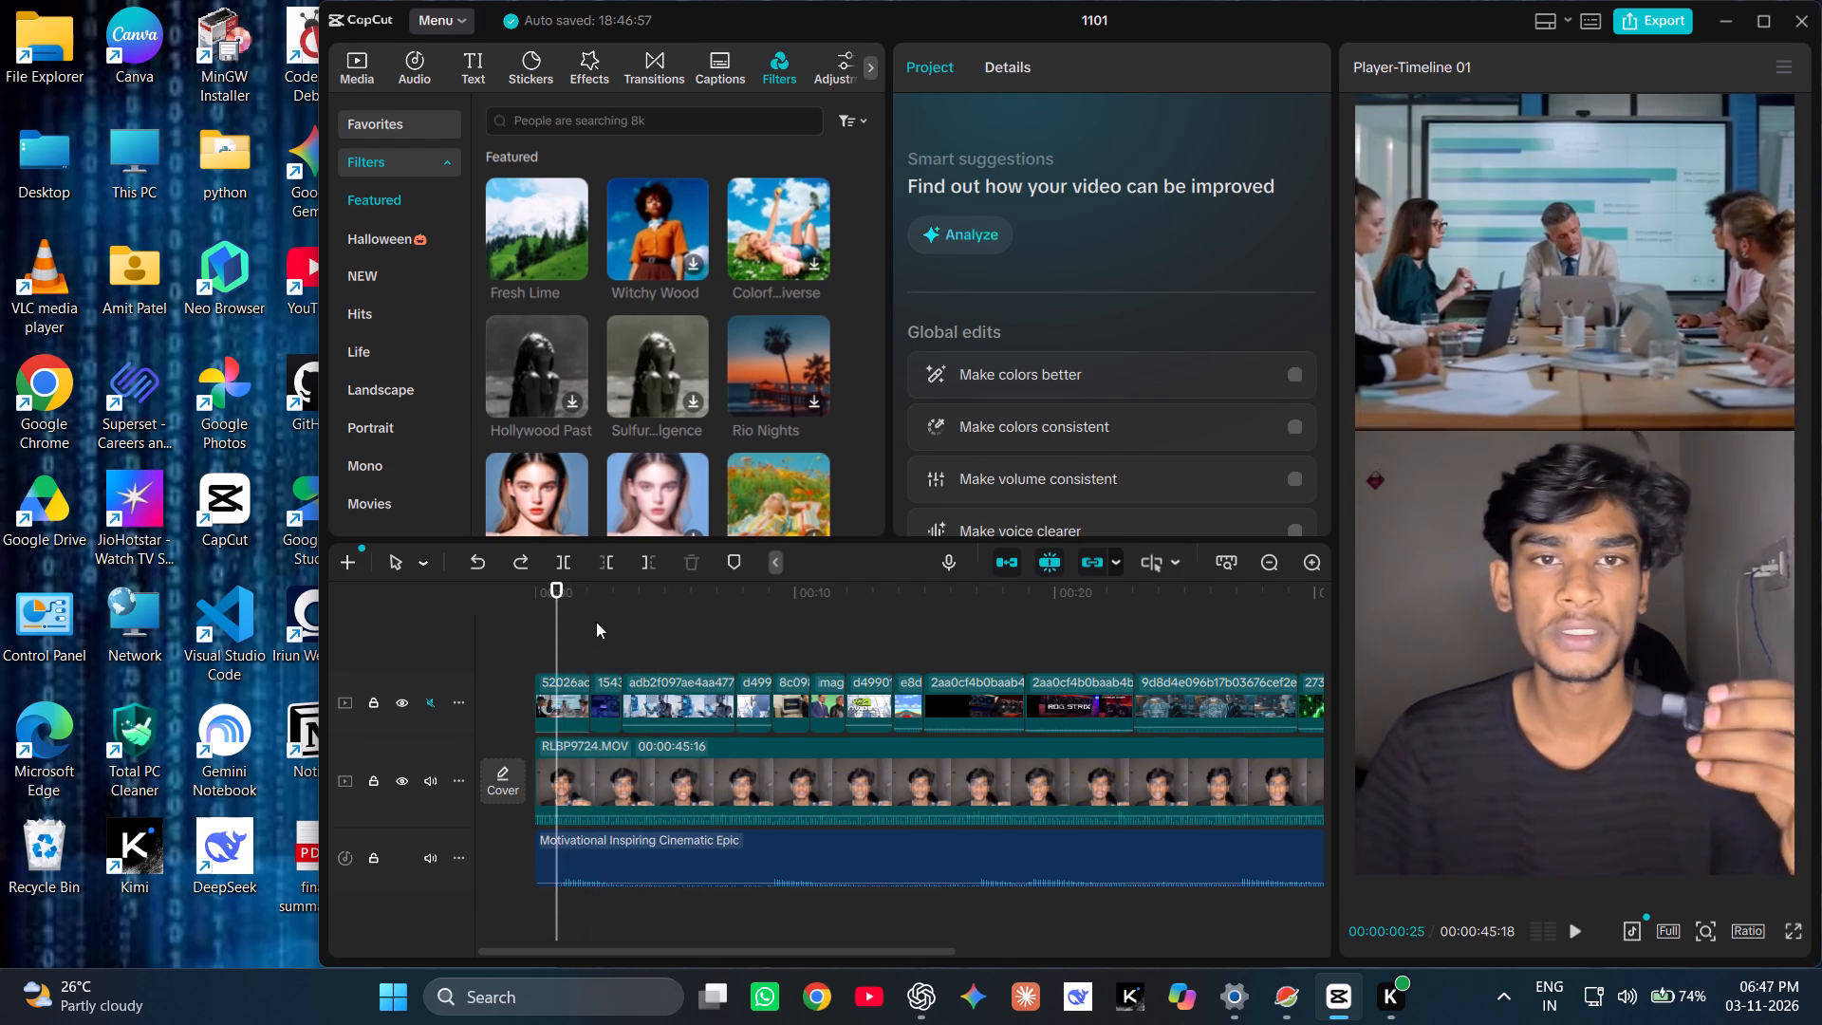
key("space")
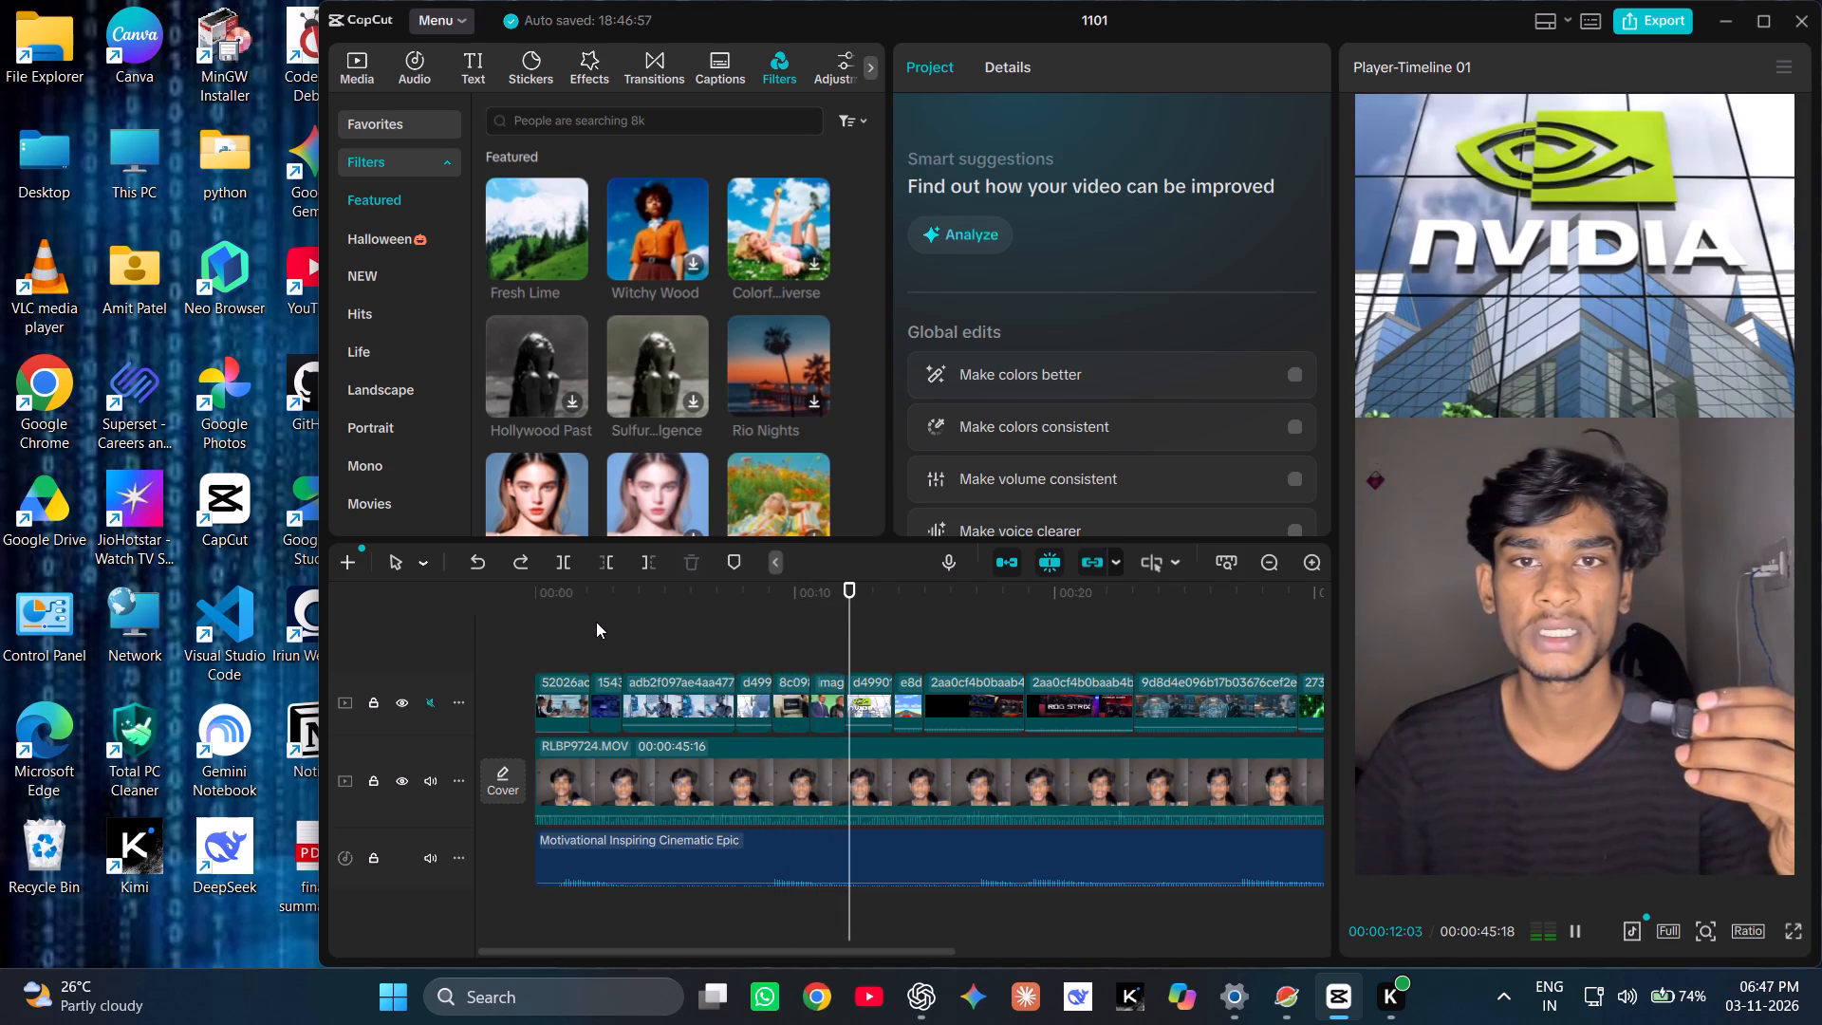
key("space")
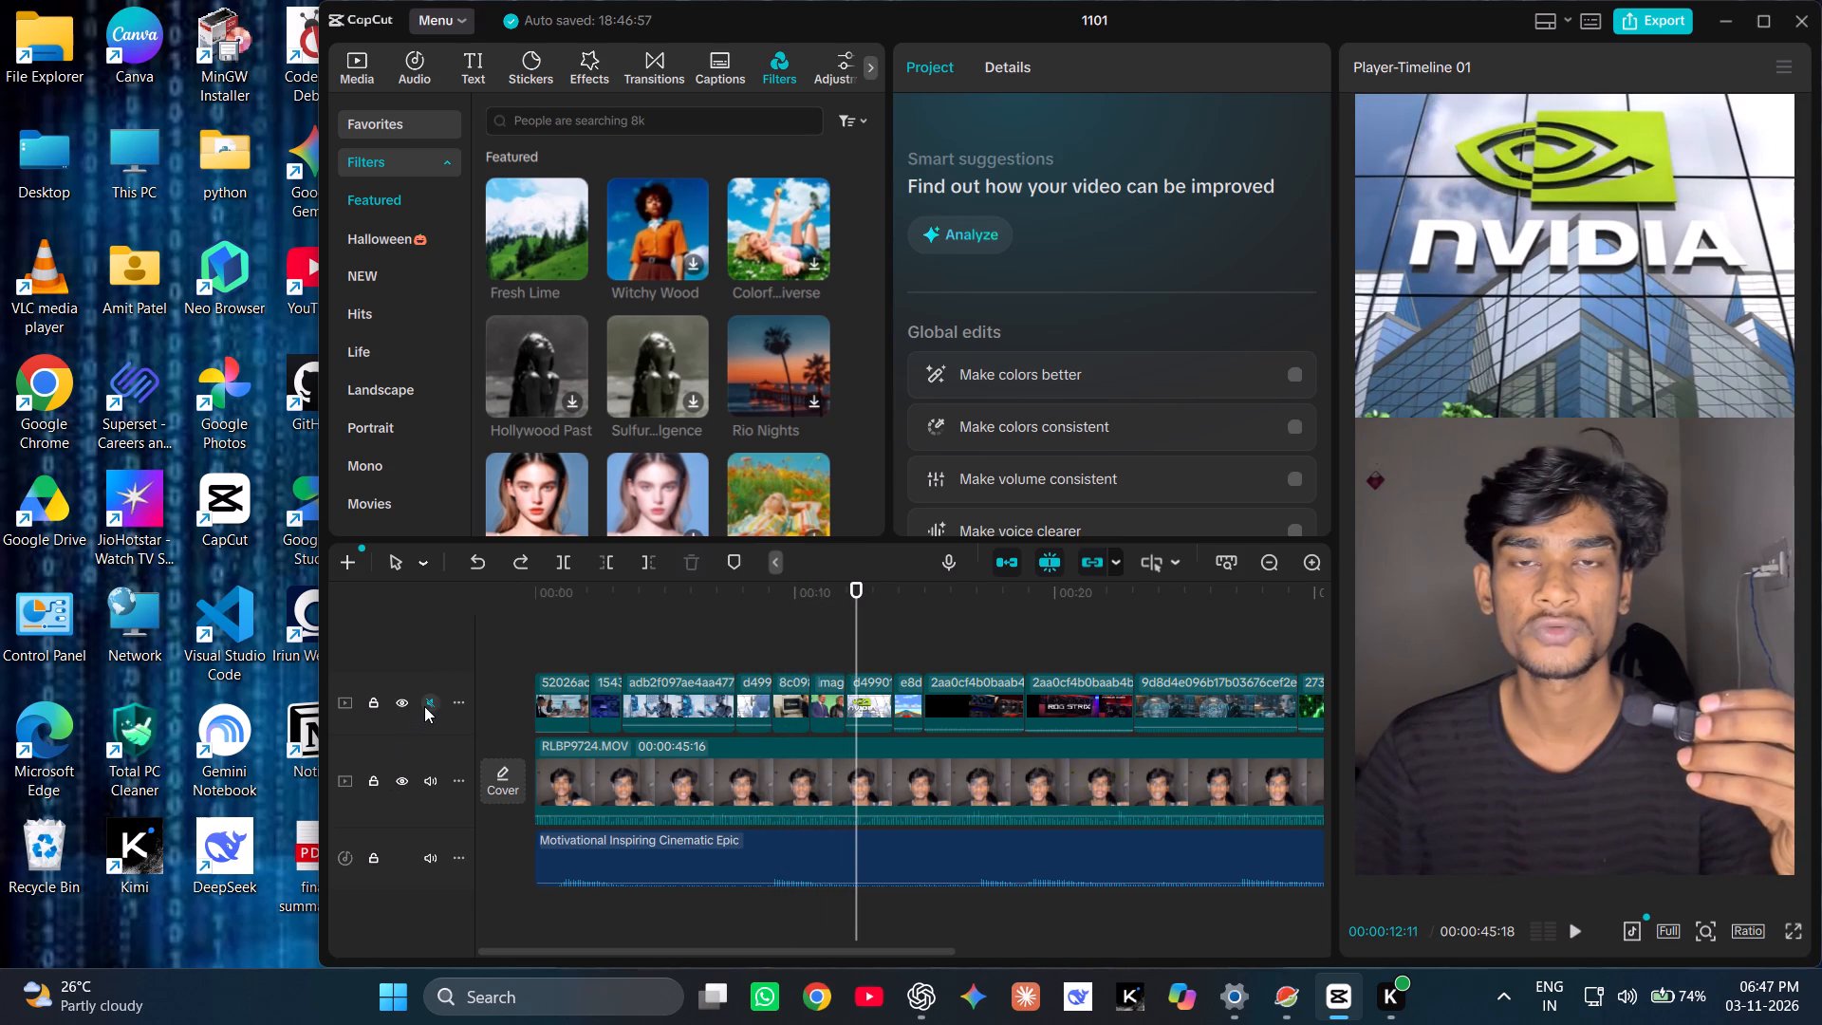
Unmute the B-roll track and play from about 12 to 15 seconds to hear it with the voice.
left_click(424, 705)
key("space")
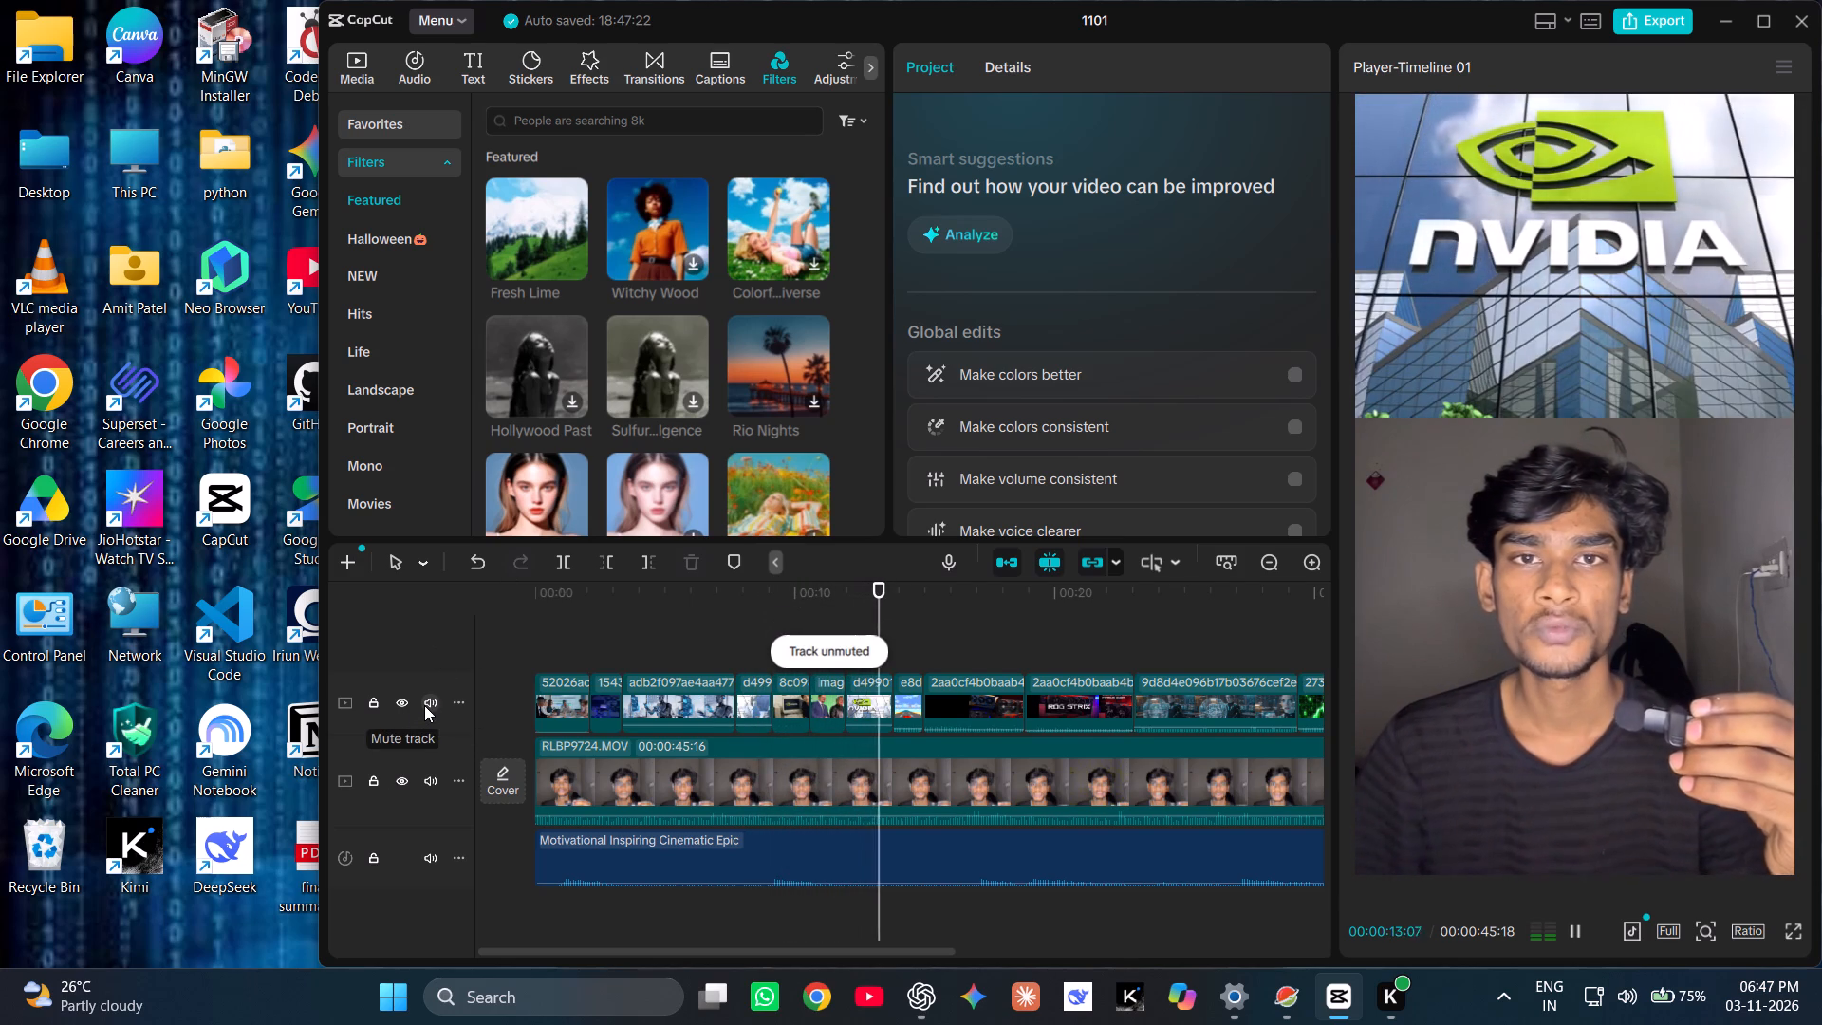
key("space")
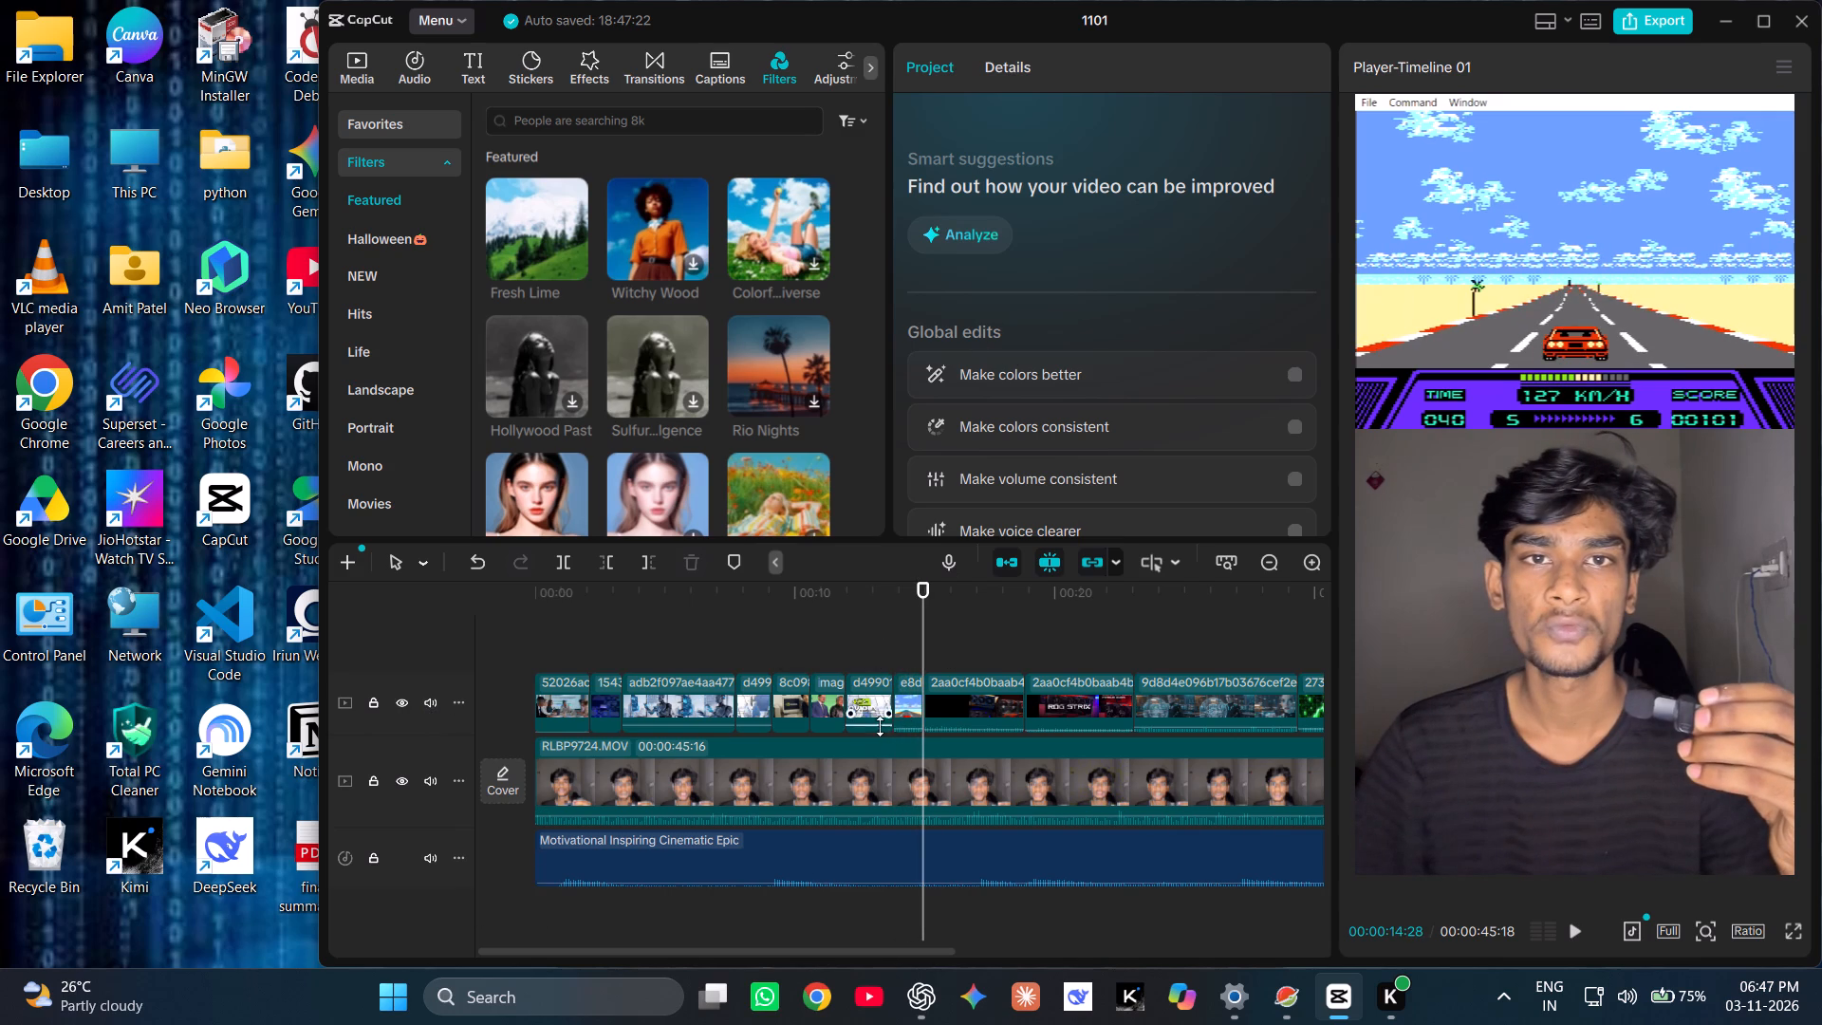
Set the racing-game clip's volume to -18.2 dB and play on to about 31 seconds to check the B-roll sound.
left_click(906, 697)
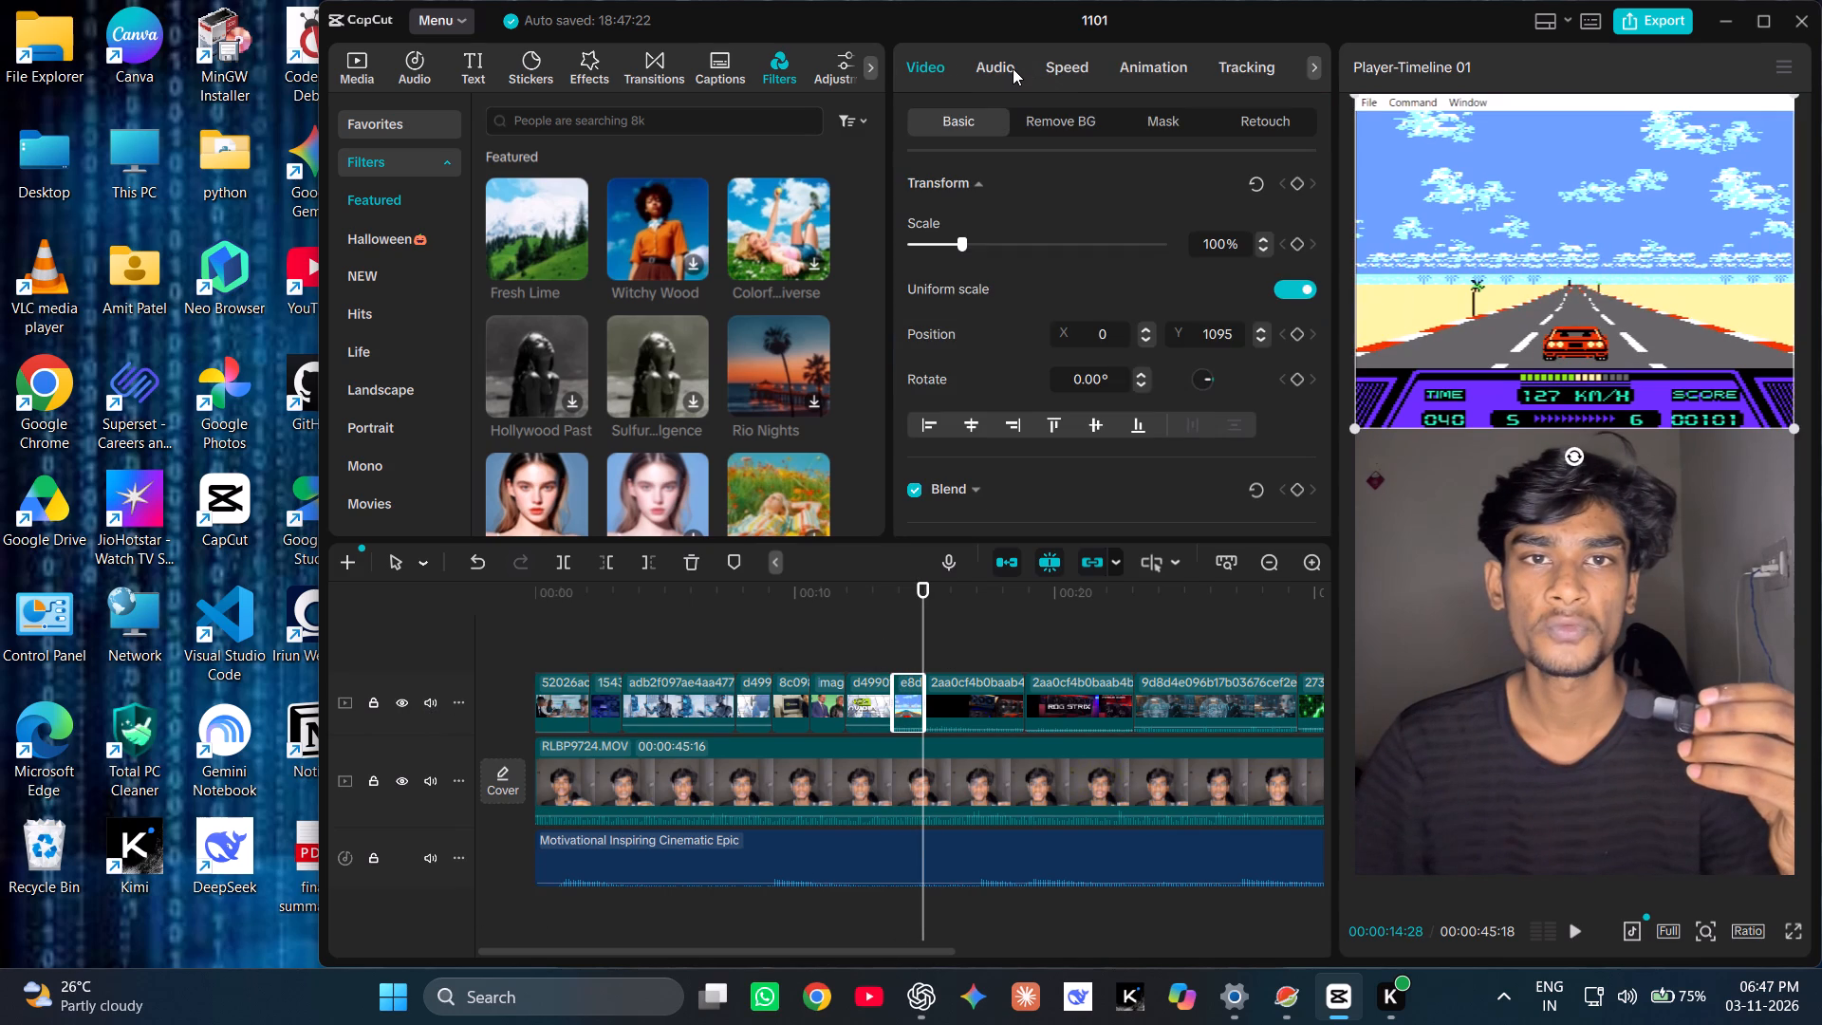
left_click(1013, 68)
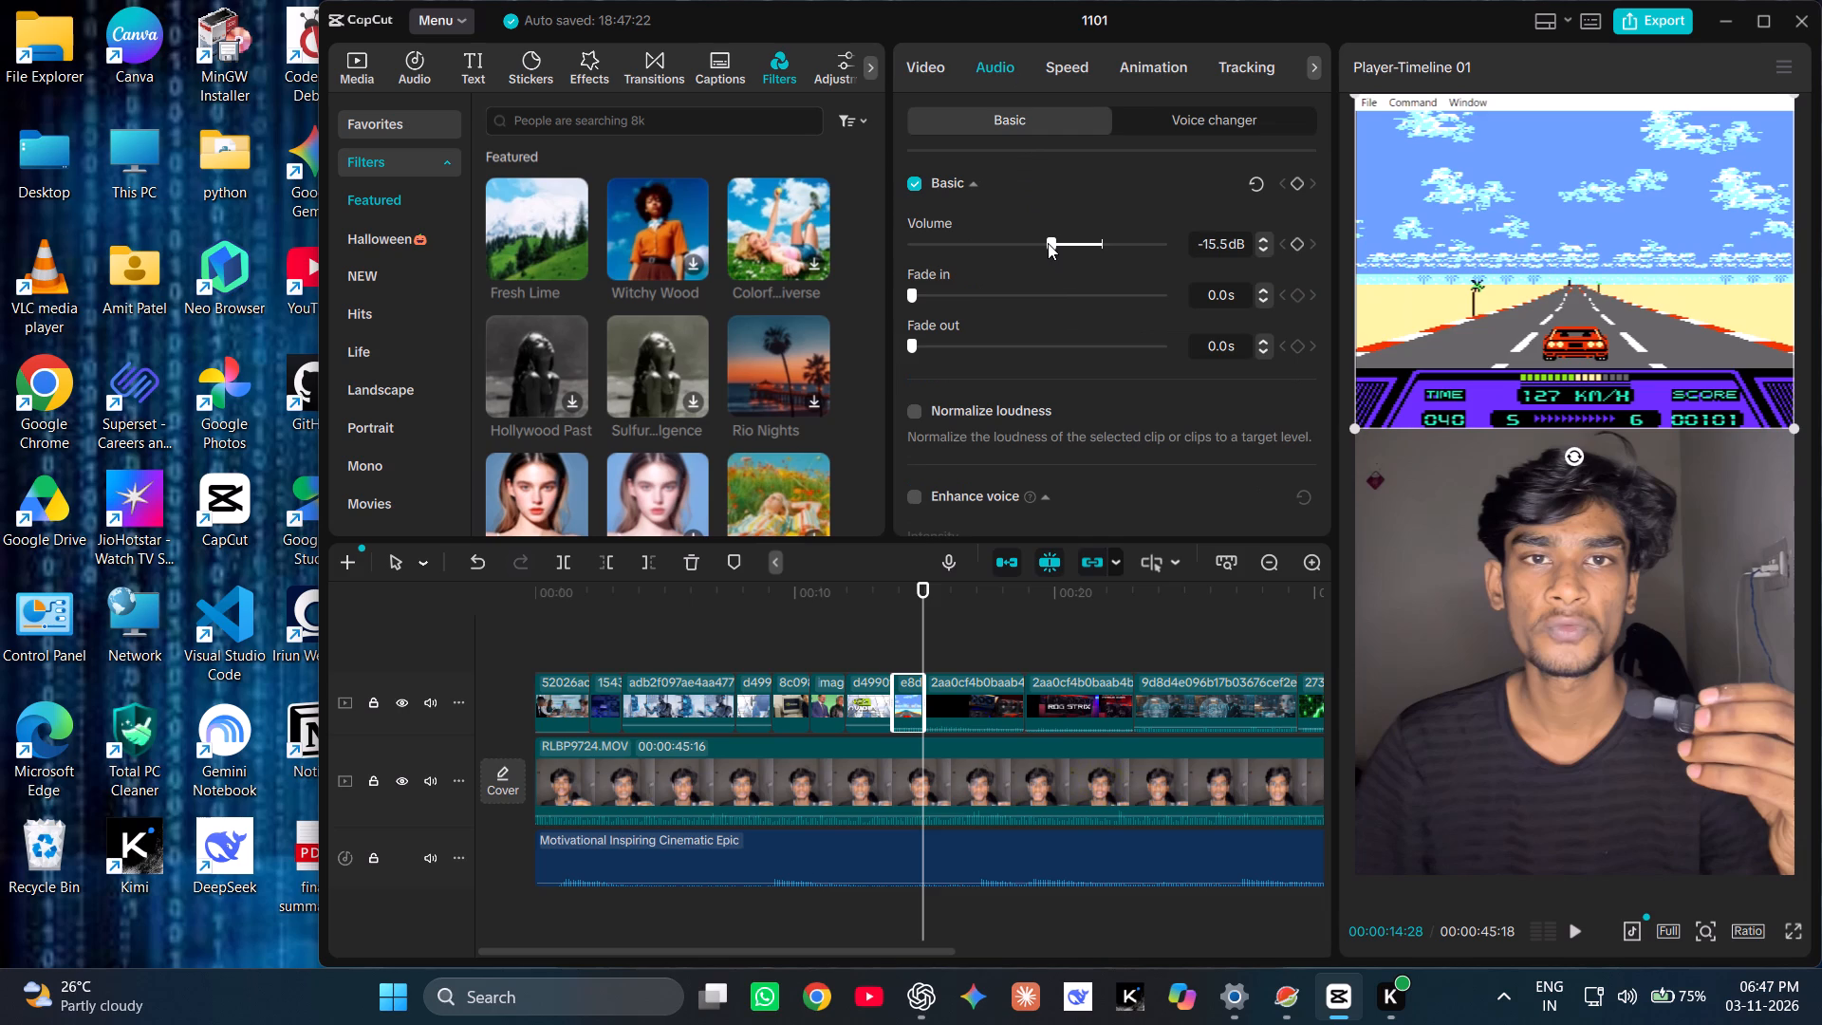
left_click_drag(1048, 243, 1038, 243)
key("space")
key("space")
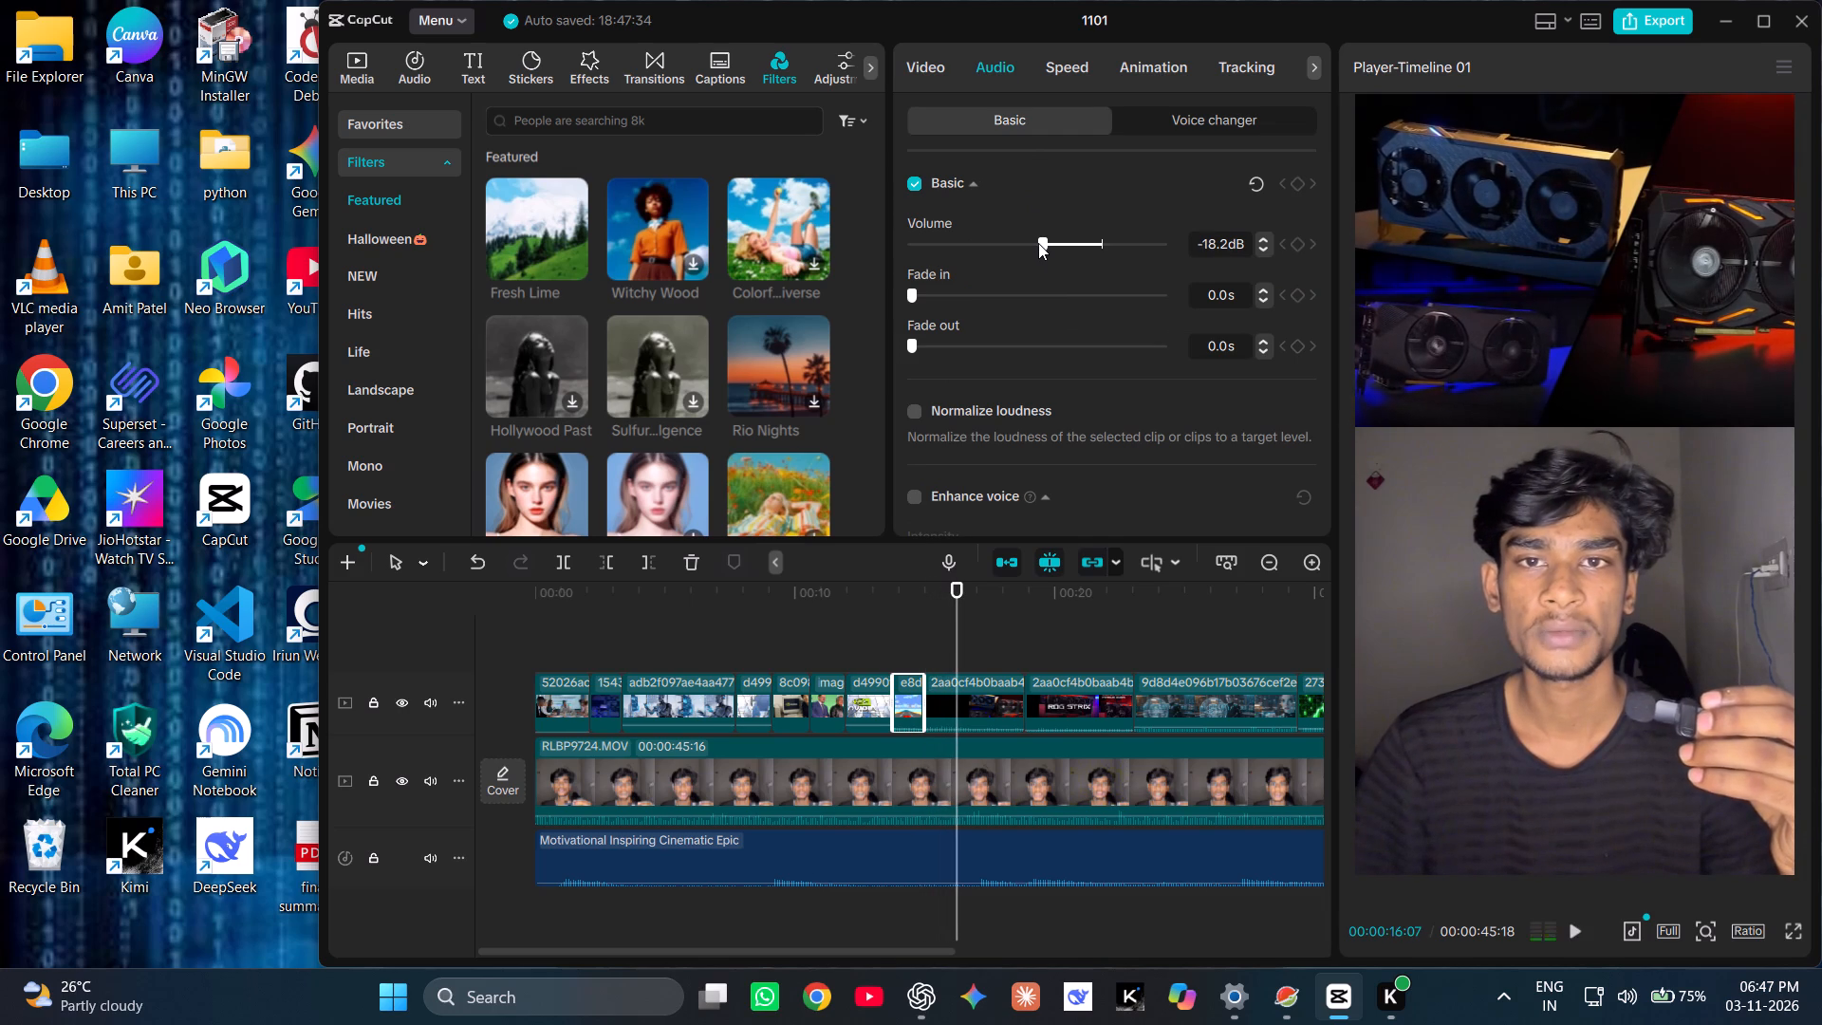
key("space")
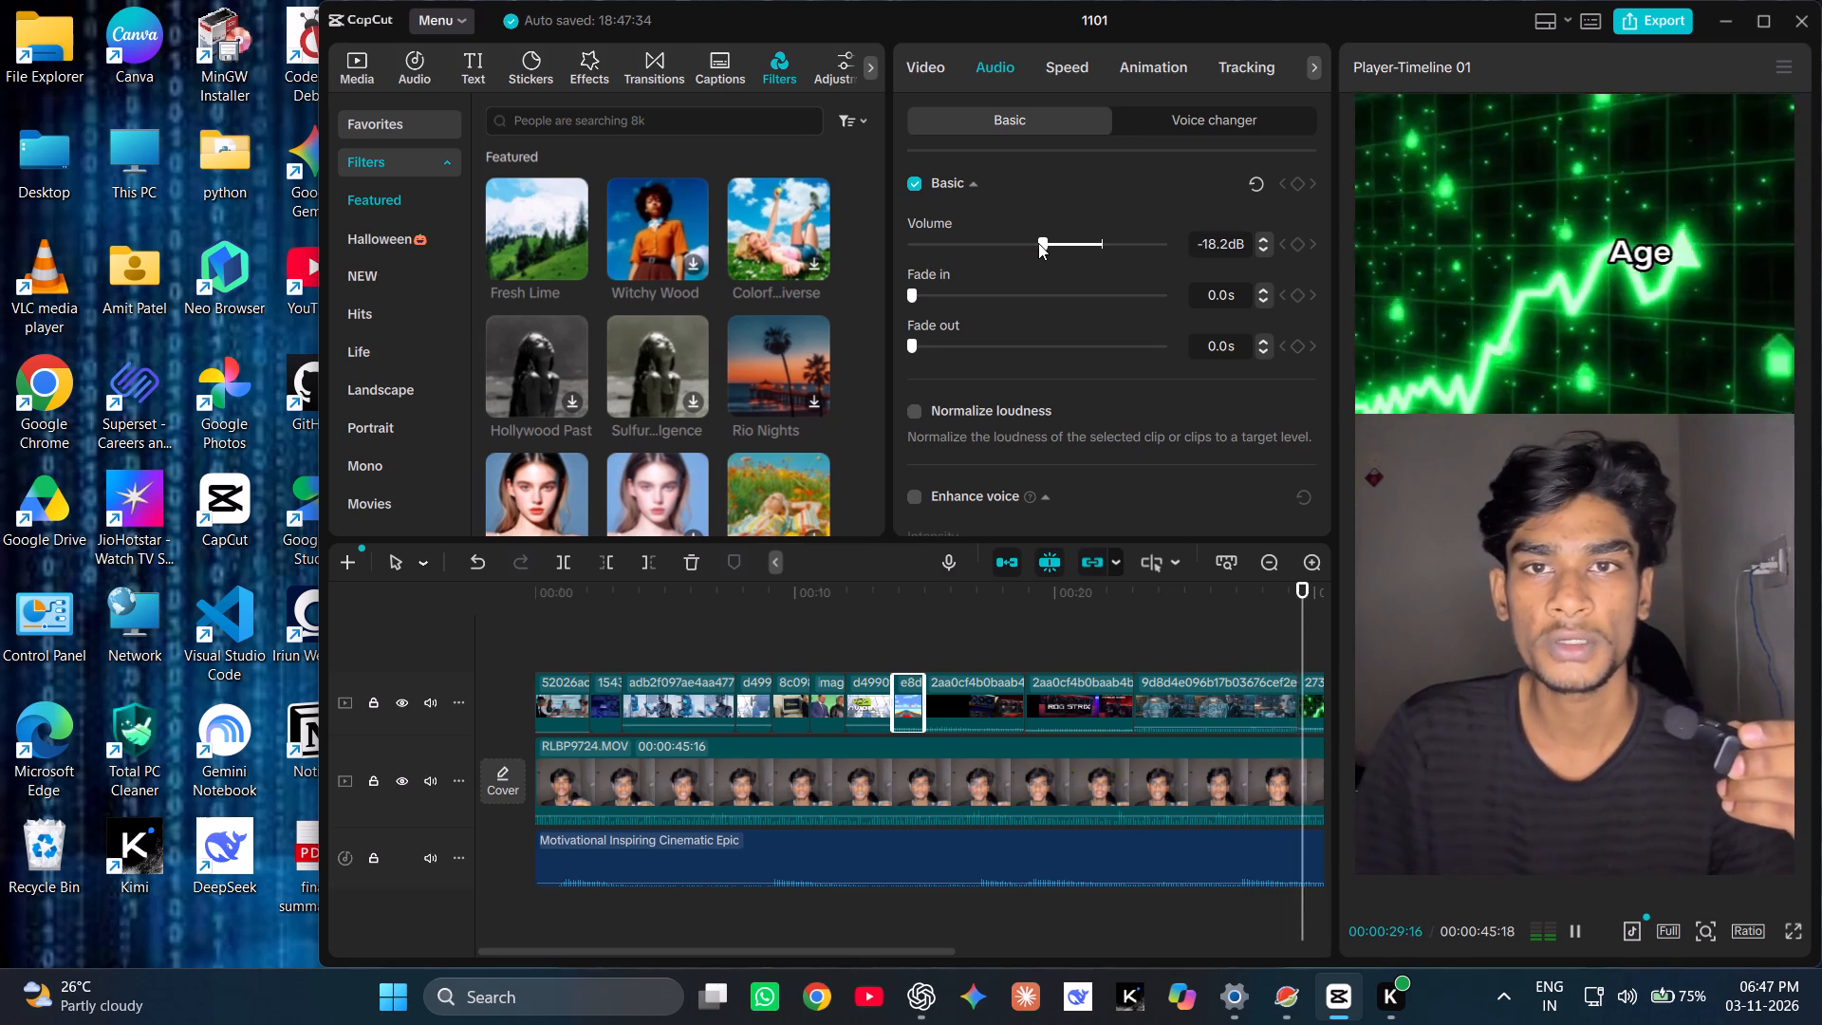
key("space")
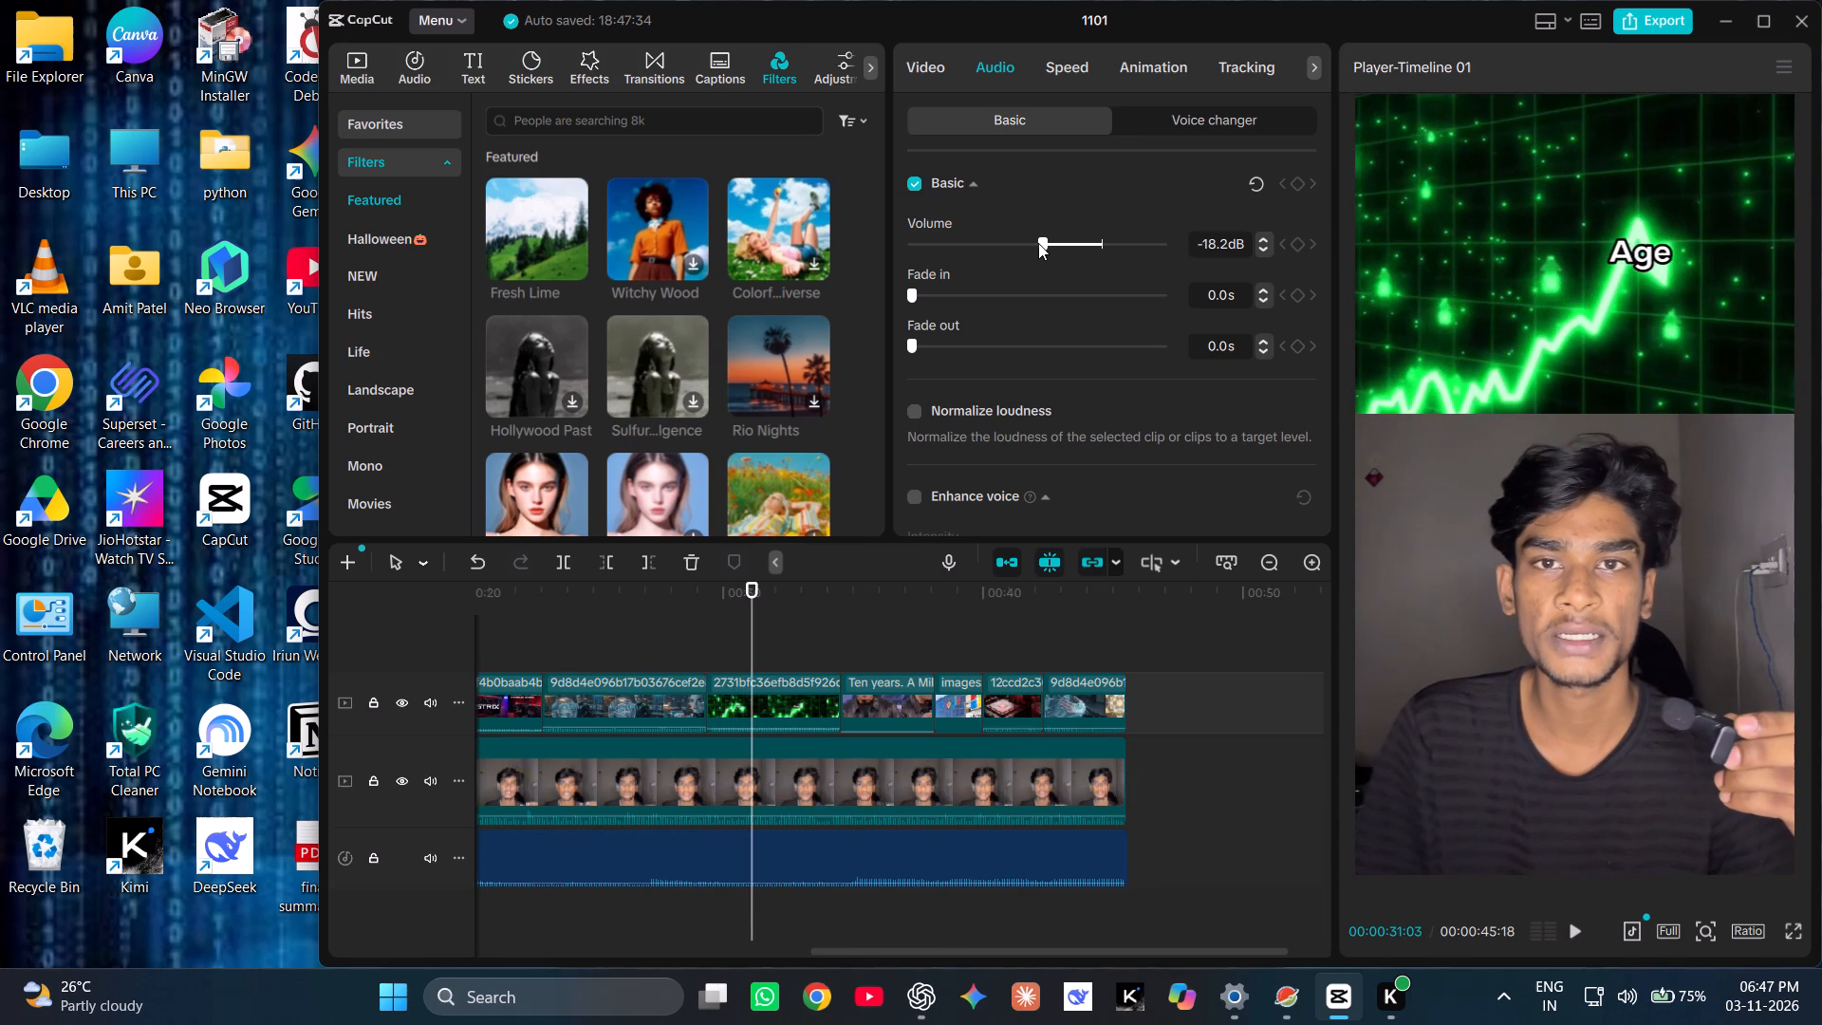
Lower the volume of the green rising-chart B-roll clip to -∞ dB and play the video through to the end.
left_click(787, 685)
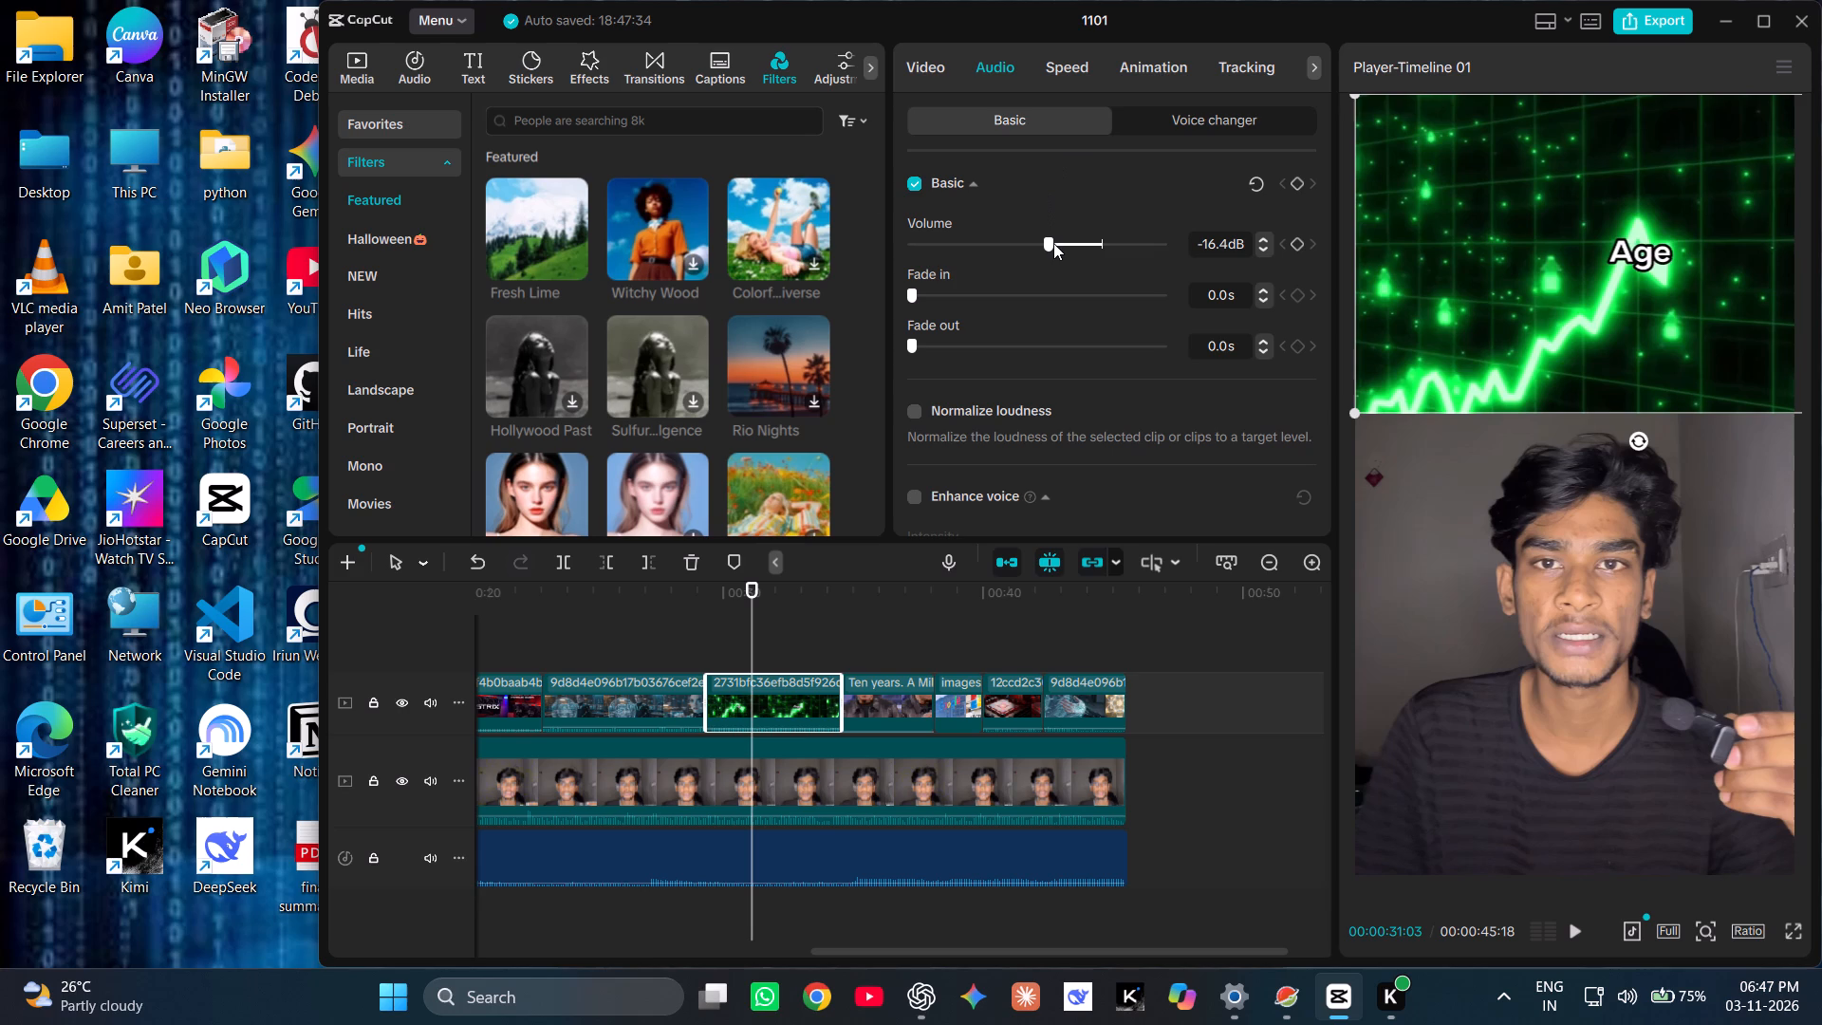
left_click_drag(1053, 243, 929, 257)
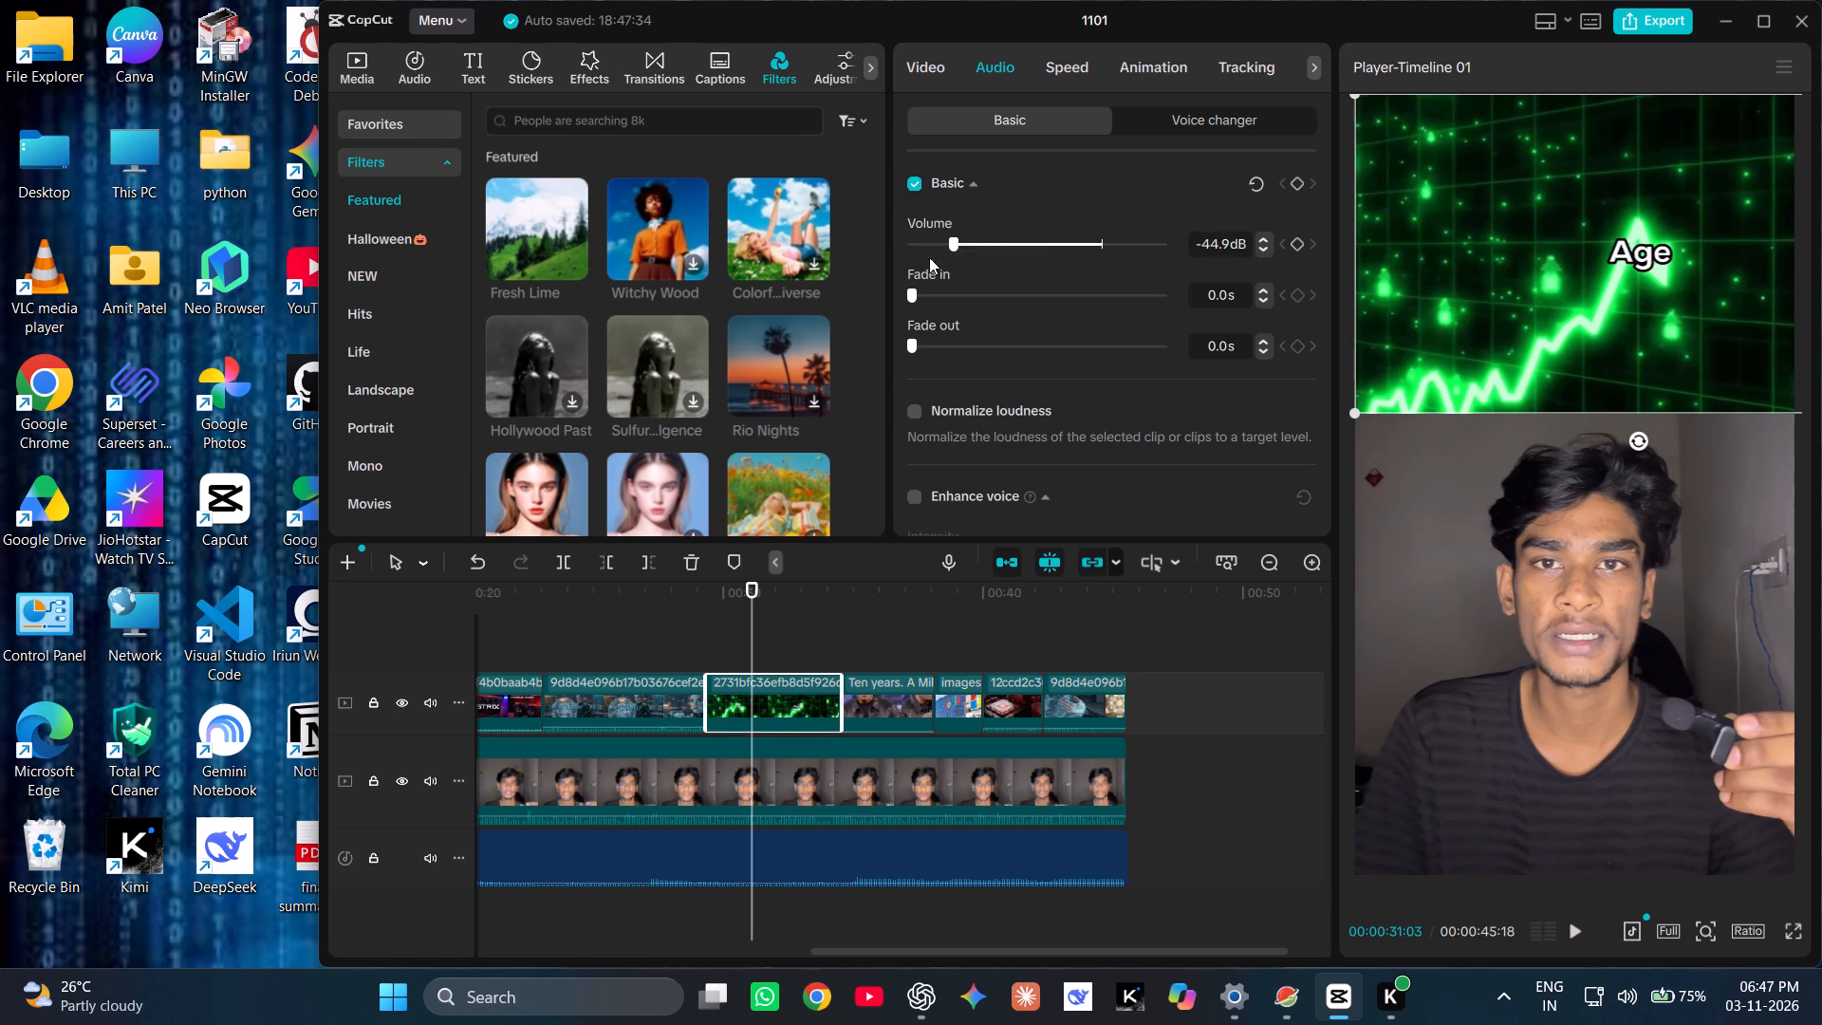
left_click_drag(929, 257, 846, 273)
key("space")
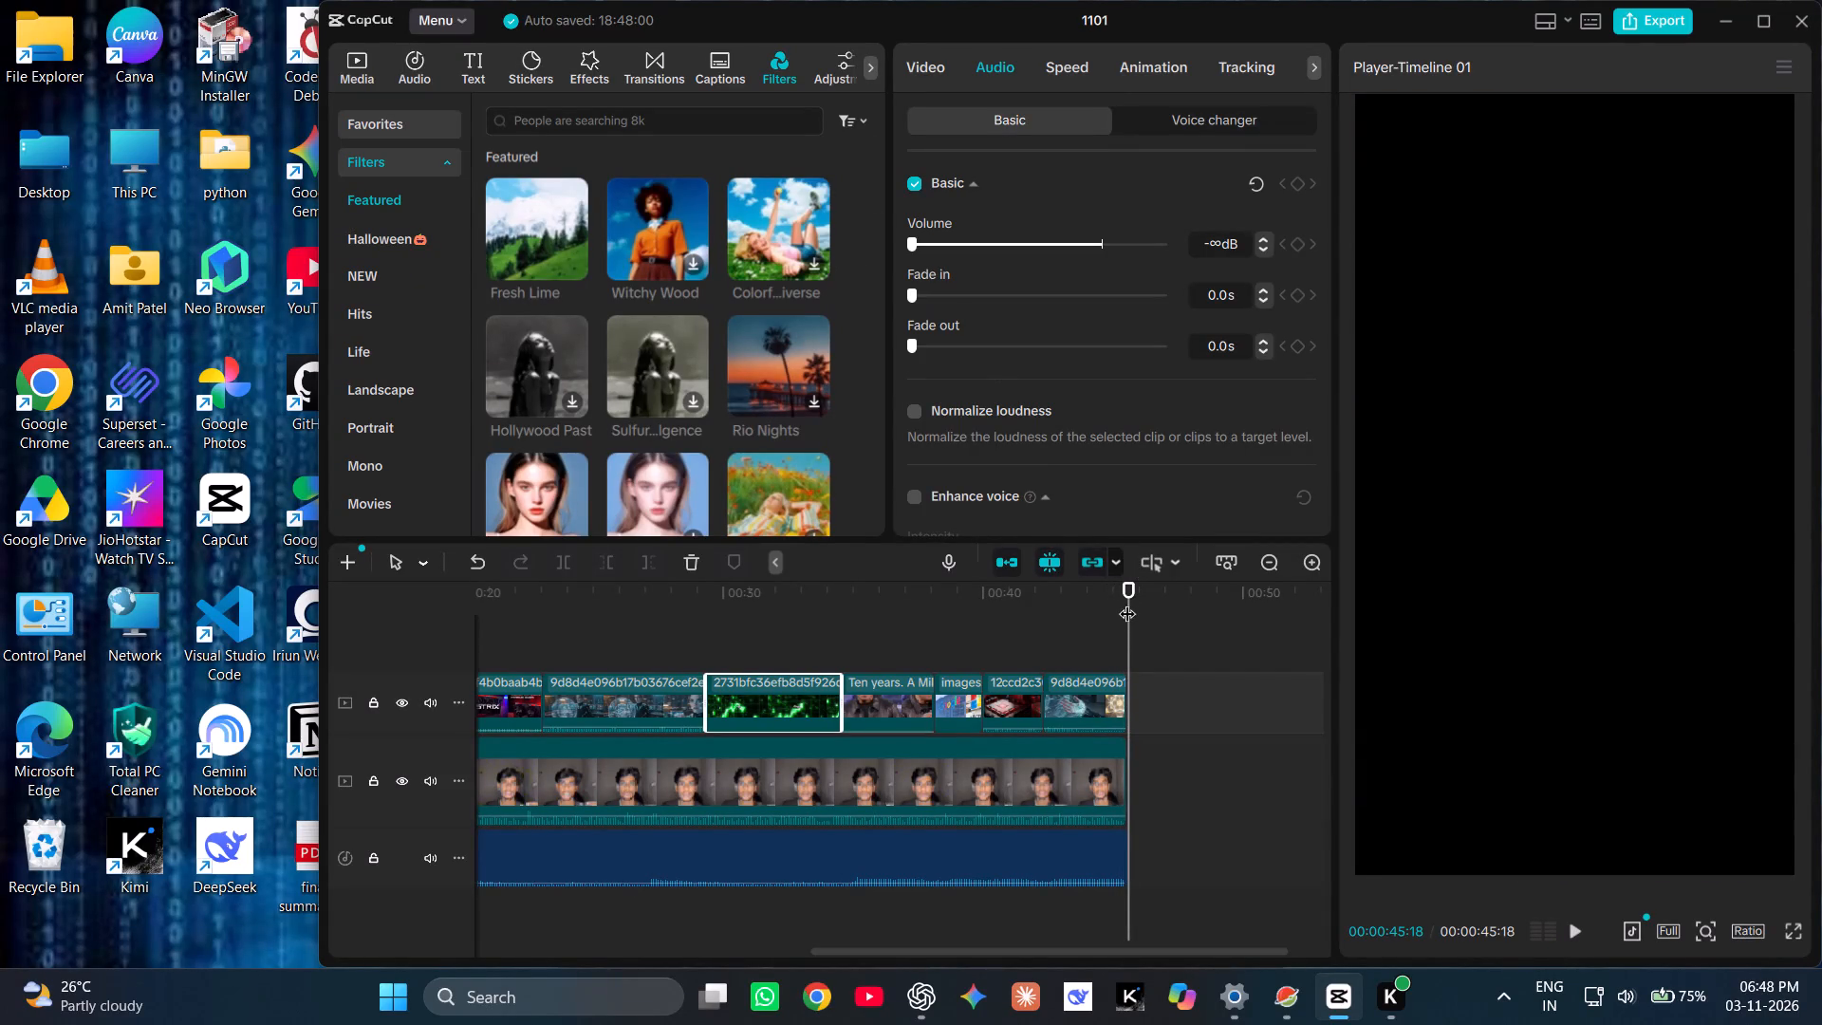
Scrub back through the timeline and return the playhead to the start of the video.
left_click_drag(1129, 611, 905, 604)
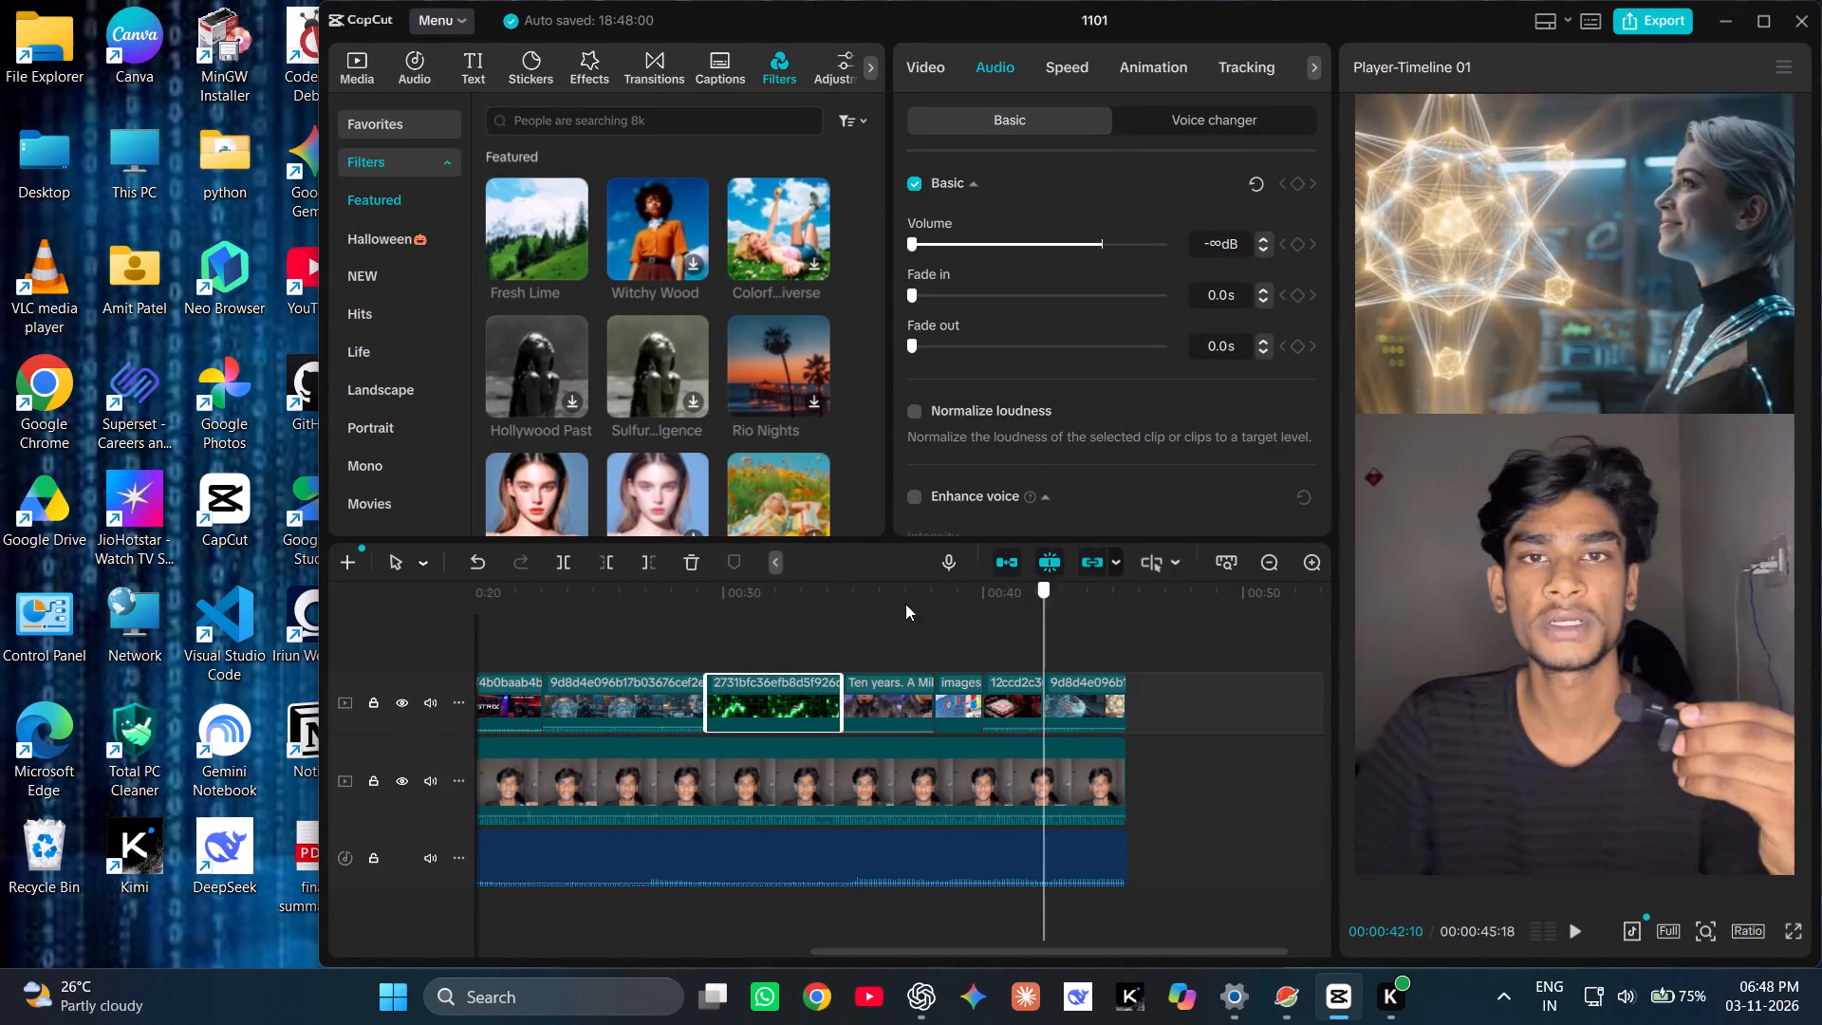
left_click_drag(905, 604, 470, 624)
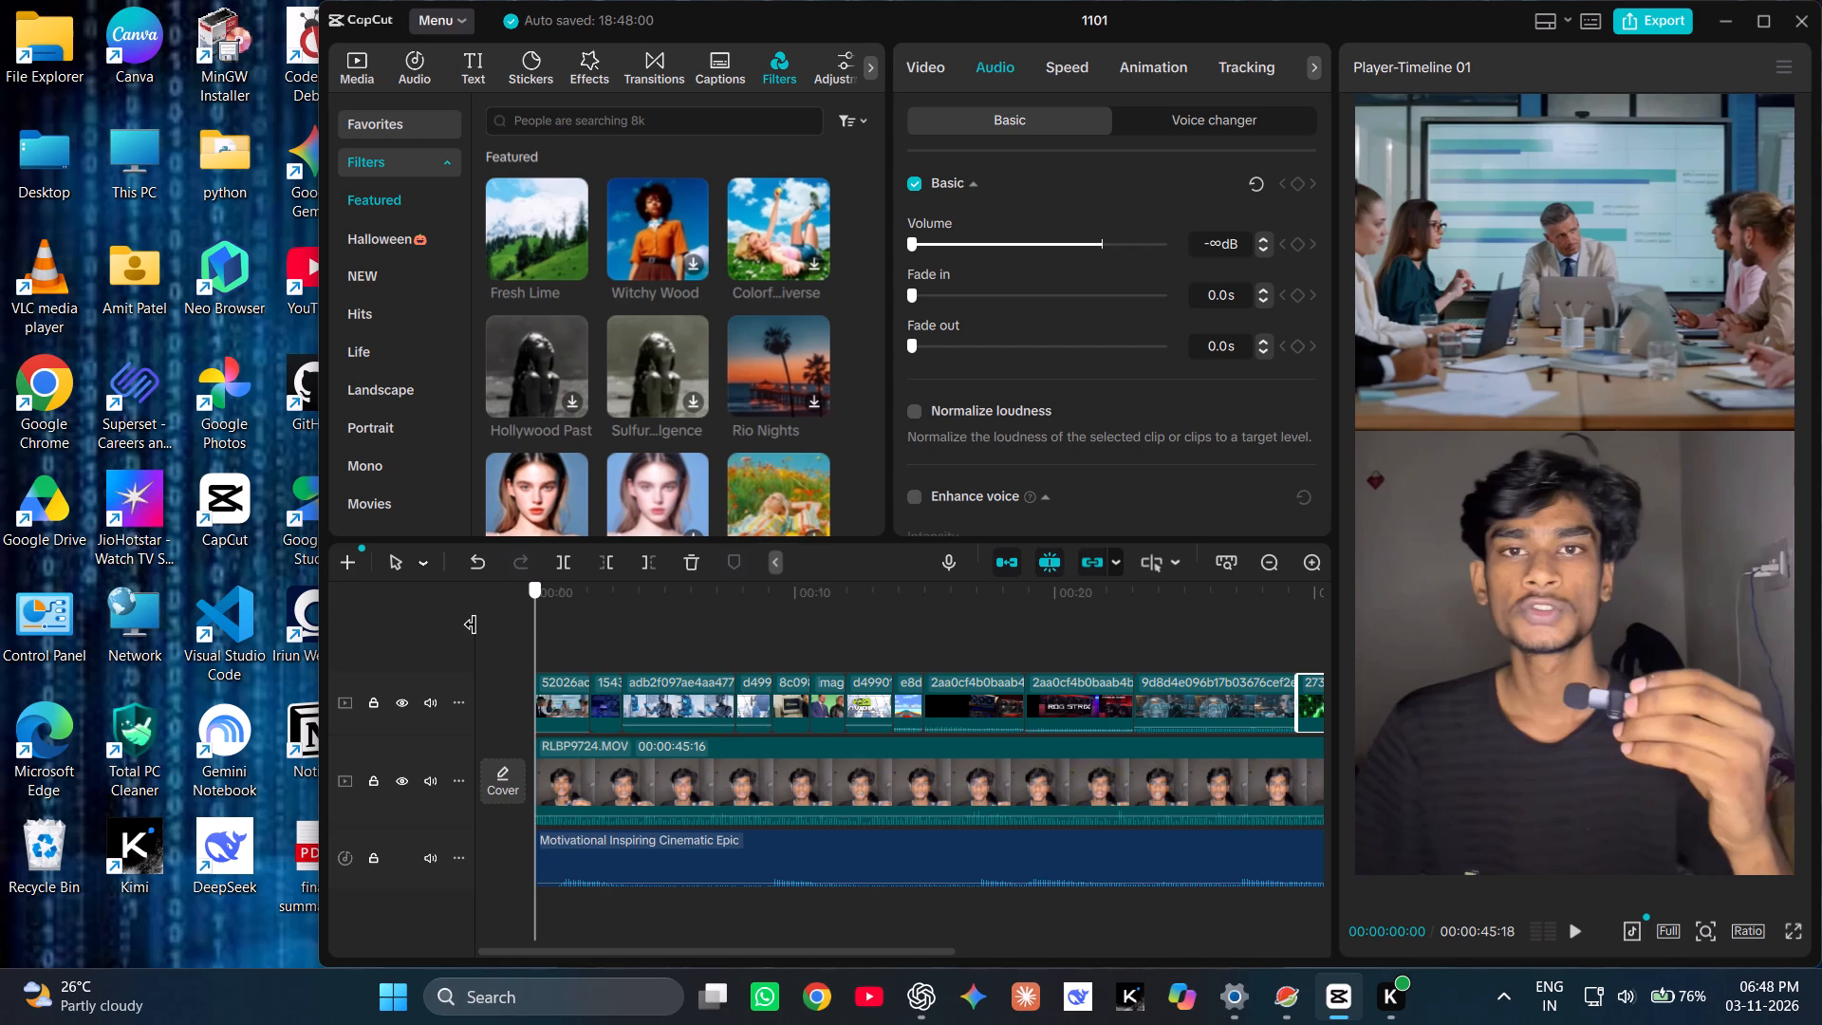
left_click_drag(470, 624, 652, 675)
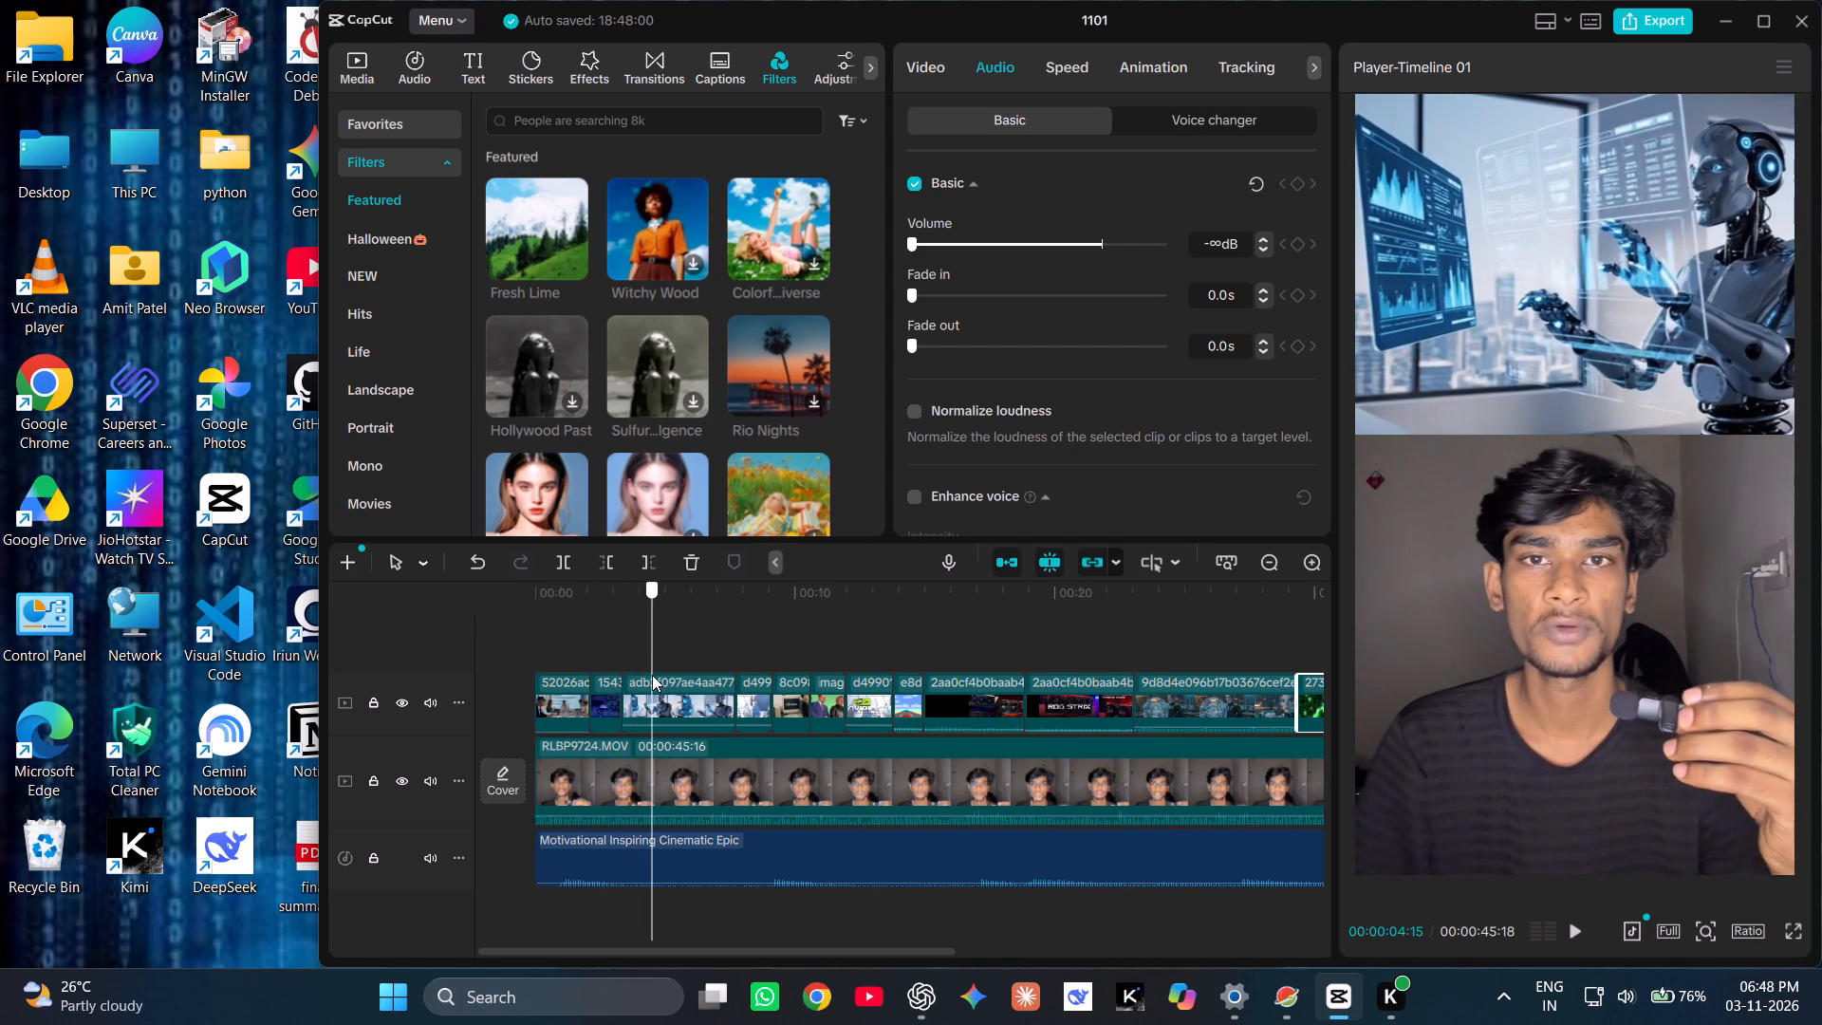
left_click_drag(652, 675, 467, 641)
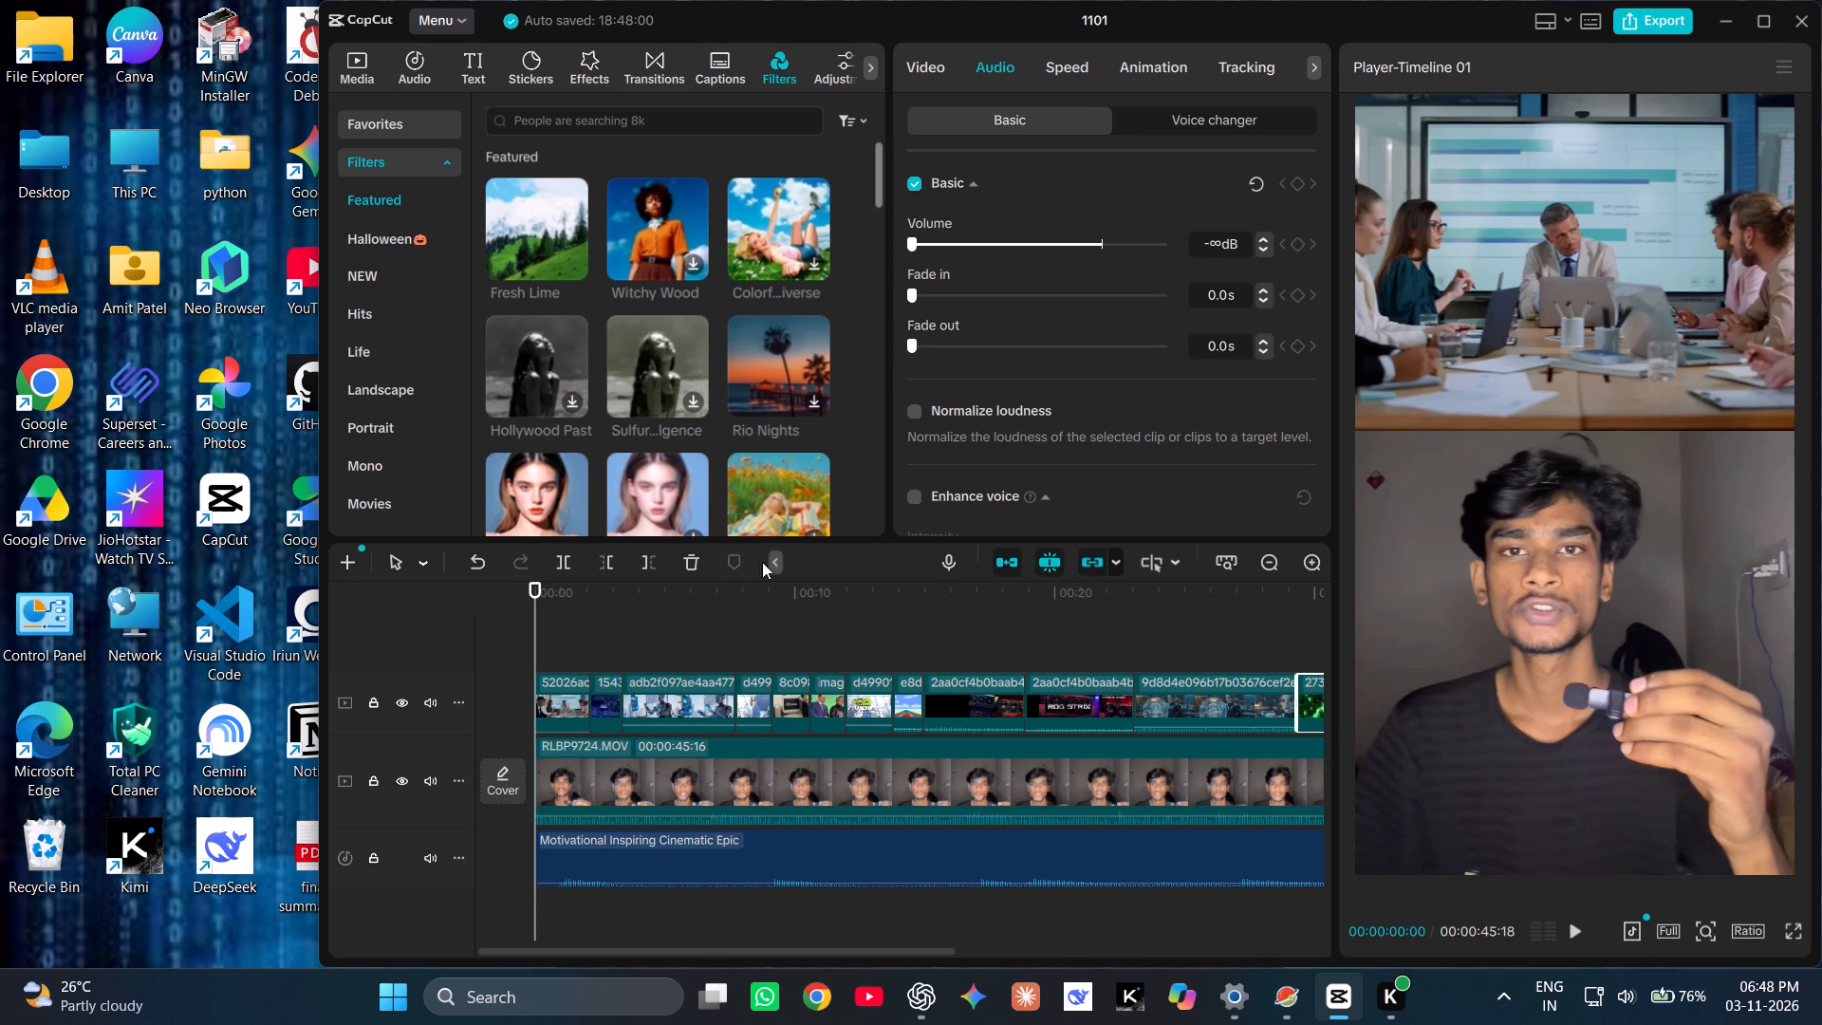
Set the scale of the first B-roll clip, the office meeting, to 132% with uniform scaling.
left_click(578, 691)
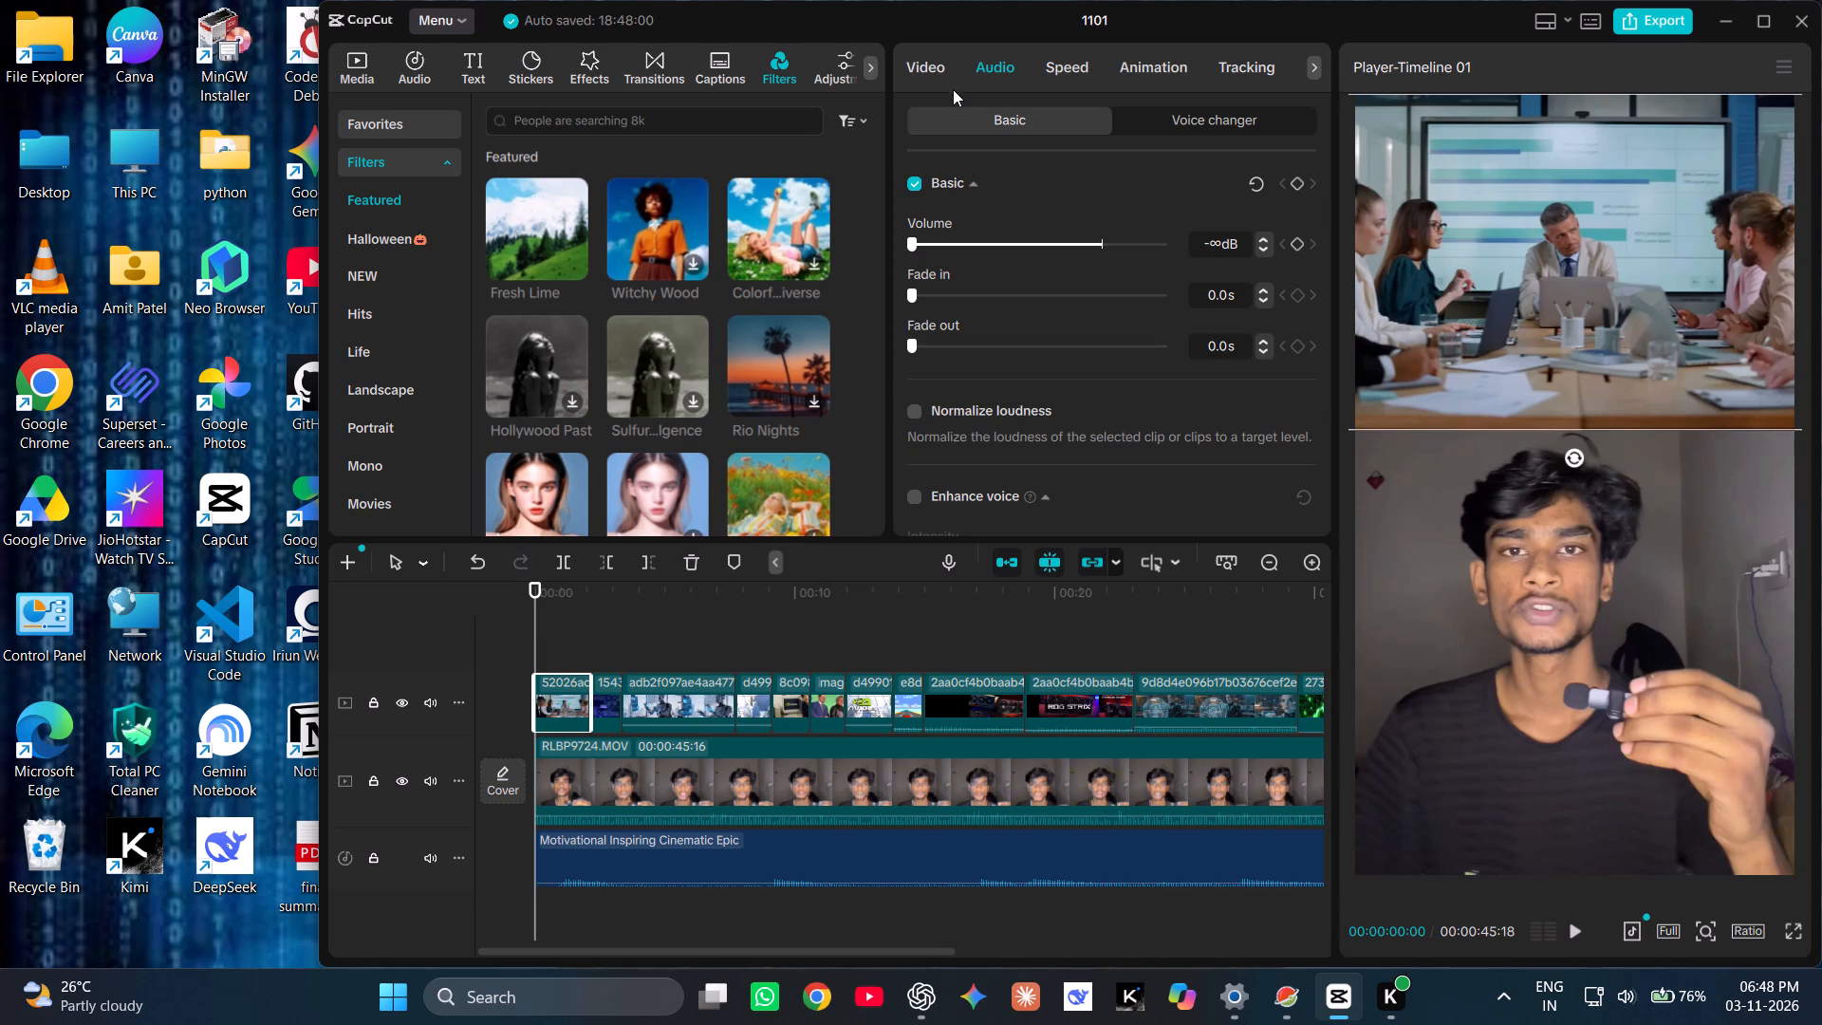
left_click(935, 71)
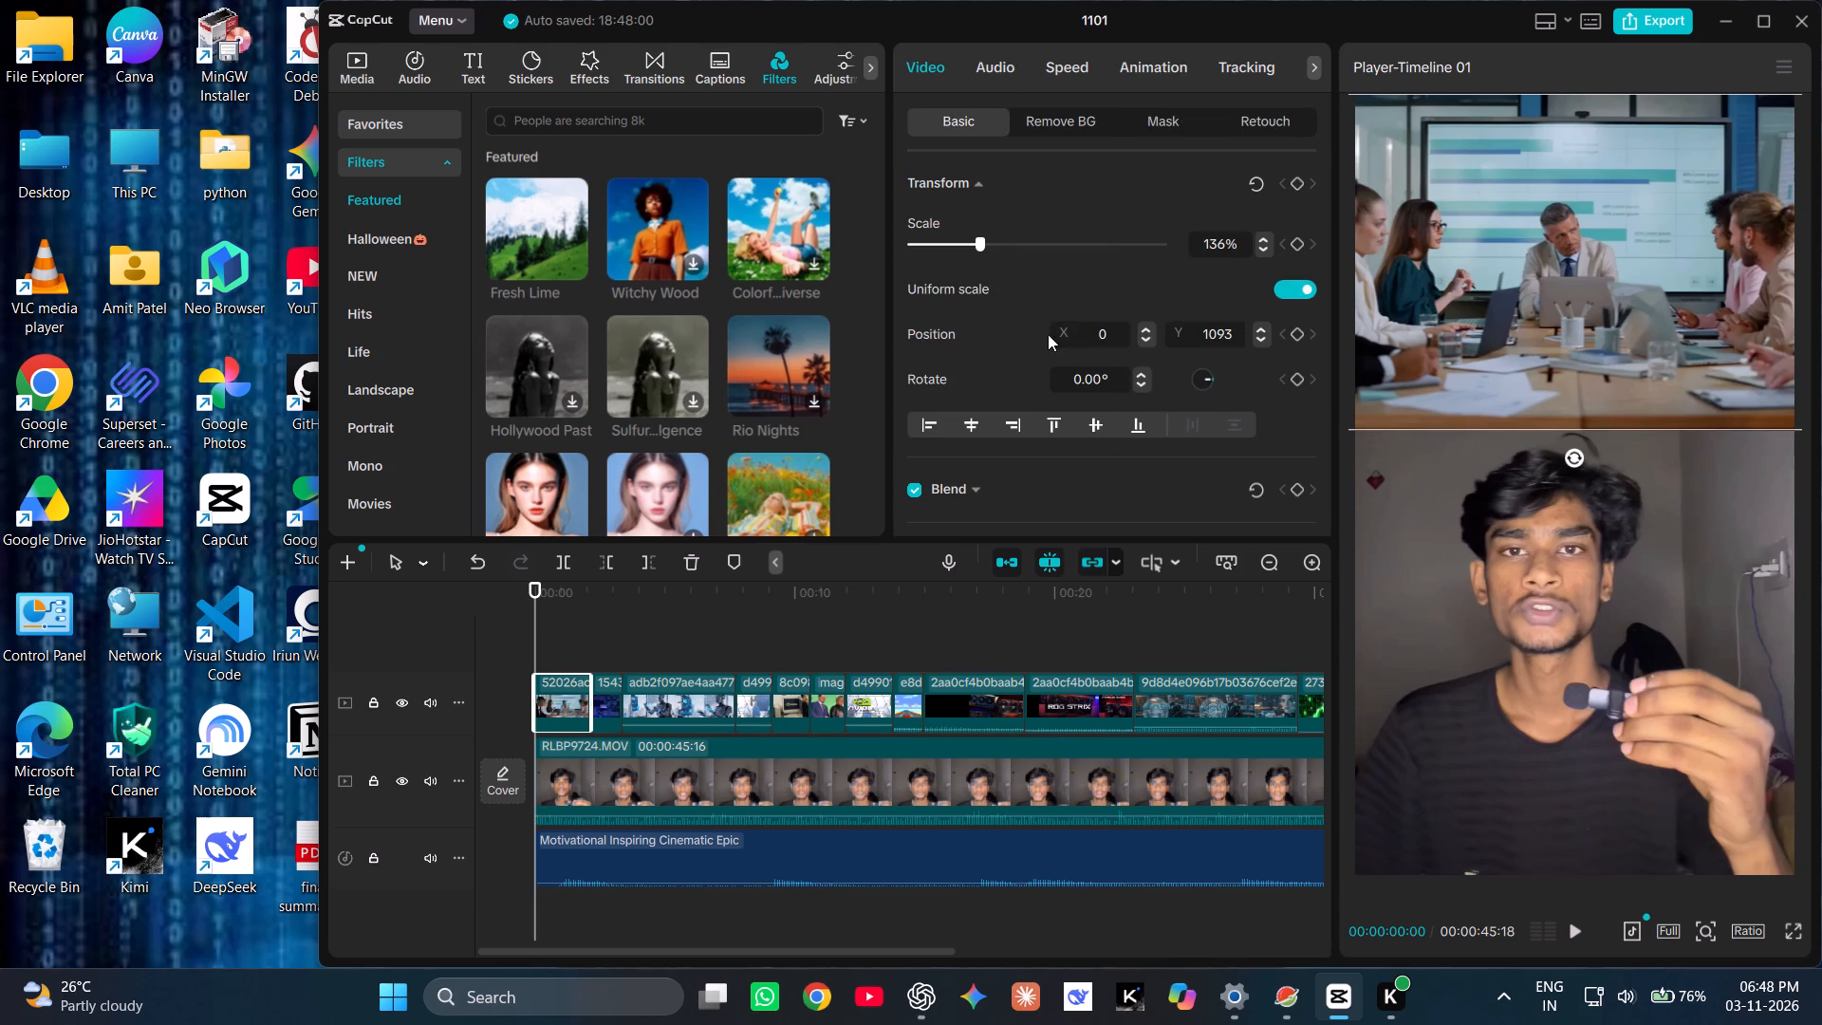
left_click_drag(978, 240, 1062, 246)
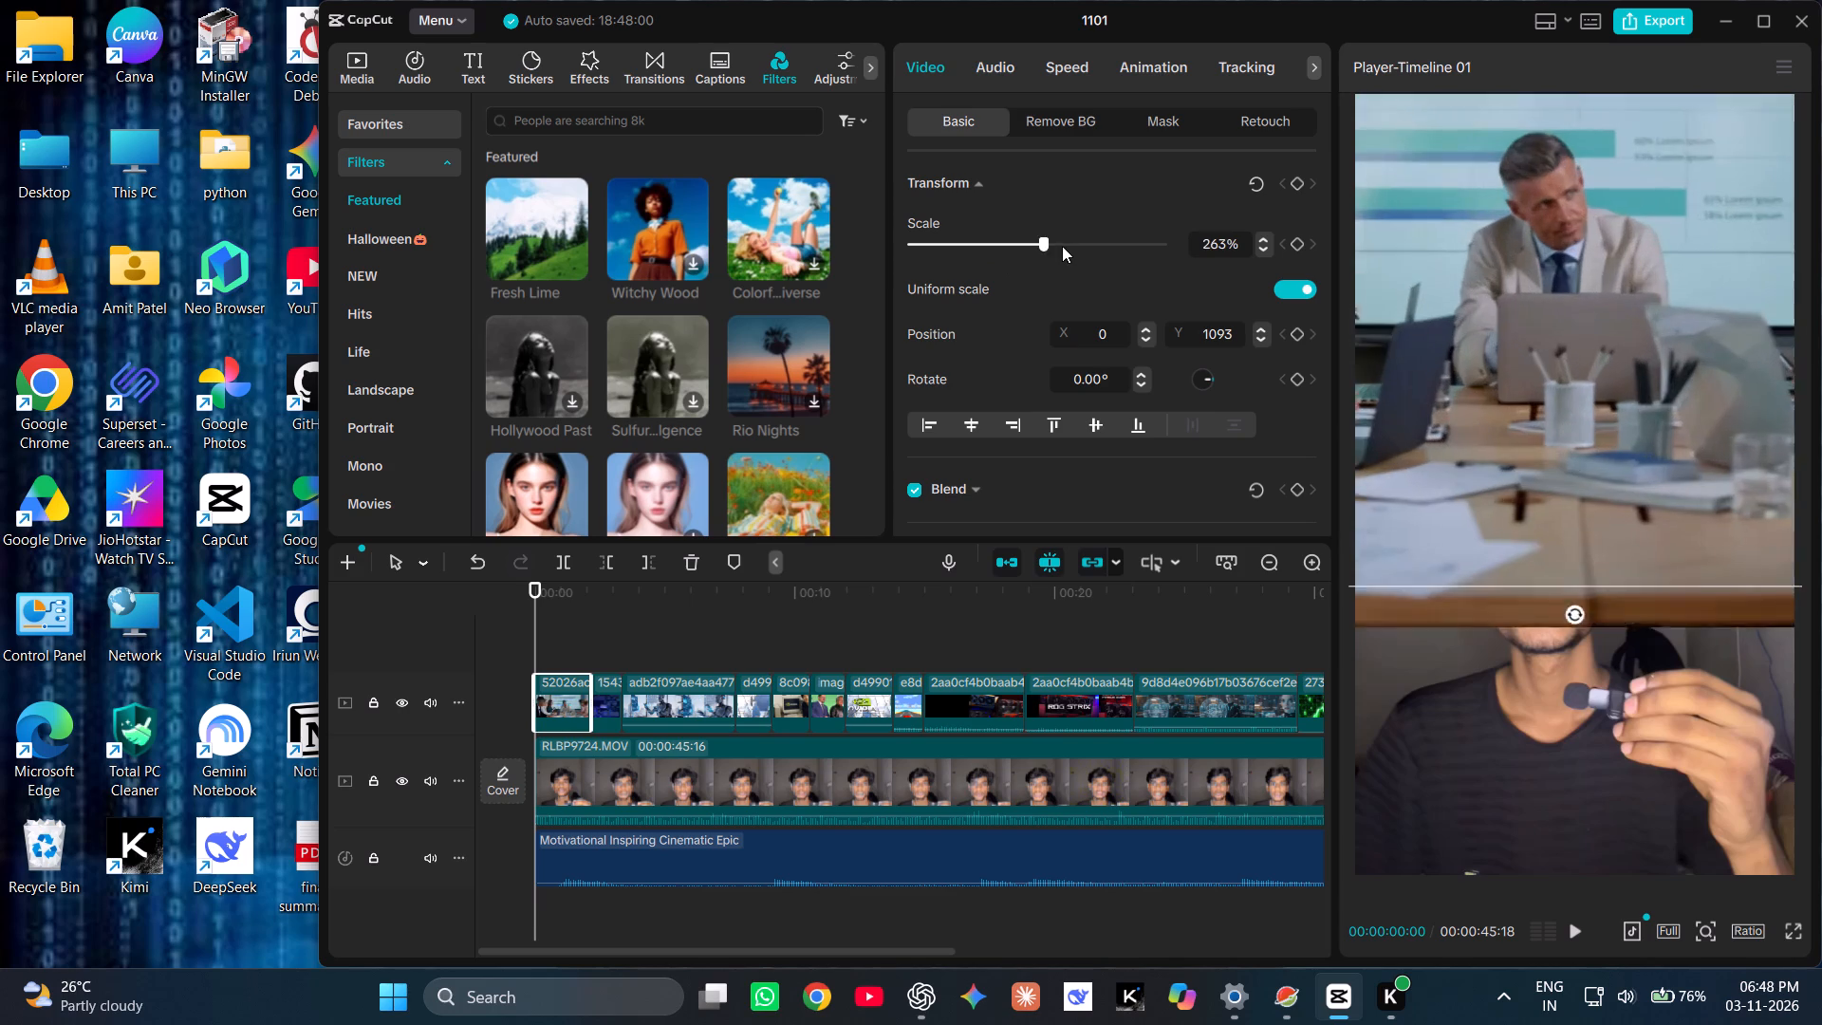
left_click_drag(1062, 246, 1004, 254)
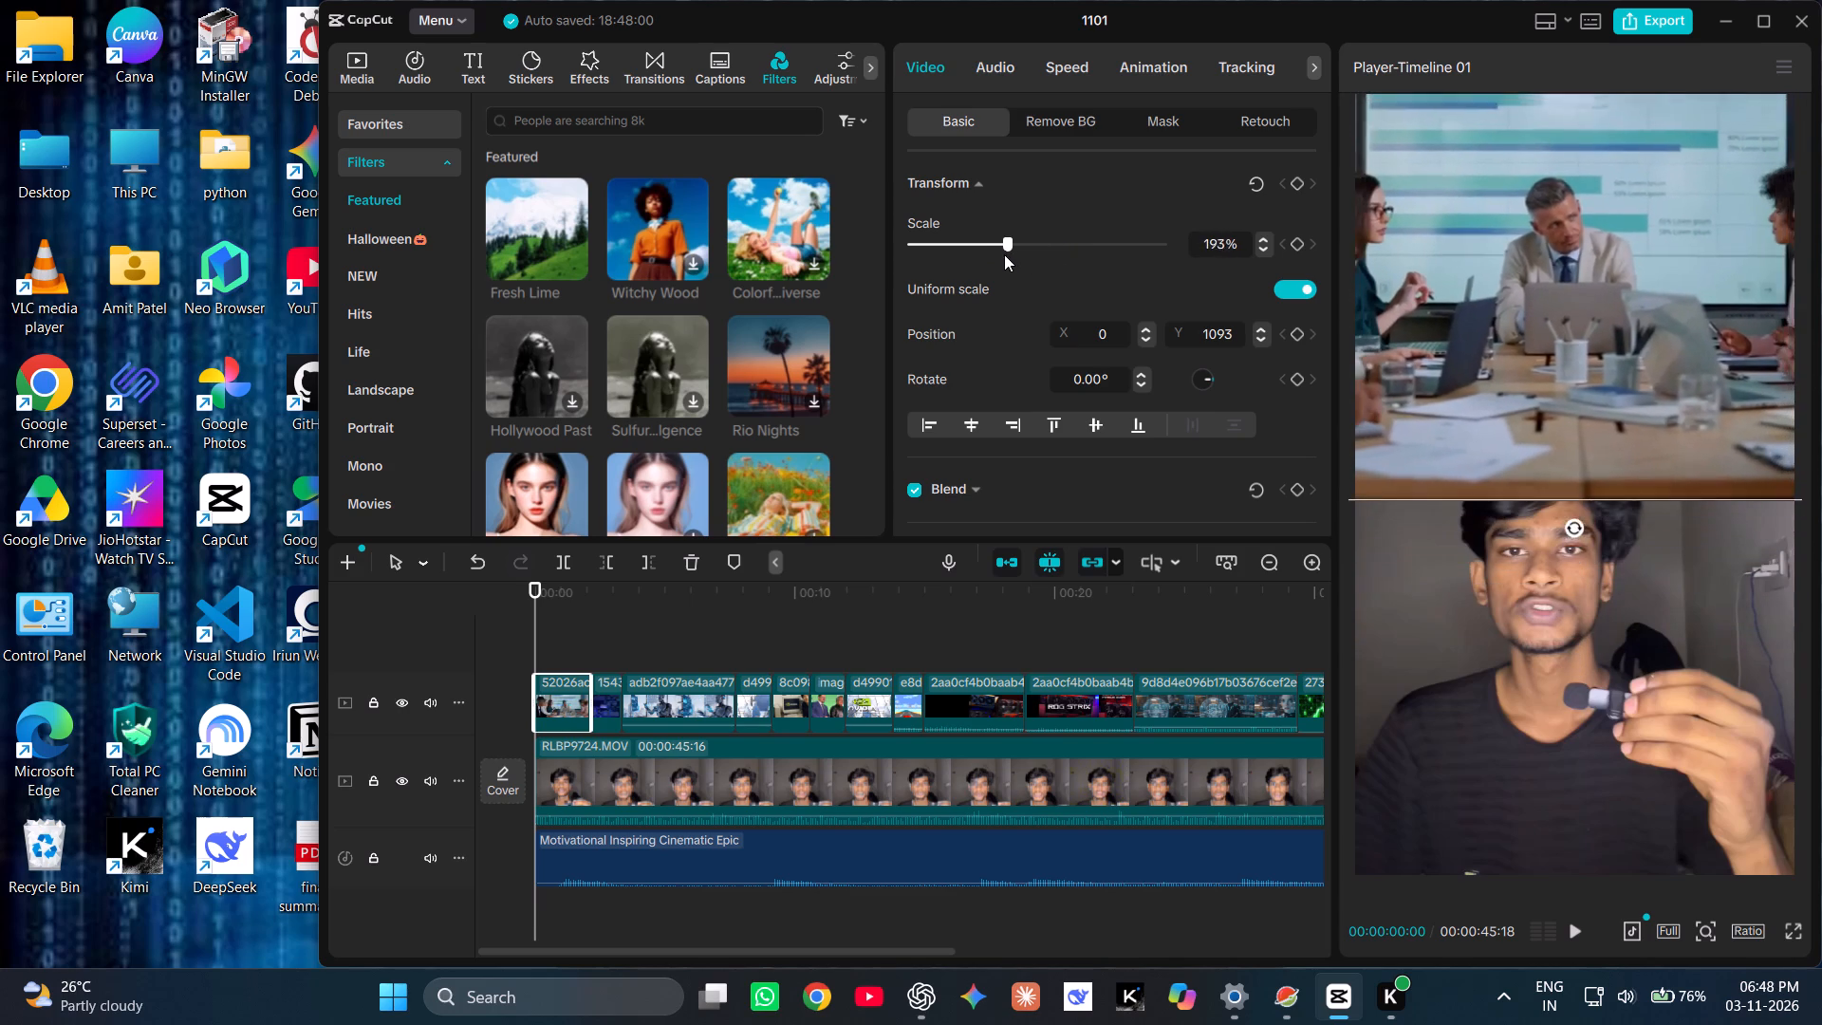
left_click_drag(1004, 254, 975, 249)
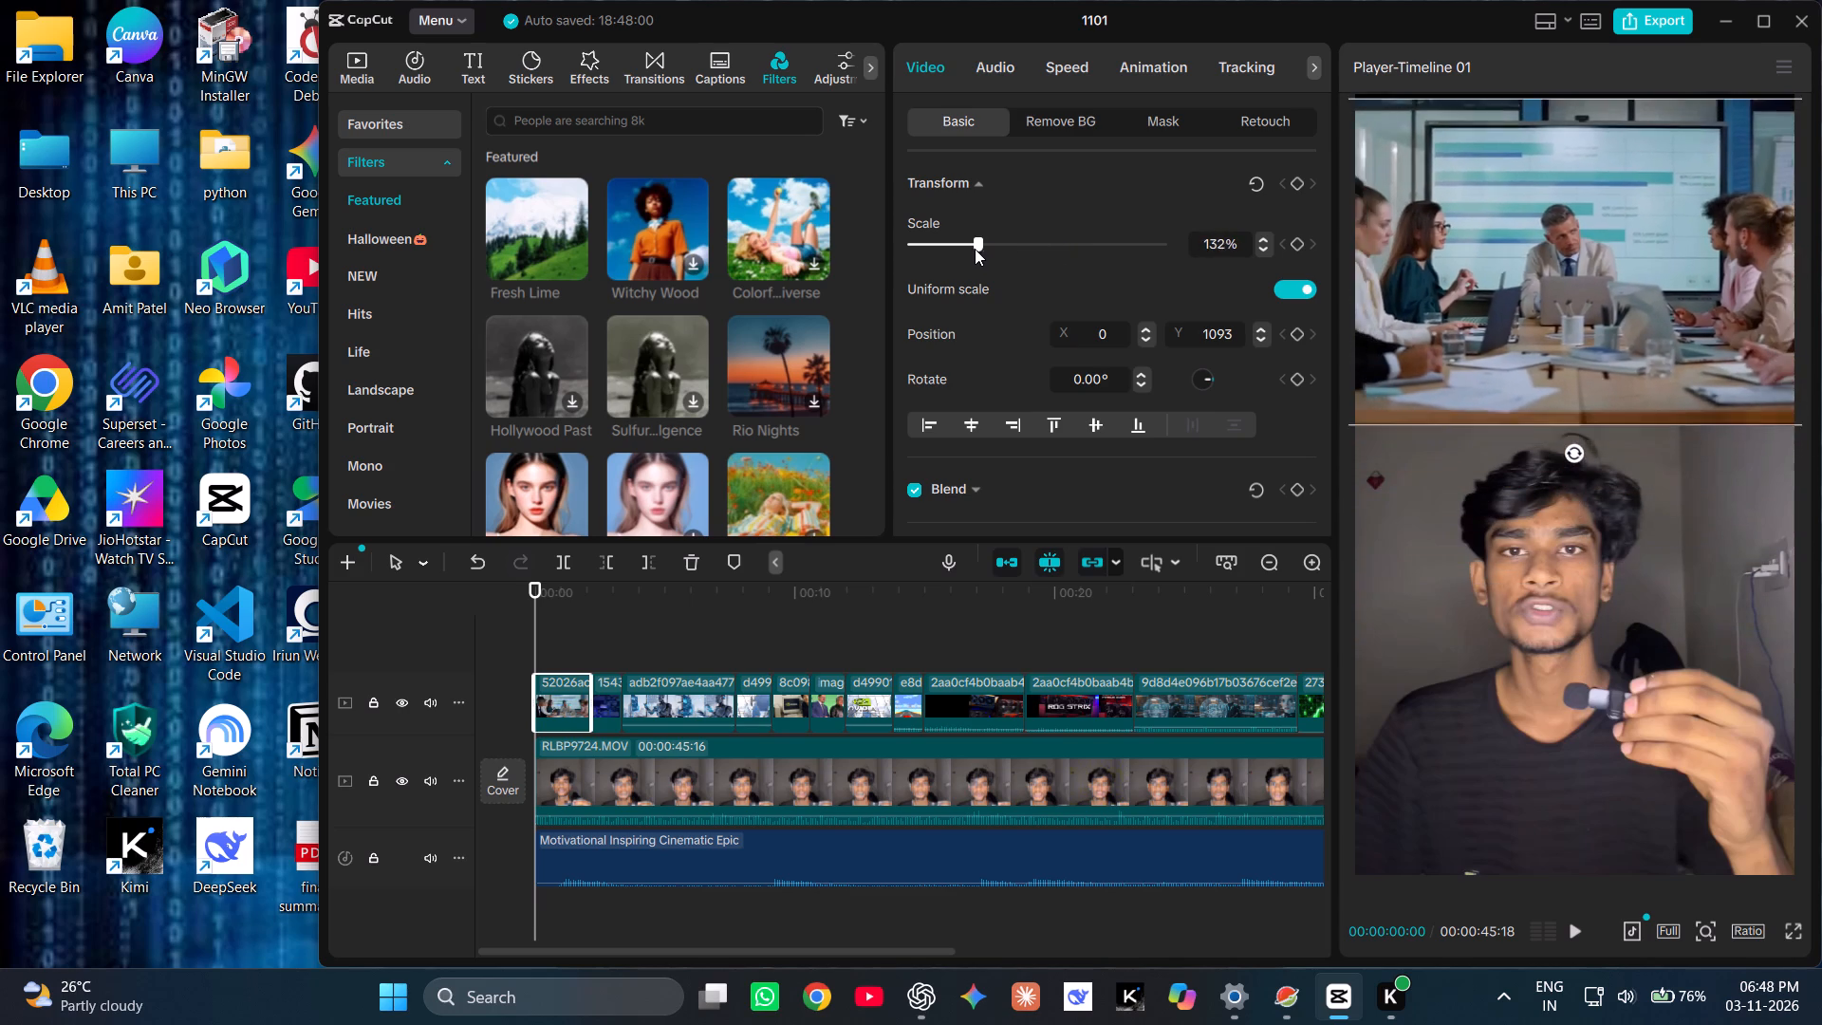
left_click_drag(975, 249, 993, 249)
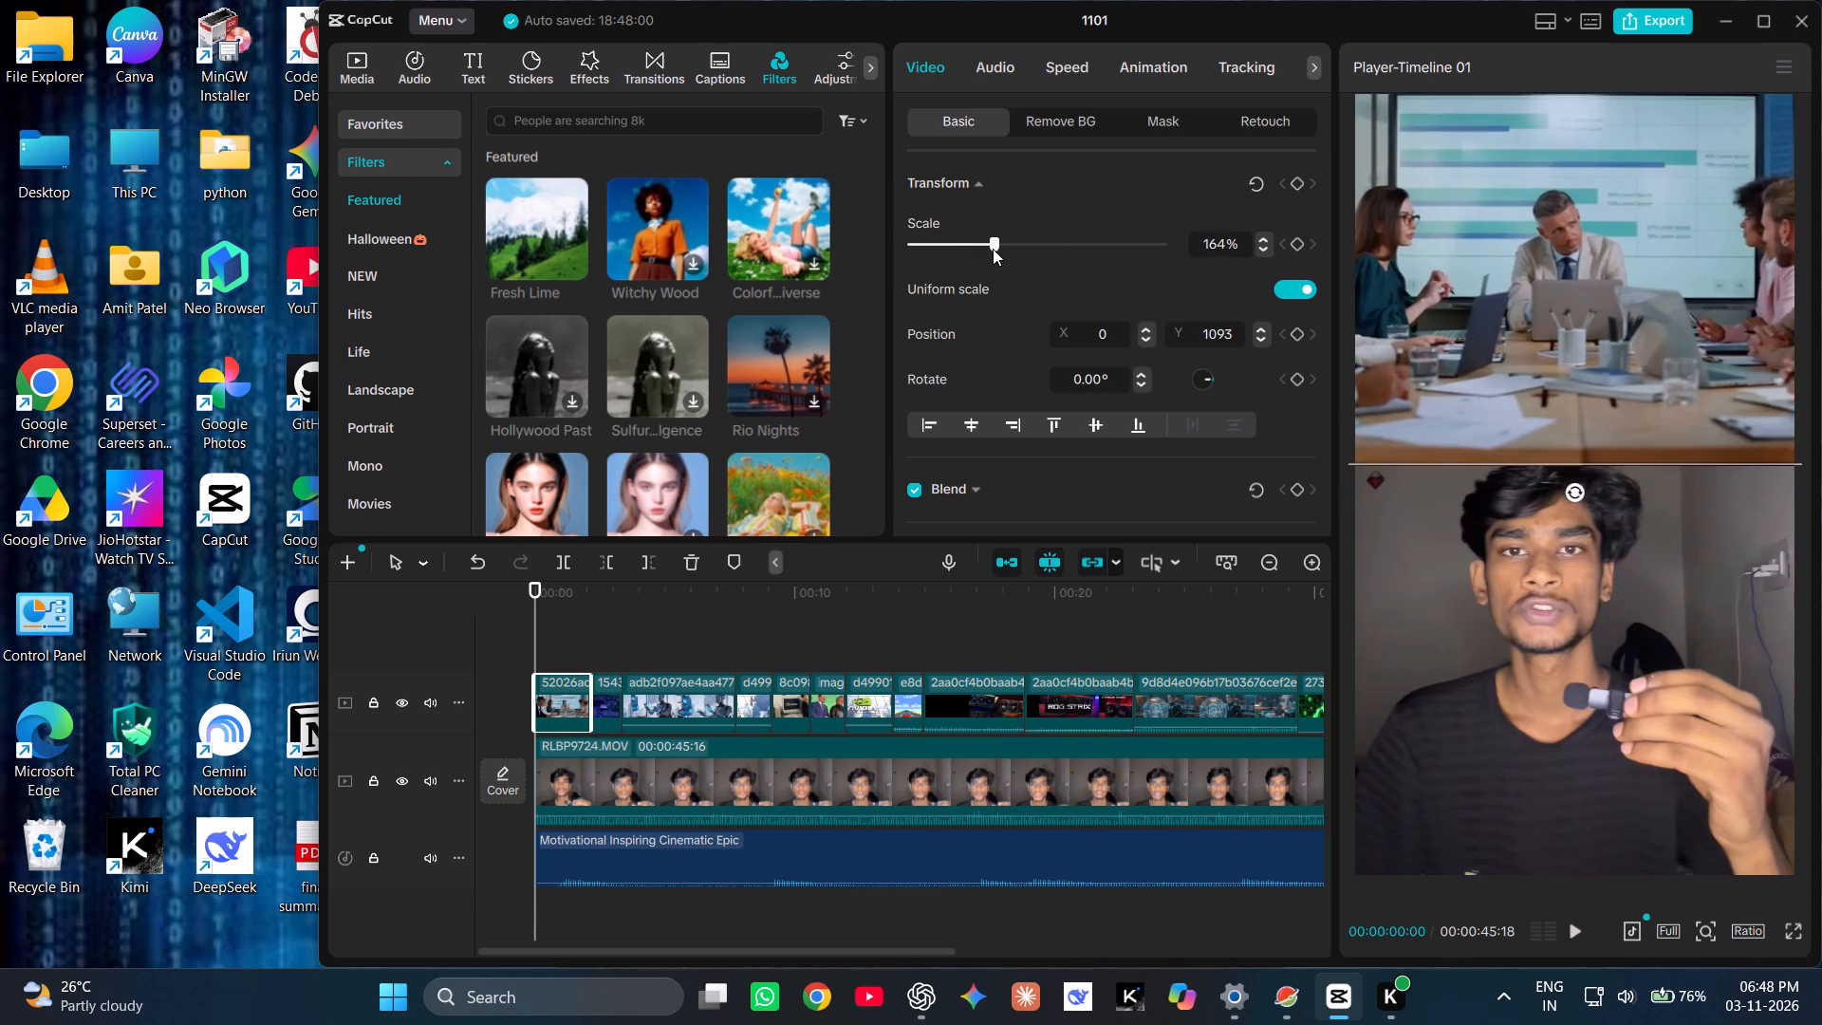
left_click_drag(993, 249, 977, 249)
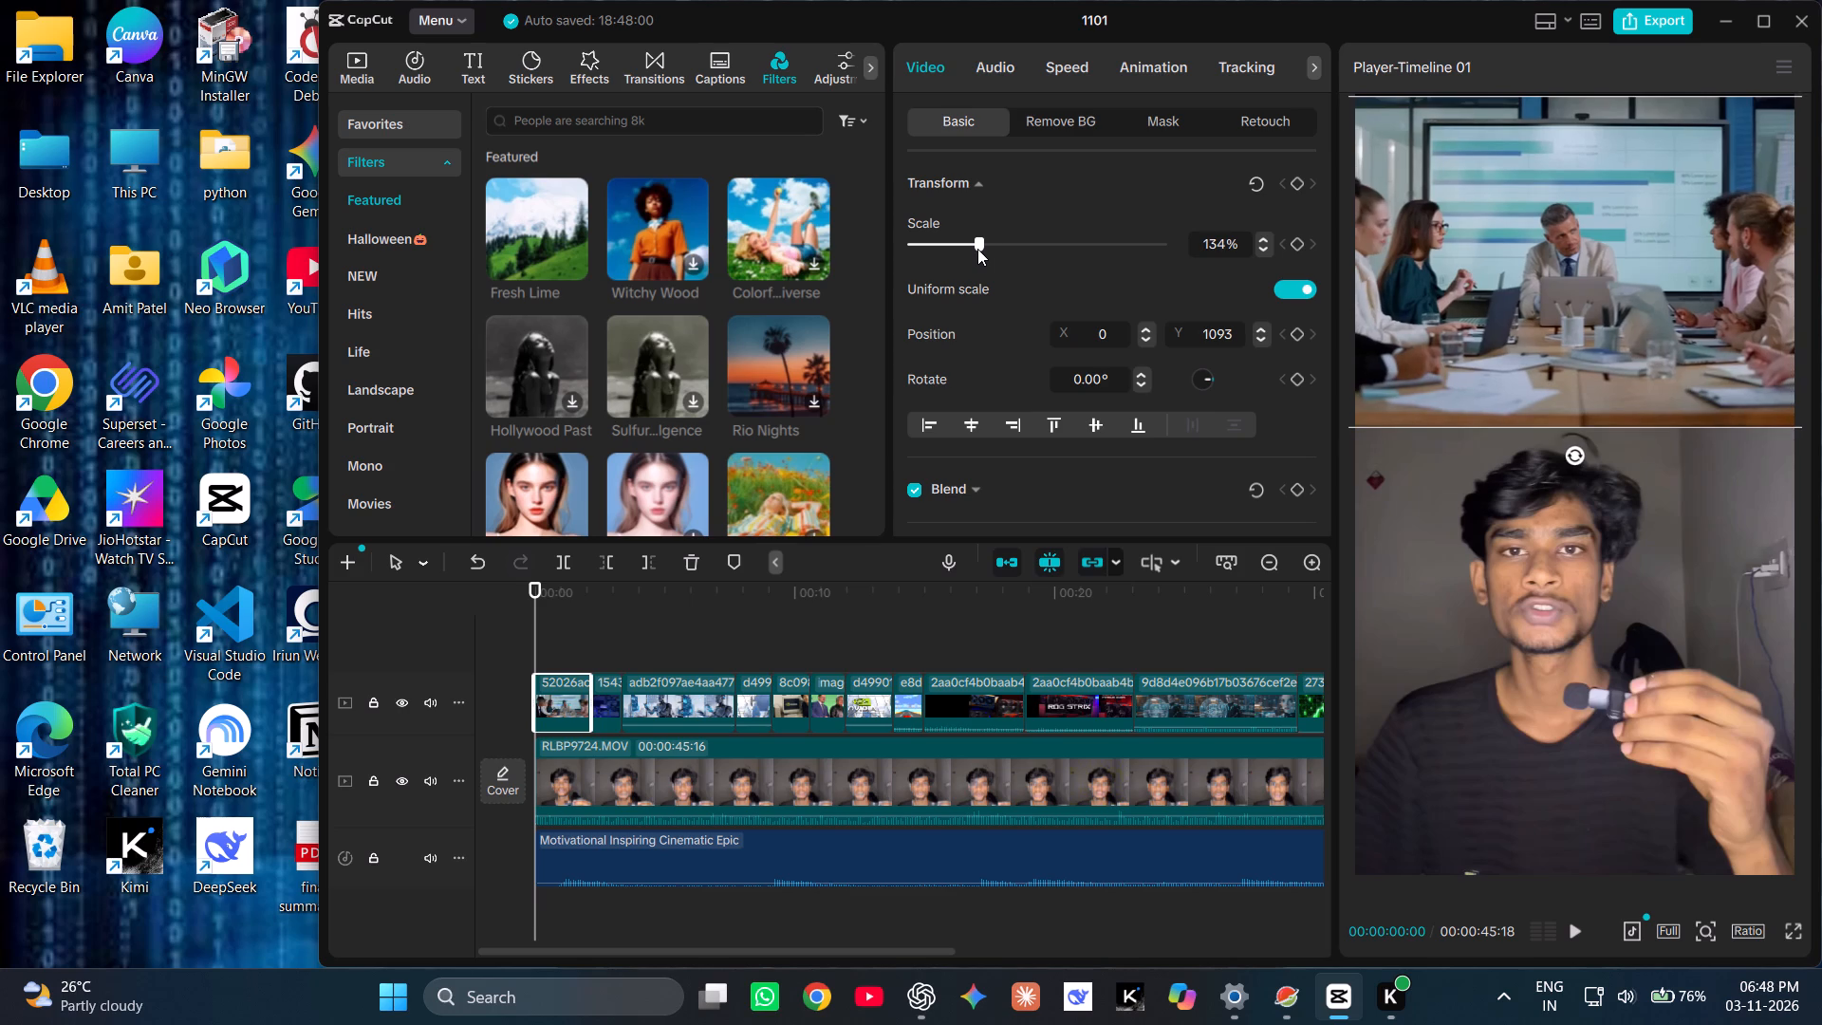
left_click_drag(977, 249, 976, 250)
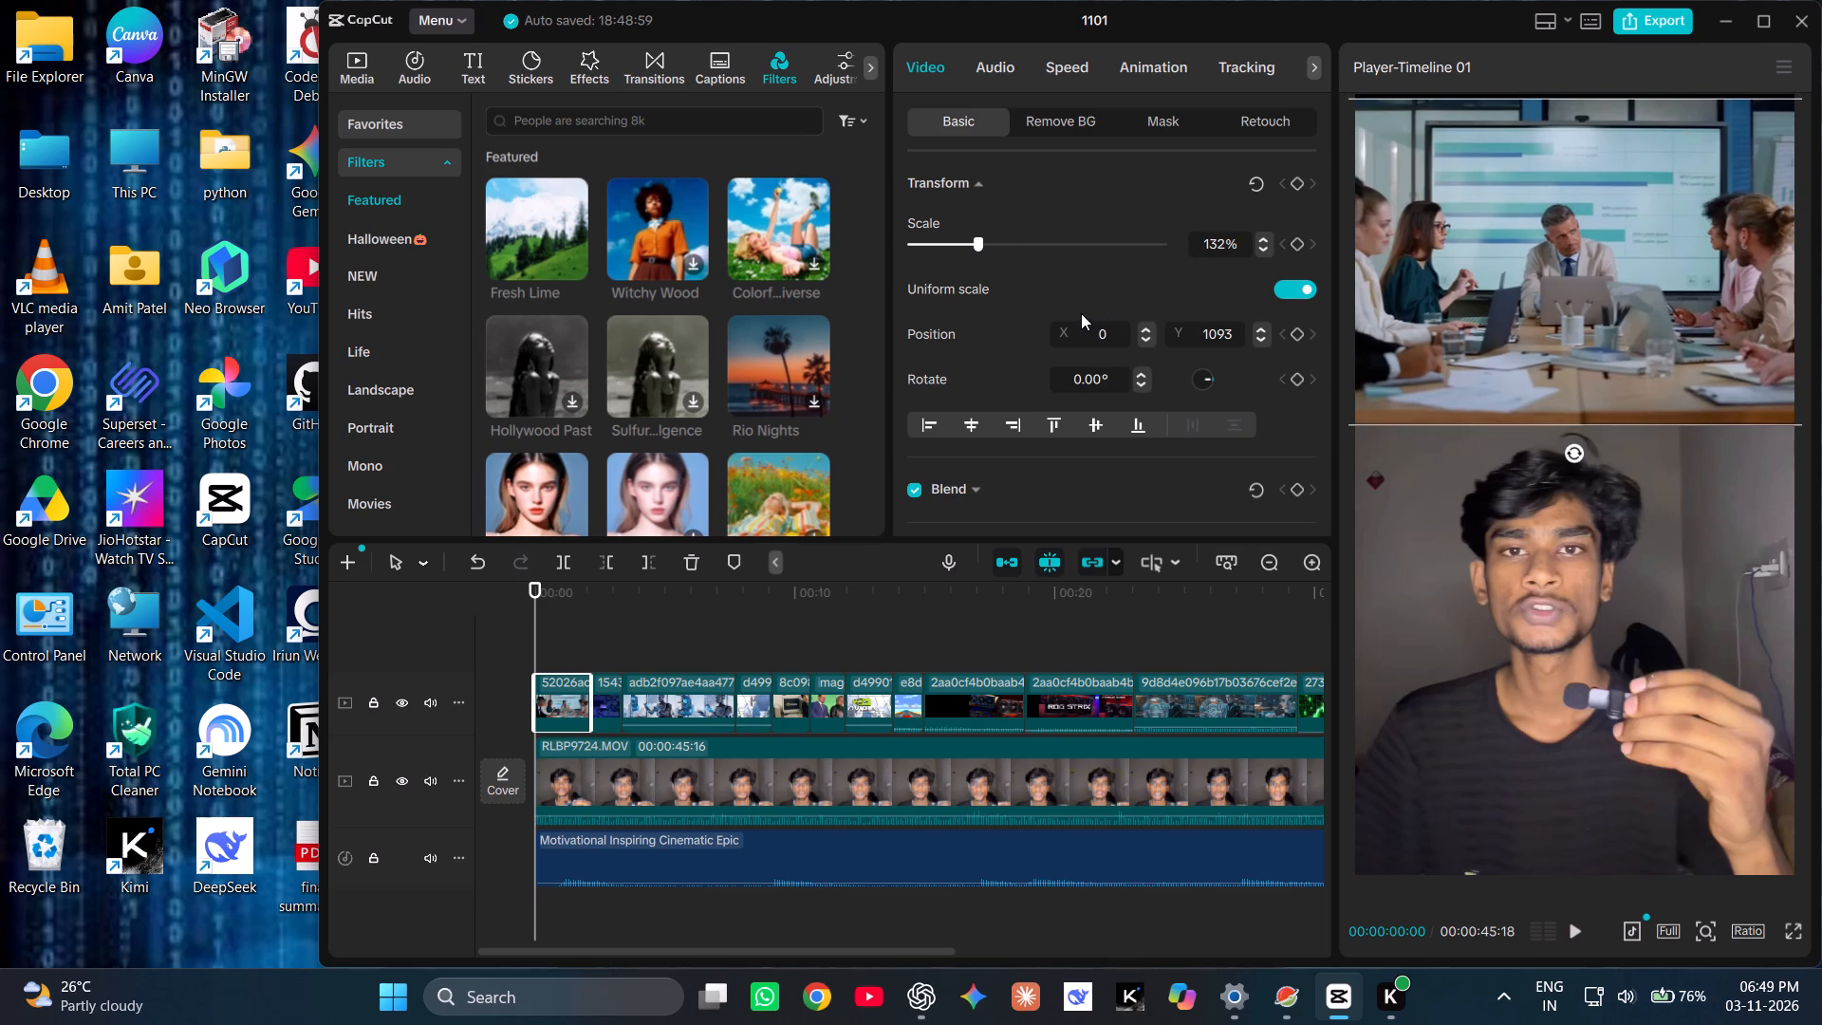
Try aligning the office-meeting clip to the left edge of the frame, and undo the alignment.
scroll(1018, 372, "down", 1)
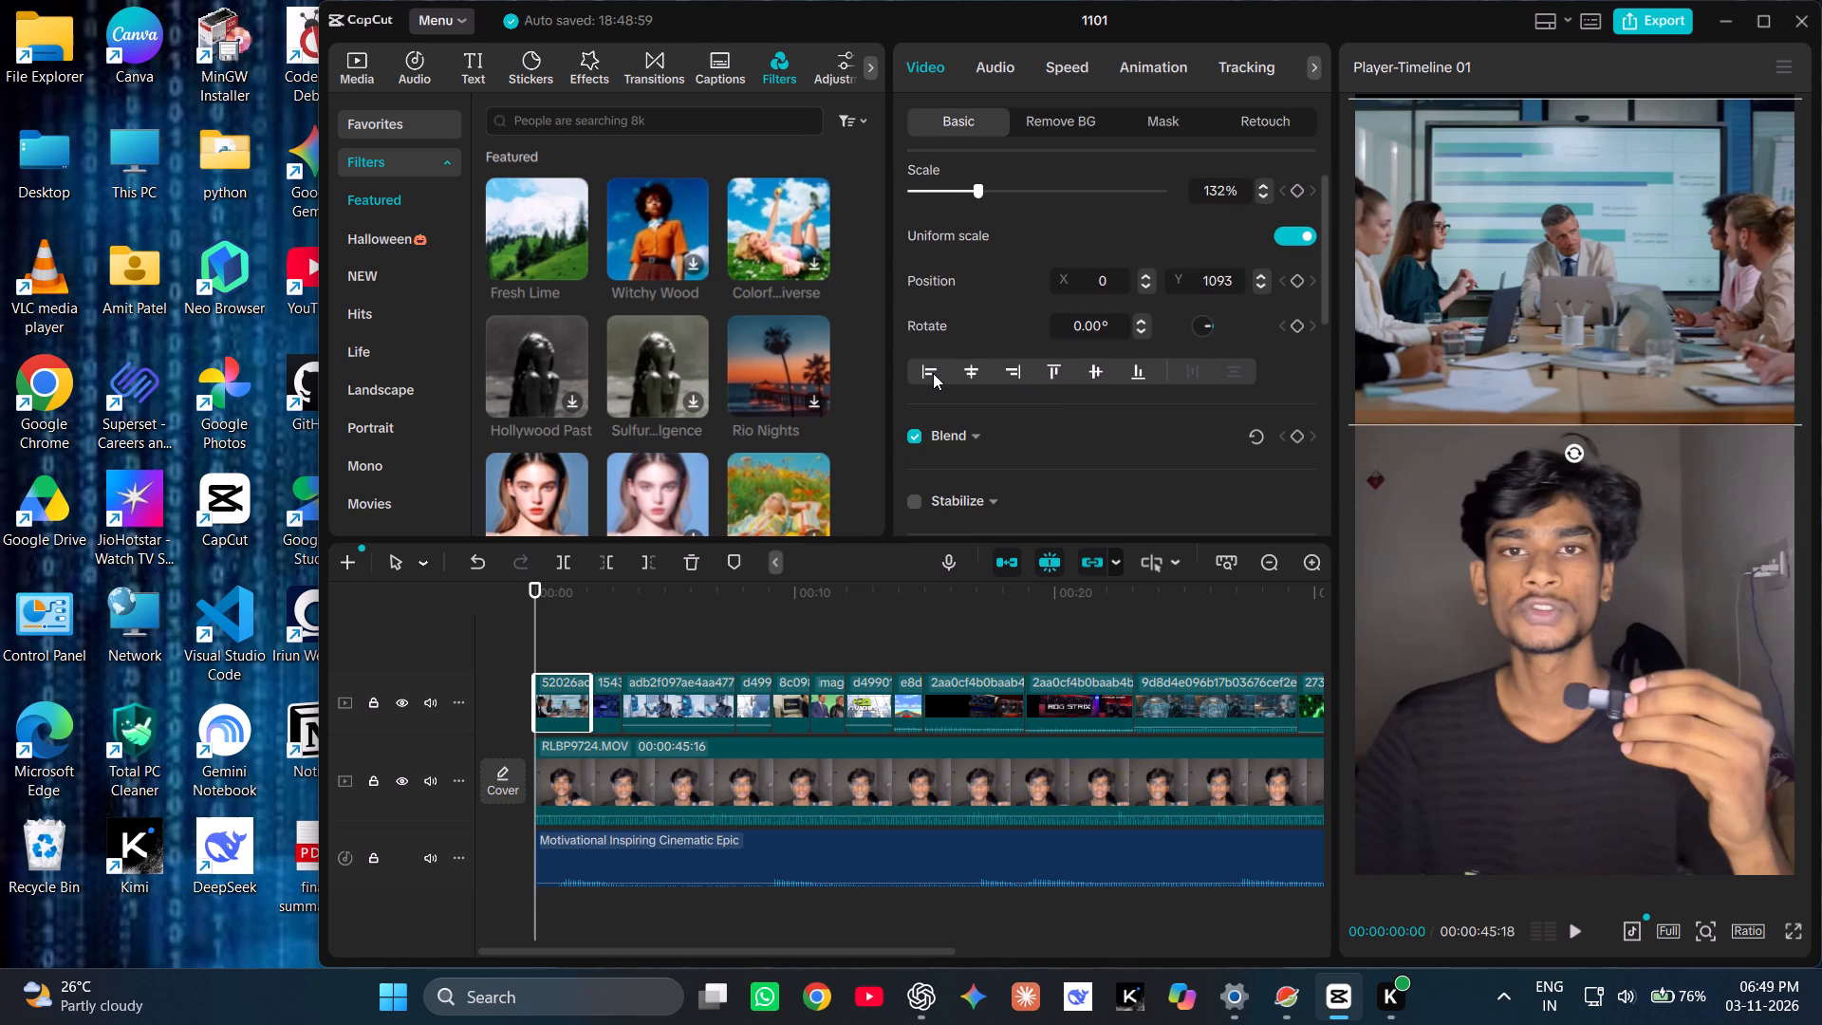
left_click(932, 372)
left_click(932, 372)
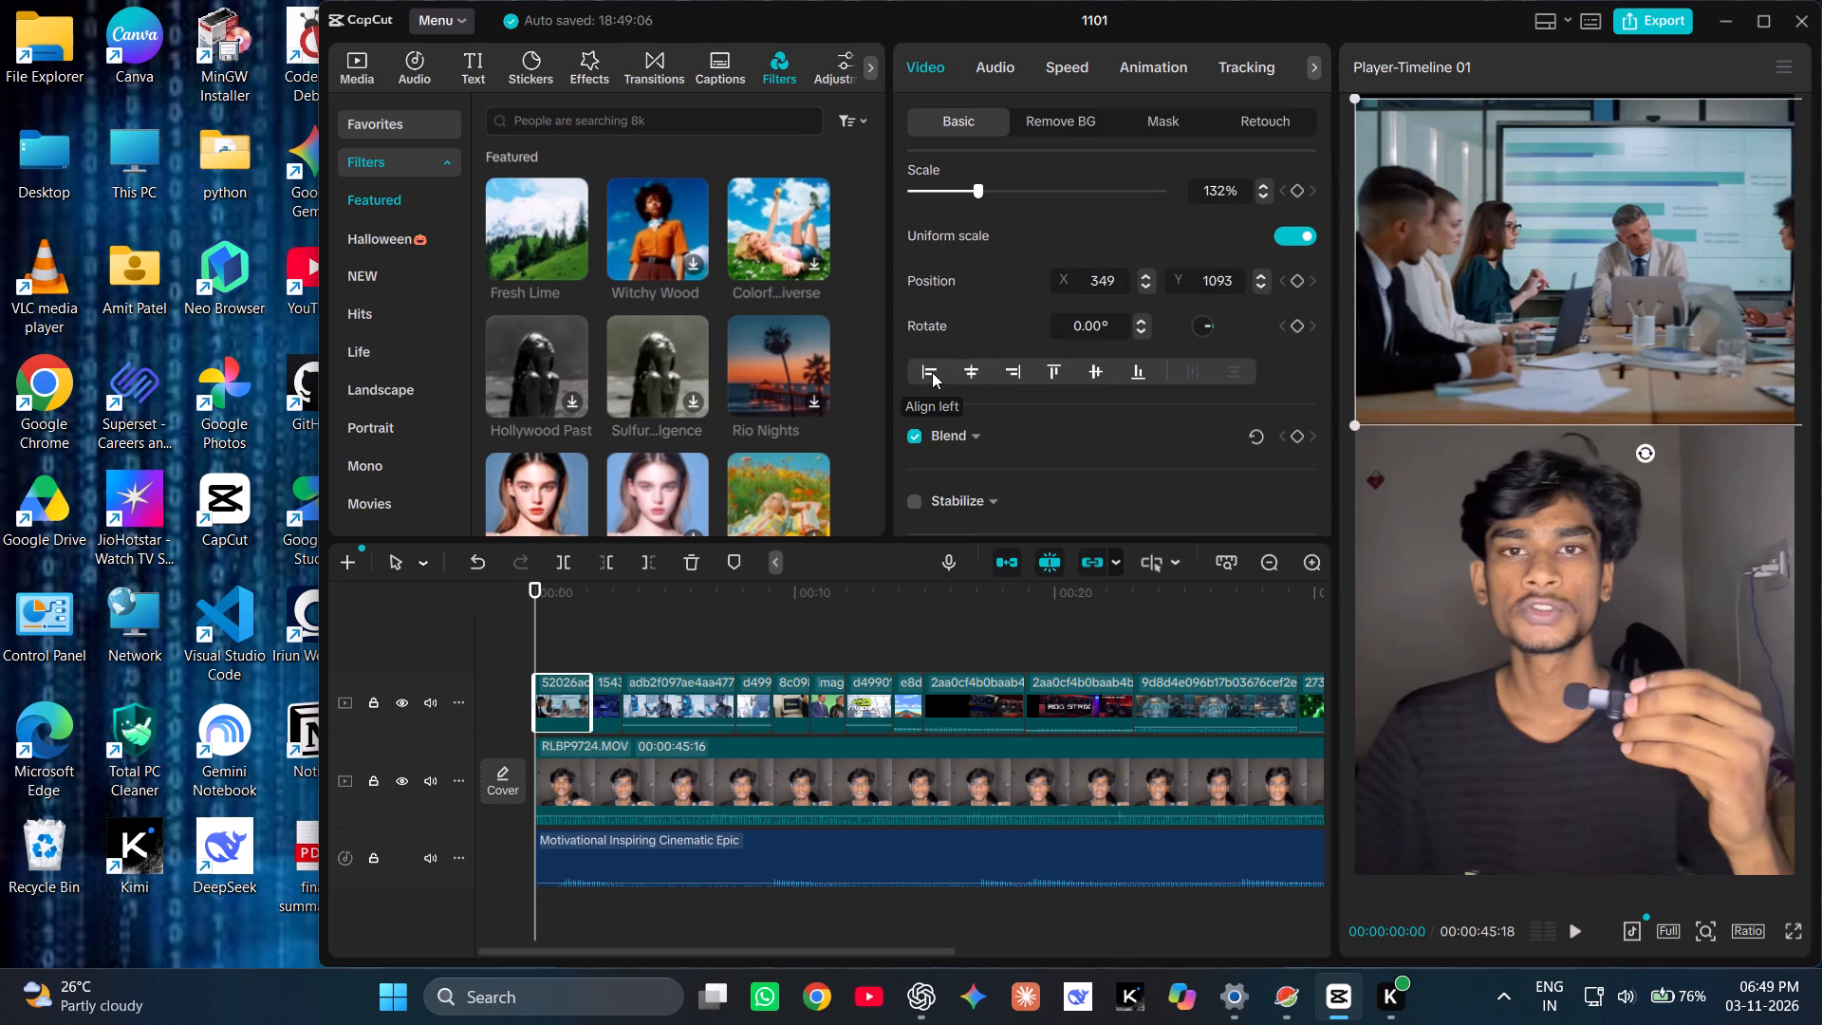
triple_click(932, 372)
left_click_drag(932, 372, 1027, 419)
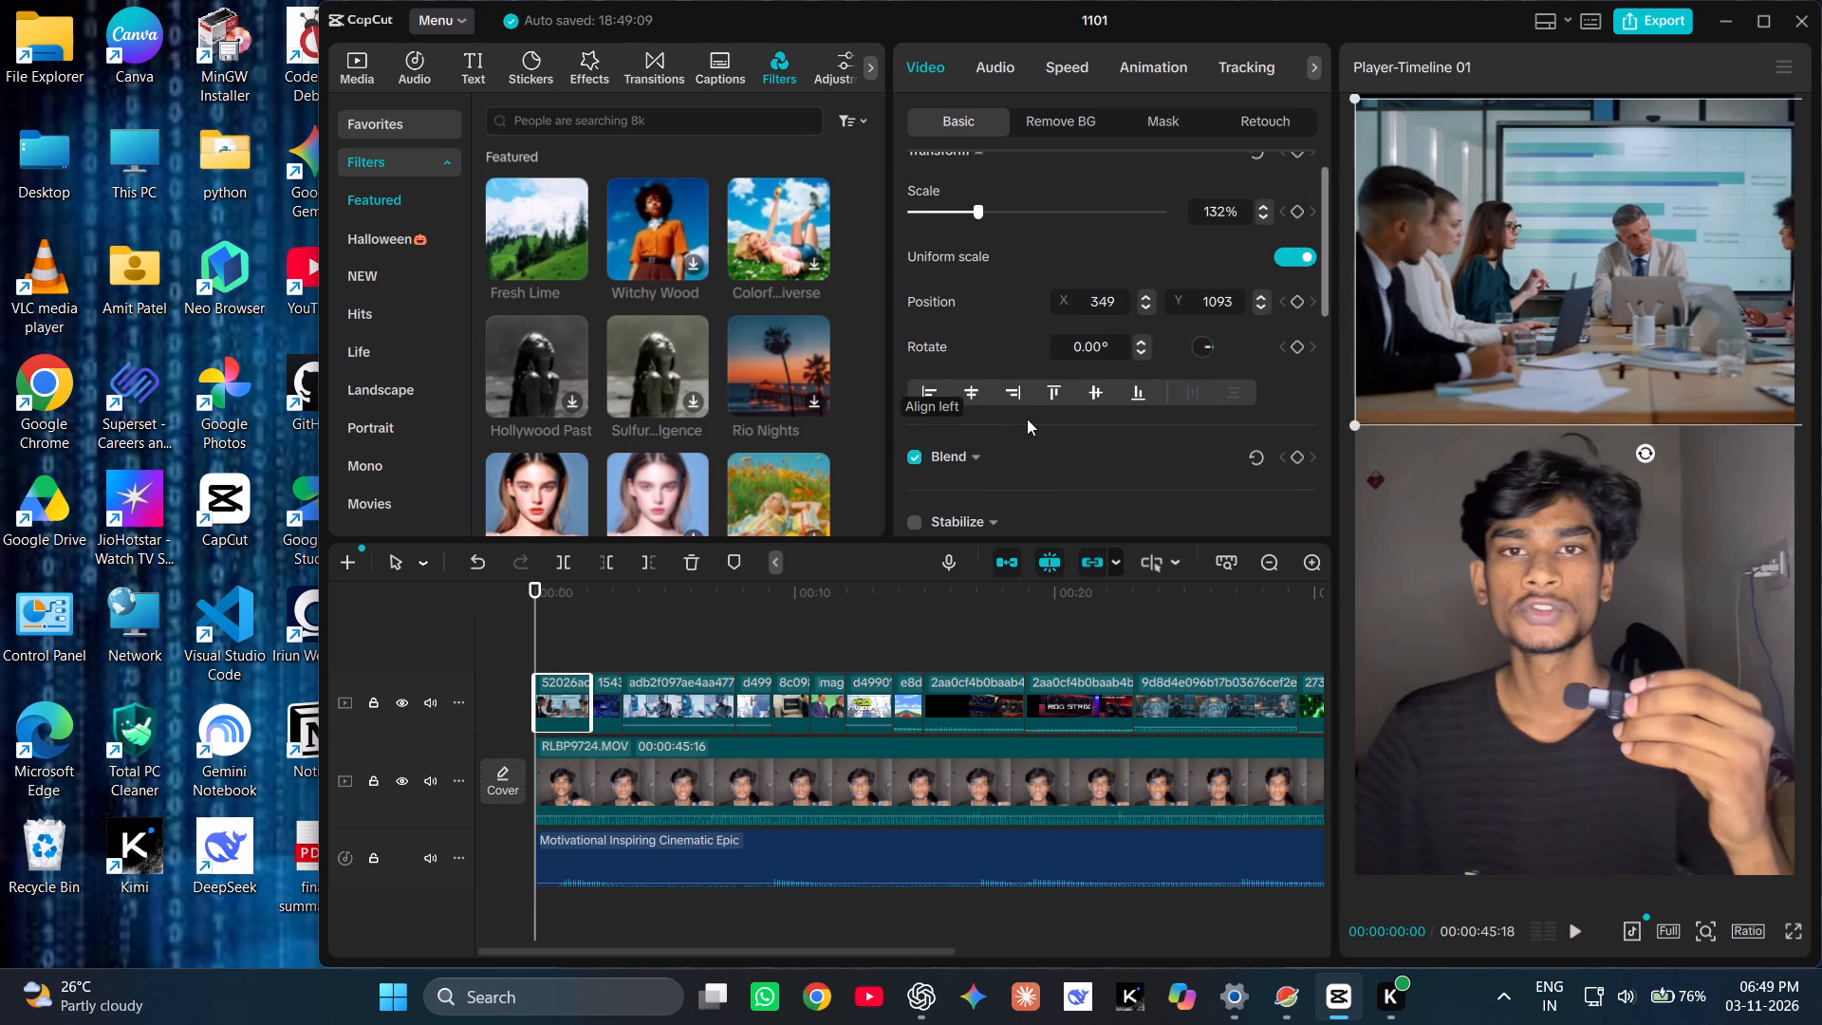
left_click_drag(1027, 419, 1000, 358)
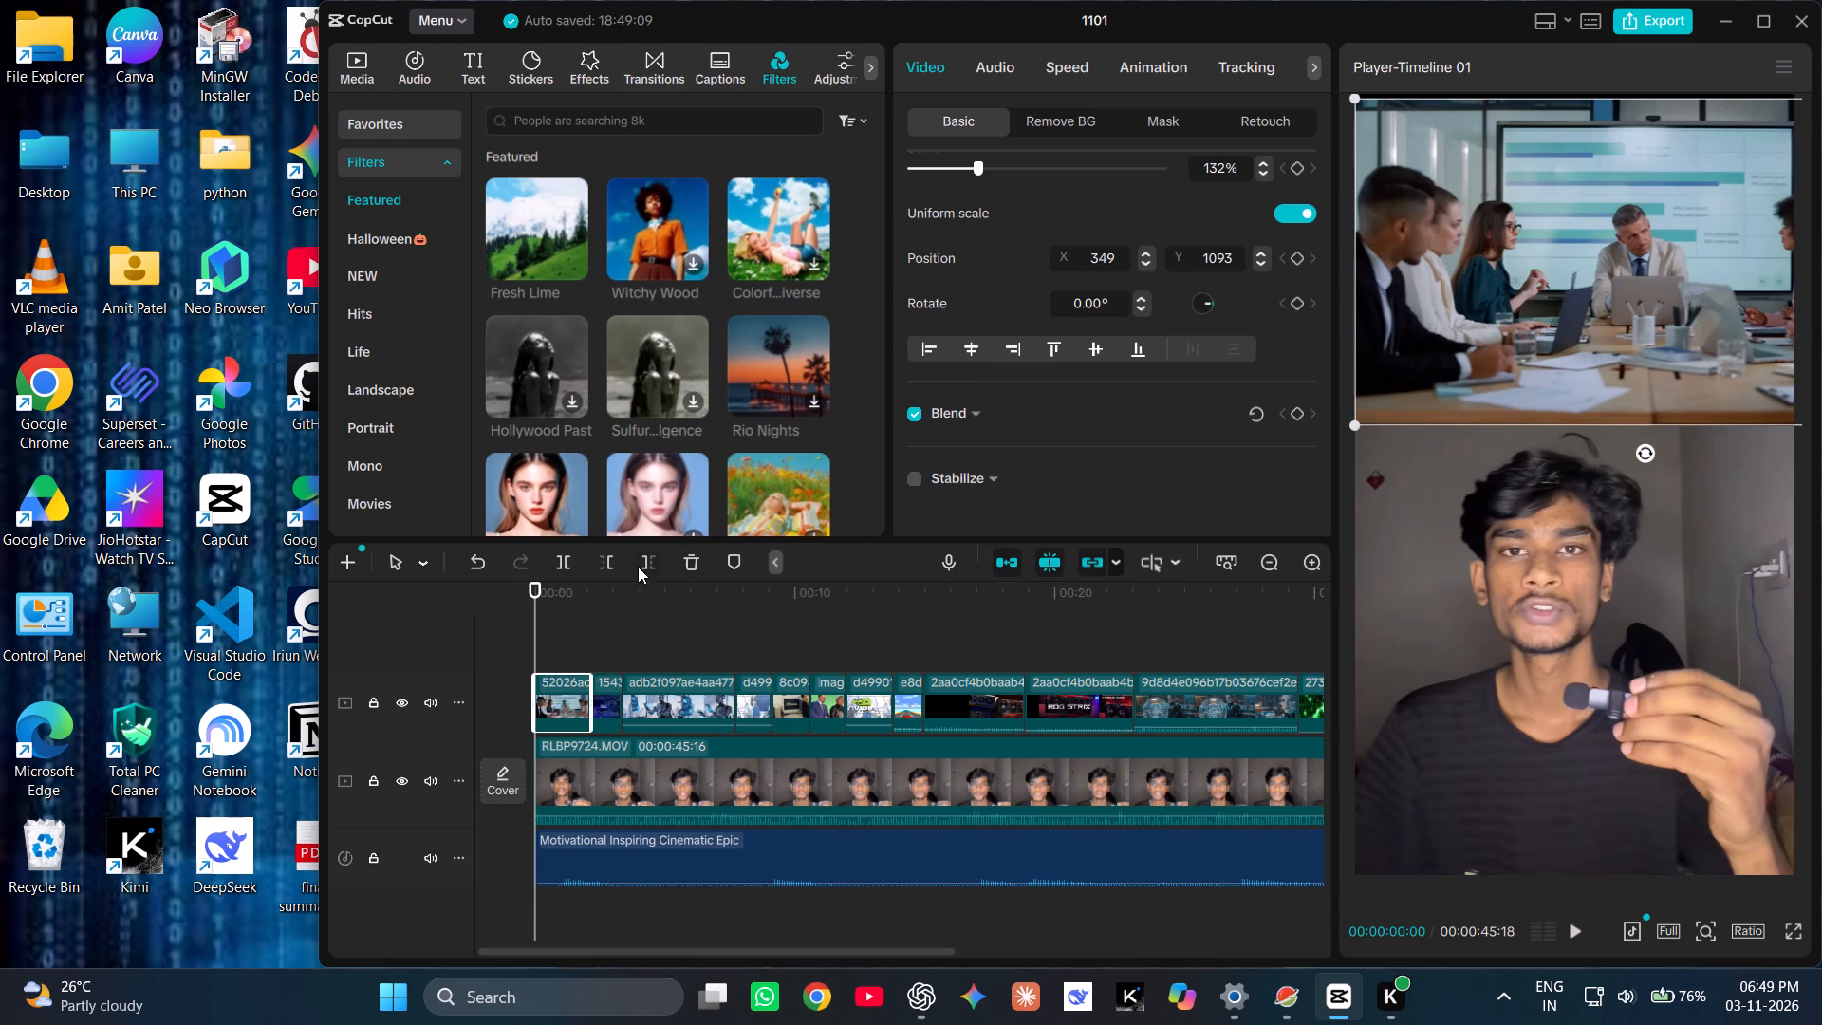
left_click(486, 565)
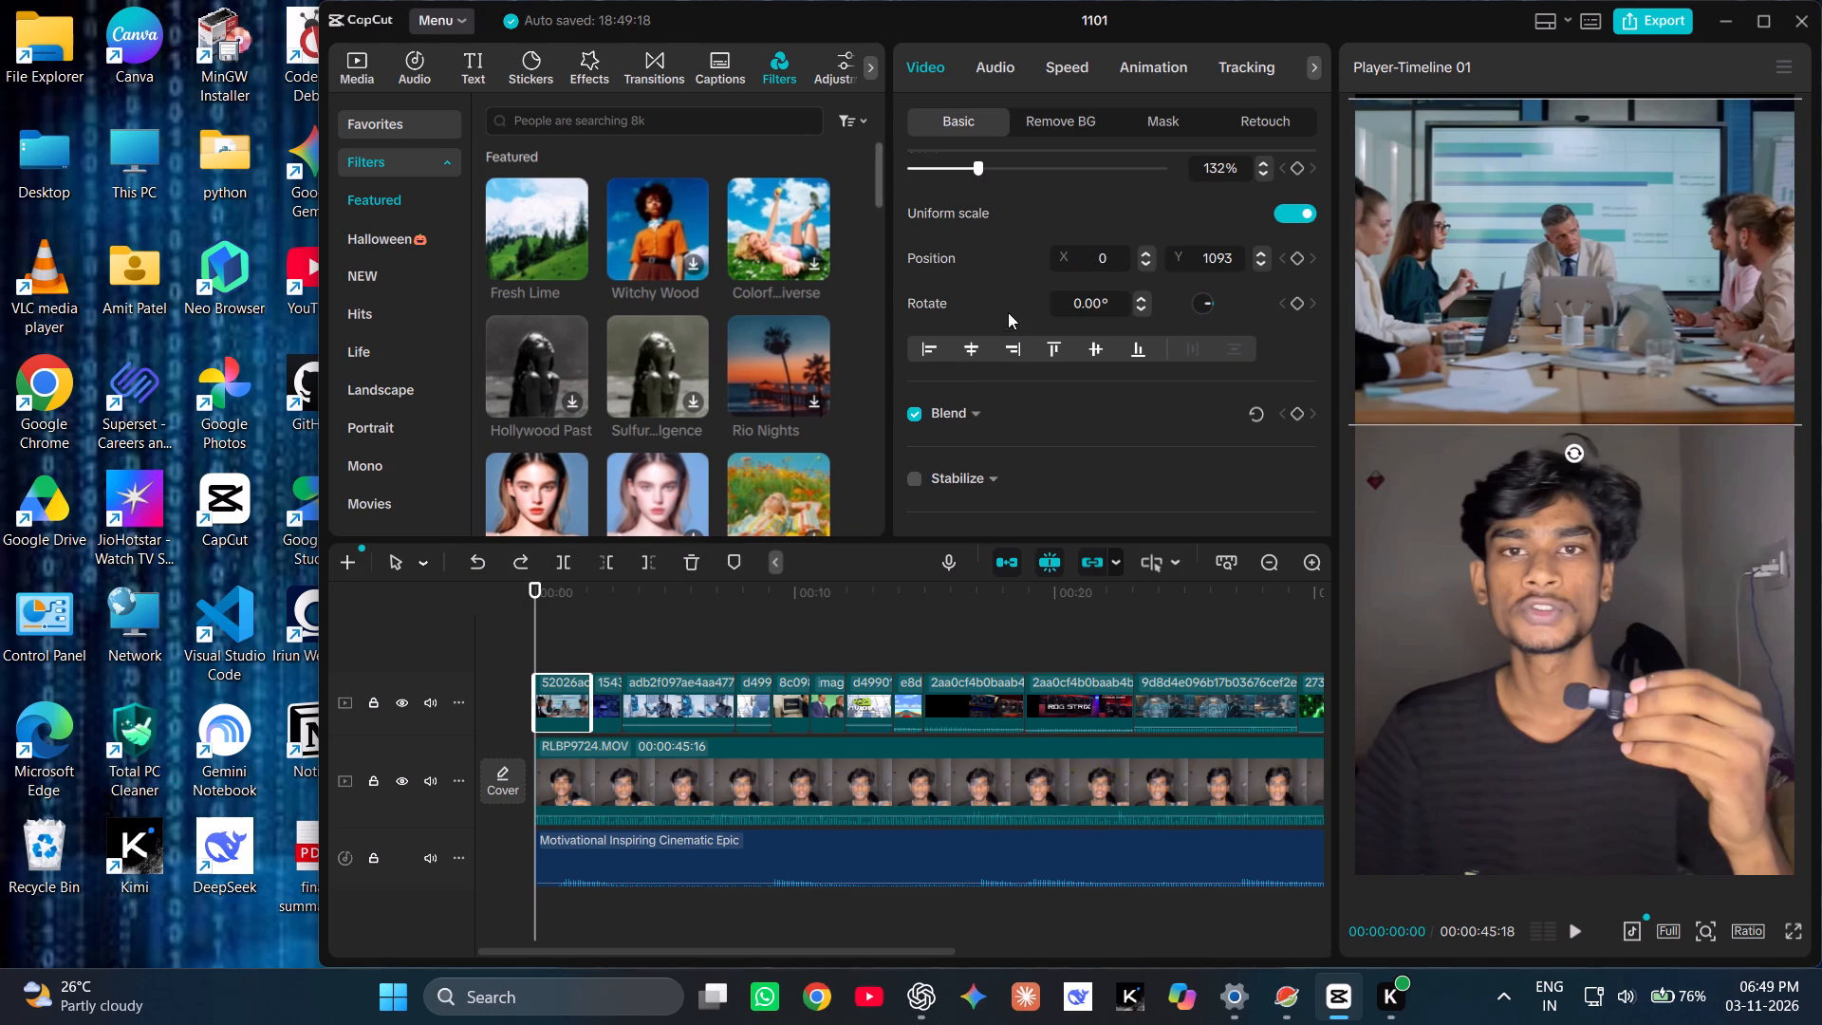
Look through the office-meeting clip's basic video options, from Blend and Stabilize to Auto reframe and Motion blur.
scroll(1084, 447, "down", 2)
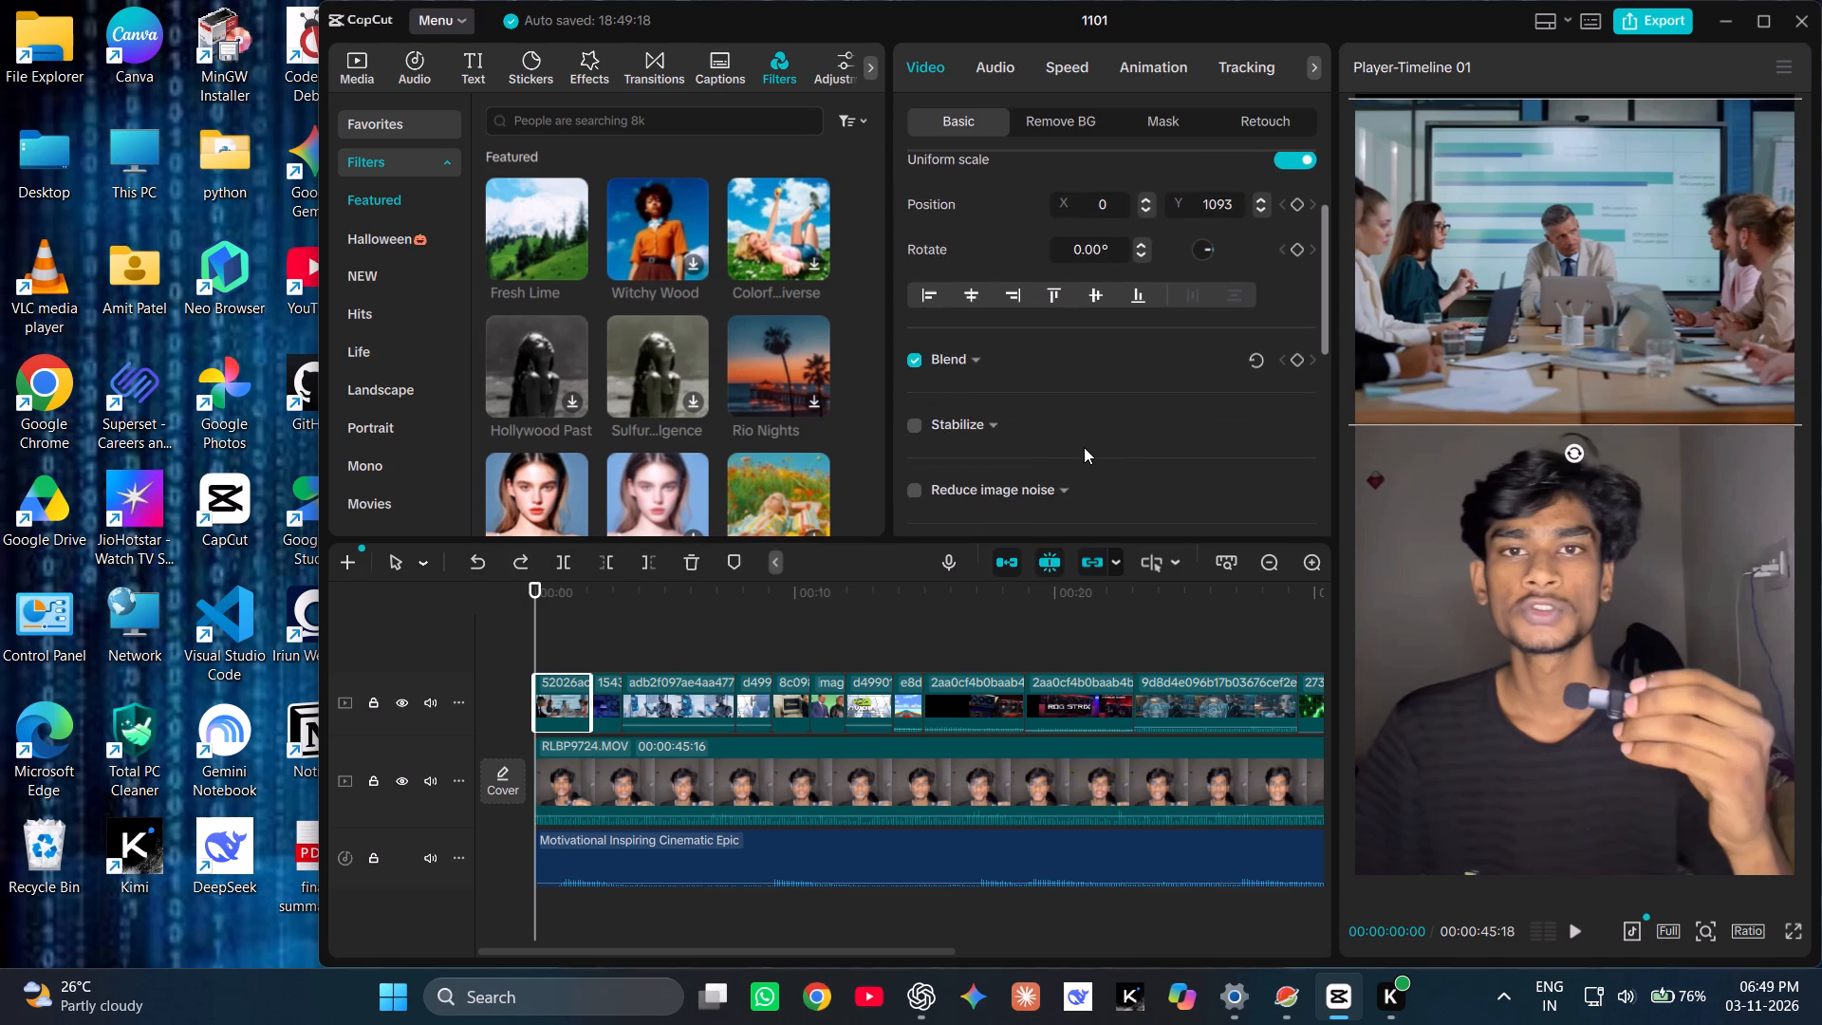
scroll(1084, 447, "down", 2)
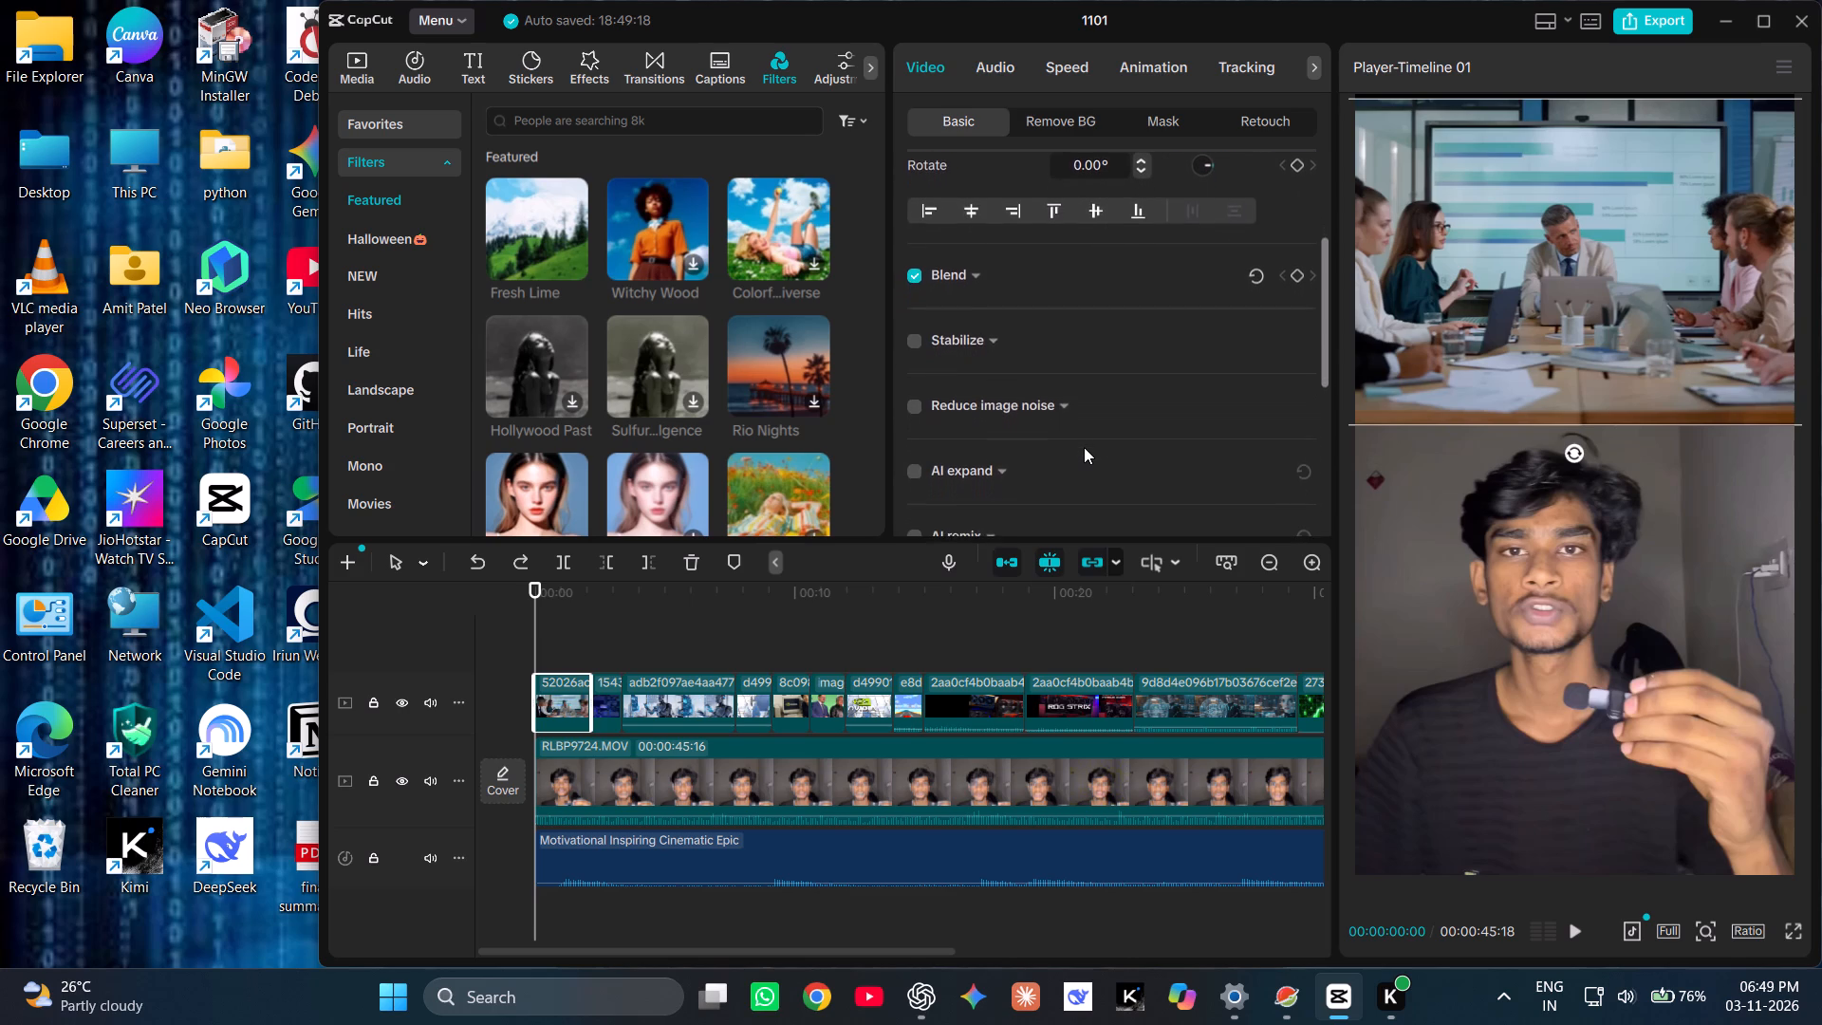
scroll(1084, 447, "down", 1)
left_click(985, 321)
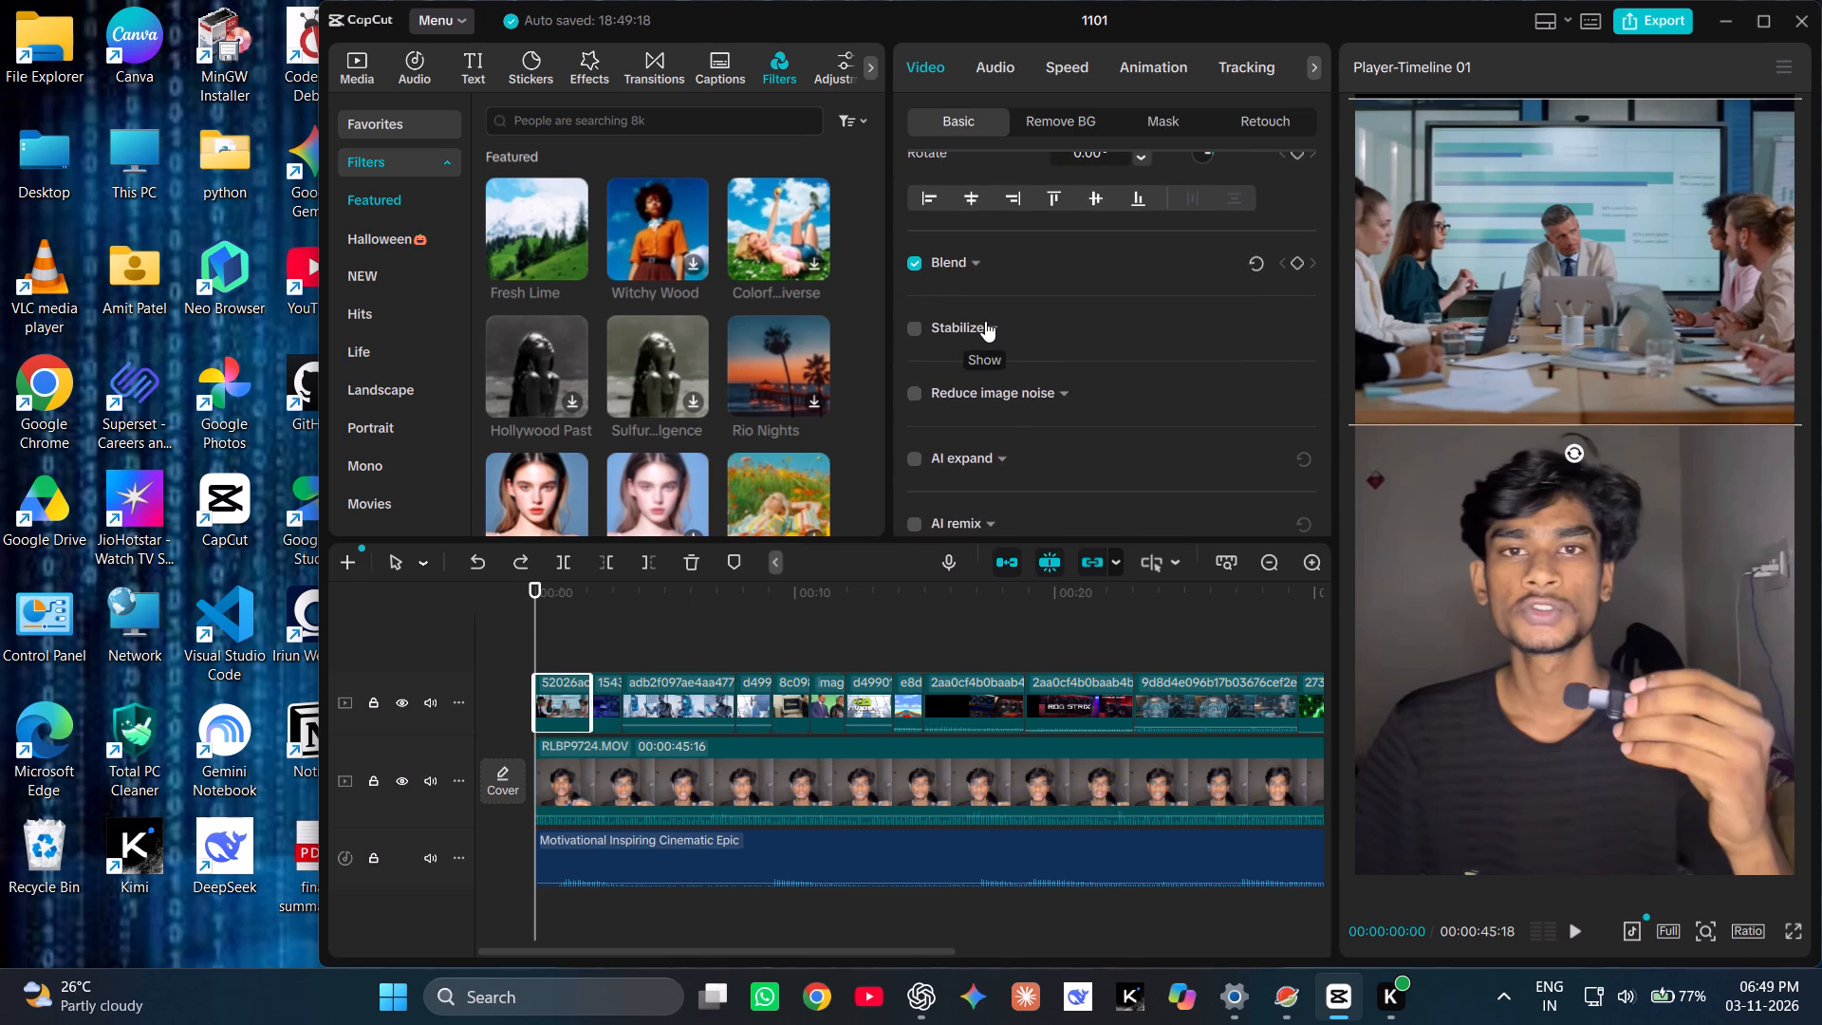
scroll(1005, 356, "down", 3)
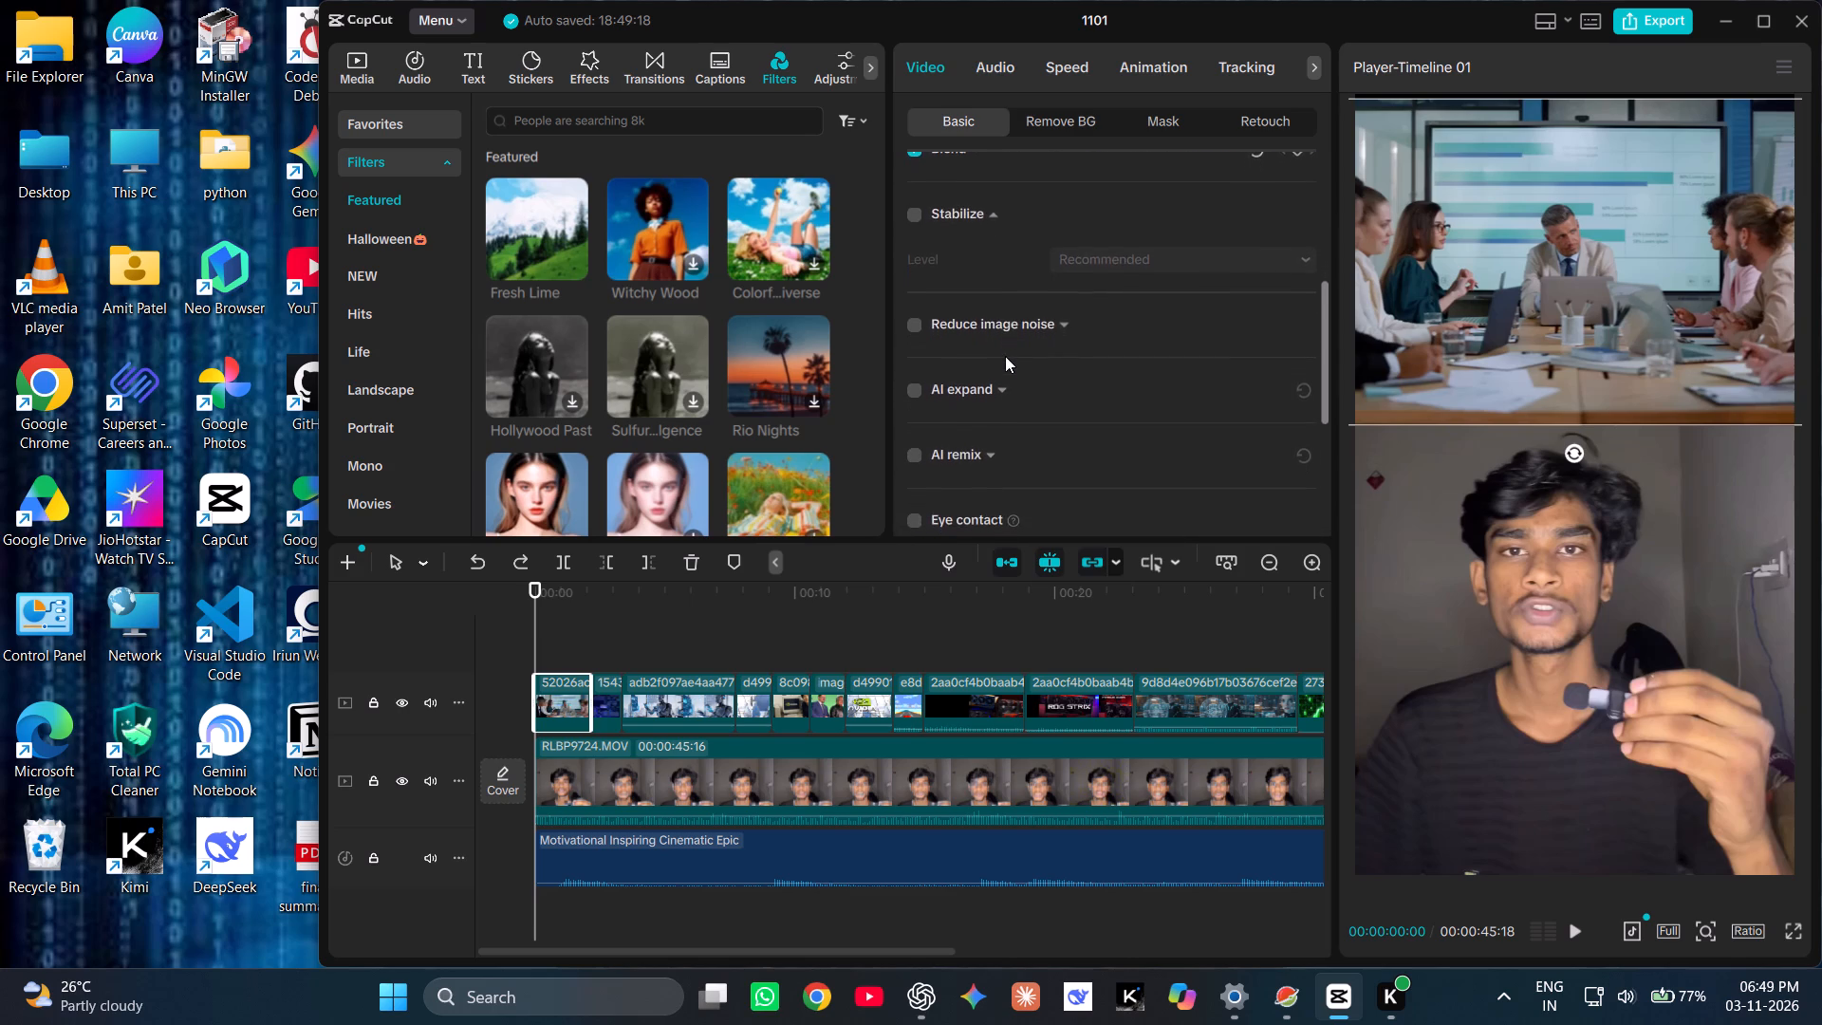
scroll(1005, 356, "down", 3)
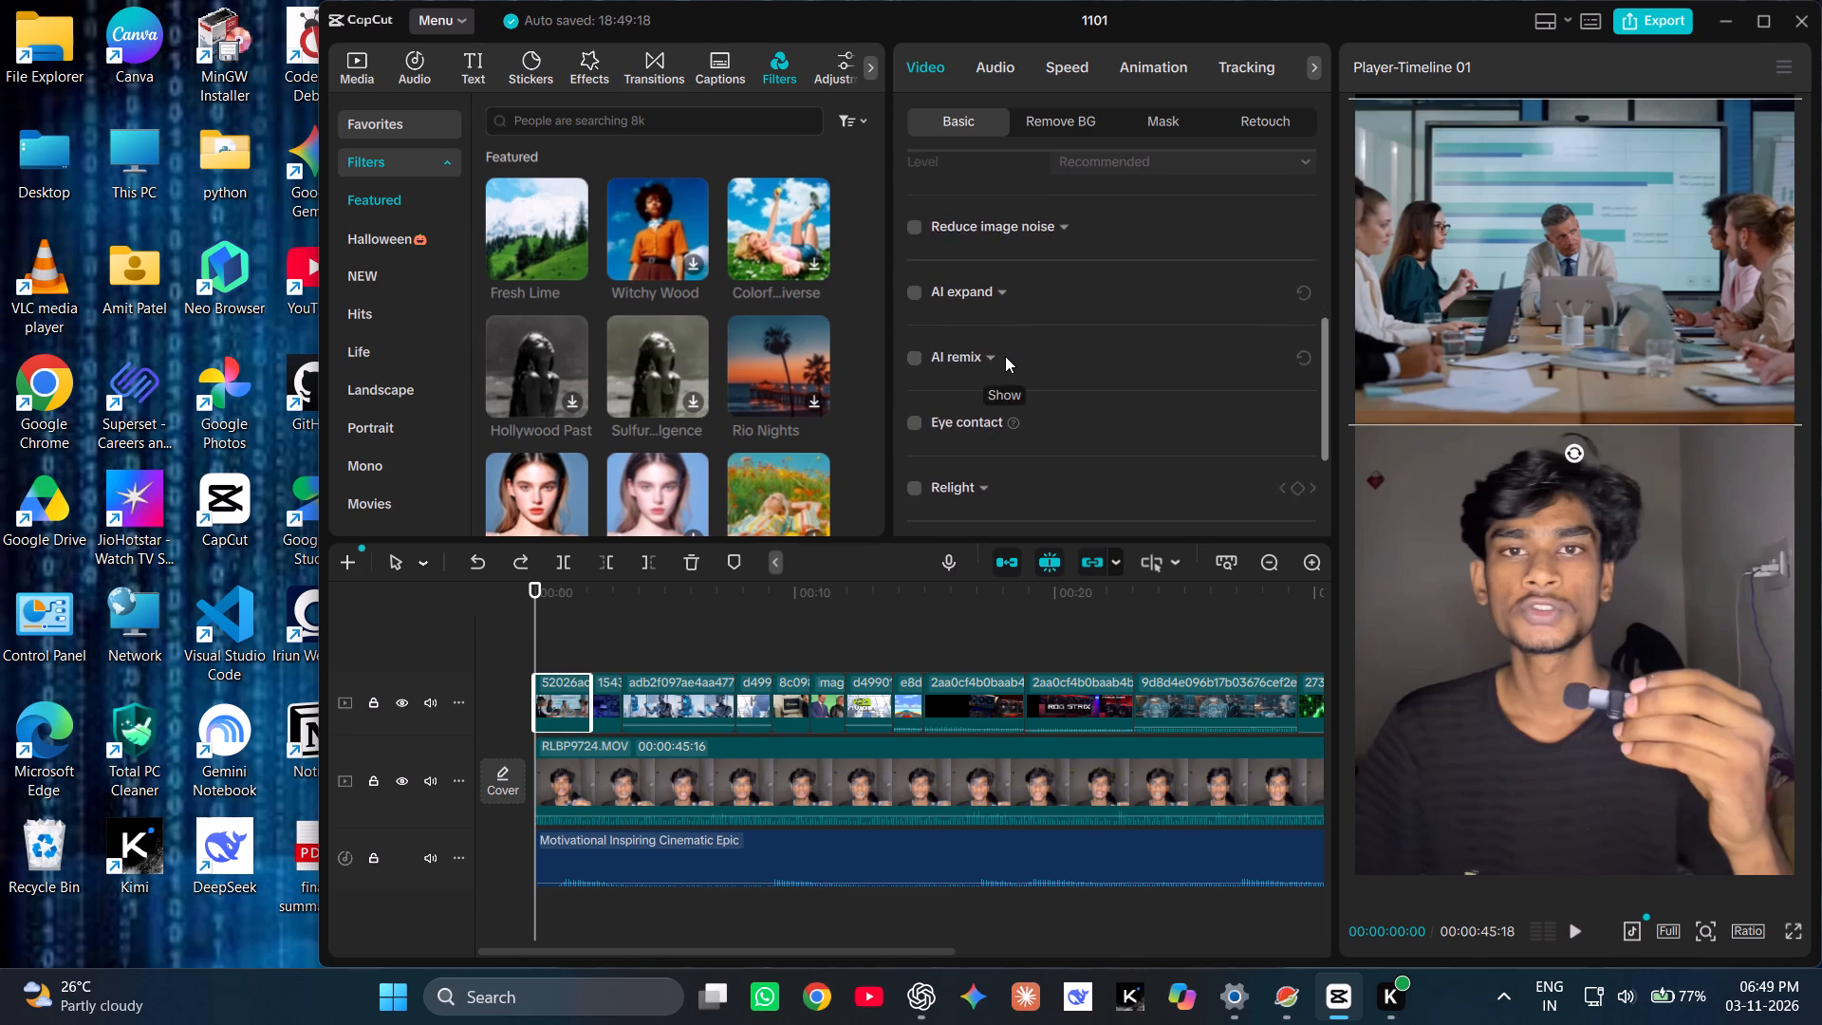
scroll(1005, 356, "down", 2)
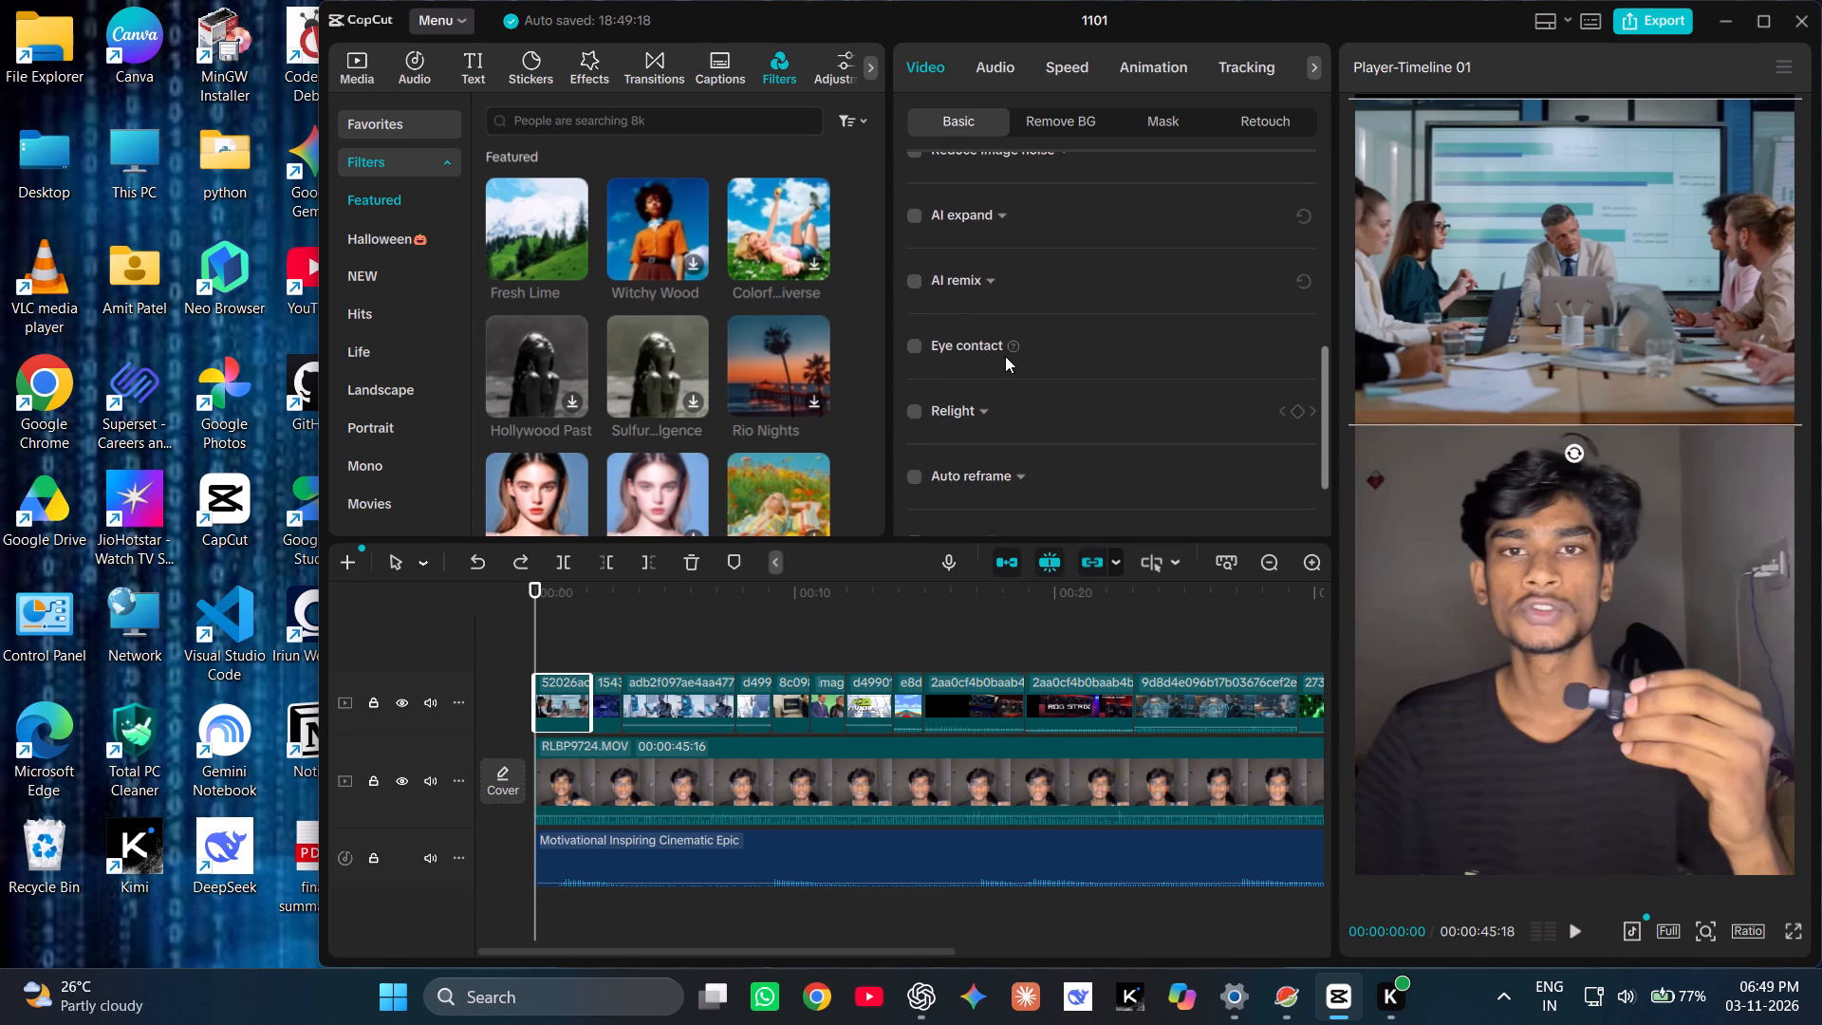
scroll(1005, 356, "down", 3)
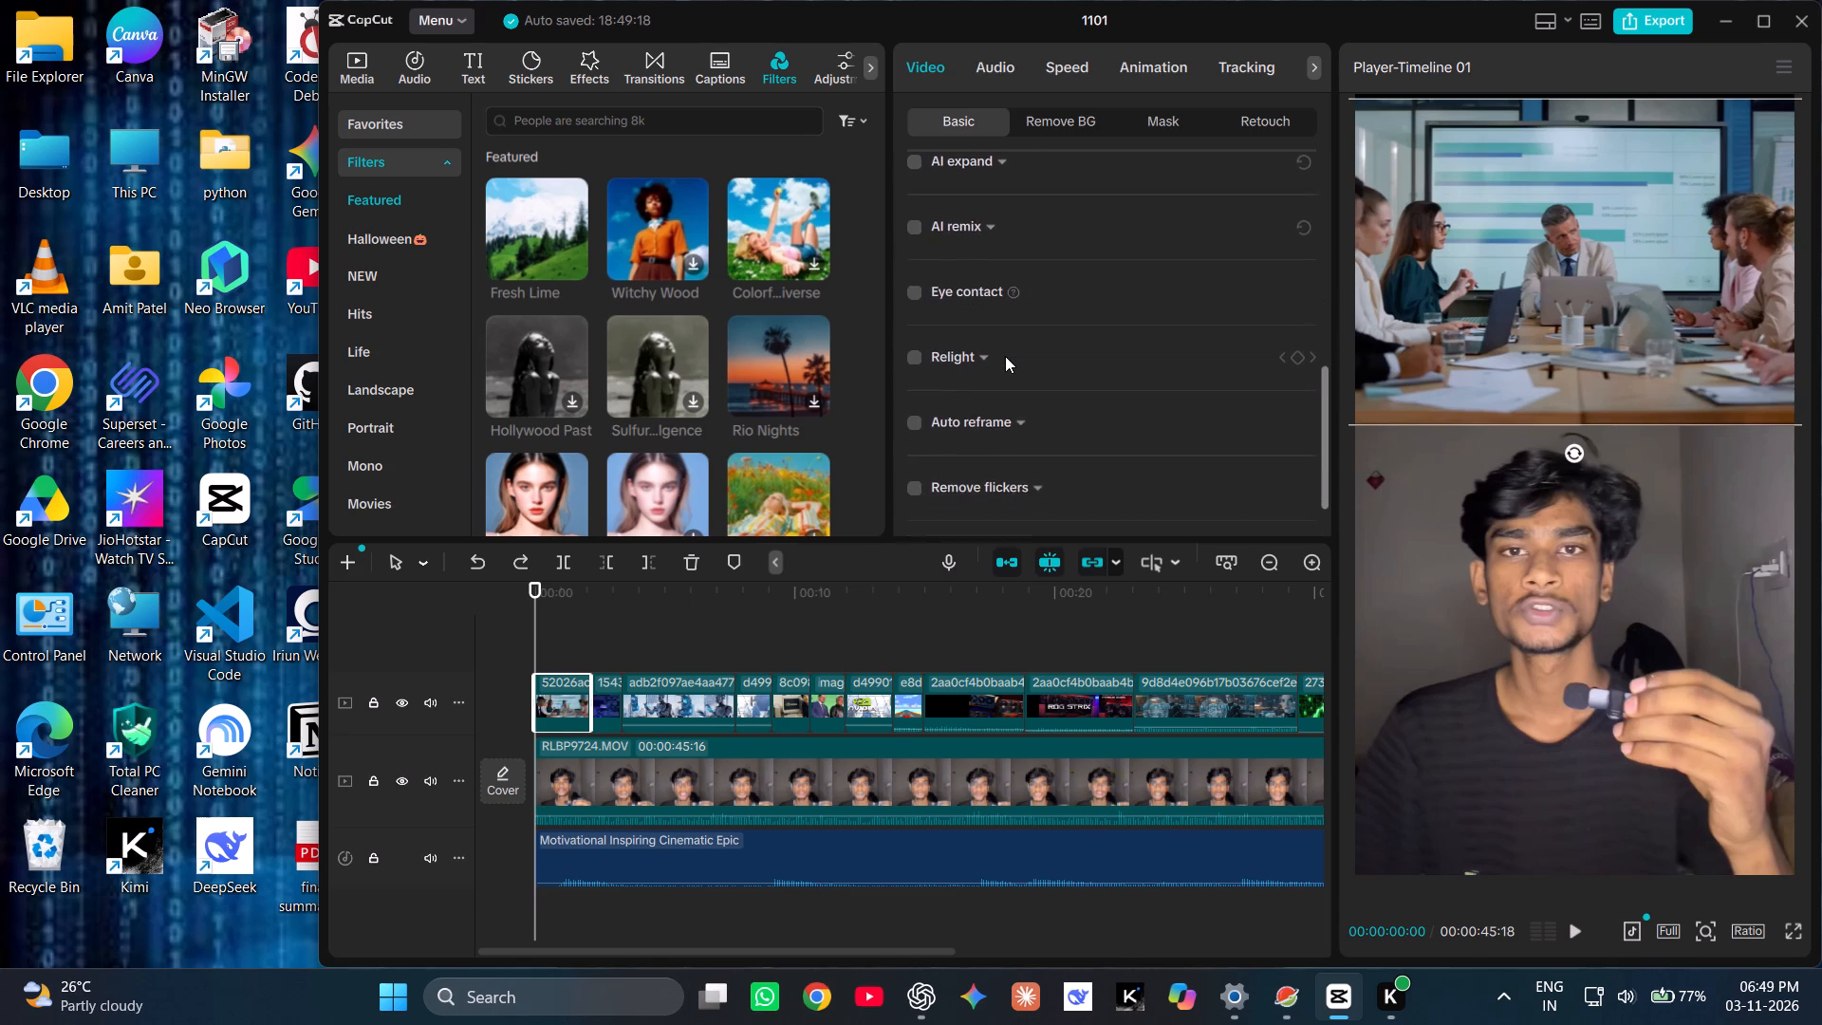
scroll(1005, 356, "down", 6)
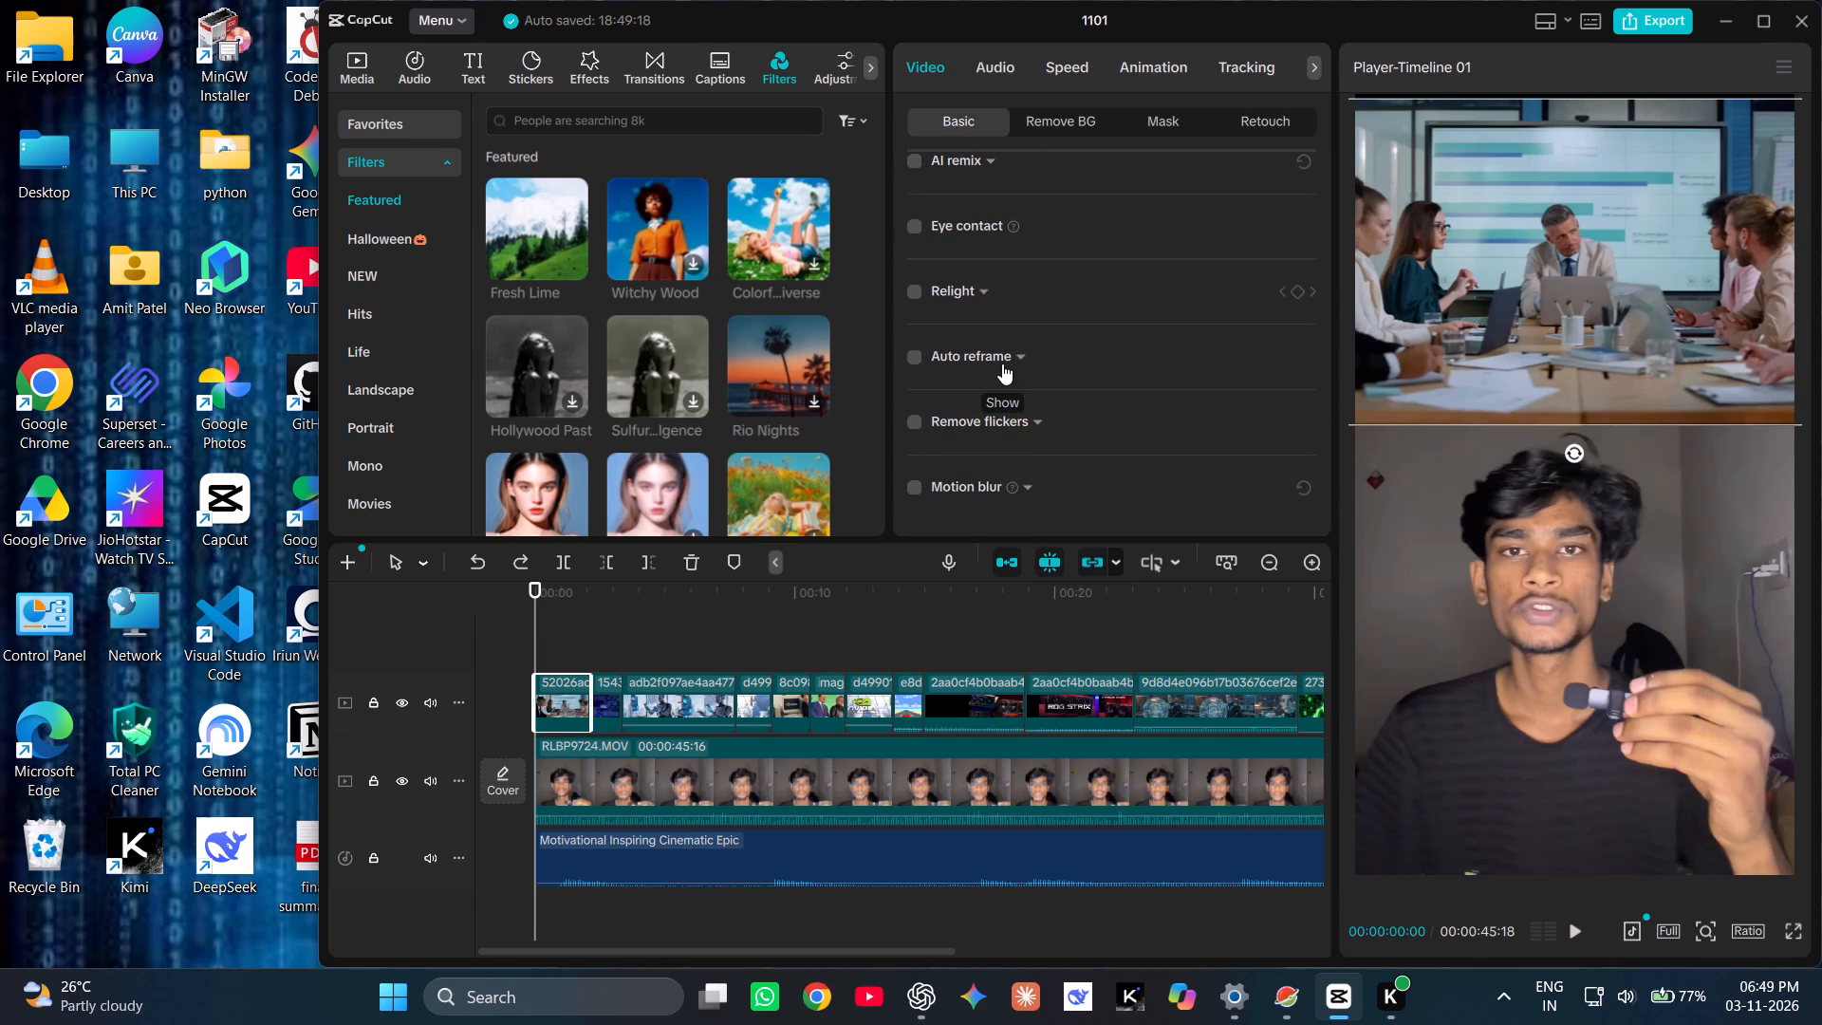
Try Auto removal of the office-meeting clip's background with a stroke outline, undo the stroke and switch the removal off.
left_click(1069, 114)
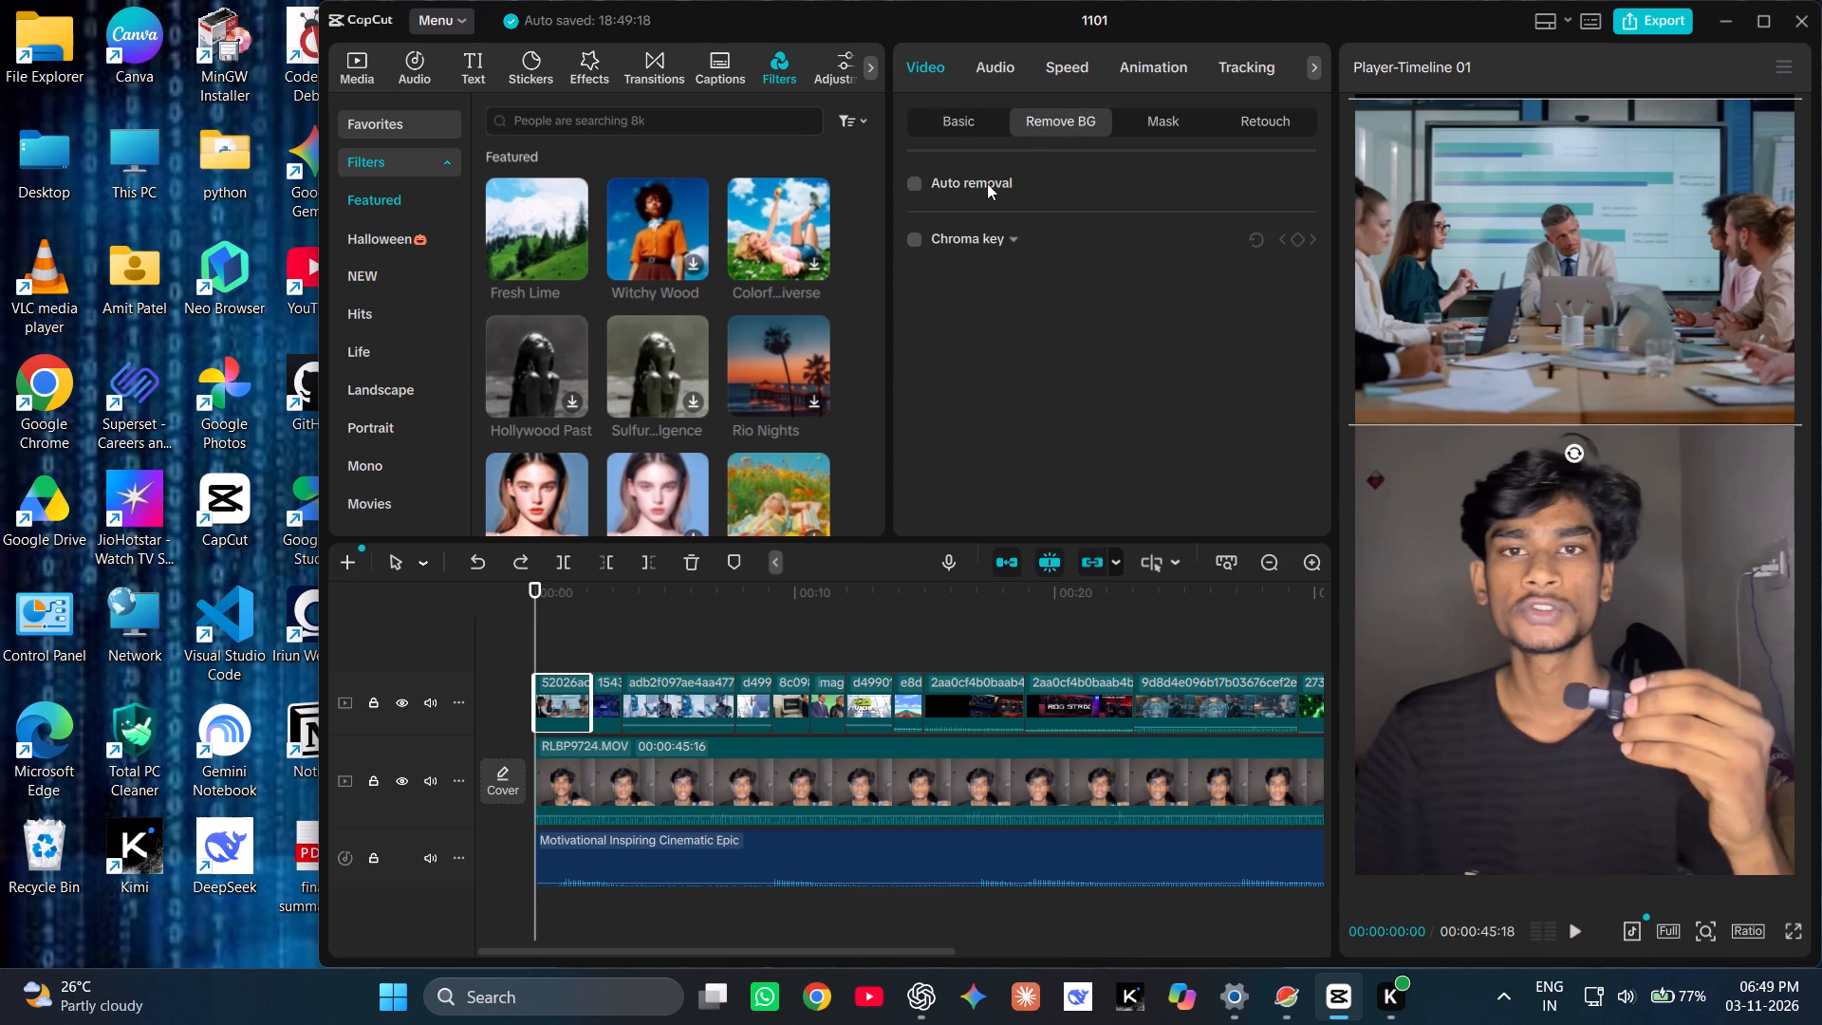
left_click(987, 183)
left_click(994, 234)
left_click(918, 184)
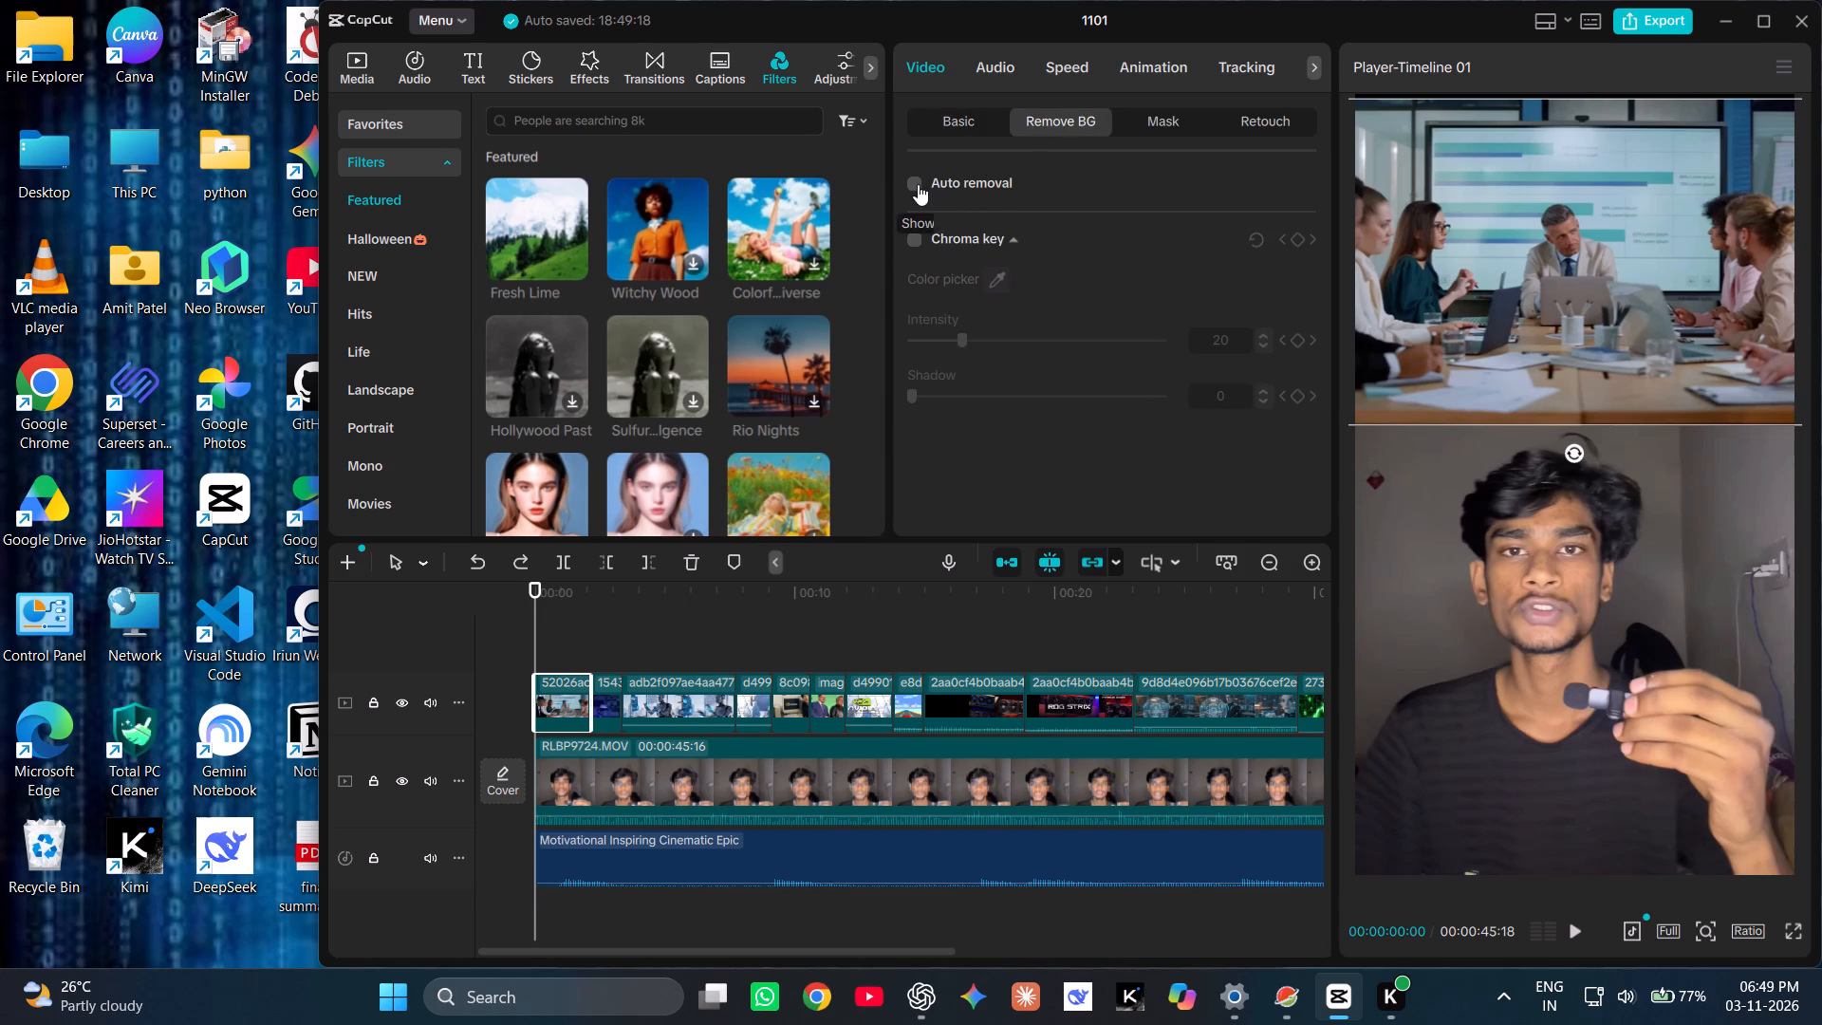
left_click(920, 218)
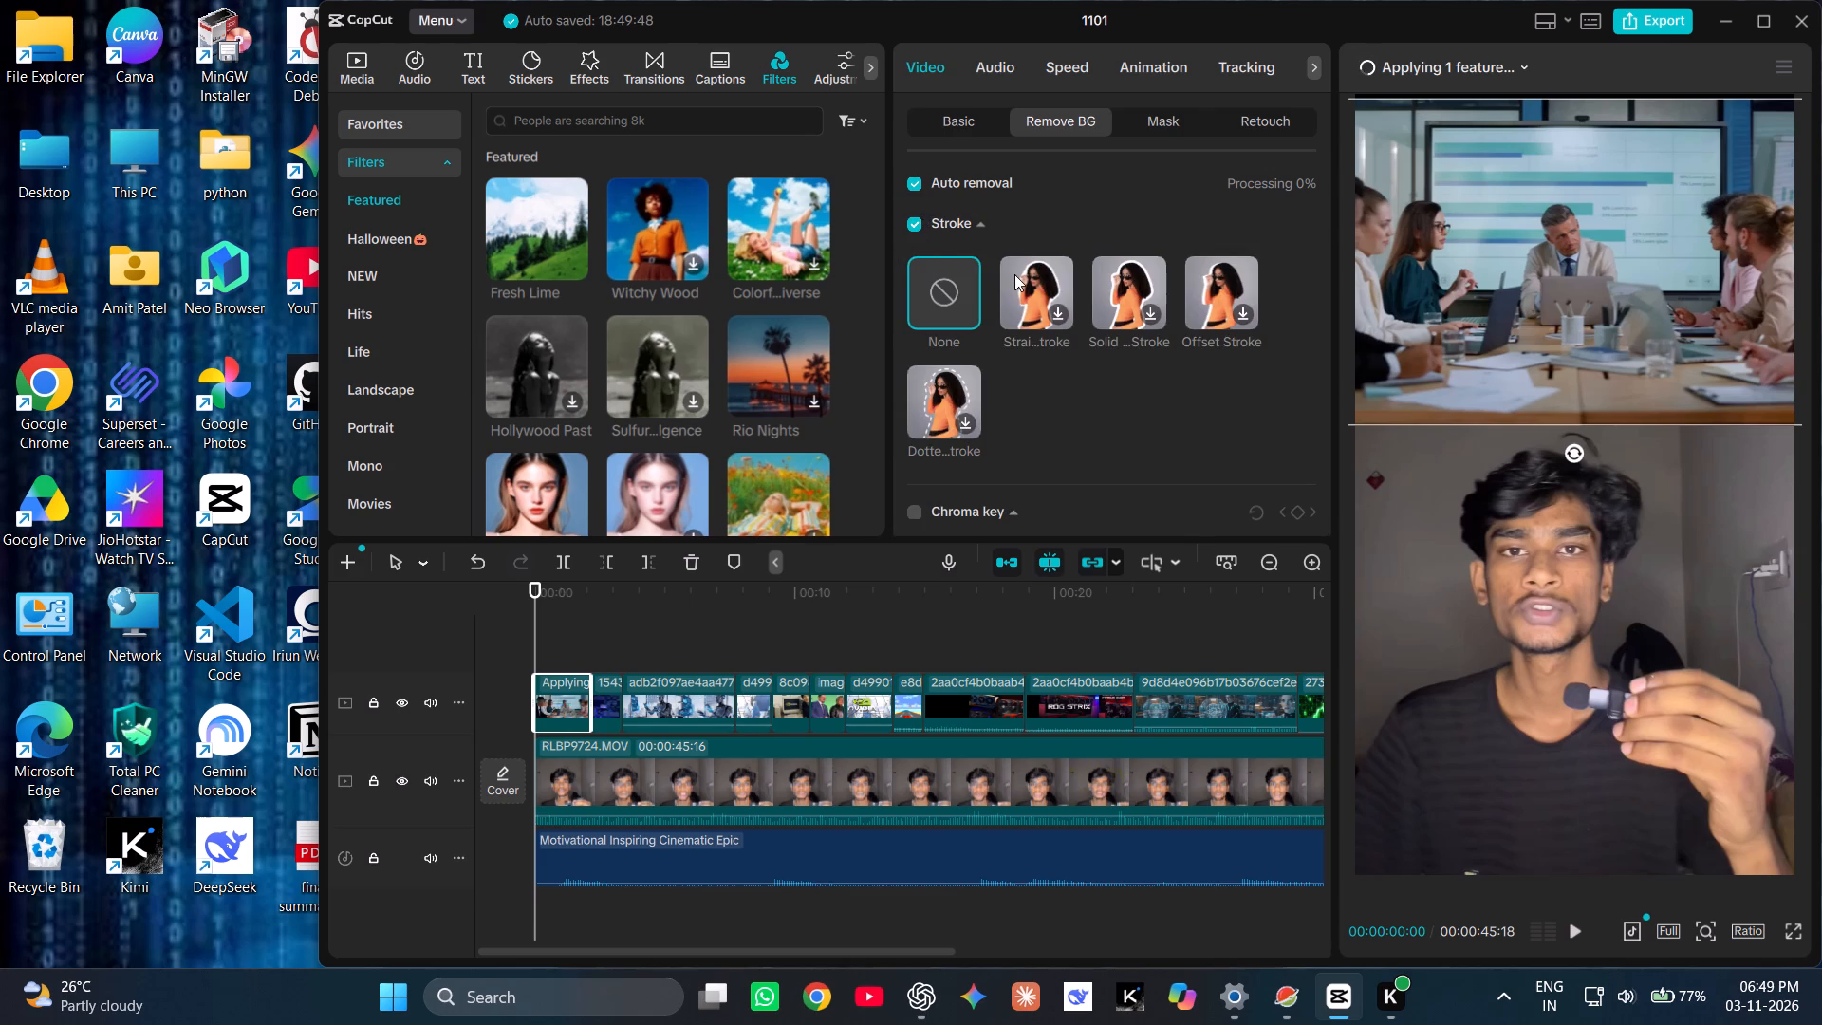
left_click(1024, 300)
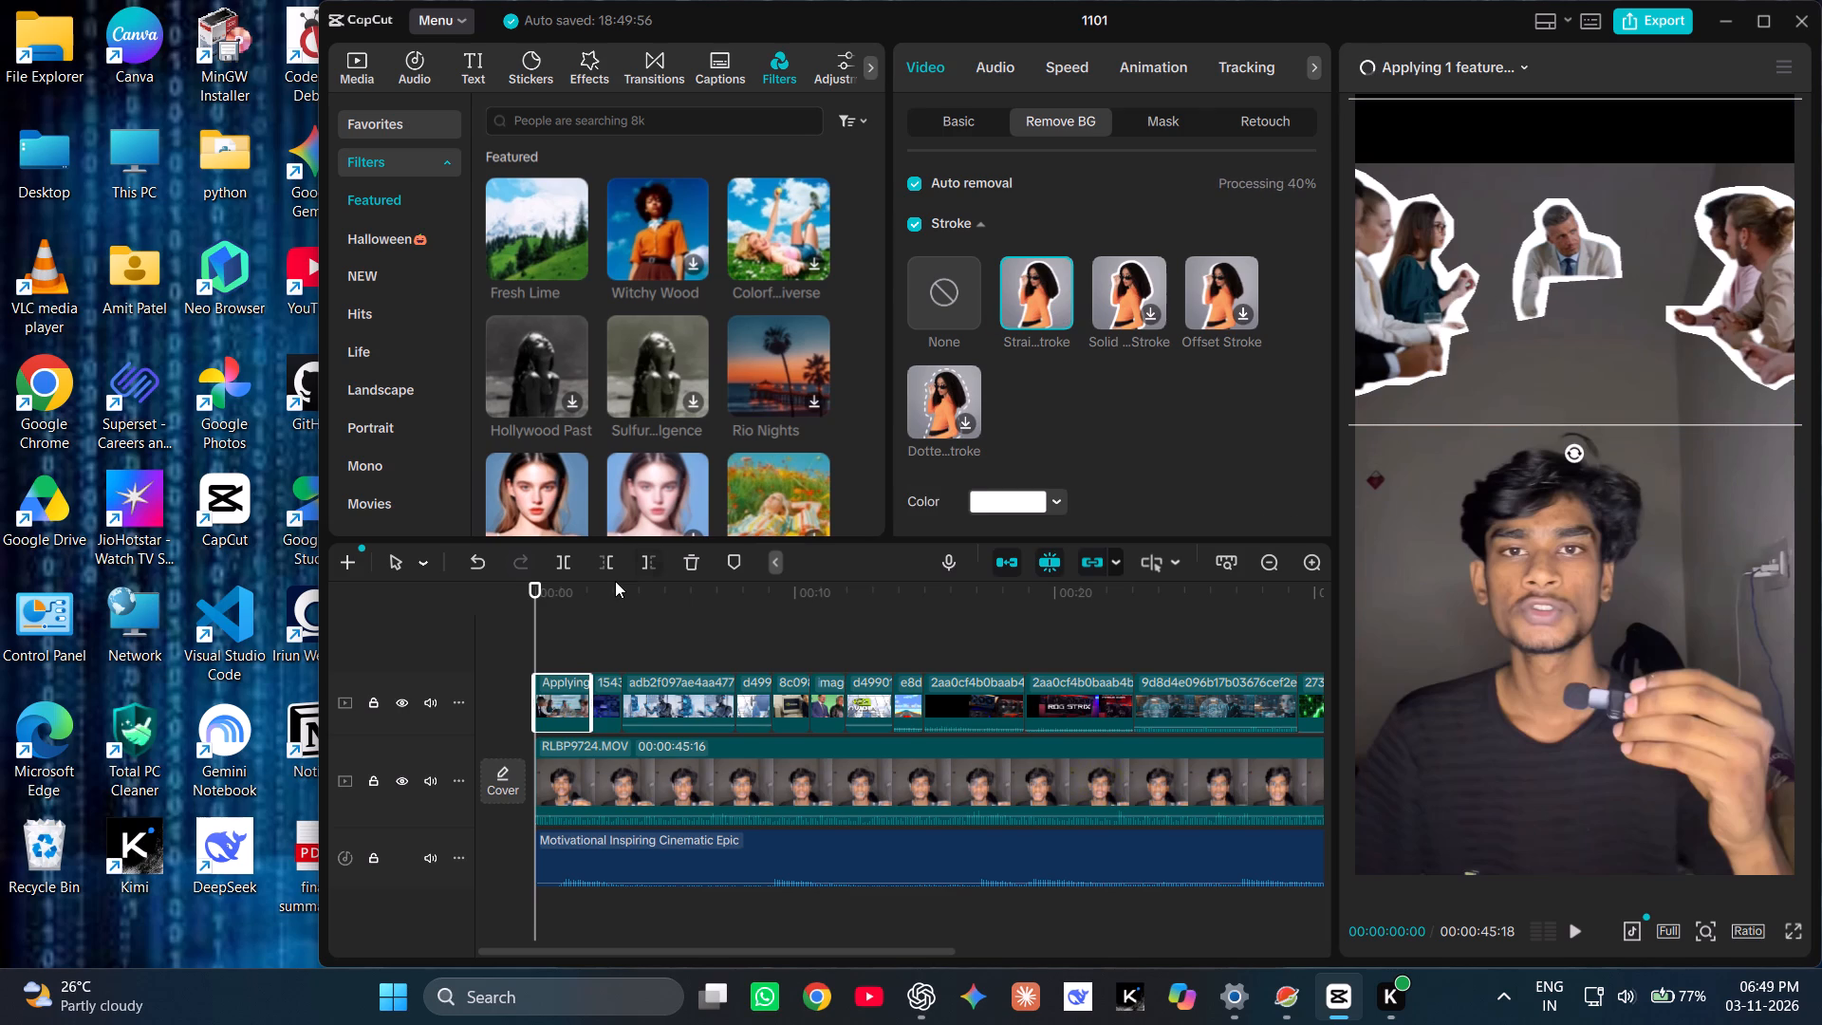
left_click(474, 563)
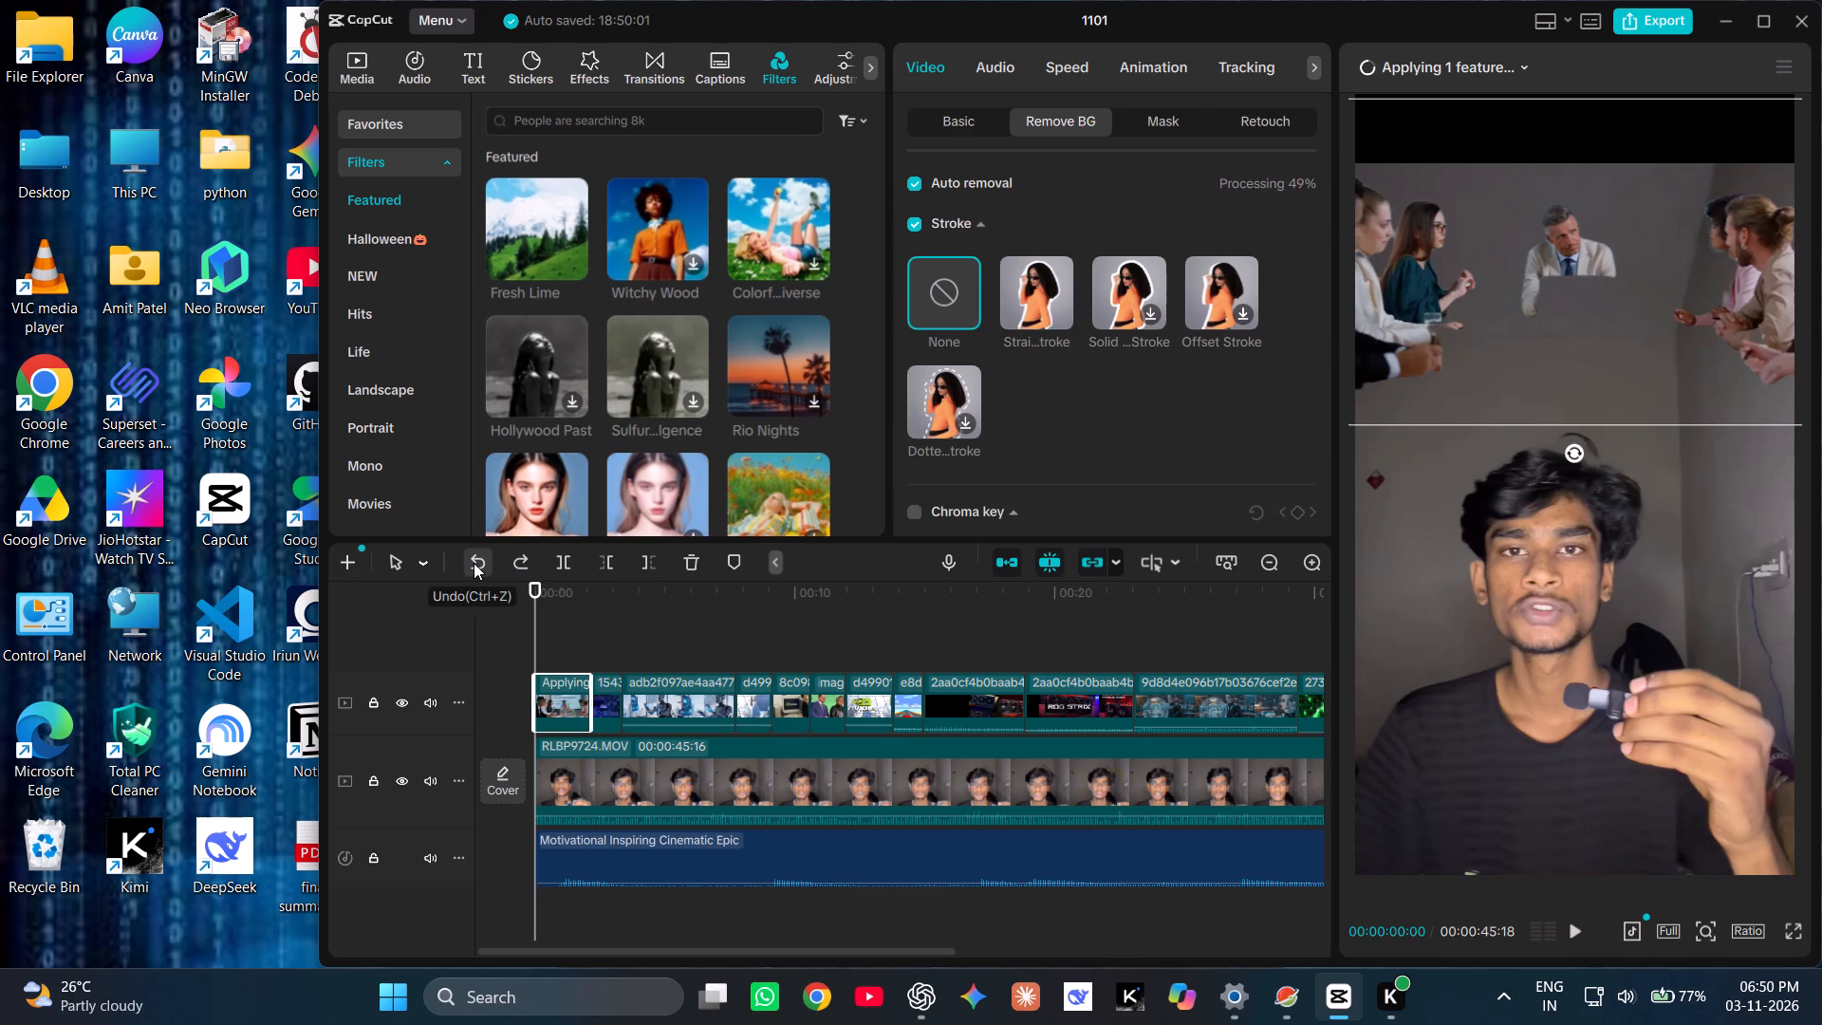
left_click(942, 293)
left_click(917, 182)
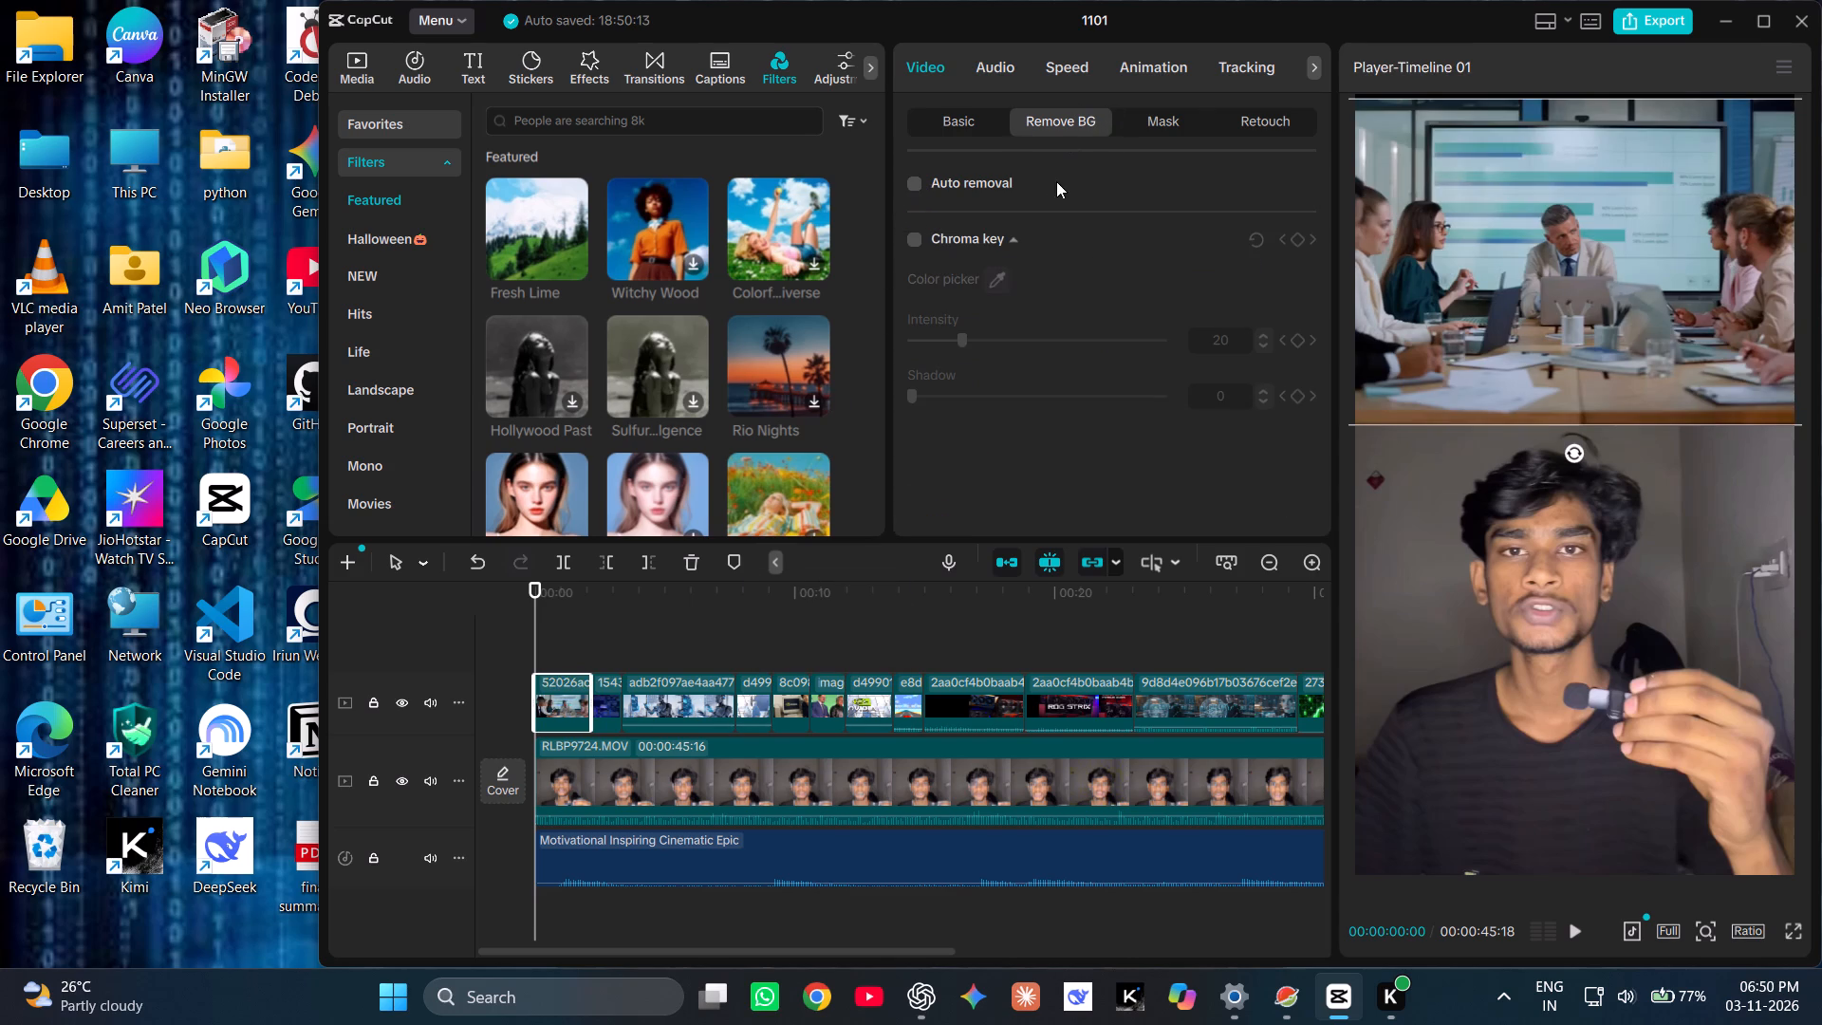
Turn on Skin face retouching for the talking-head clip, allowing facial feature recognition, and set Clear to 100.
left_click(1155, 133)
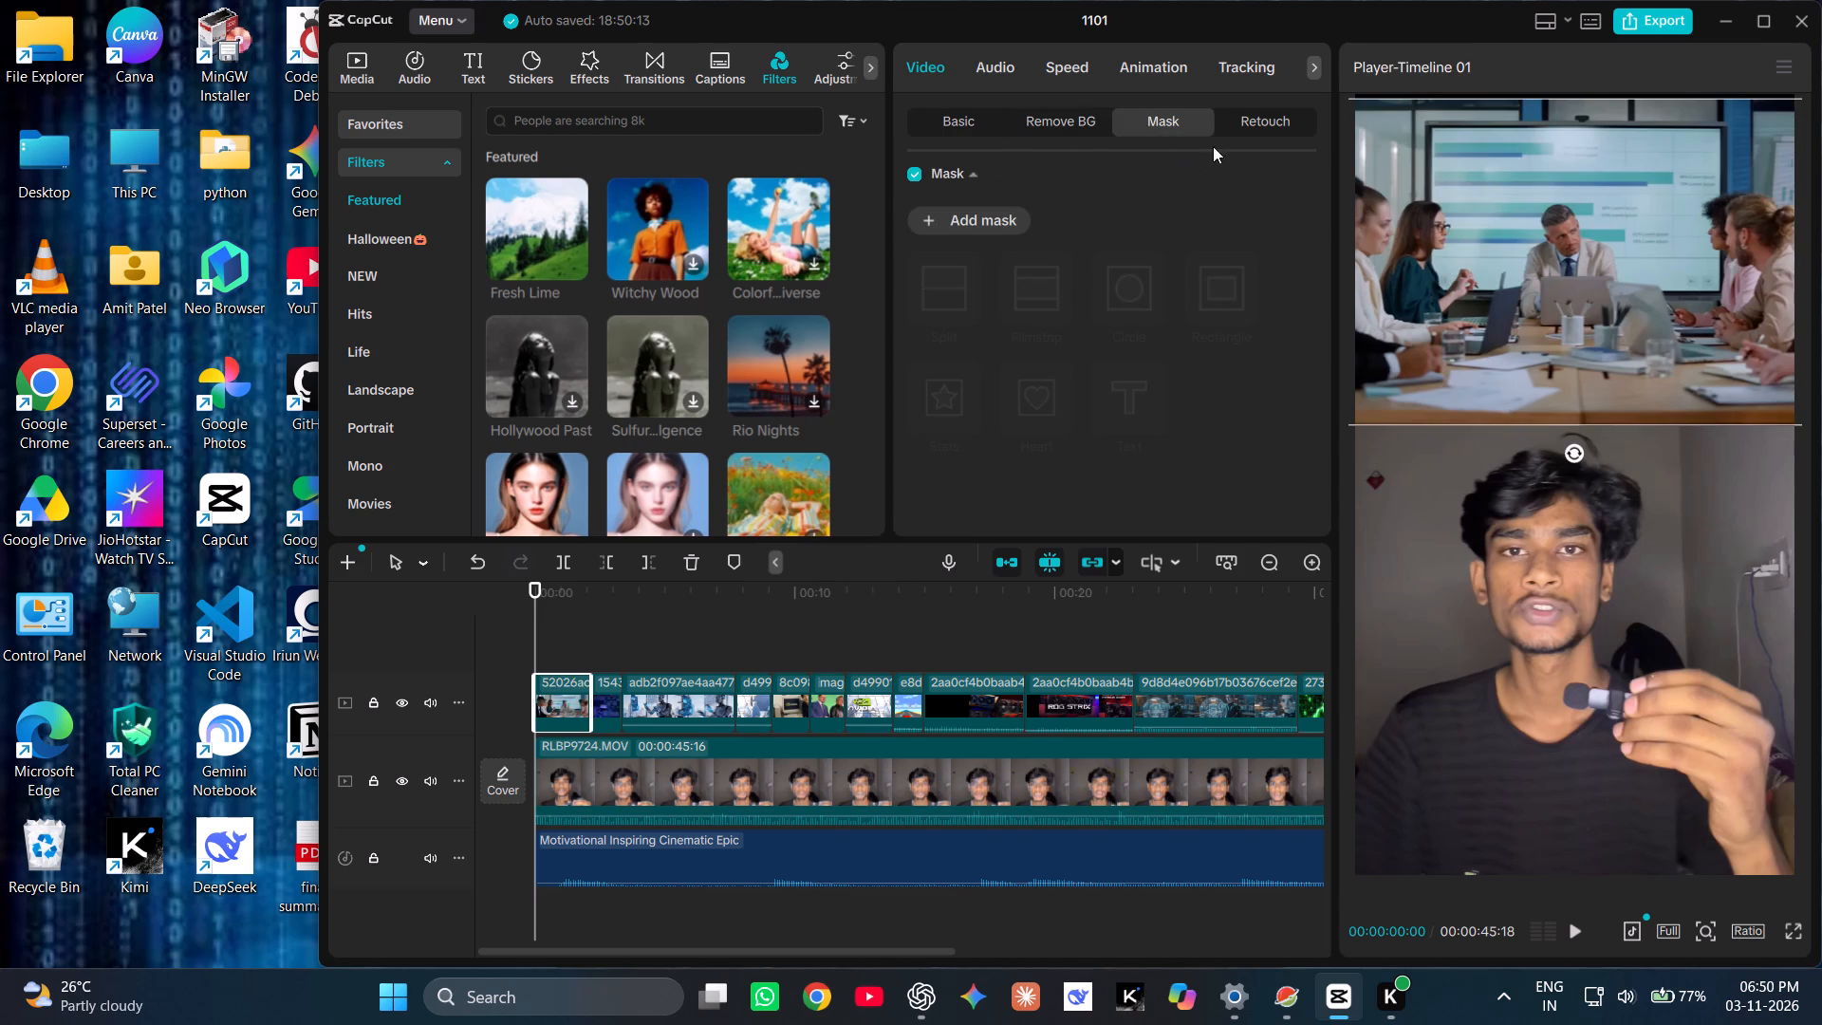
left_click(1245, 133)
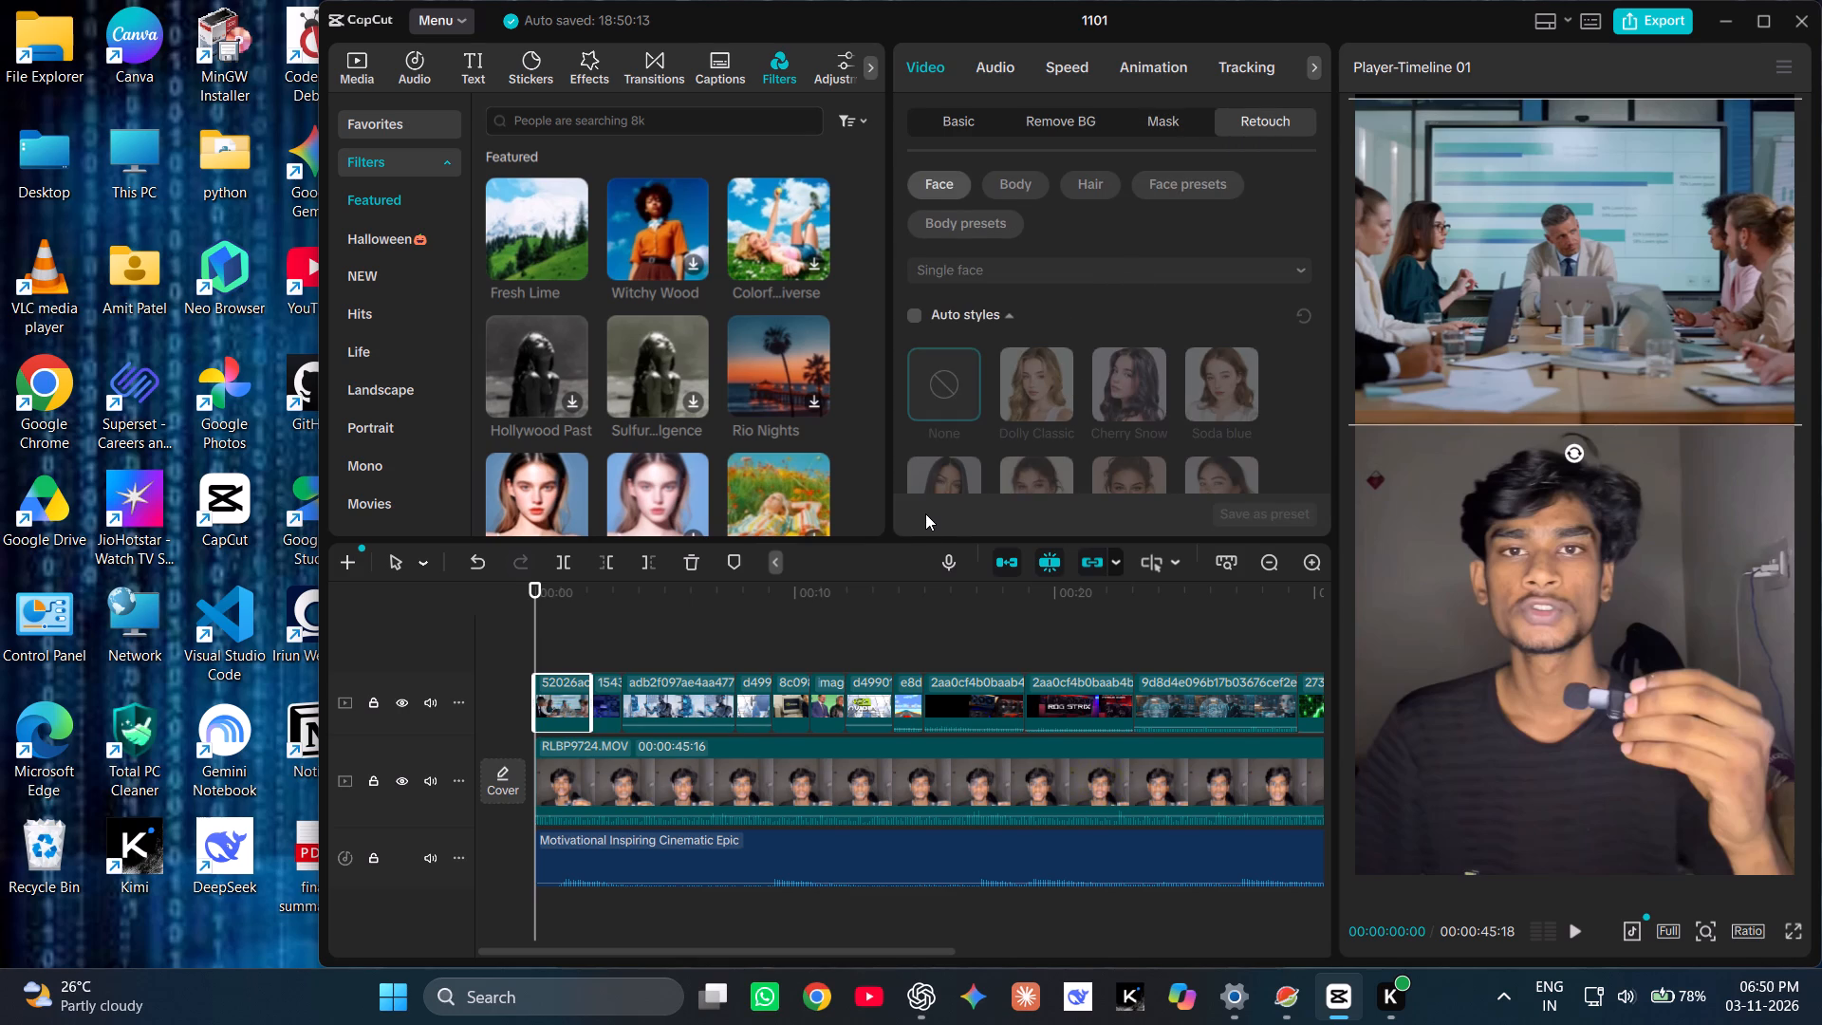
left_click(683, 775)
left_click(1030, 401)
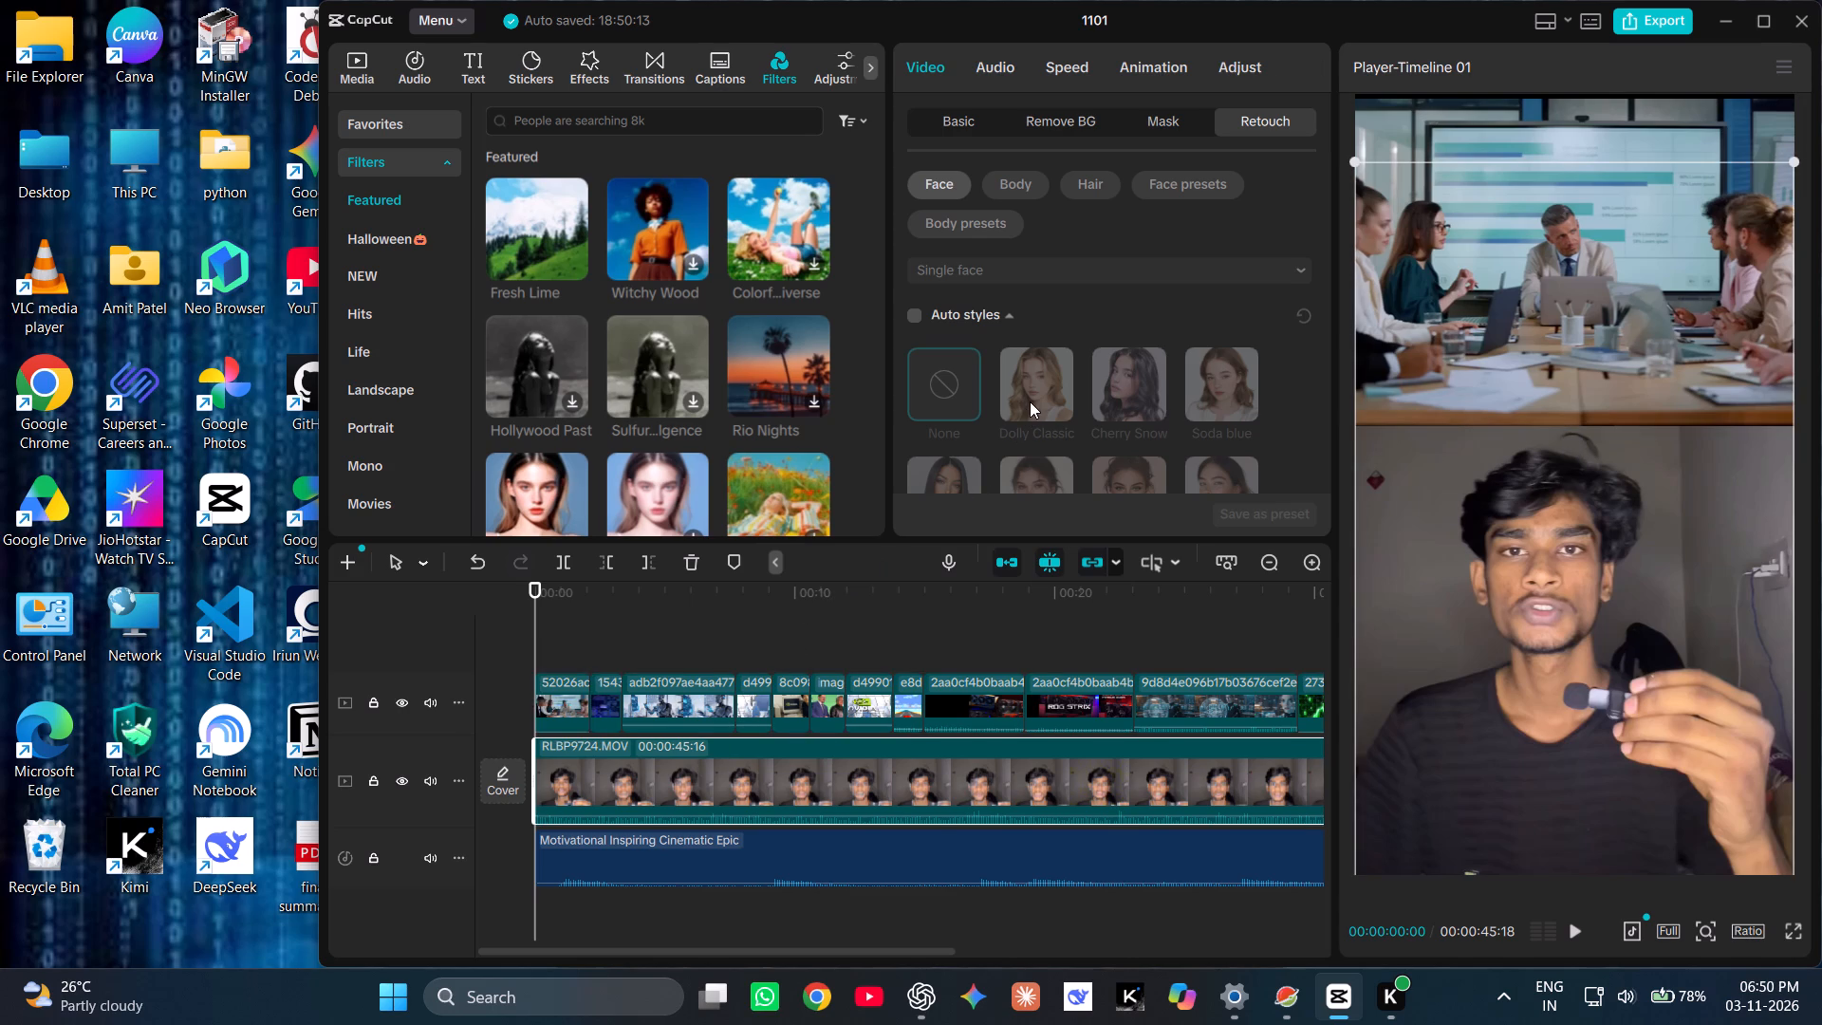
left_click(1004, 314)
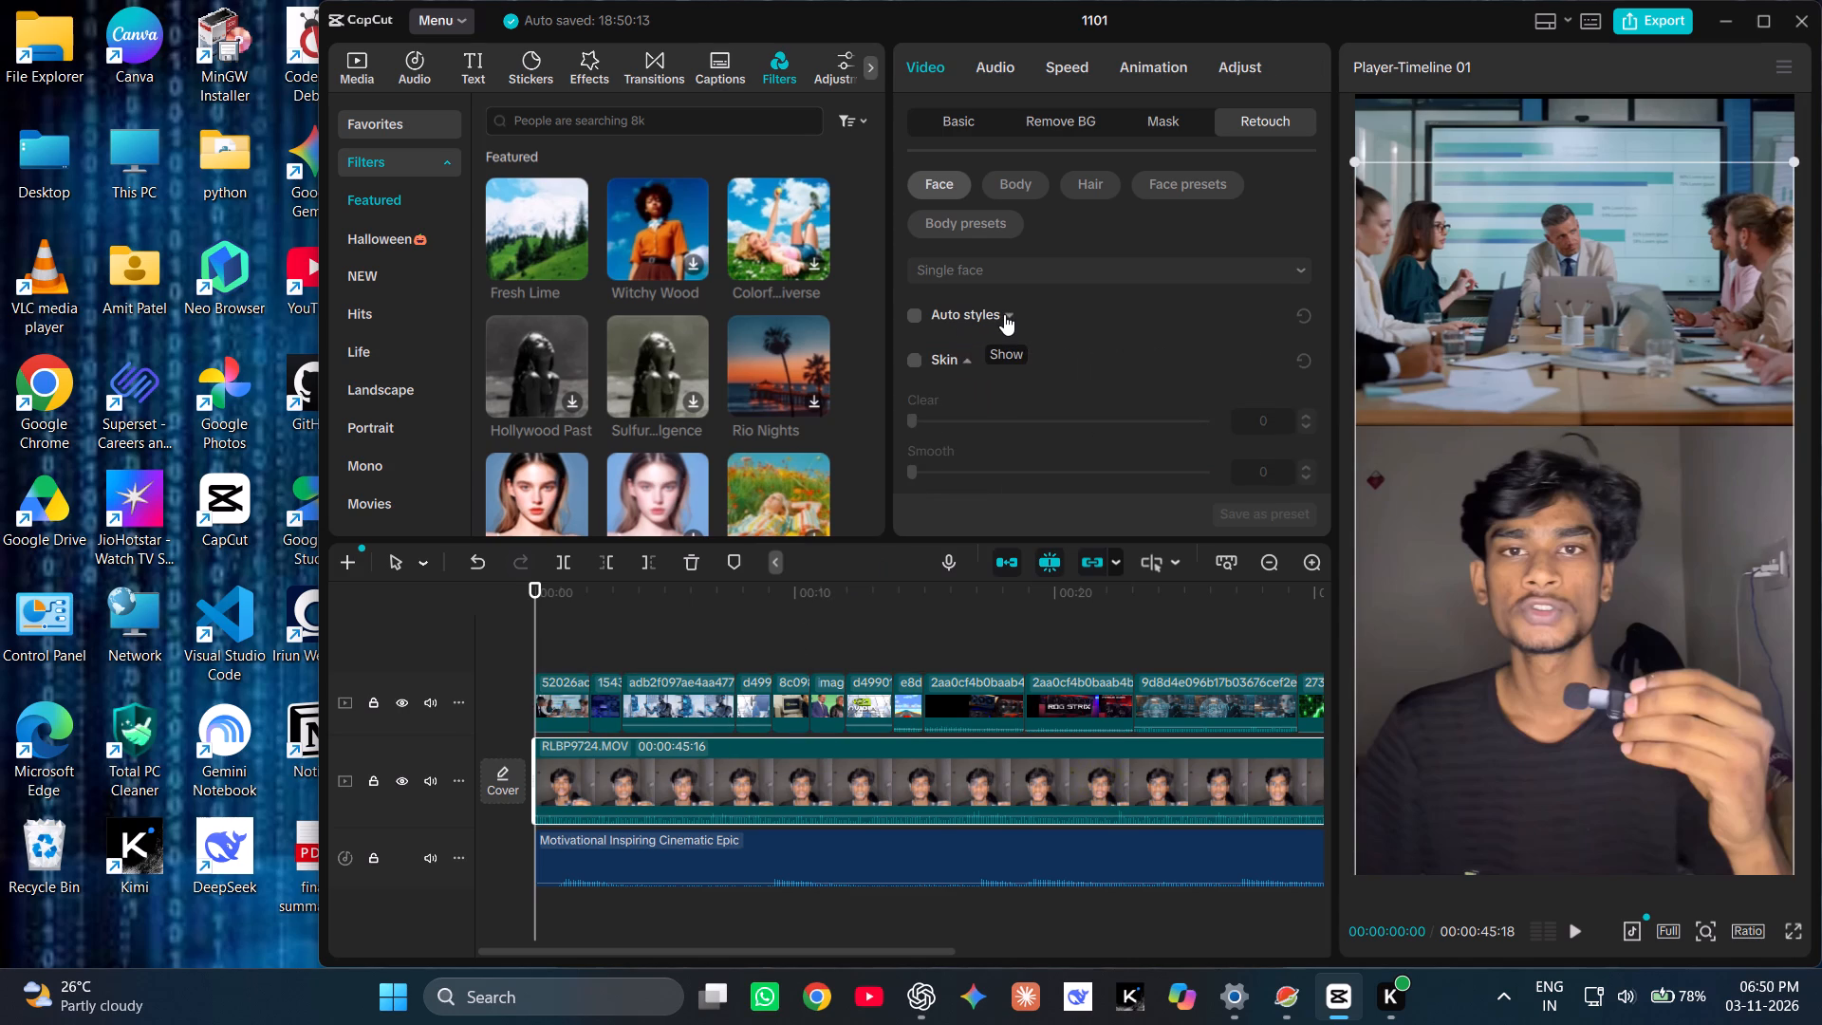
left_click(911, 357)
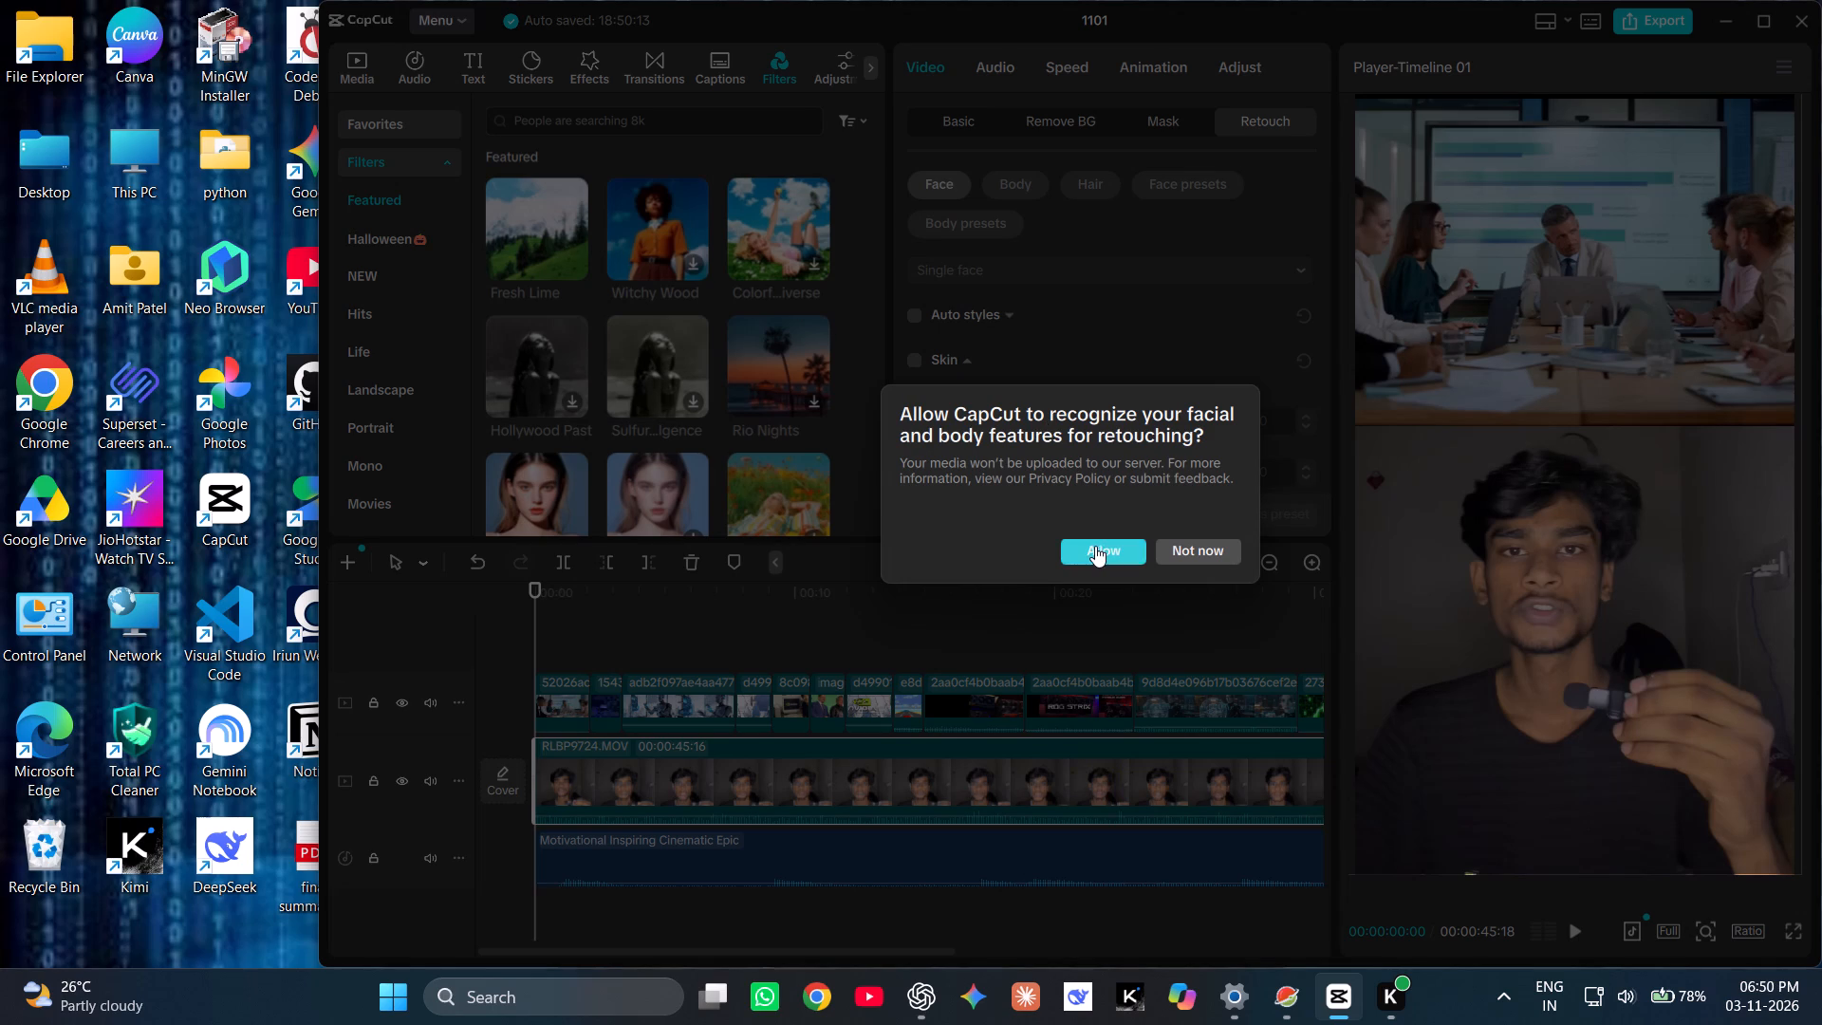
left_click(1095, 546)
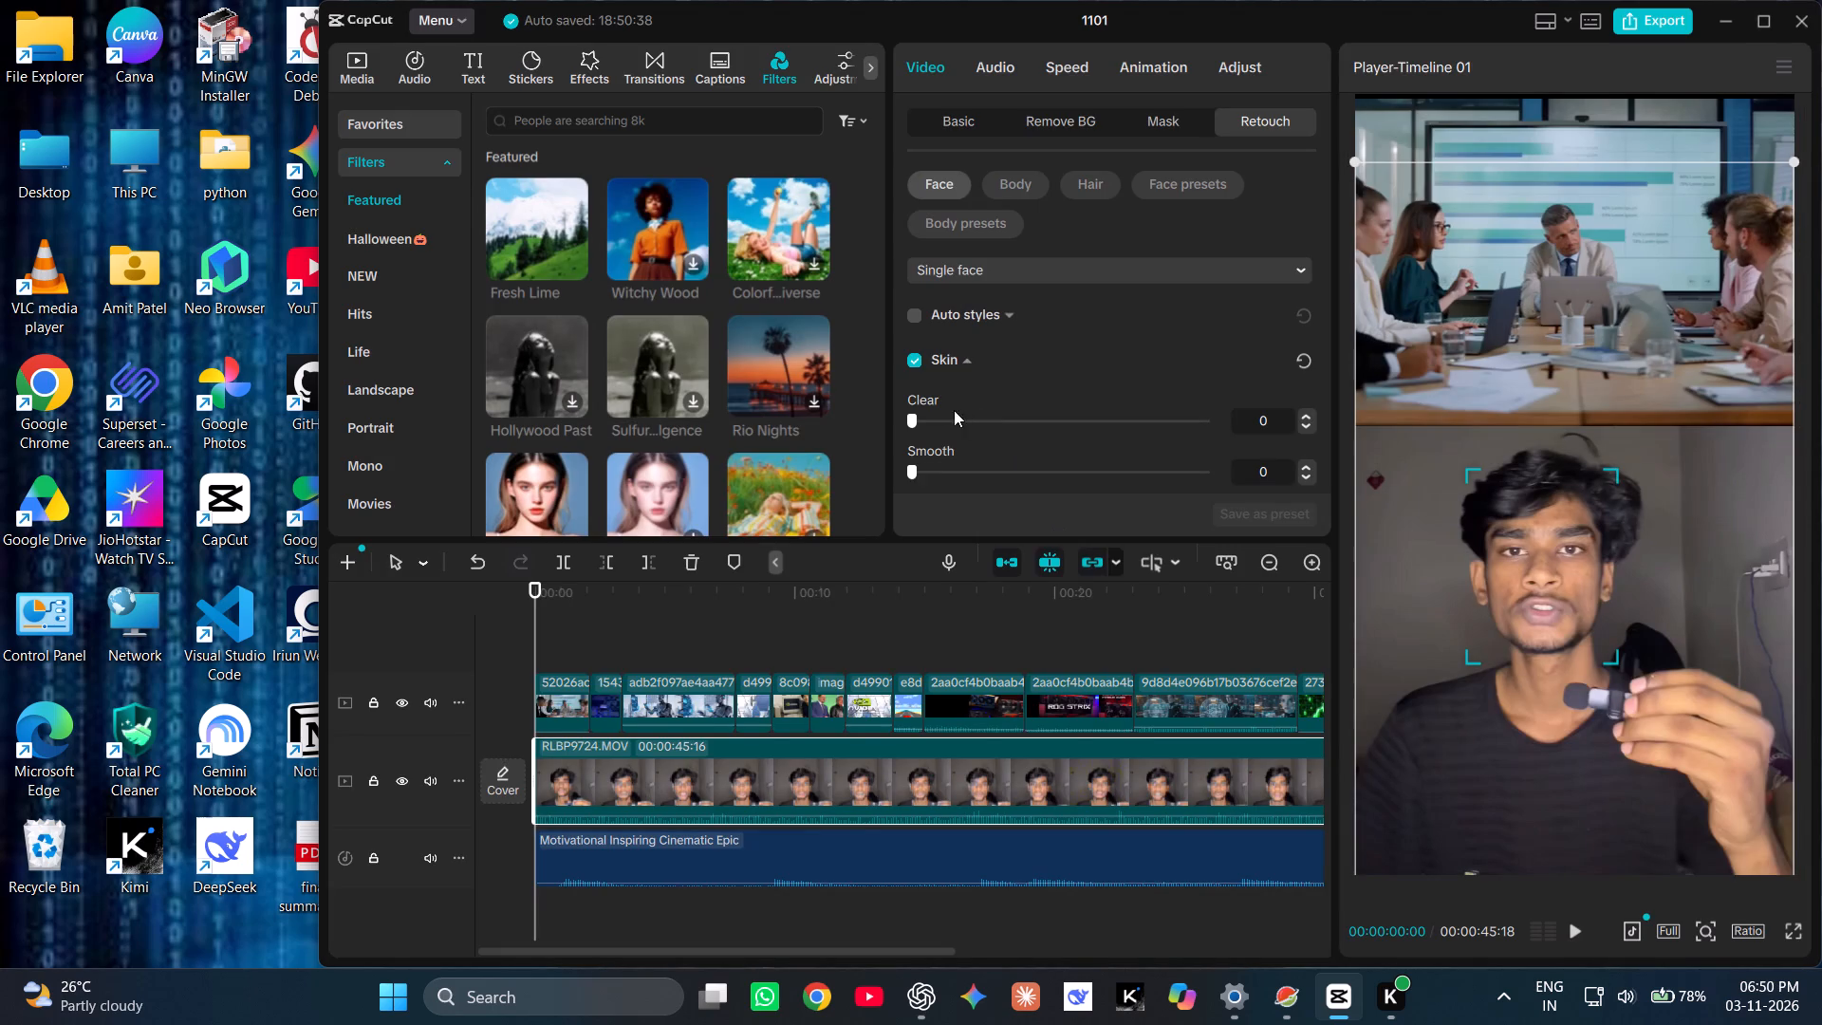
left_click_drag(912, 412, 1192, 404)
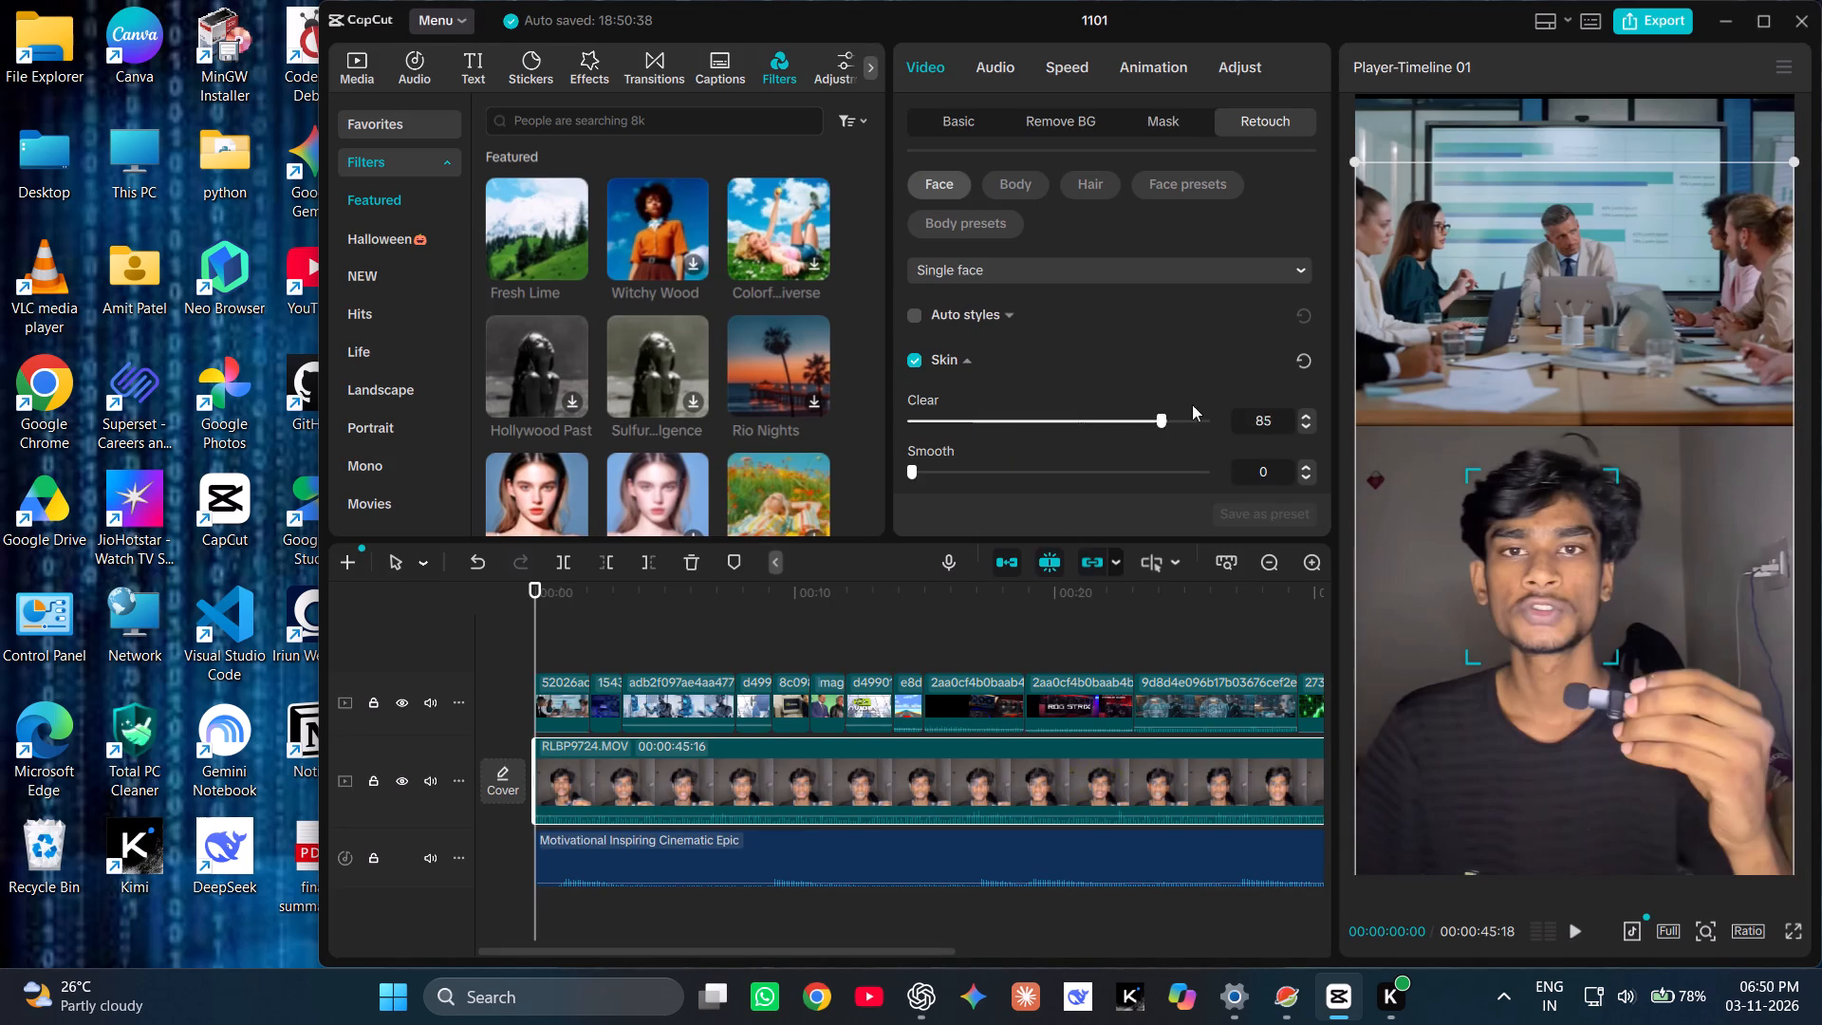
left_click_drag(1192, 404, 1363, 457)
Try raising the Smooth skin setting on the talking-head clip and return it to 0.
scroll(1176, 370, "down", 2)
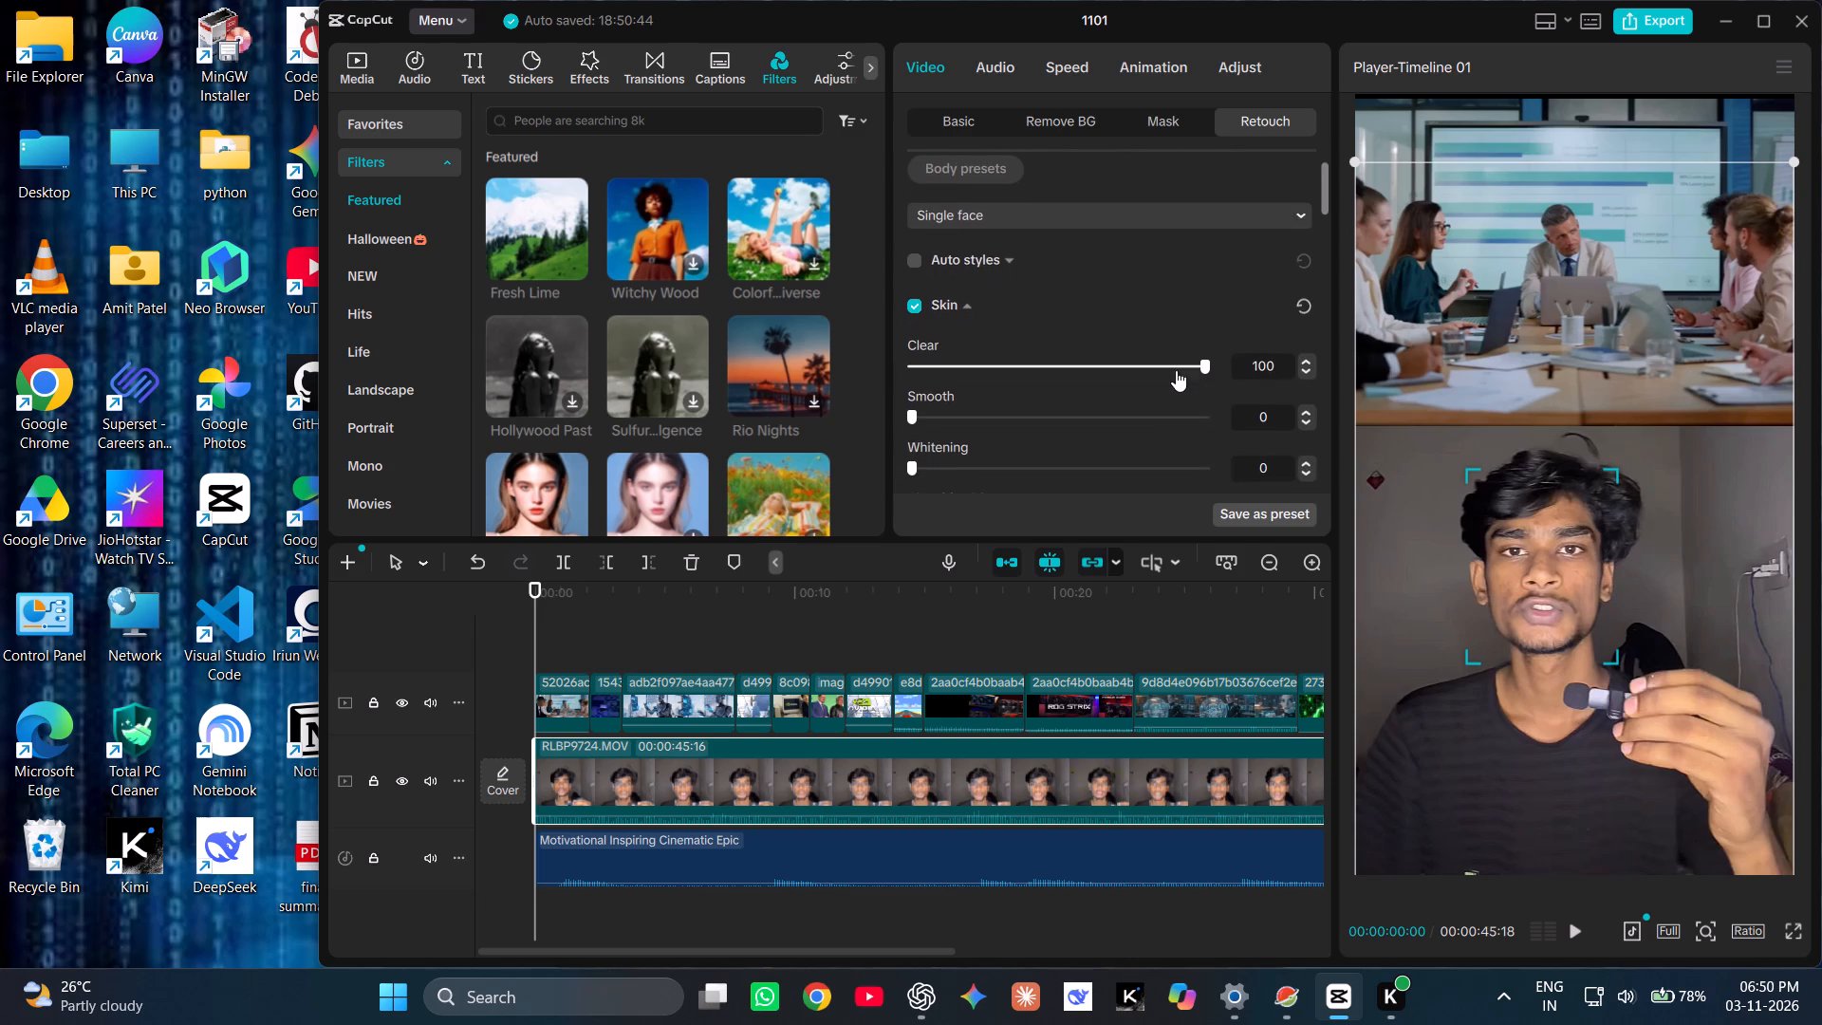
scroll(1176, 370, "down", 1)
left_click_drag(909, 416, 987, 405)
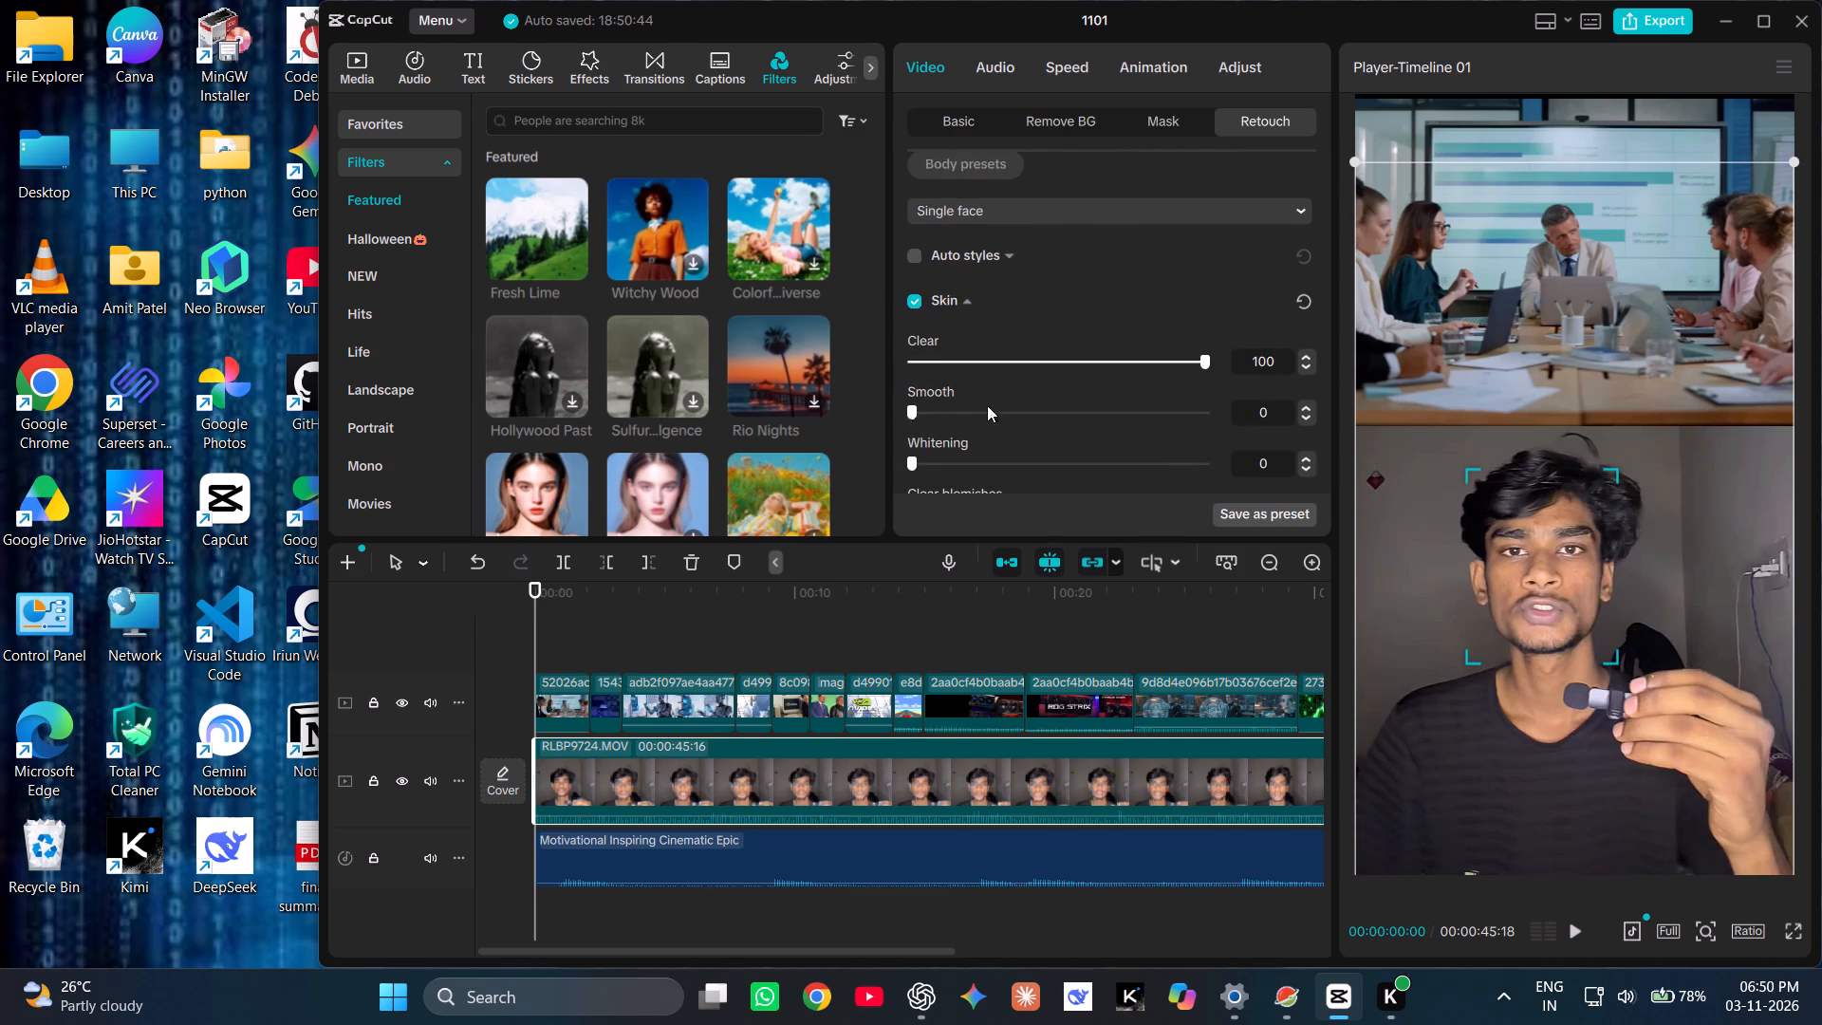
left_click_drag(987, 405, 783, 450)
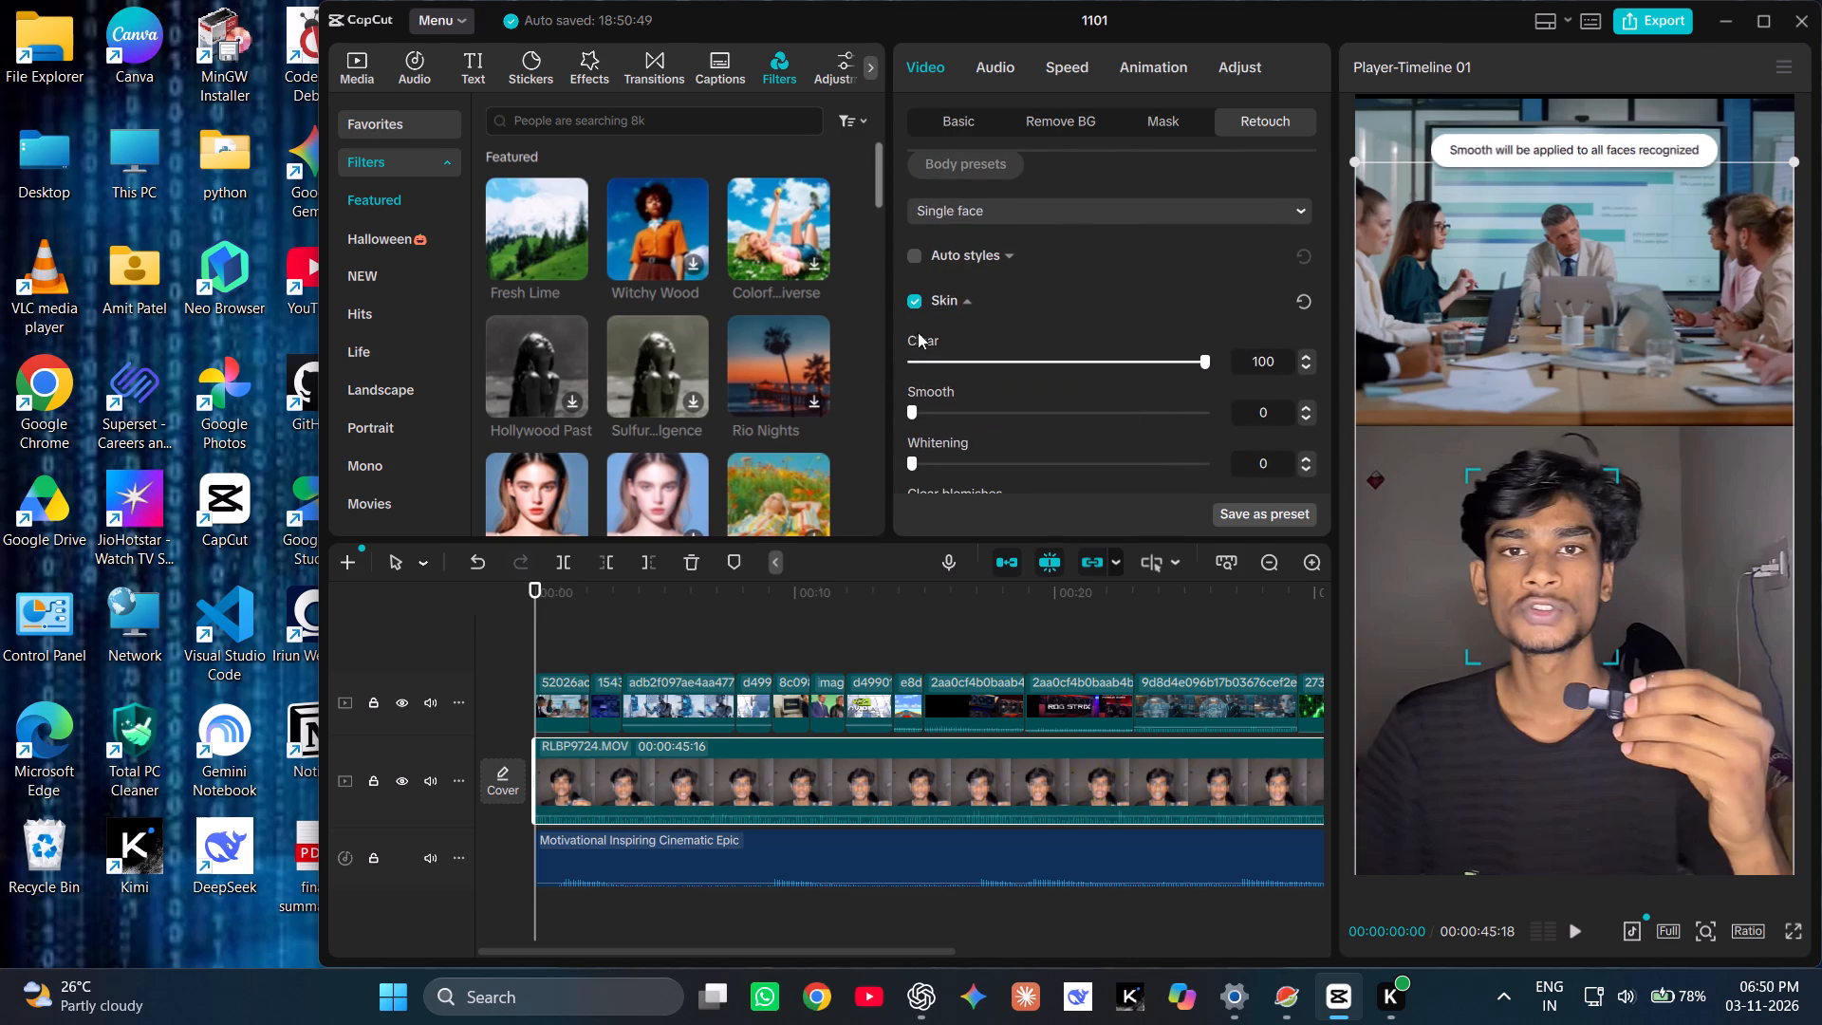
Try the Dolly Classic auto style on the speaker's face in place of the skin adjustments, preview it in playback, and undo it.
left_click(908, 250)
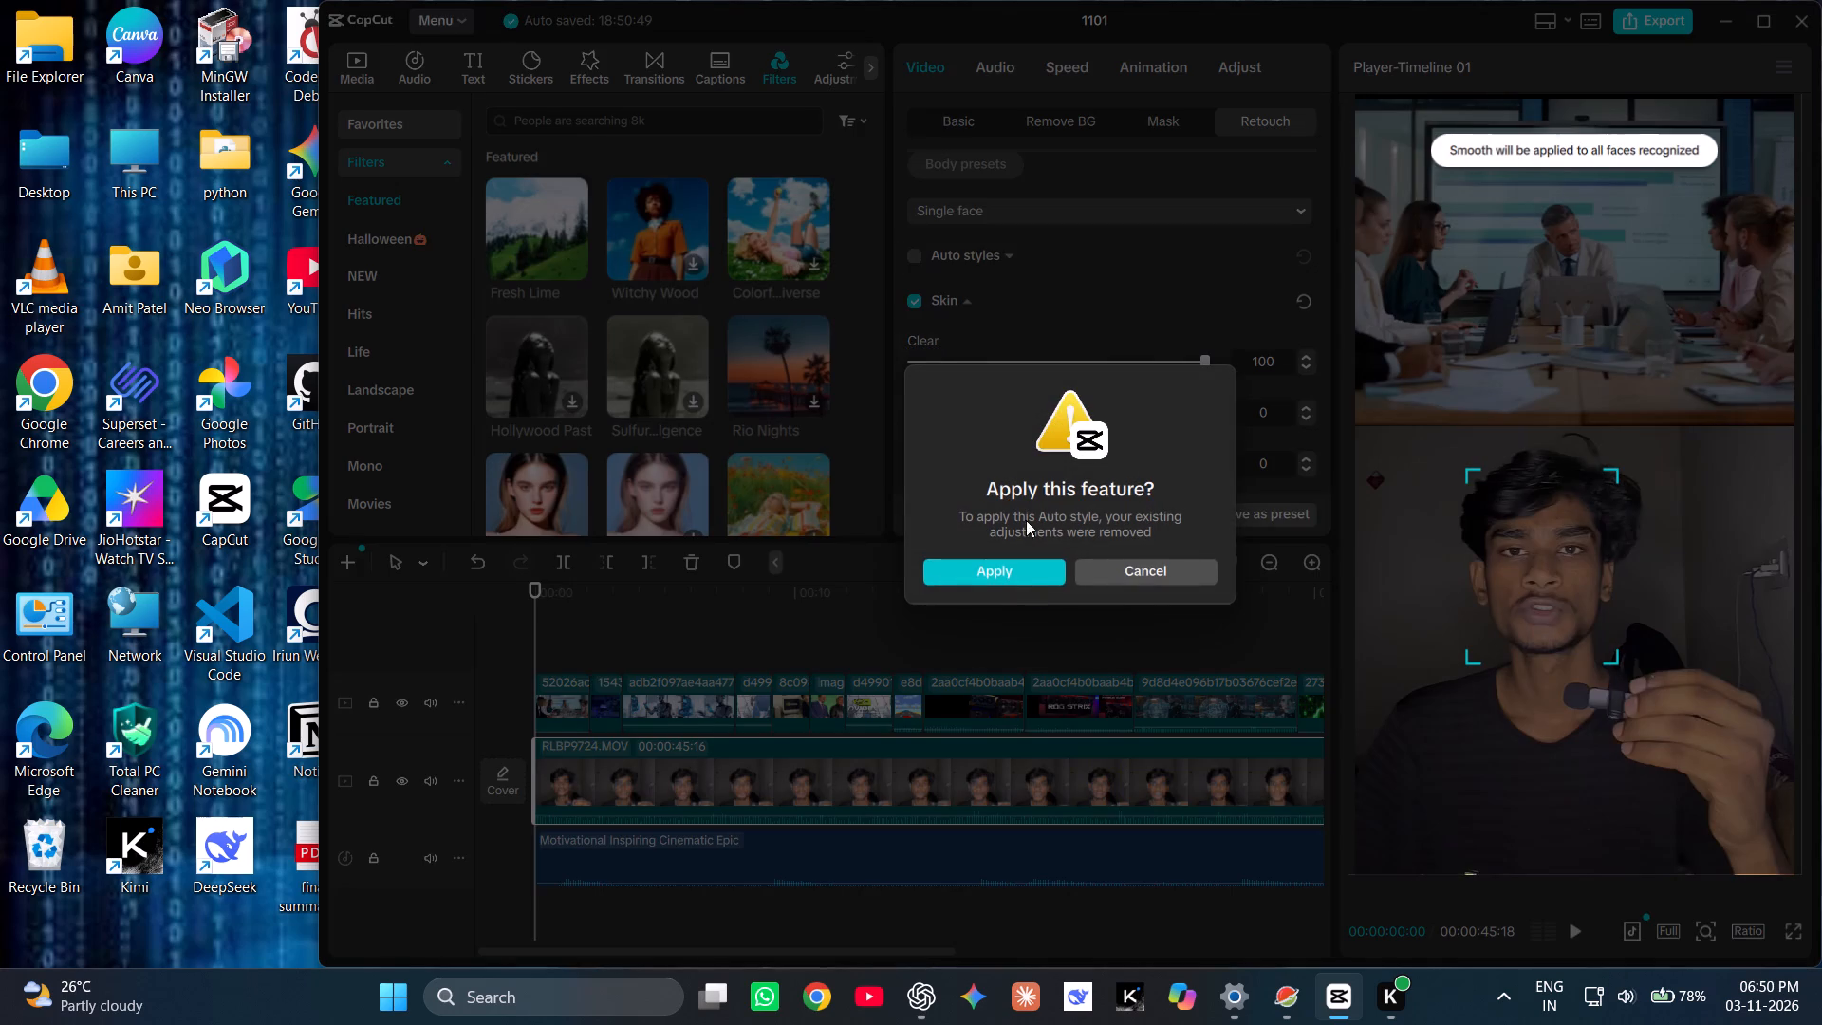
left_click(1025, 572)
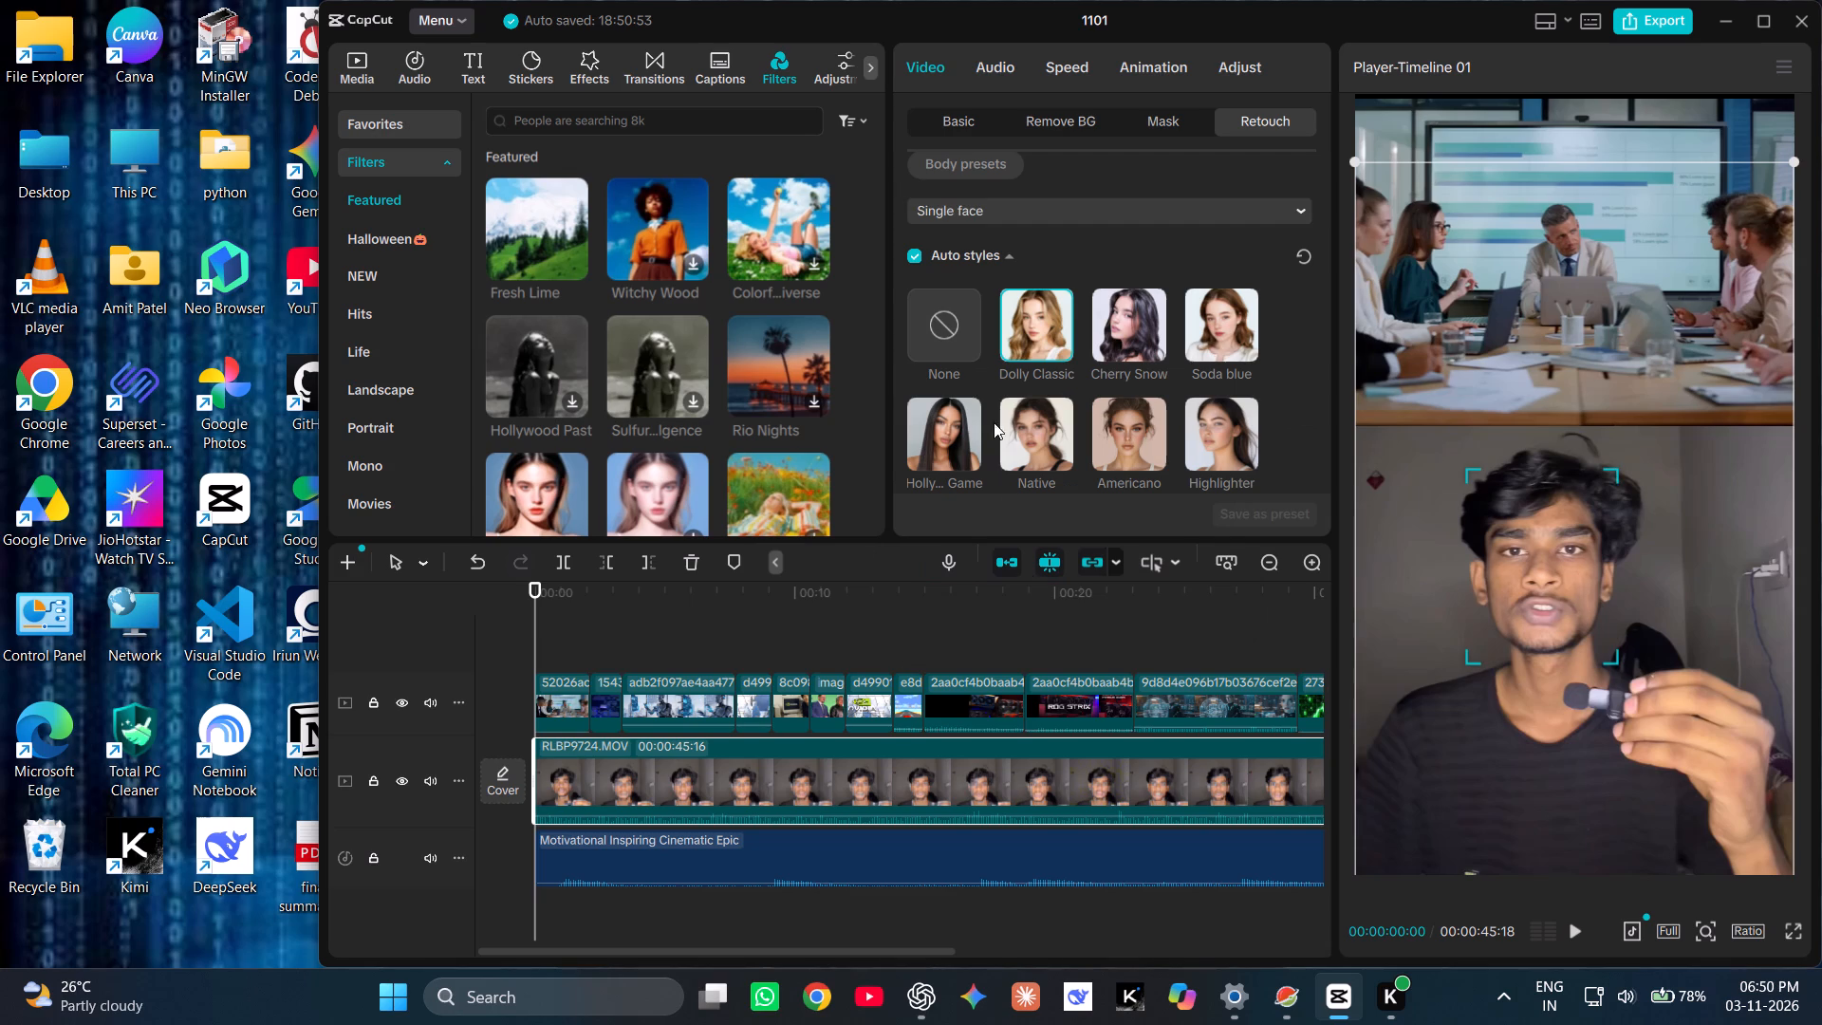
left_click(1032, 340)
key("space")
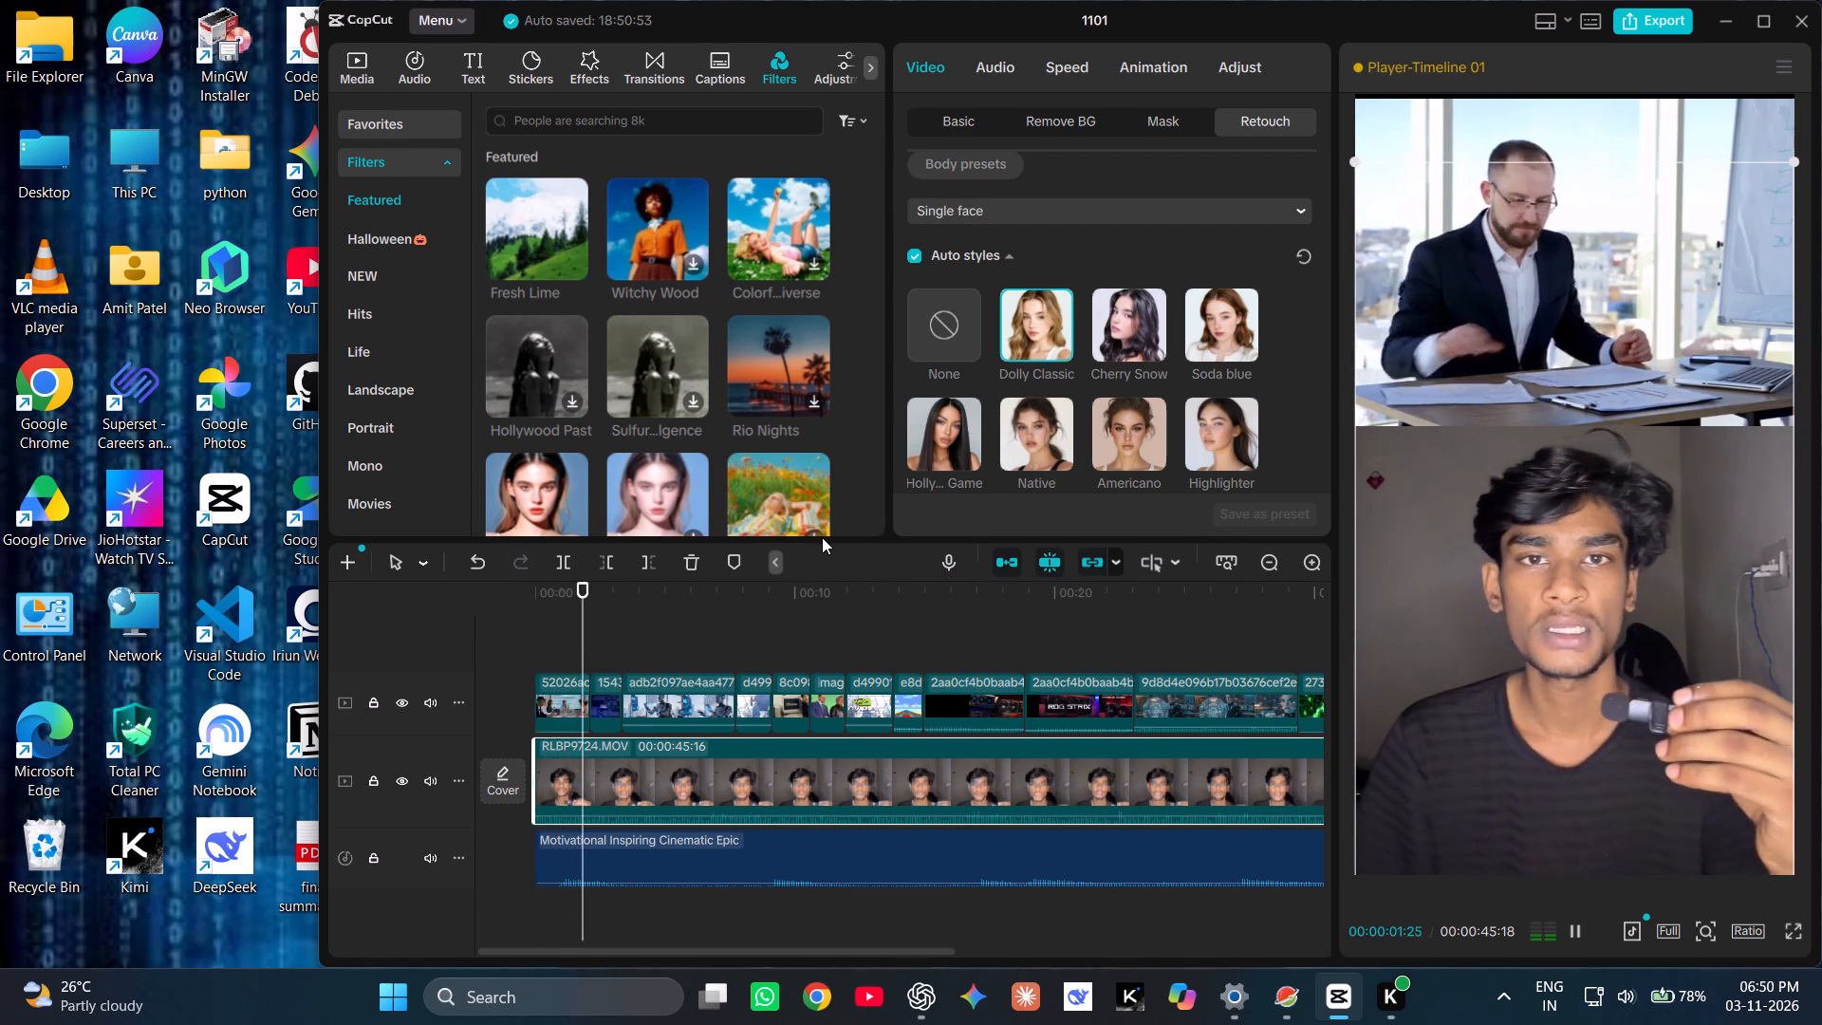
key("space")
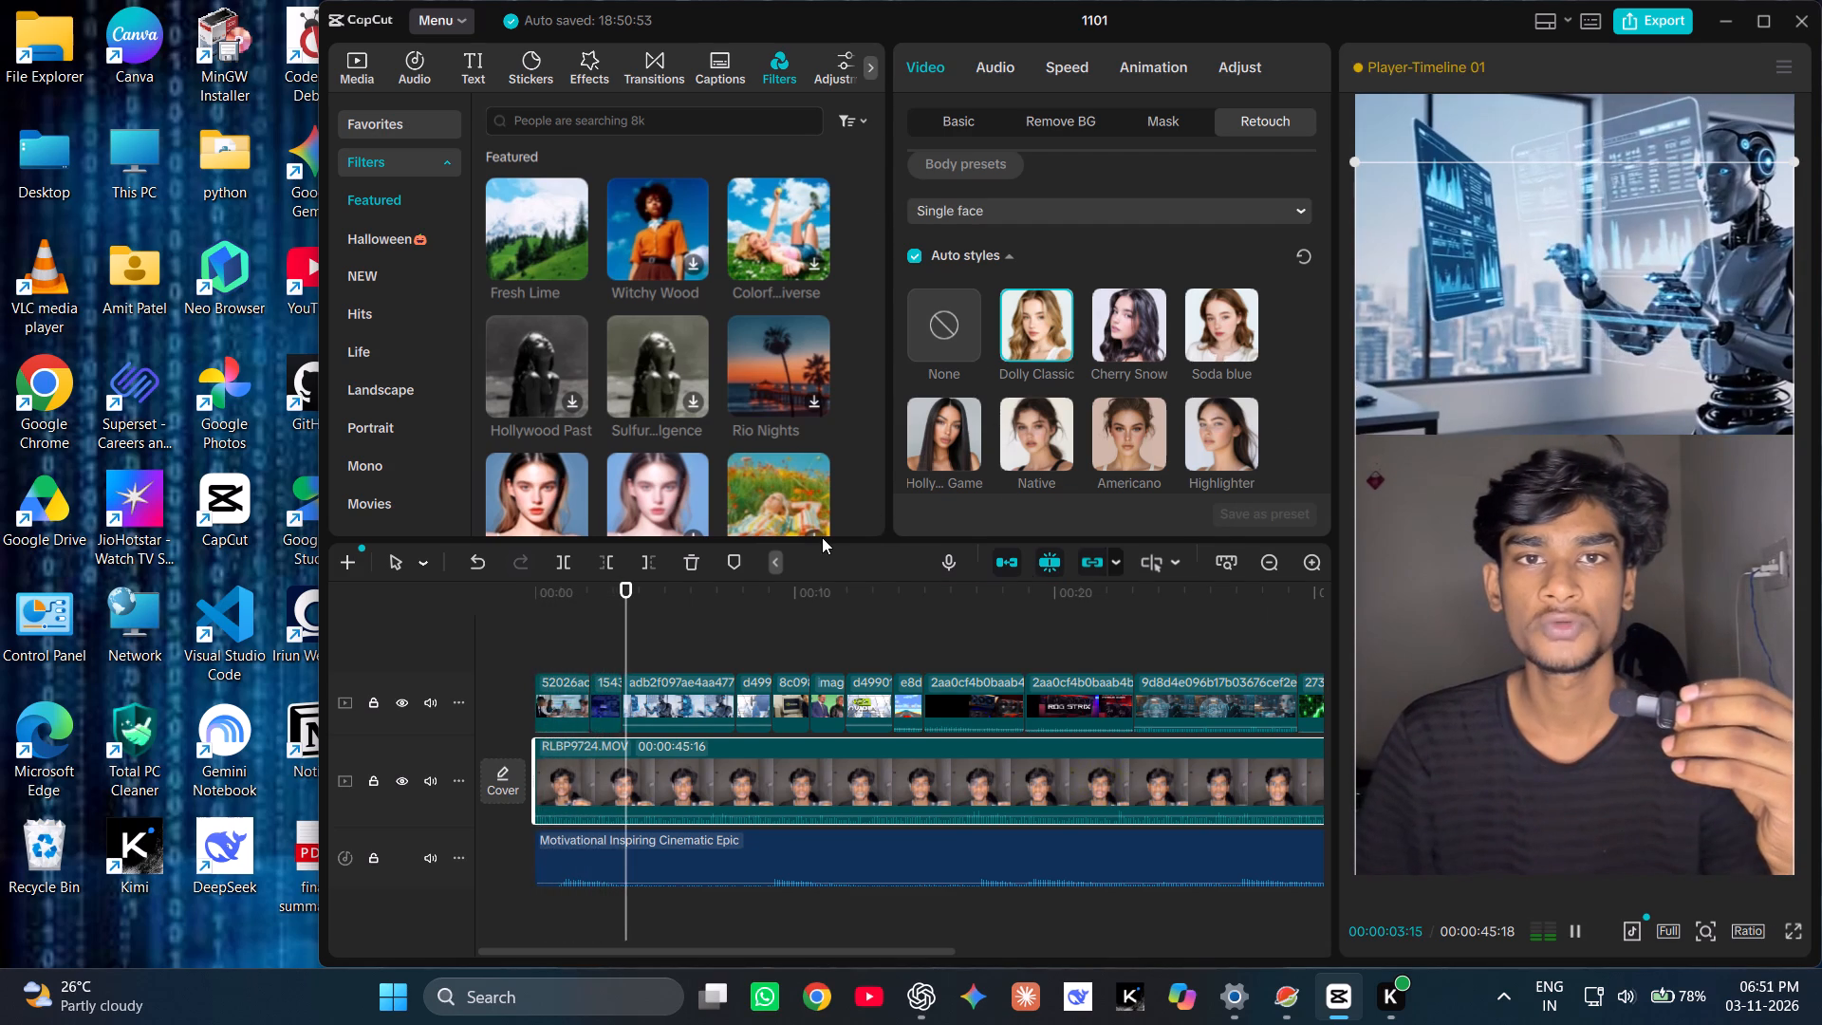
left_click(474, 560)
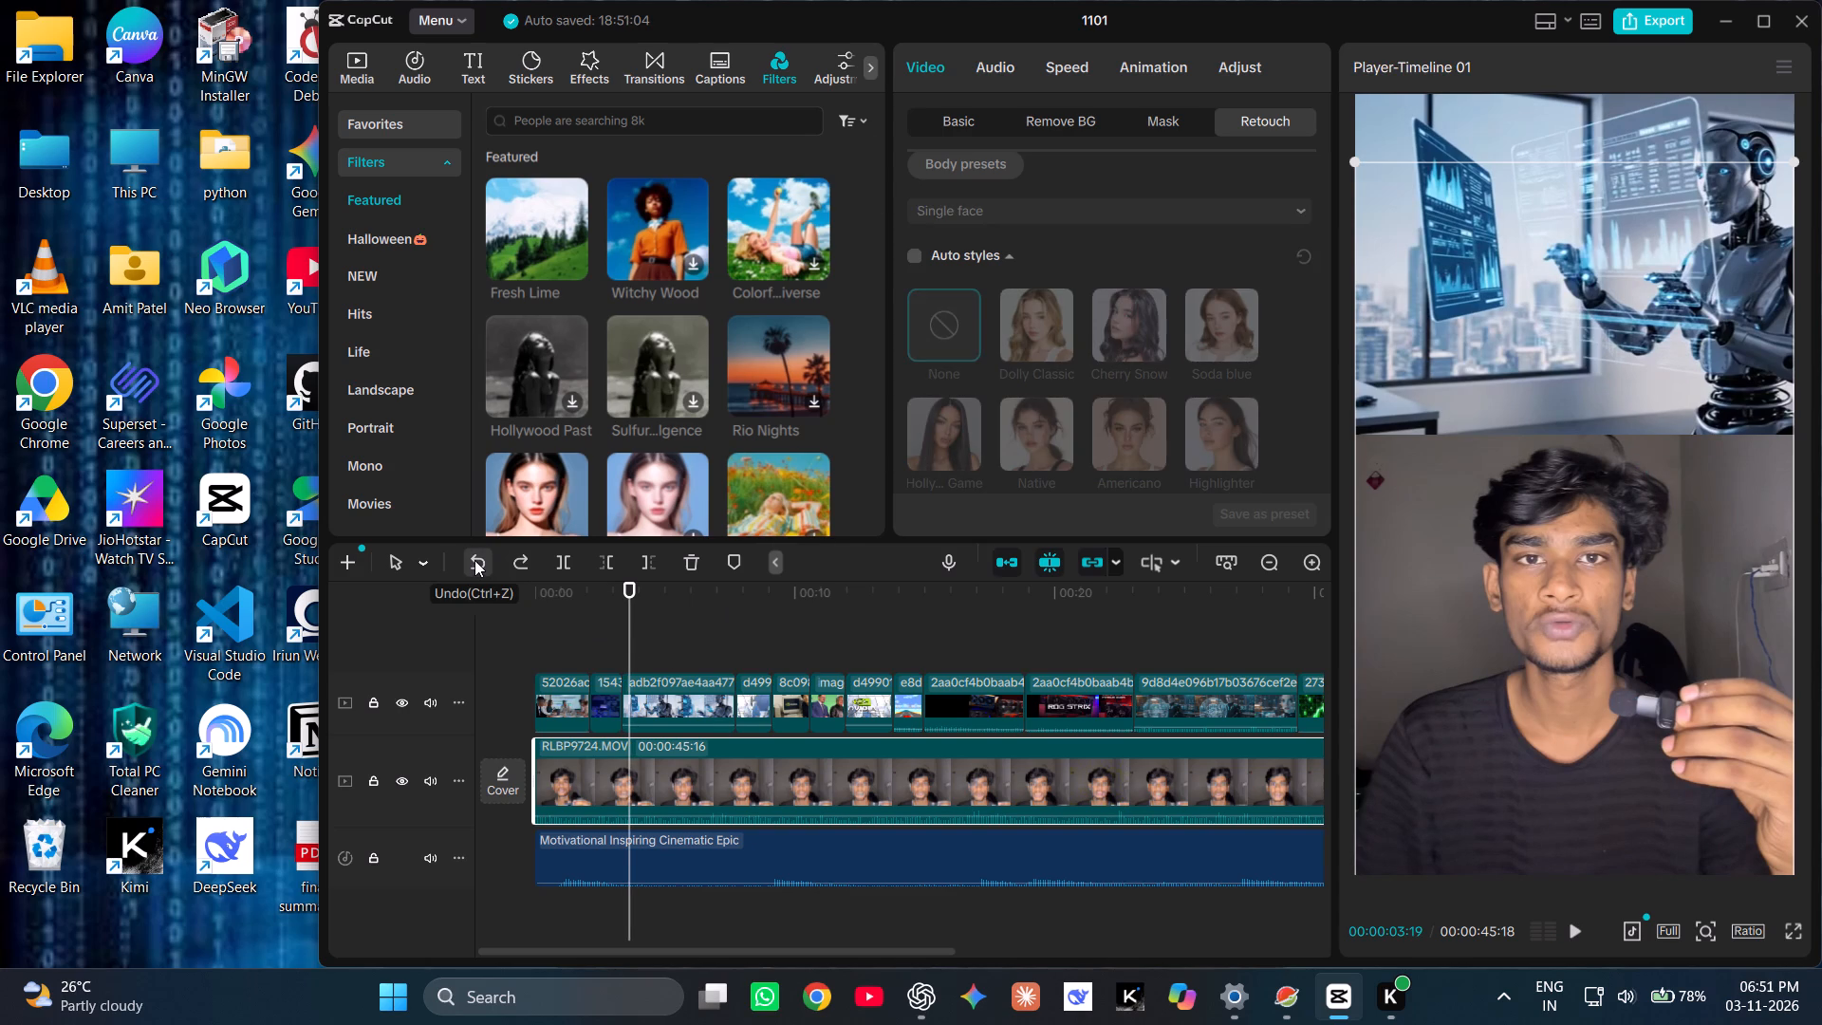
Play the video on from about 3 seconds to review the speaker's face and the B-roll clips.
key("space")
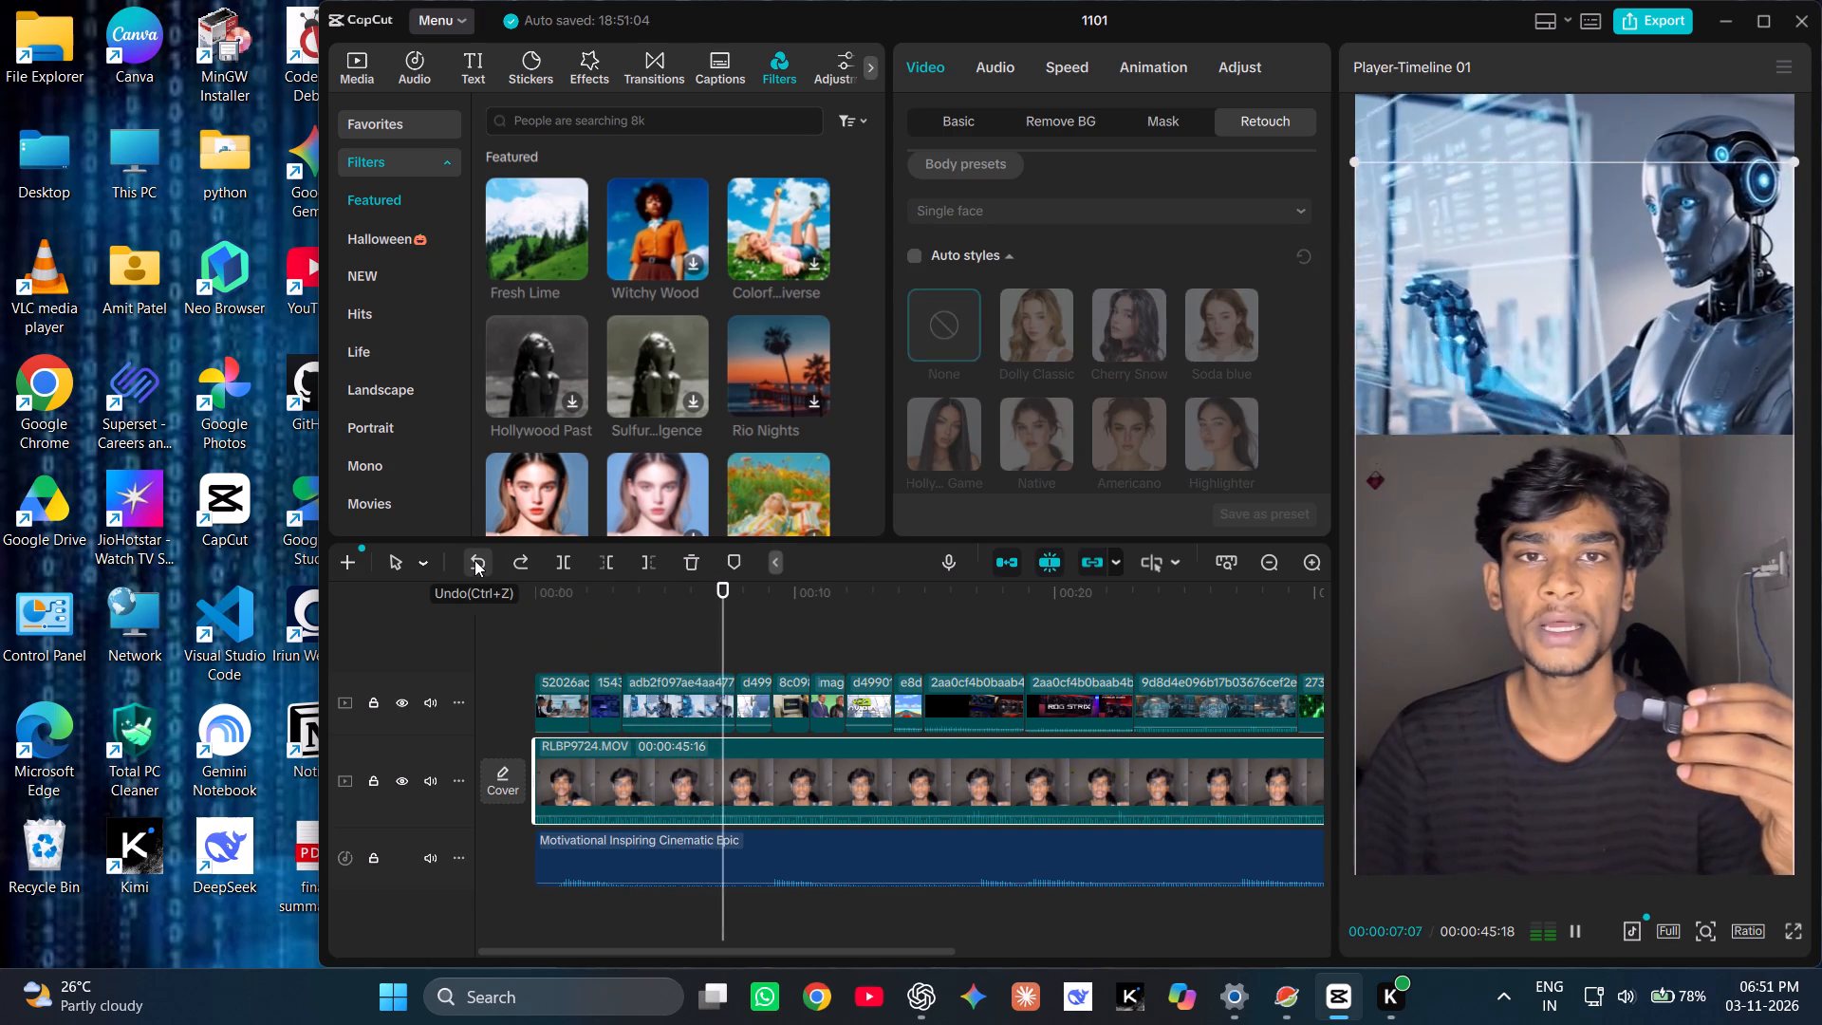
key("space")
key("space")
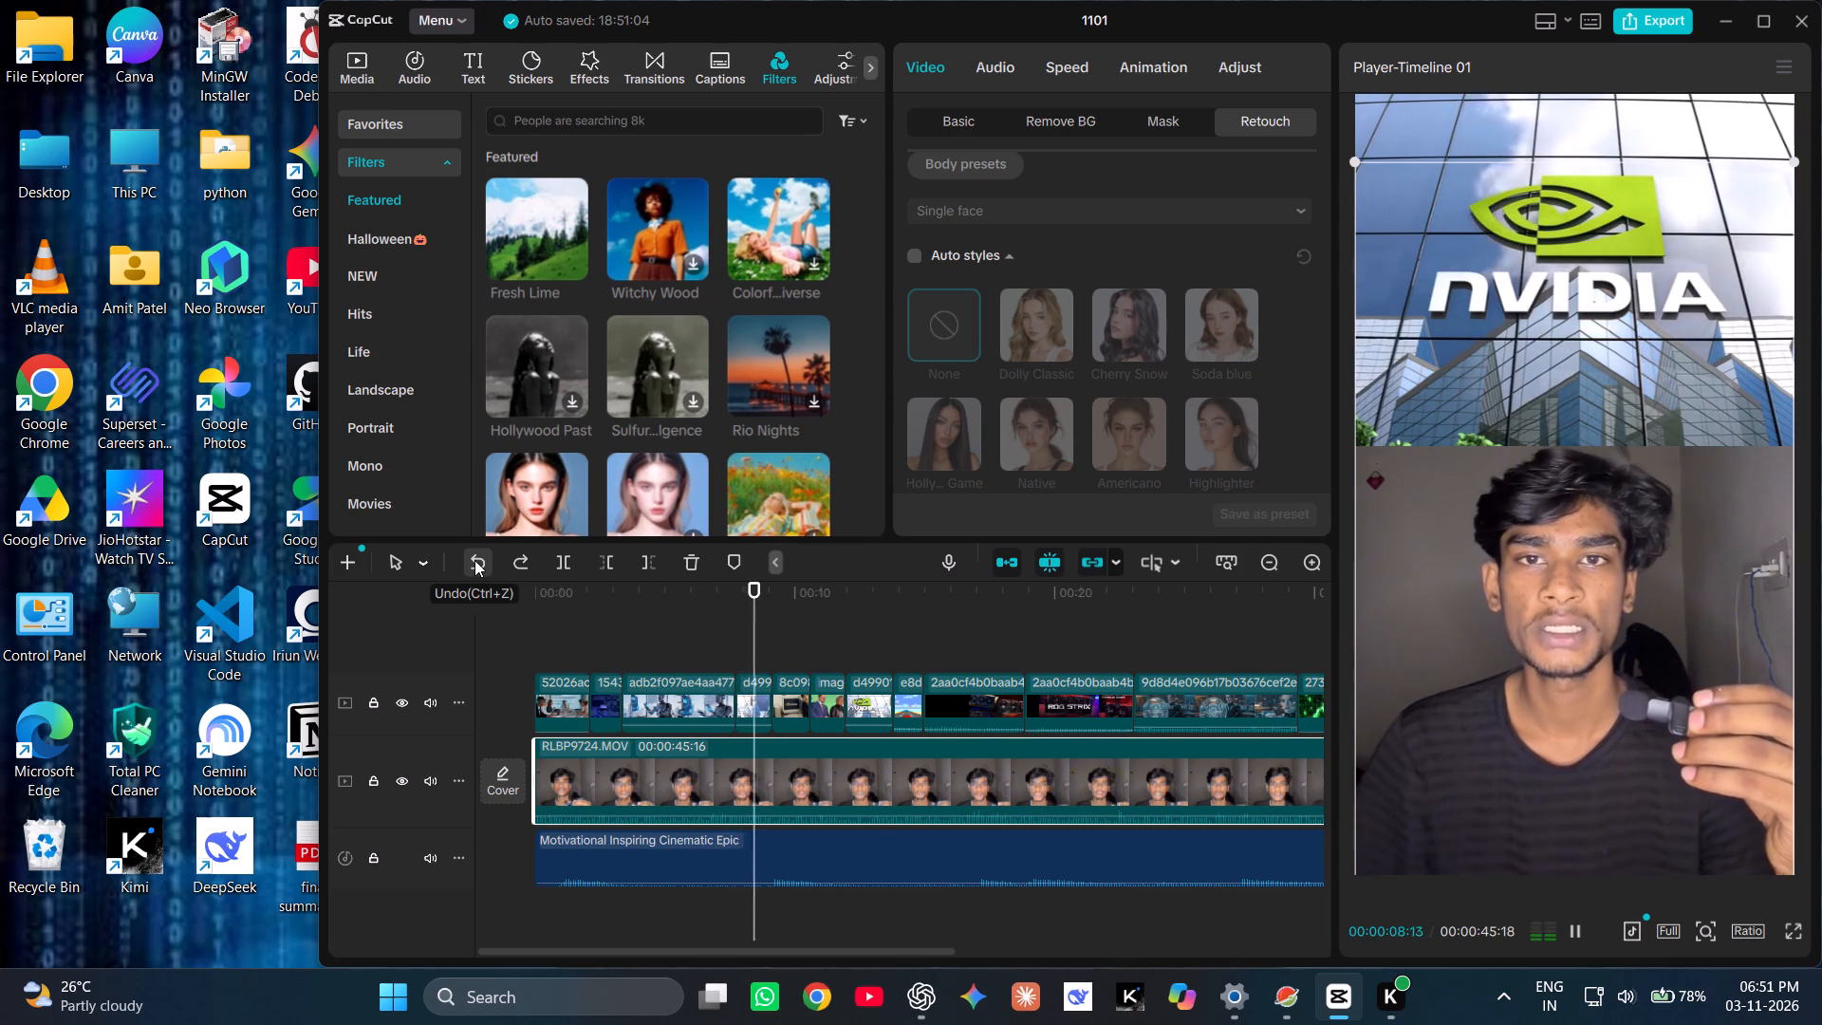
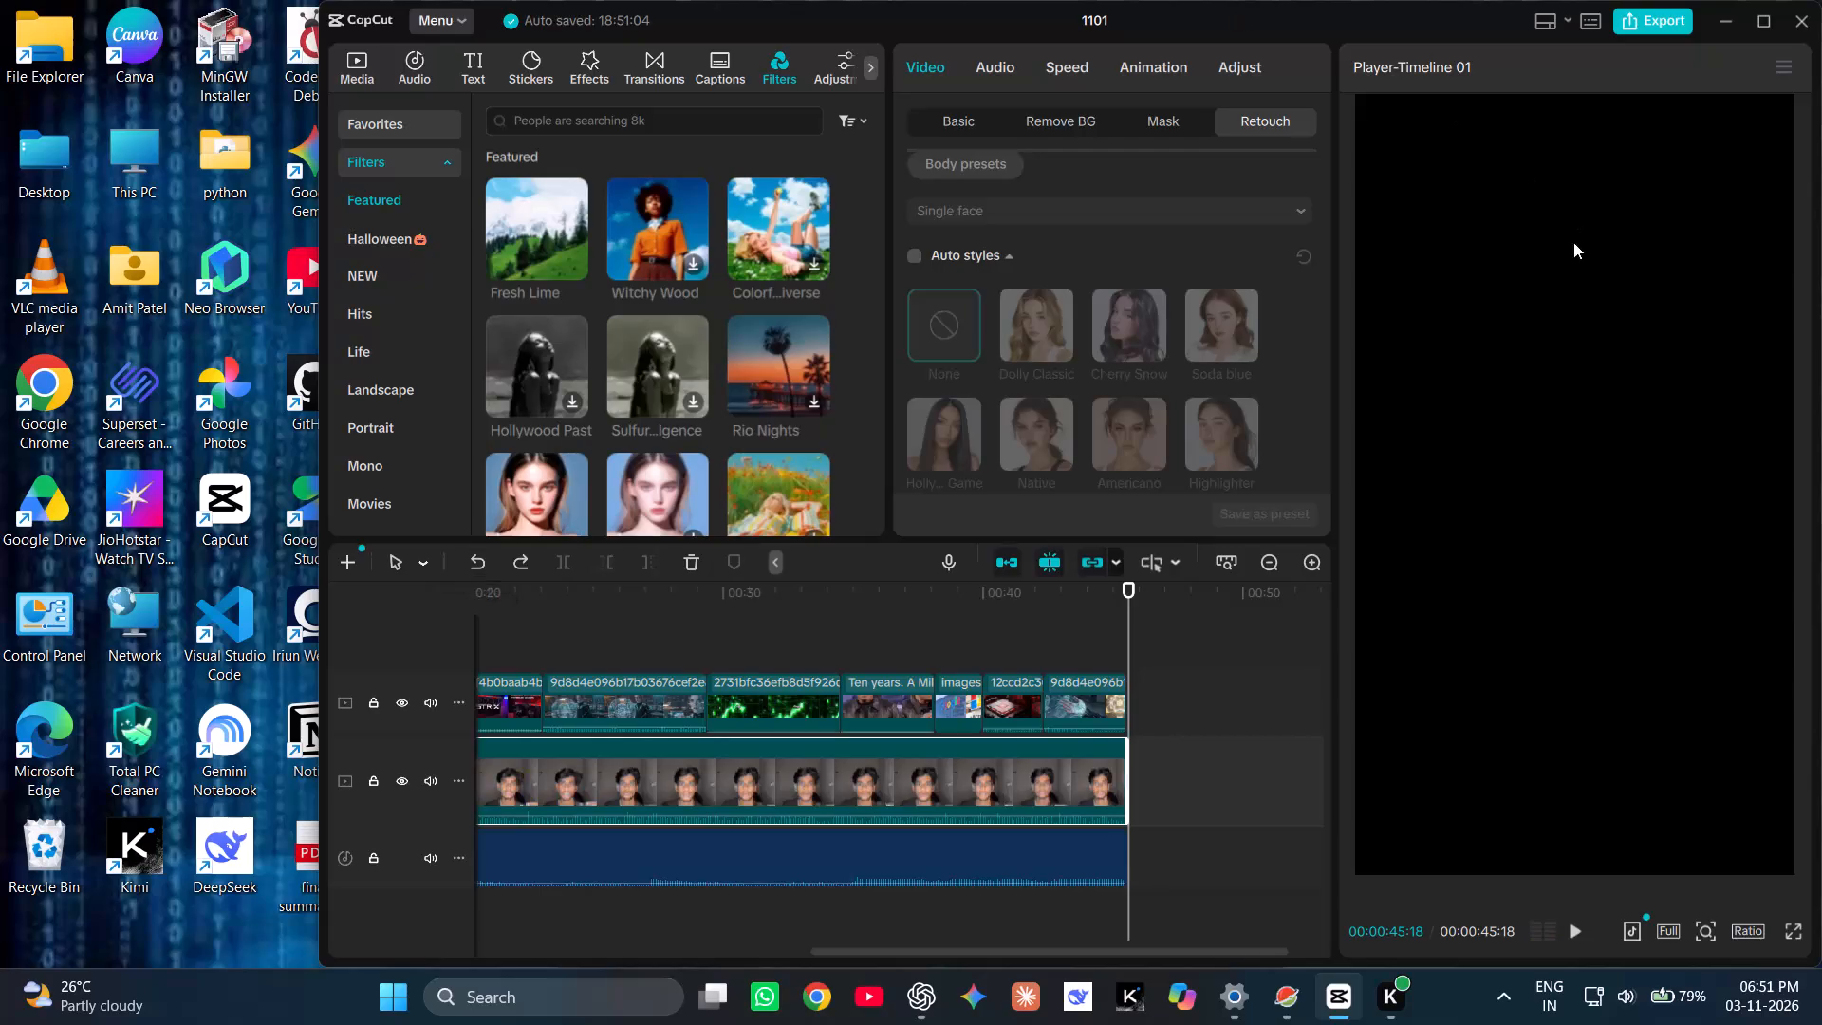
Export the 1101 video at 4K resolution and a 60fps frame rate.
left_click(1641, 11)
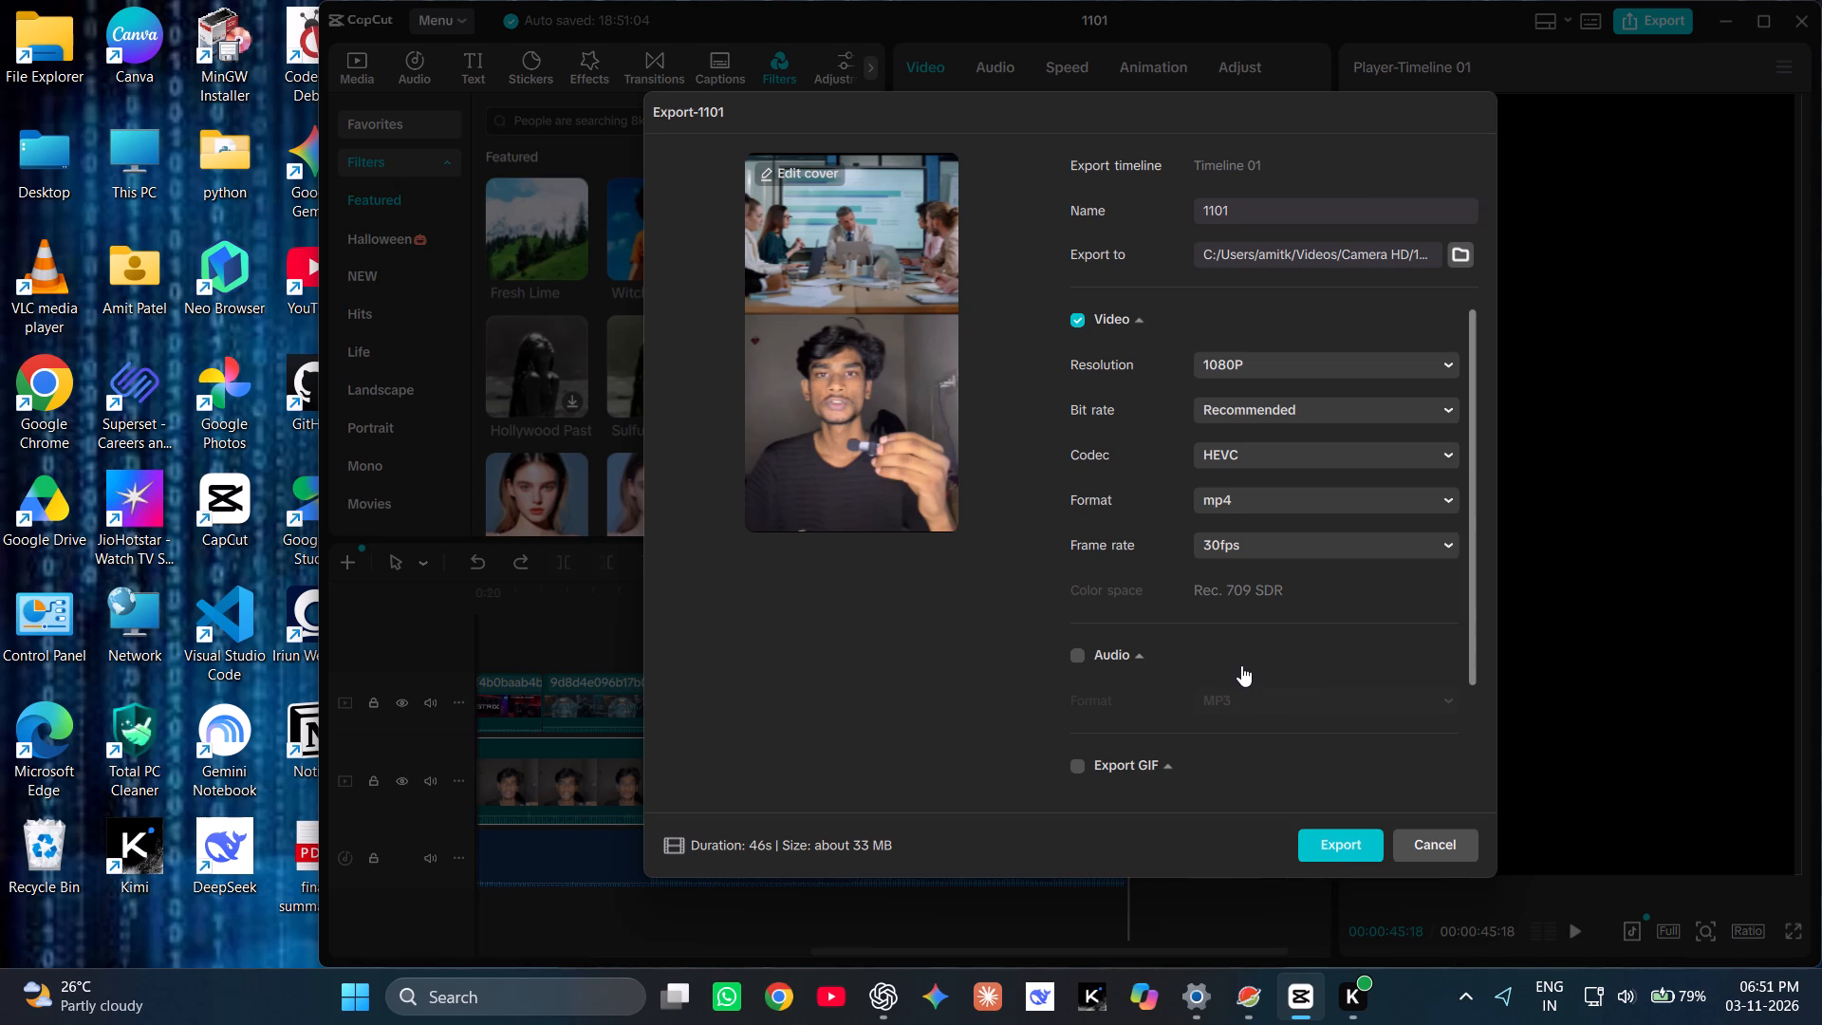
left_click(1274, 373)
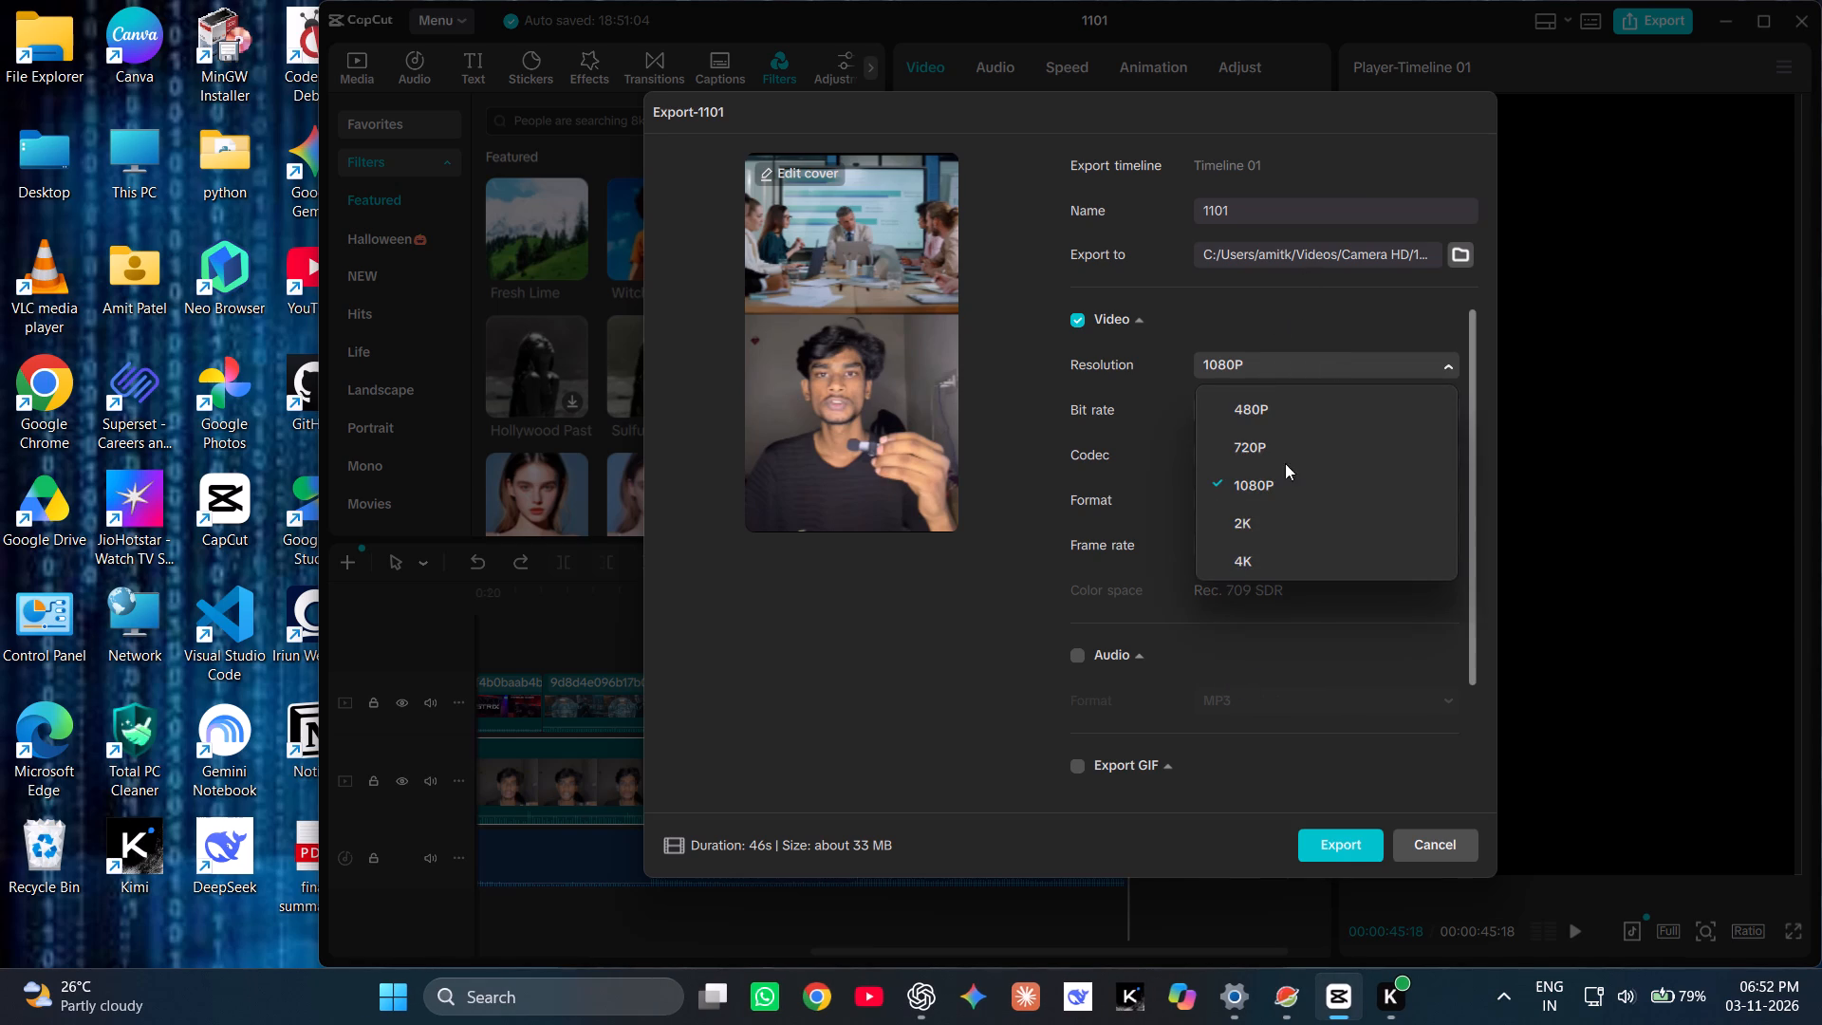
left_click(1249, 562)
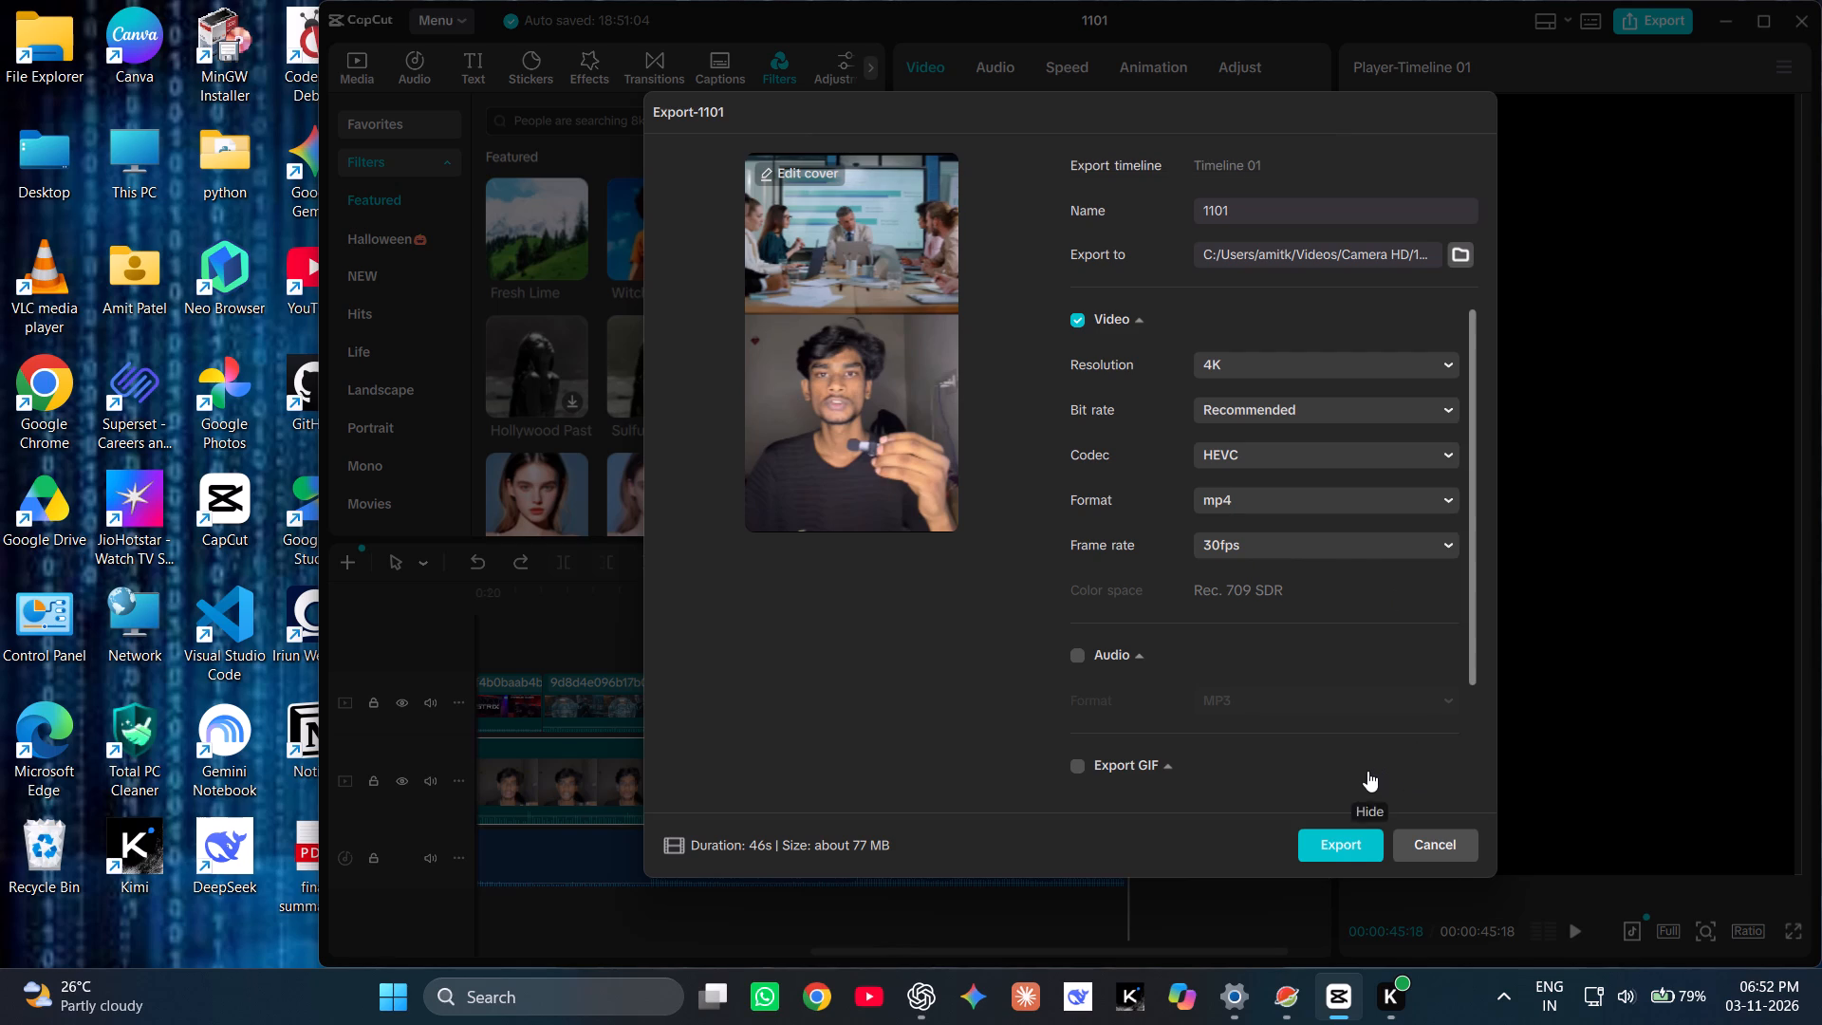
left_click(1427, 548)
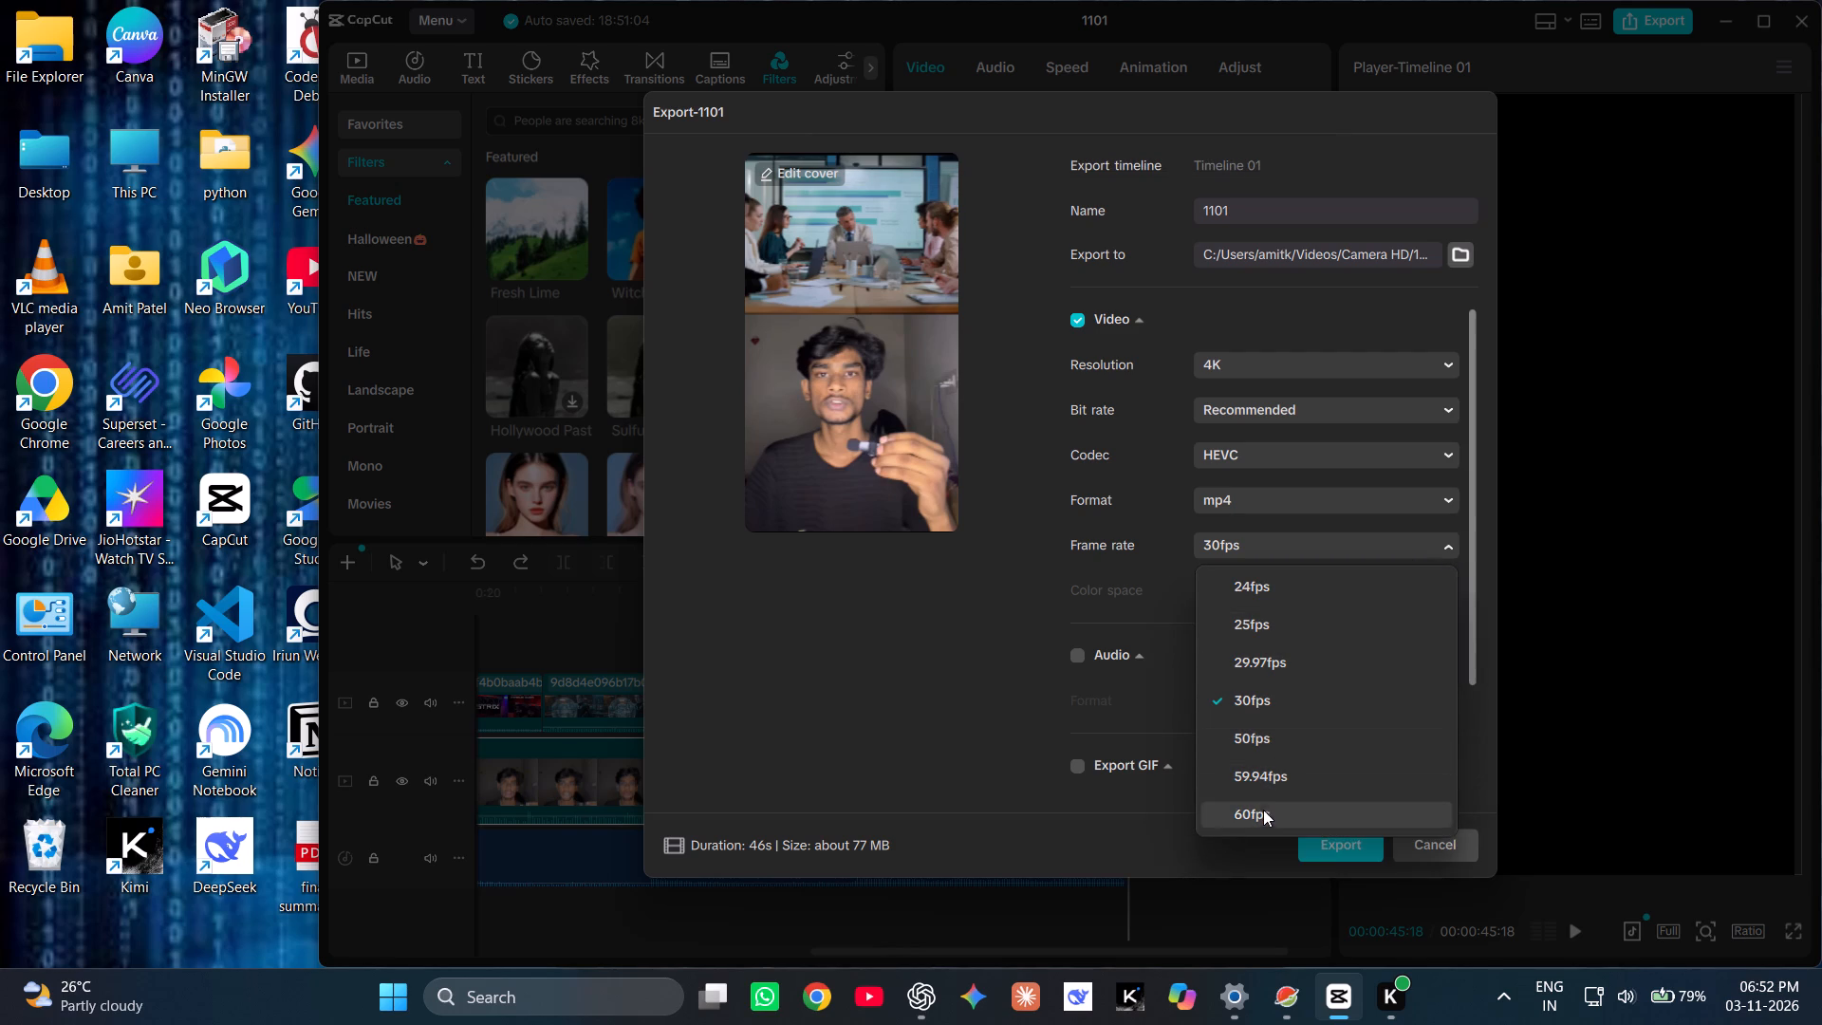
left_click(1263, 811)
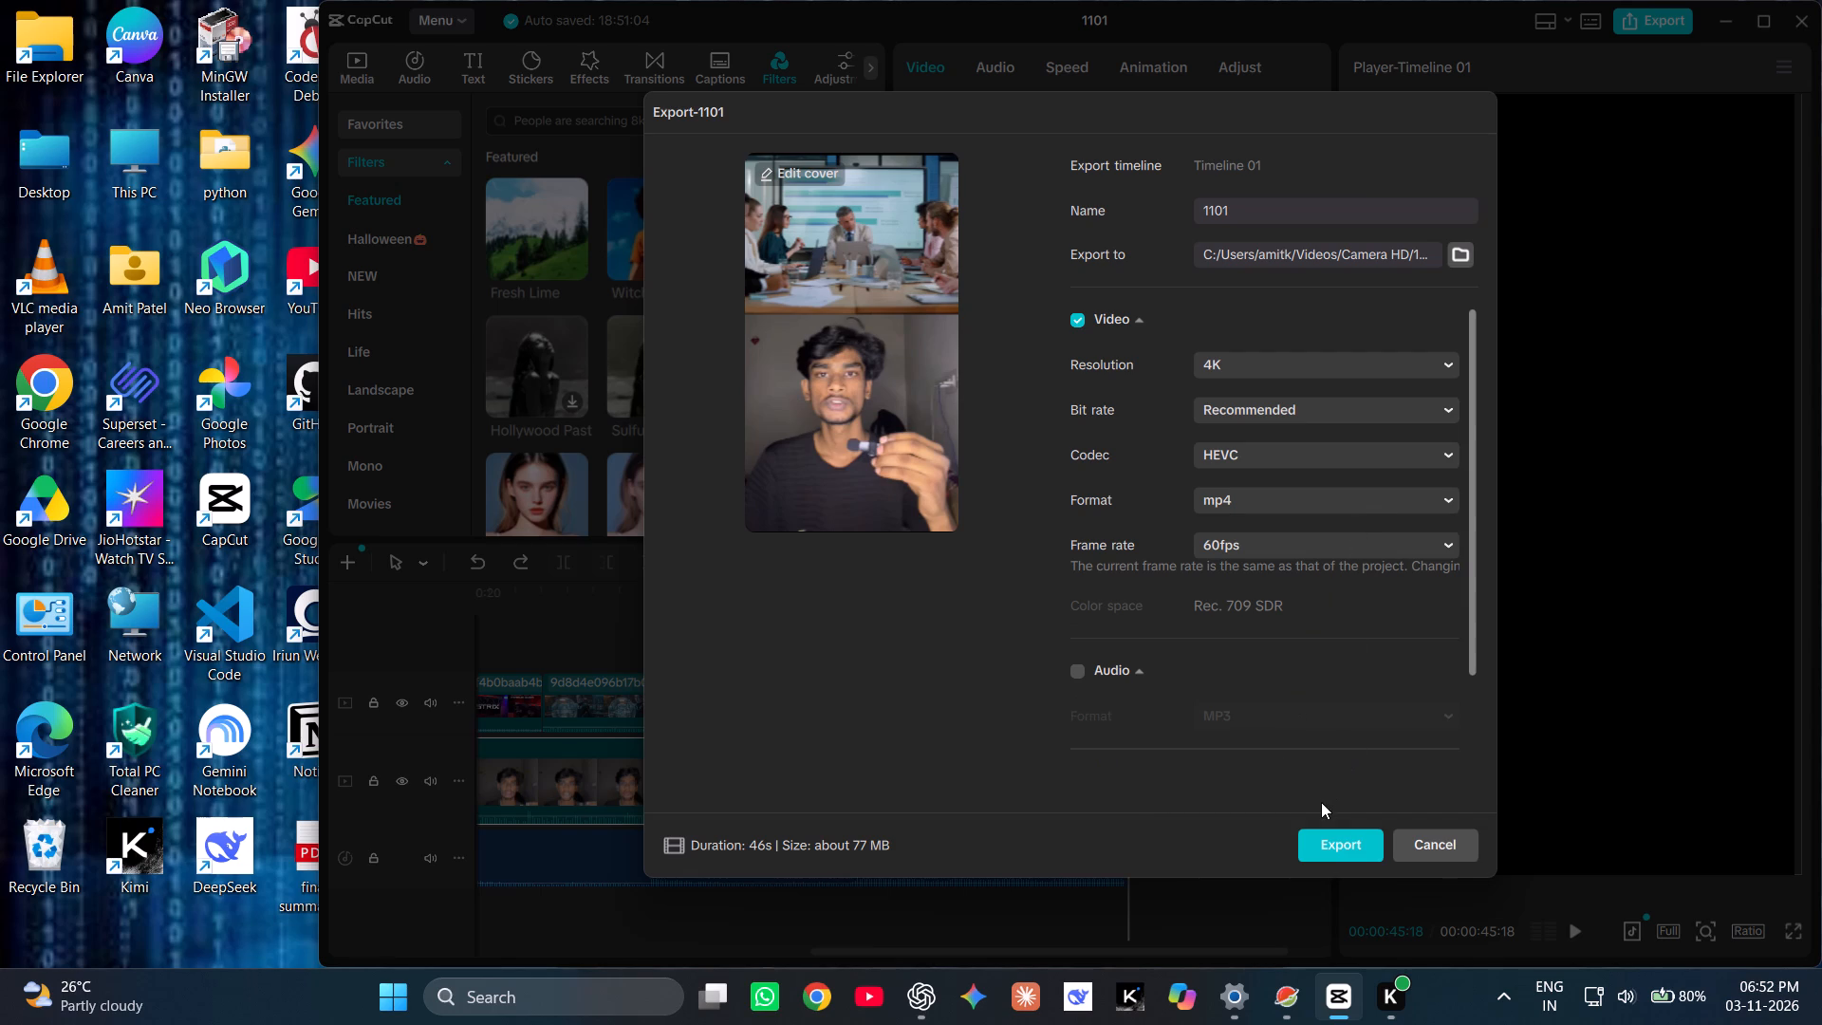
left_click(1347, 846)
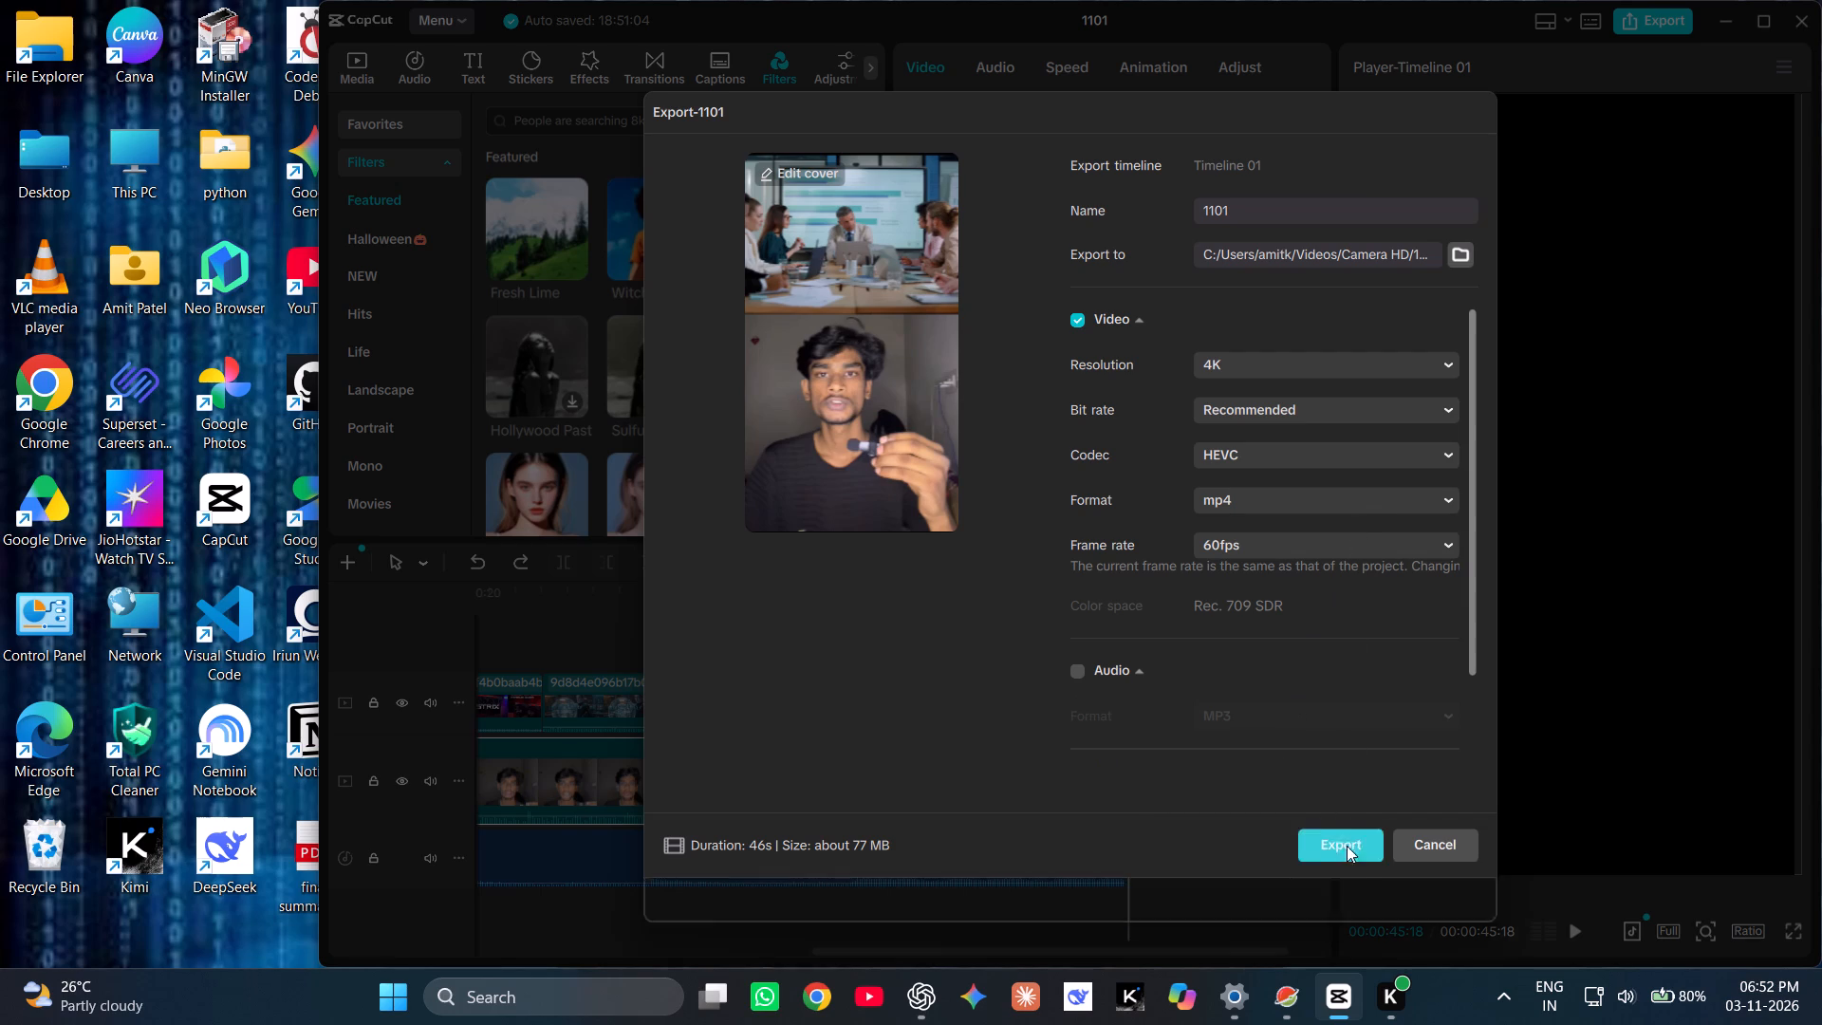
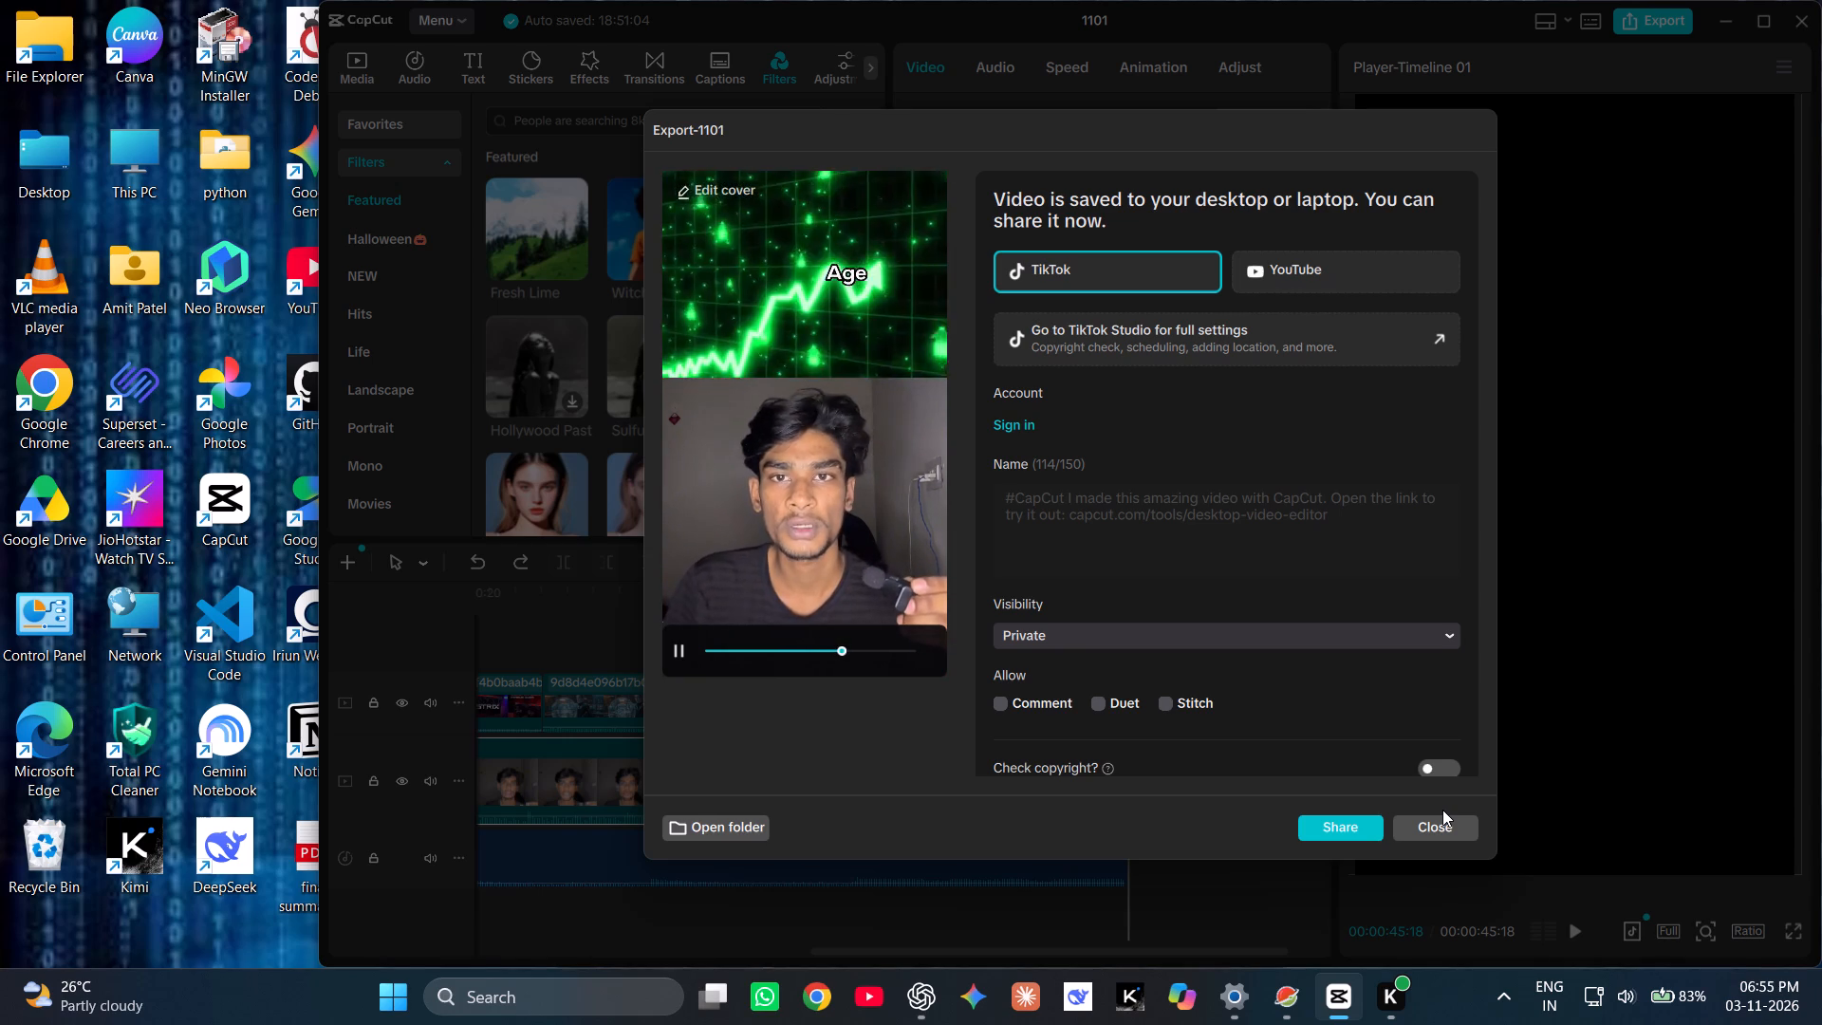
Close the finished export window without sharing the video and dismiss the feedback request to return to the editor.
left_click(1455, 817)
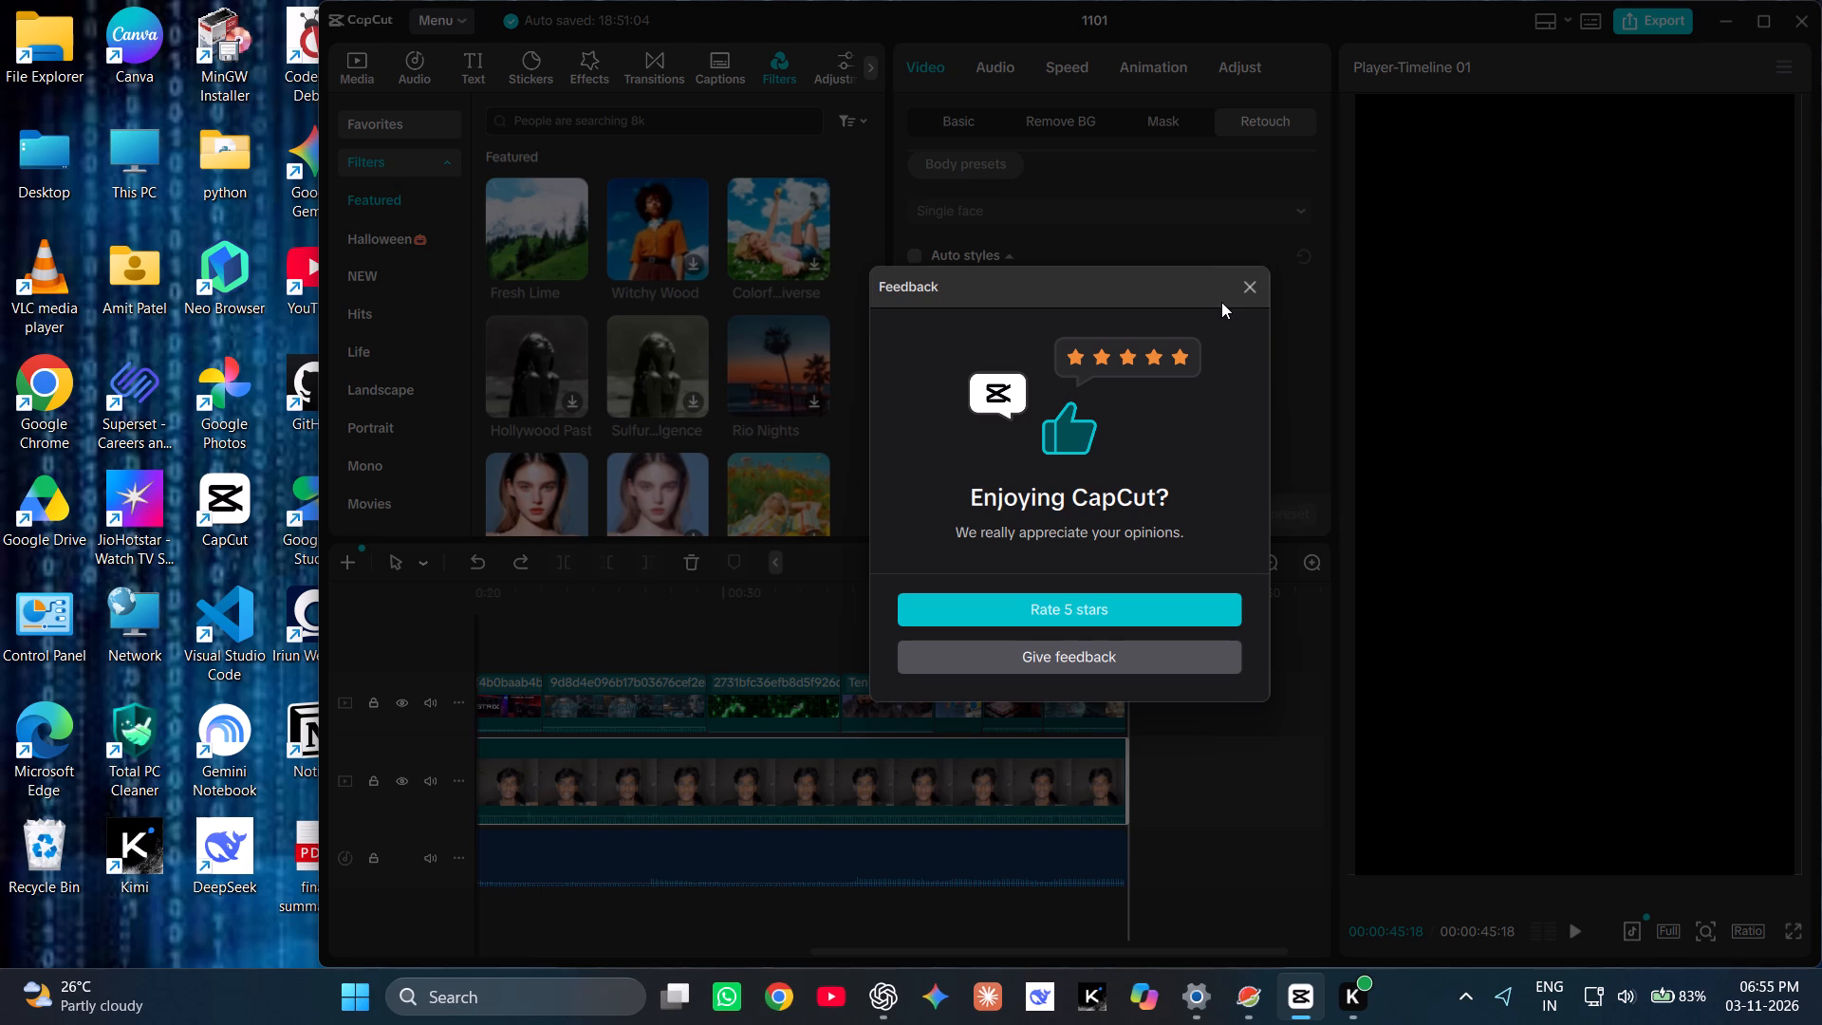
left_click(1244, 294)
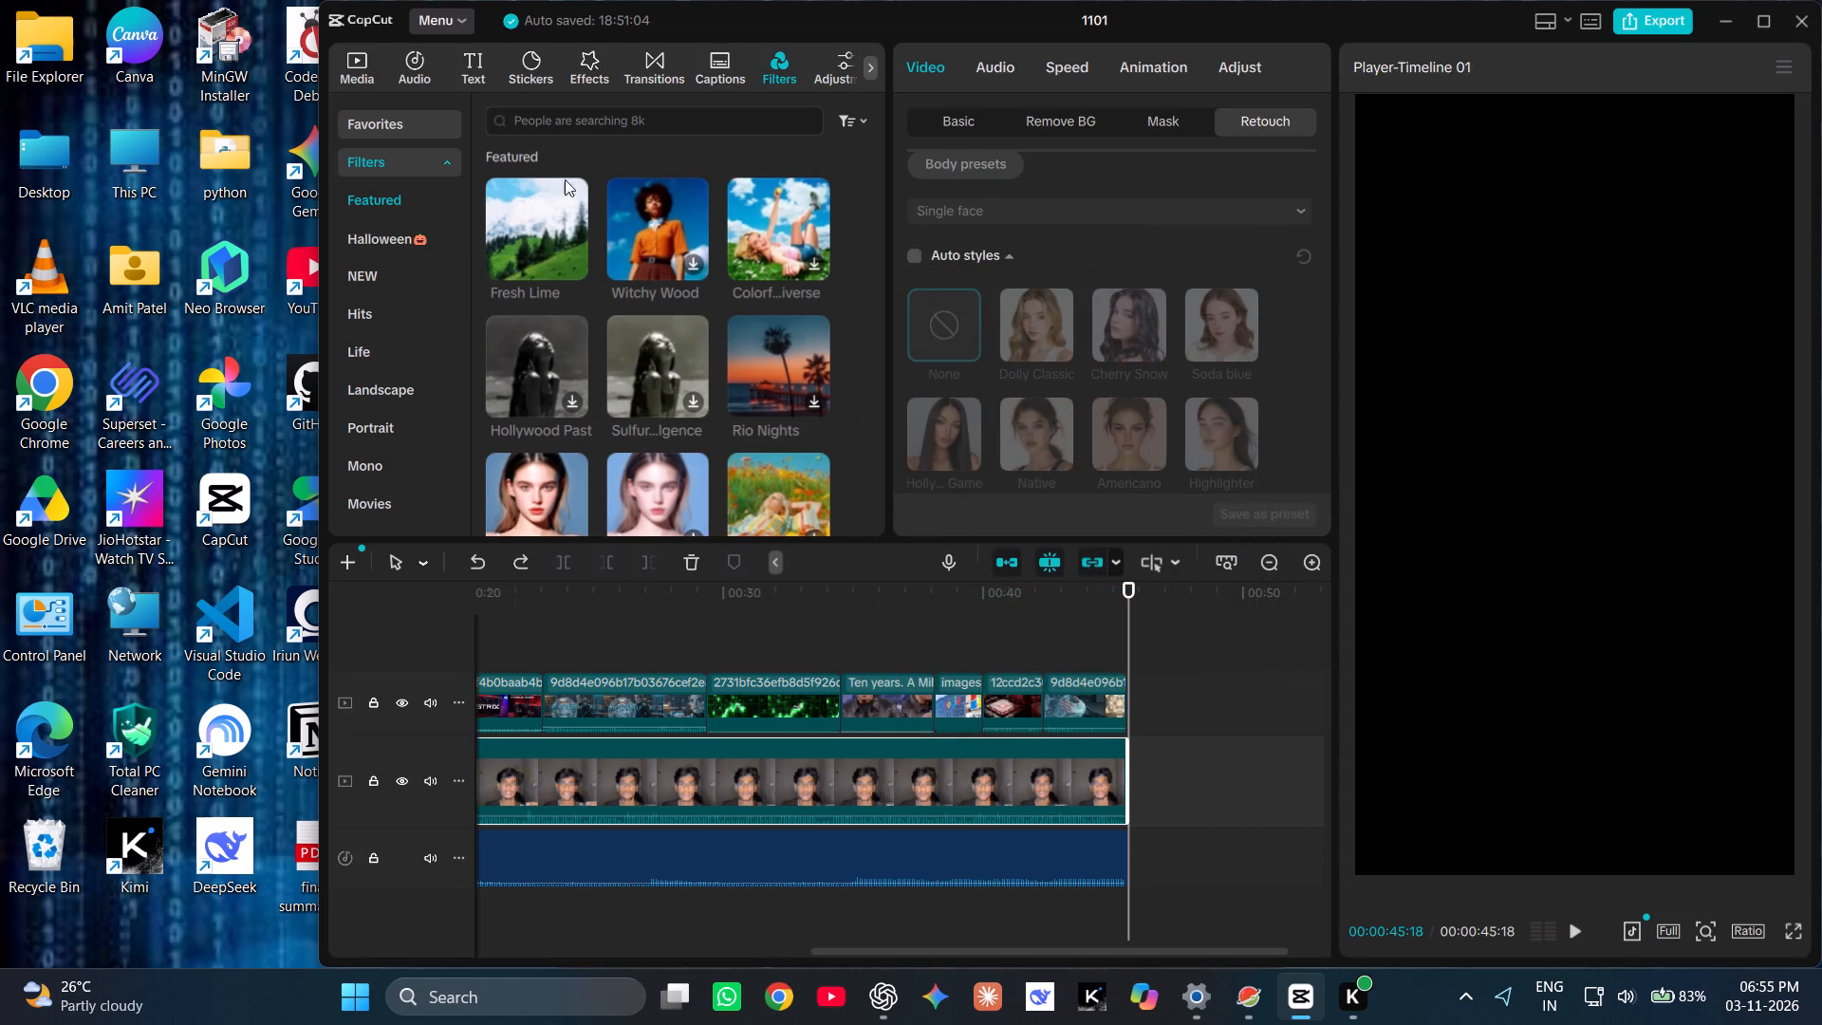
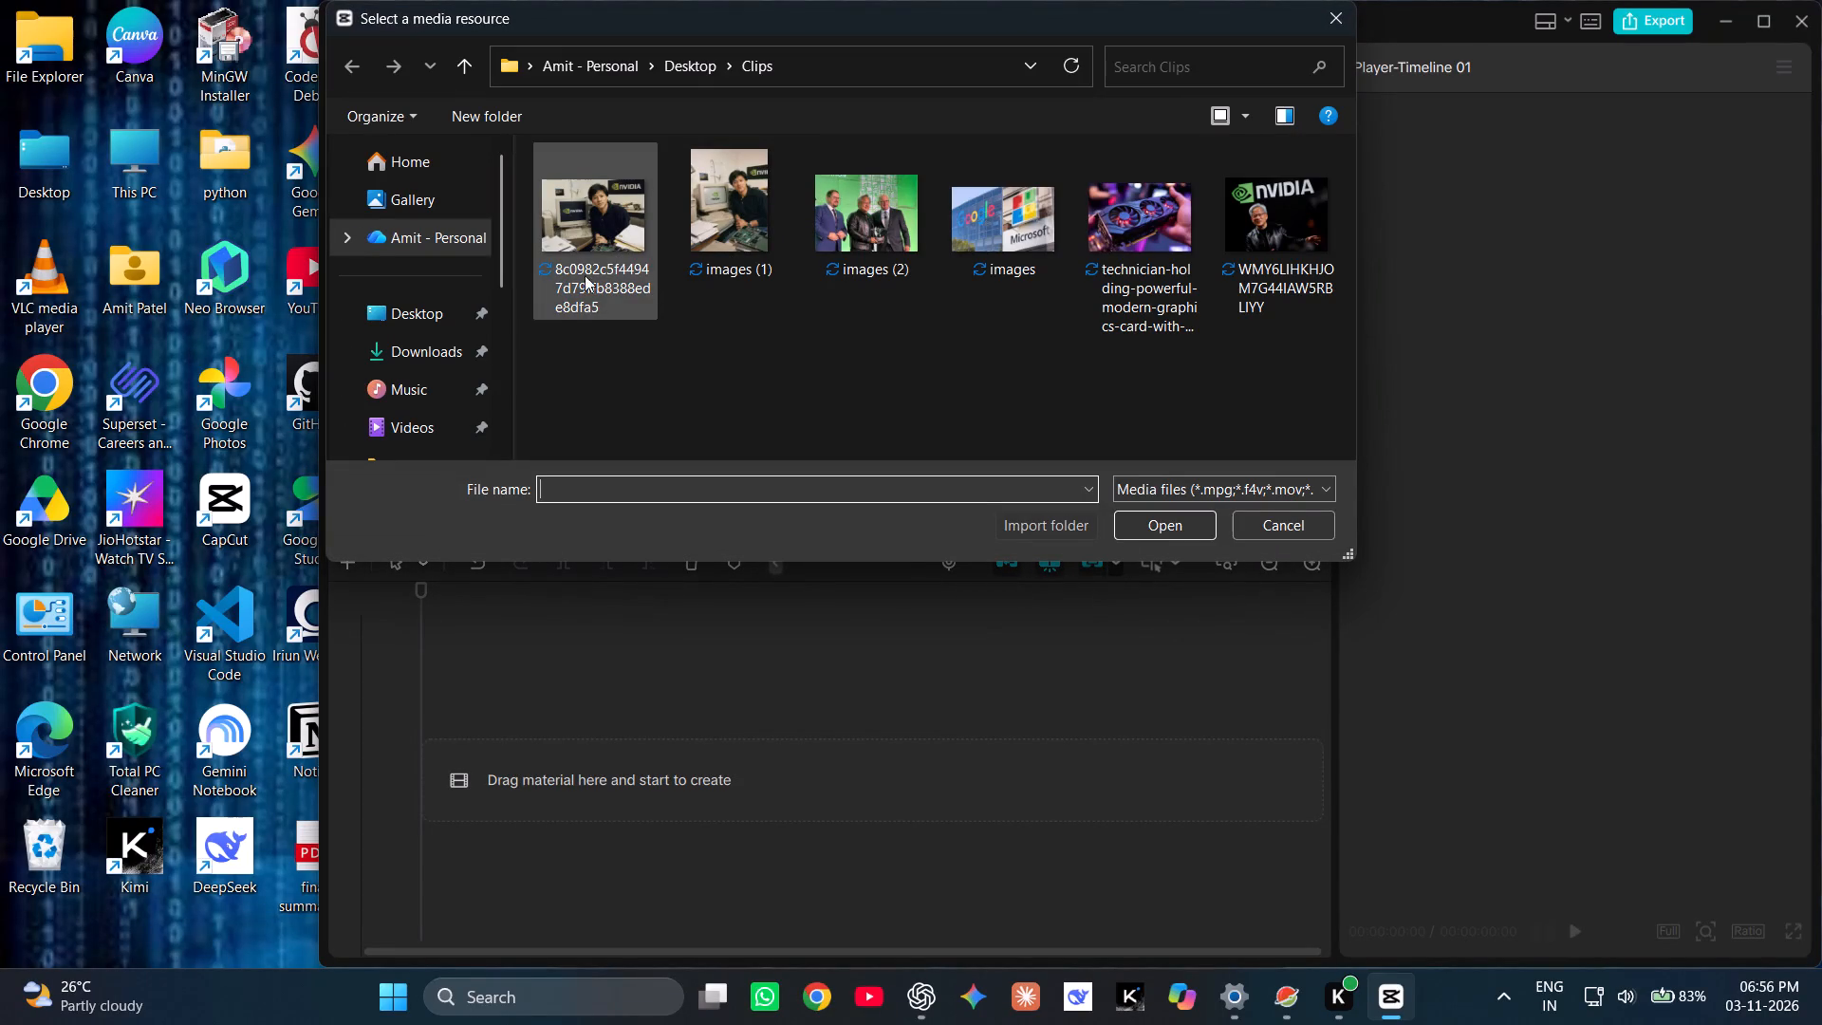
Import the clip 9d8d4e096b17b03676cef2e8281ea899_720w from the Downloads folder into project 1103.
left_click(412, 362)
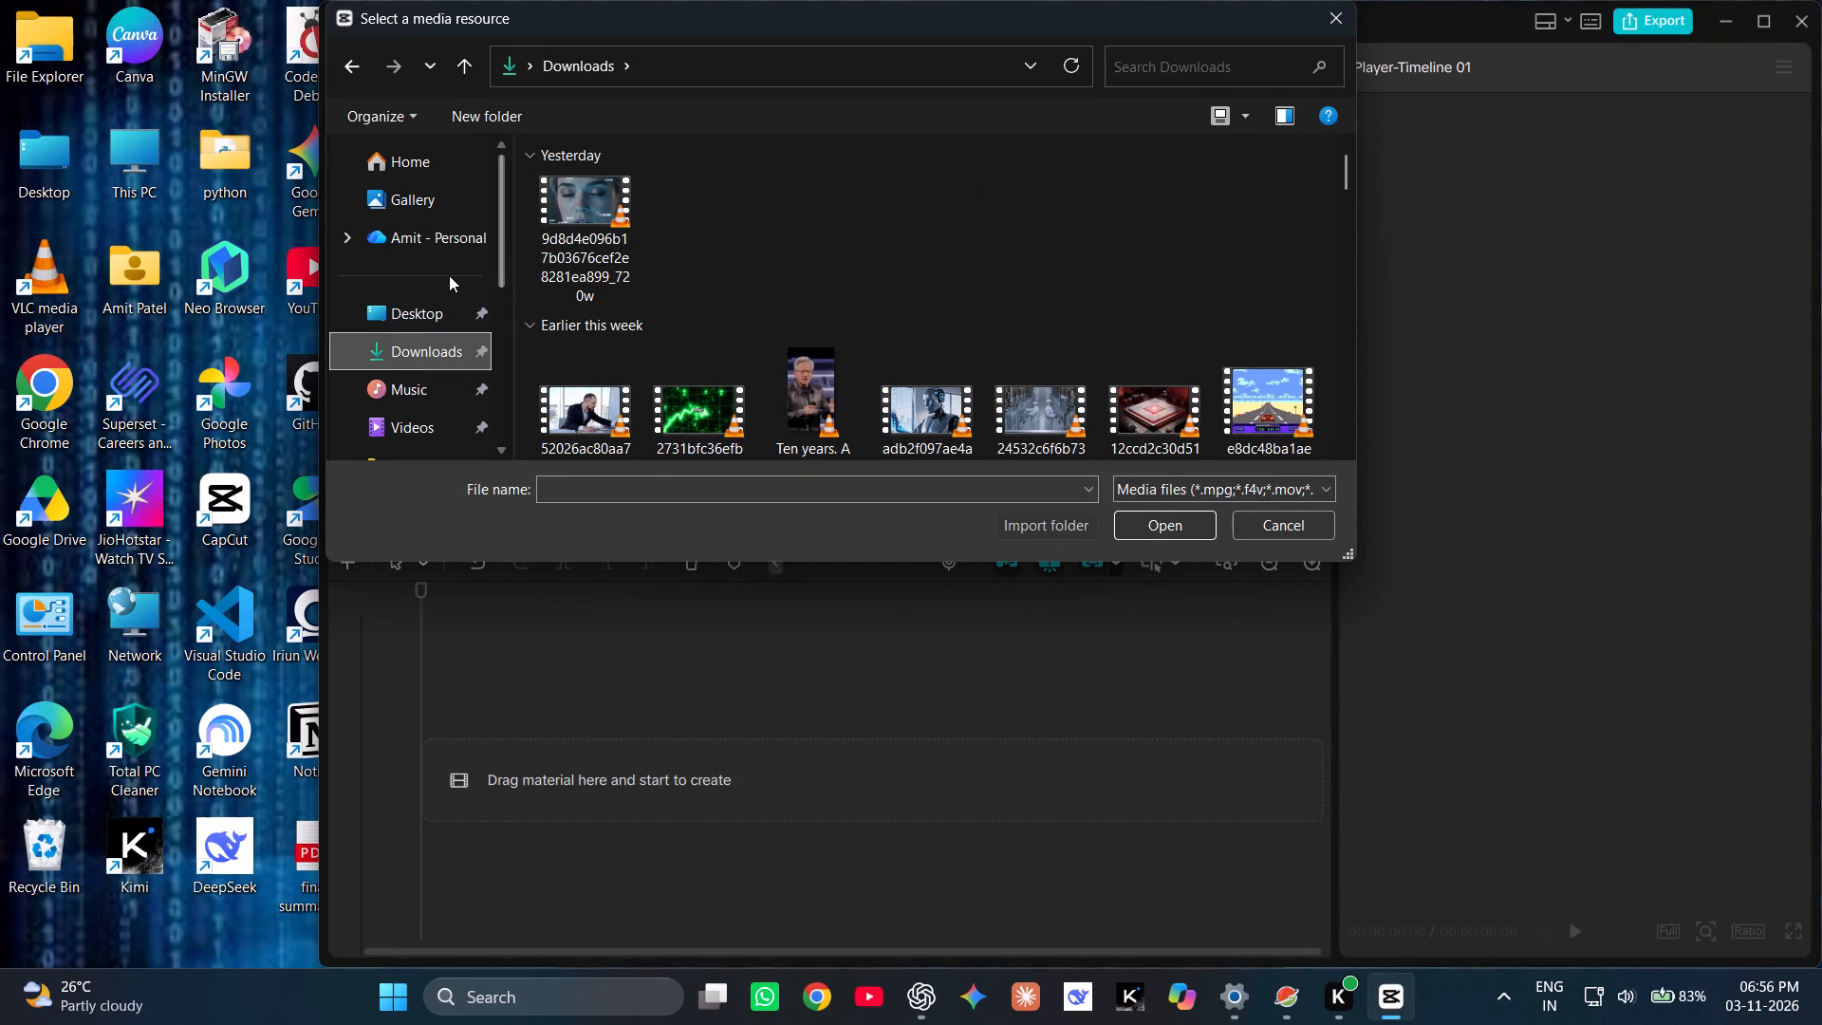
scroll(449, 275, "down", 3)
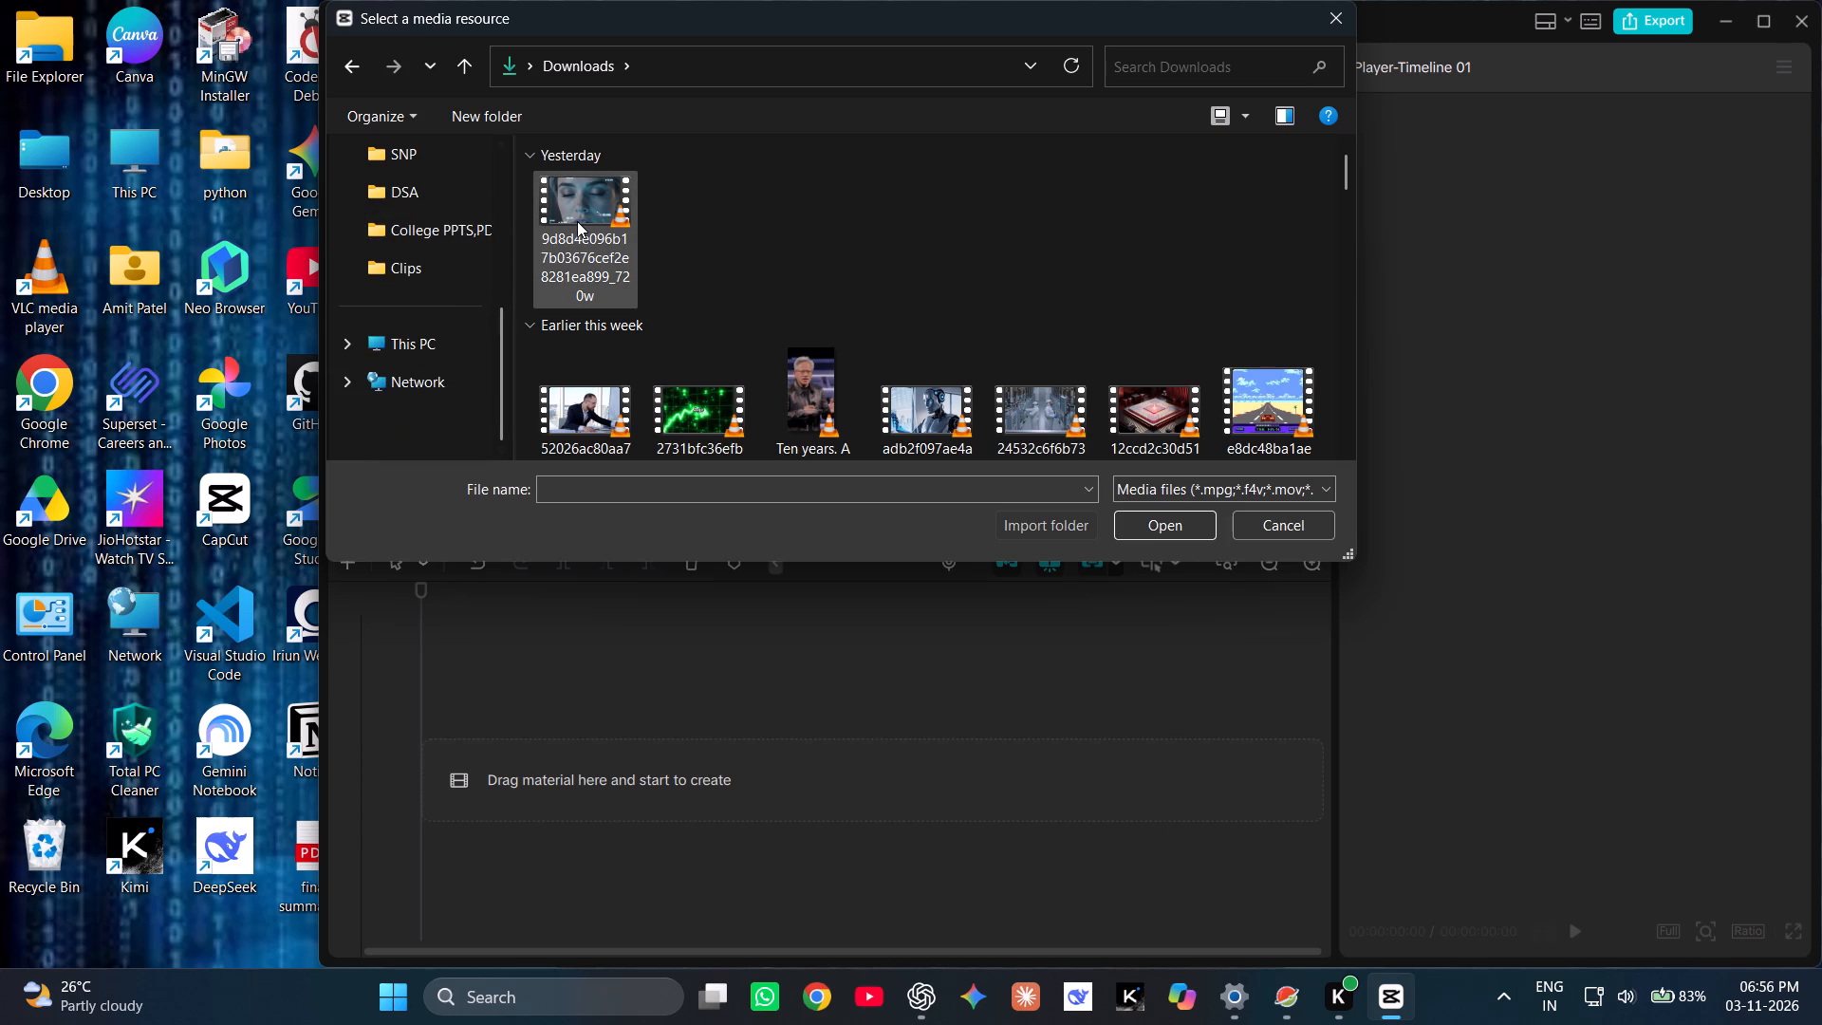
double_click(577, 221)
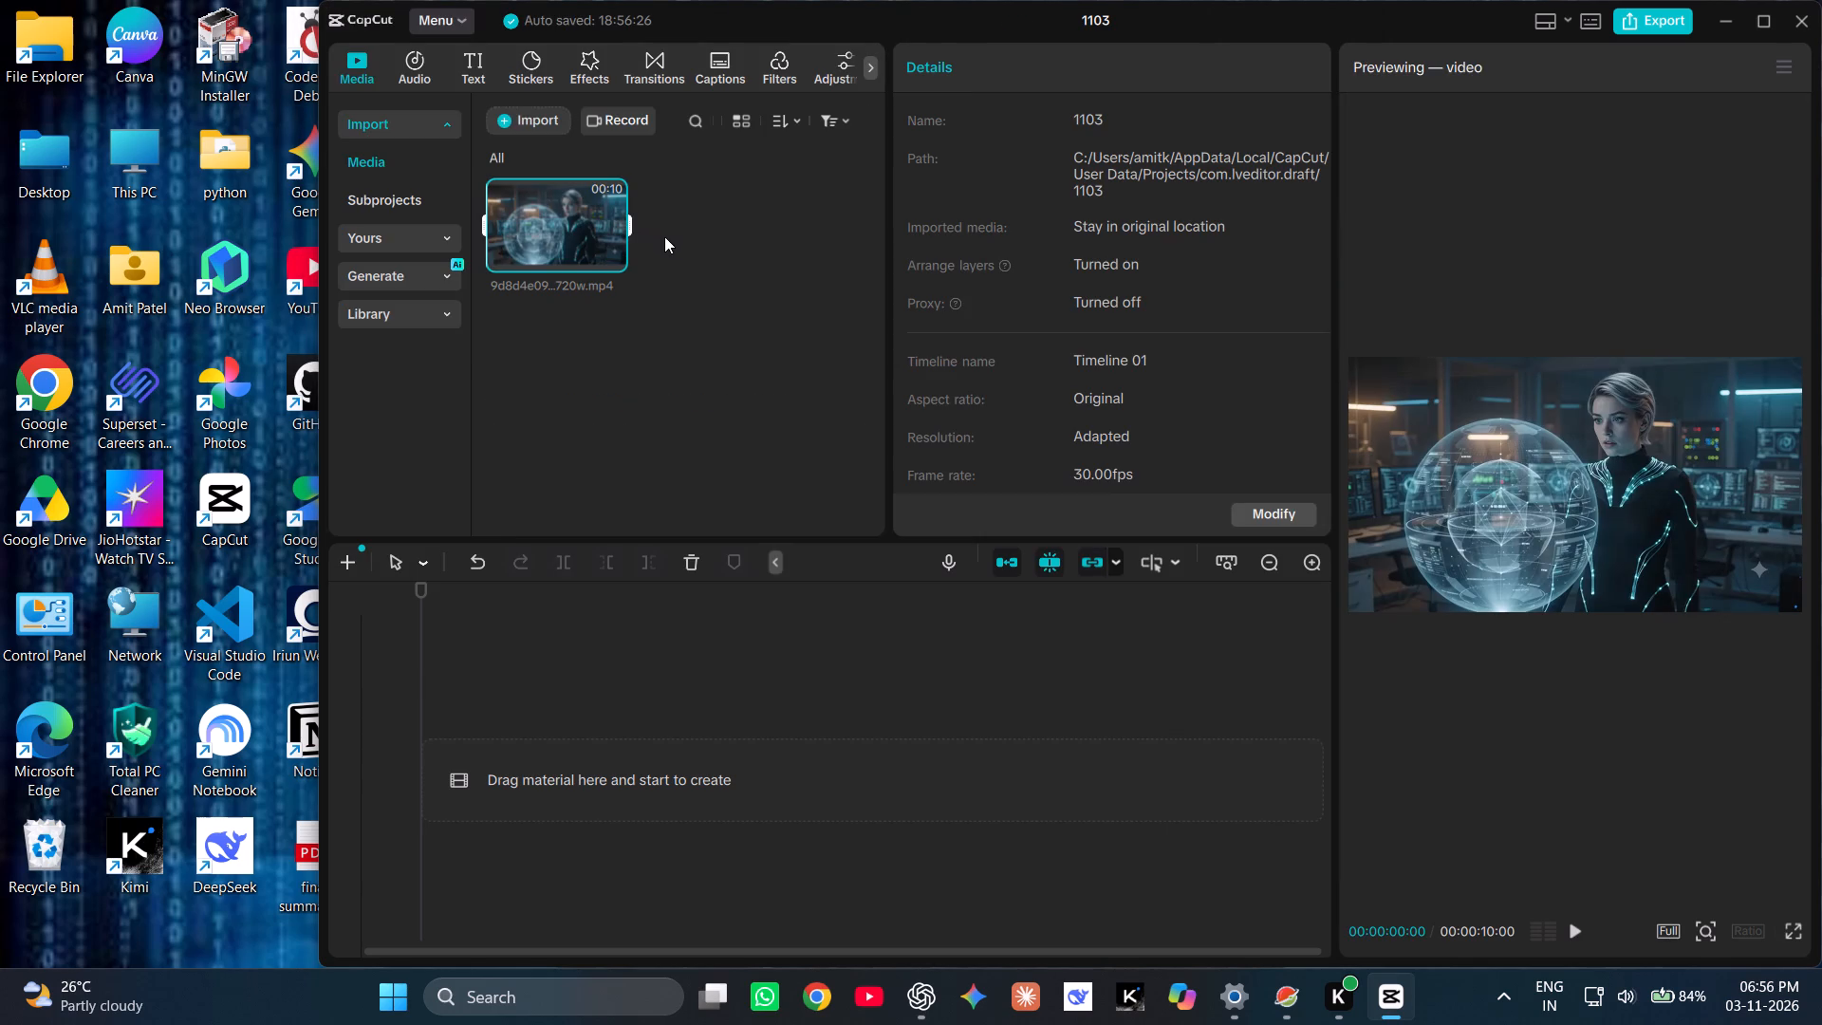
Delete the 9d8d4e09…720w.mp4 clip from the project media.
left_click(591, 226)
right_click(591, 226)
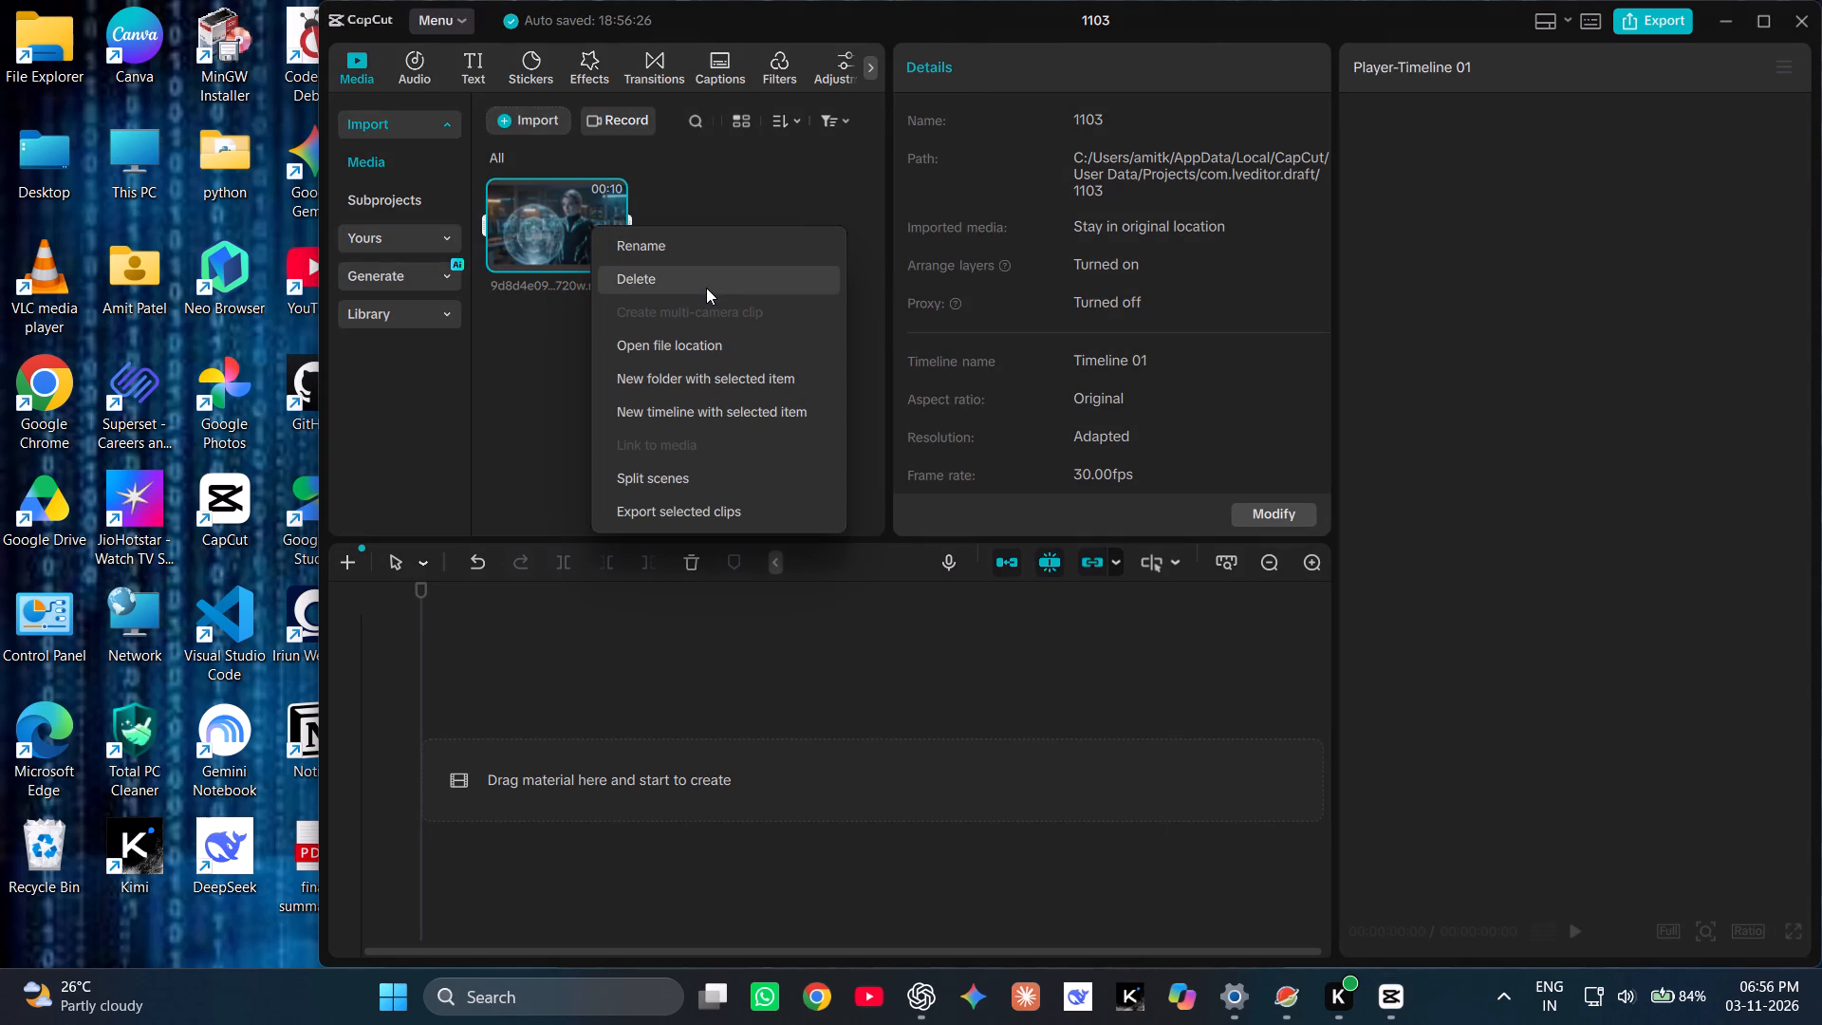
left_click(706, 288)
Import the video 1101 from the Camera HD folder inside Videos into the project media.
left_click(619, 218)
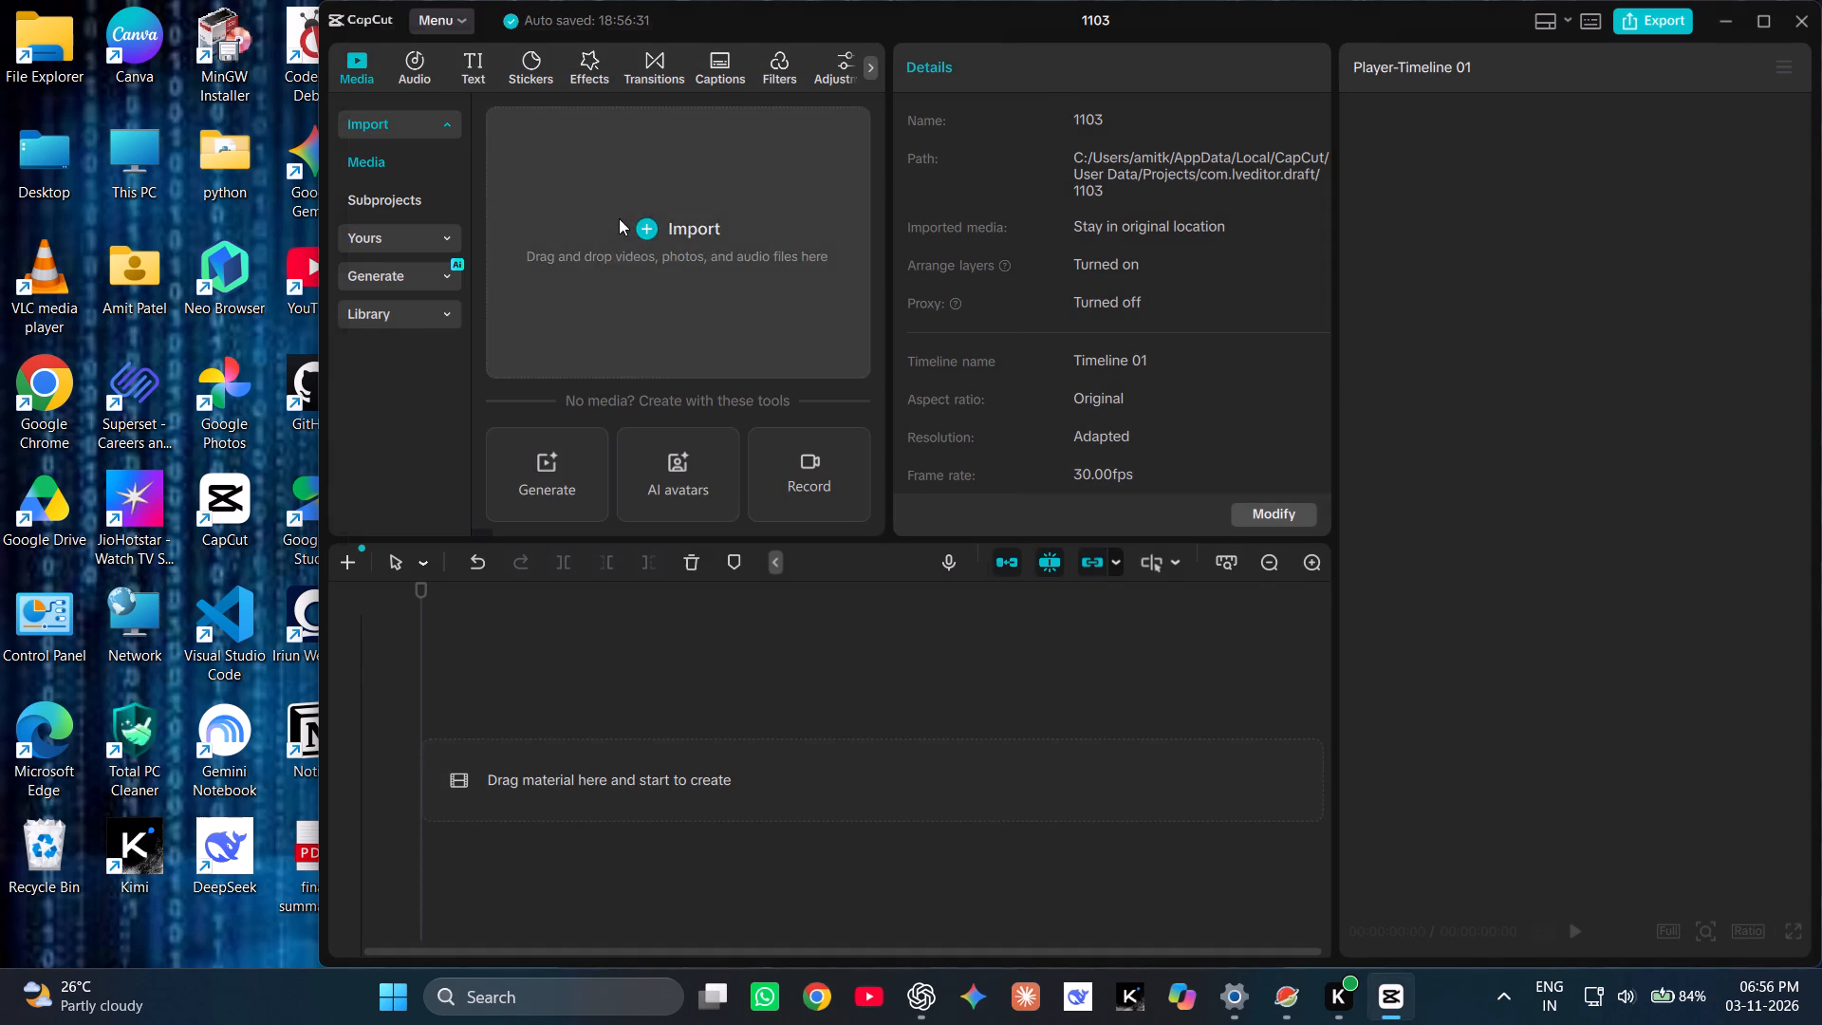
left_click(438, 167)
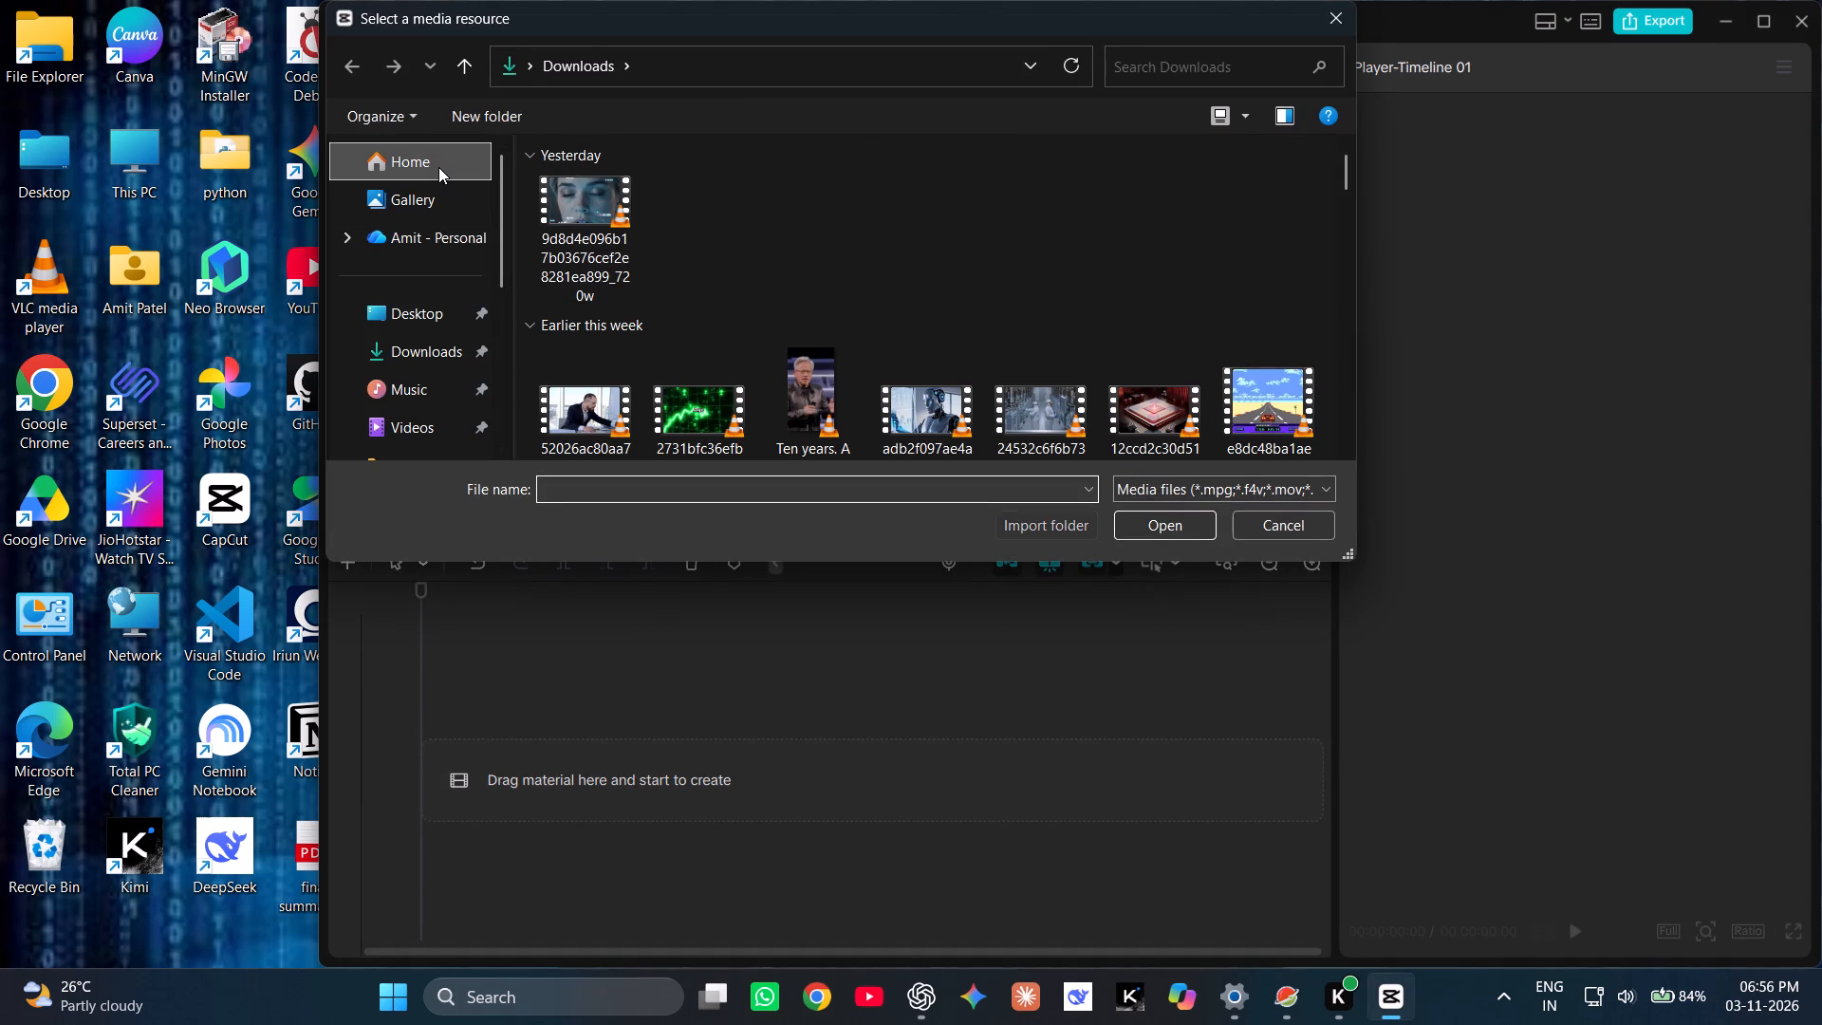
scroll(758, 276, "down", 3)
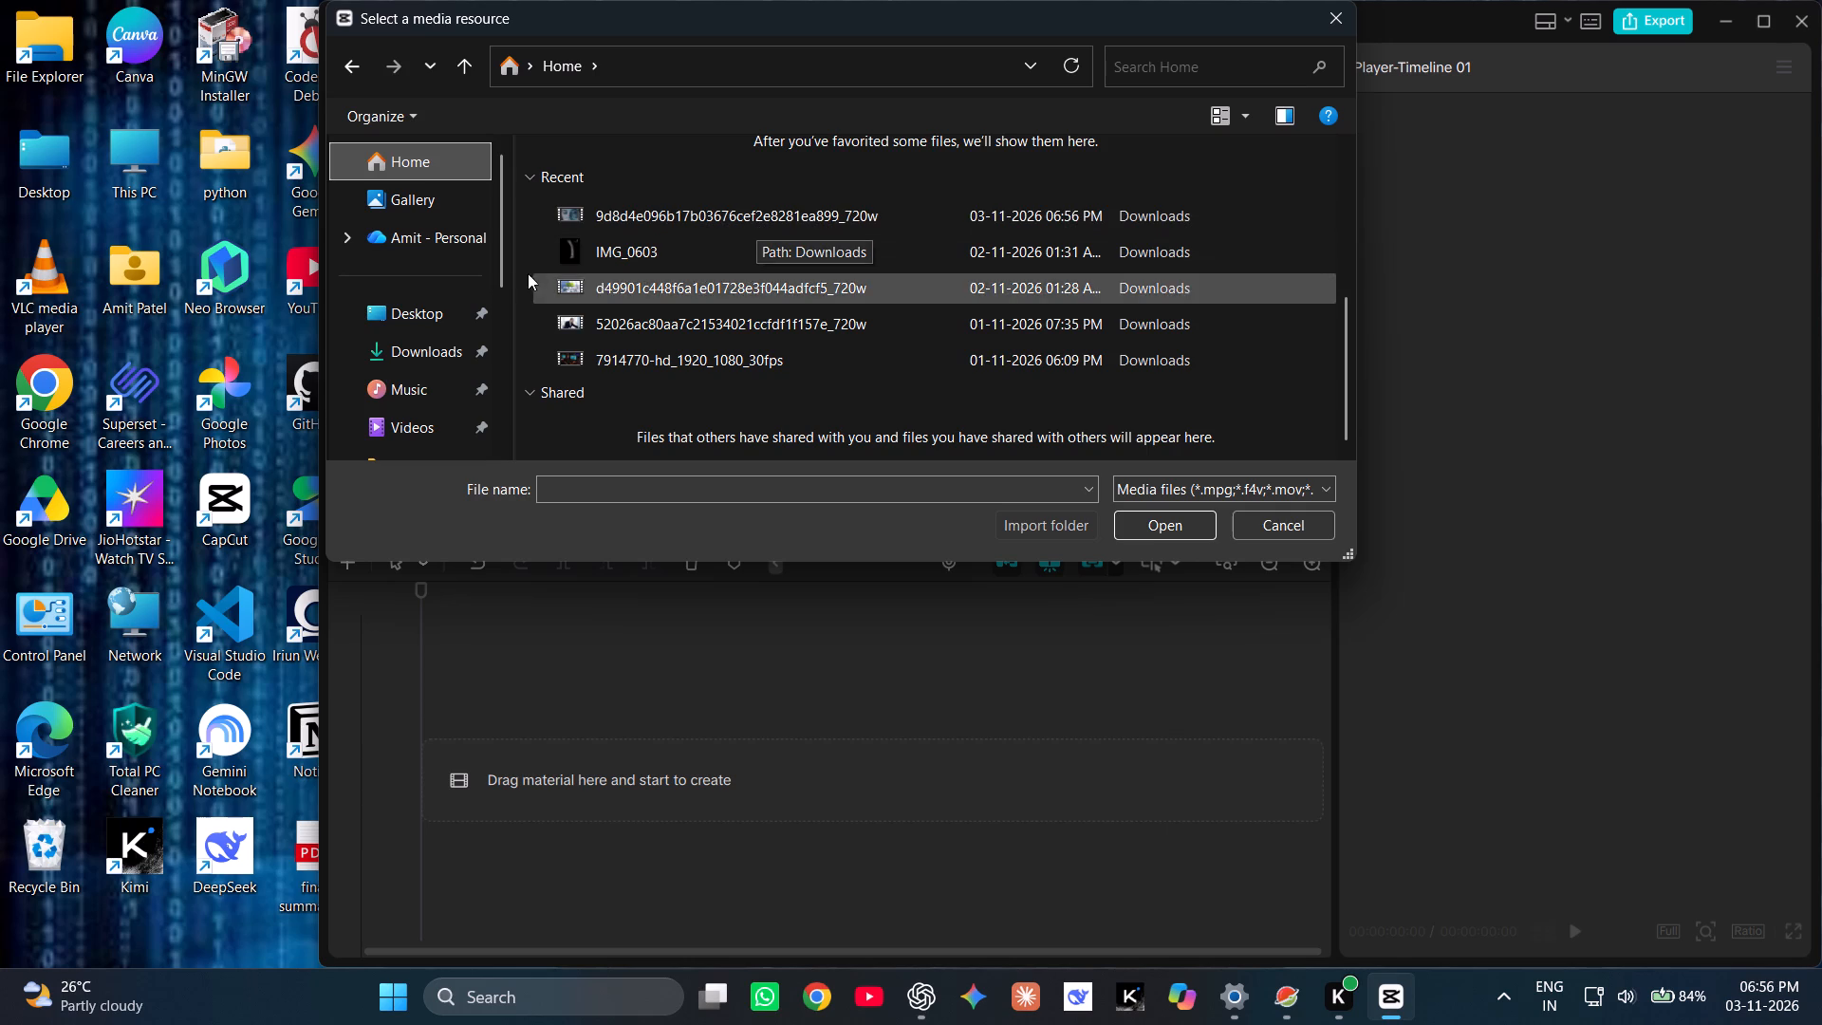
scroll(415, 280, "down", 1)
scroll(415, 280, "up", 1)
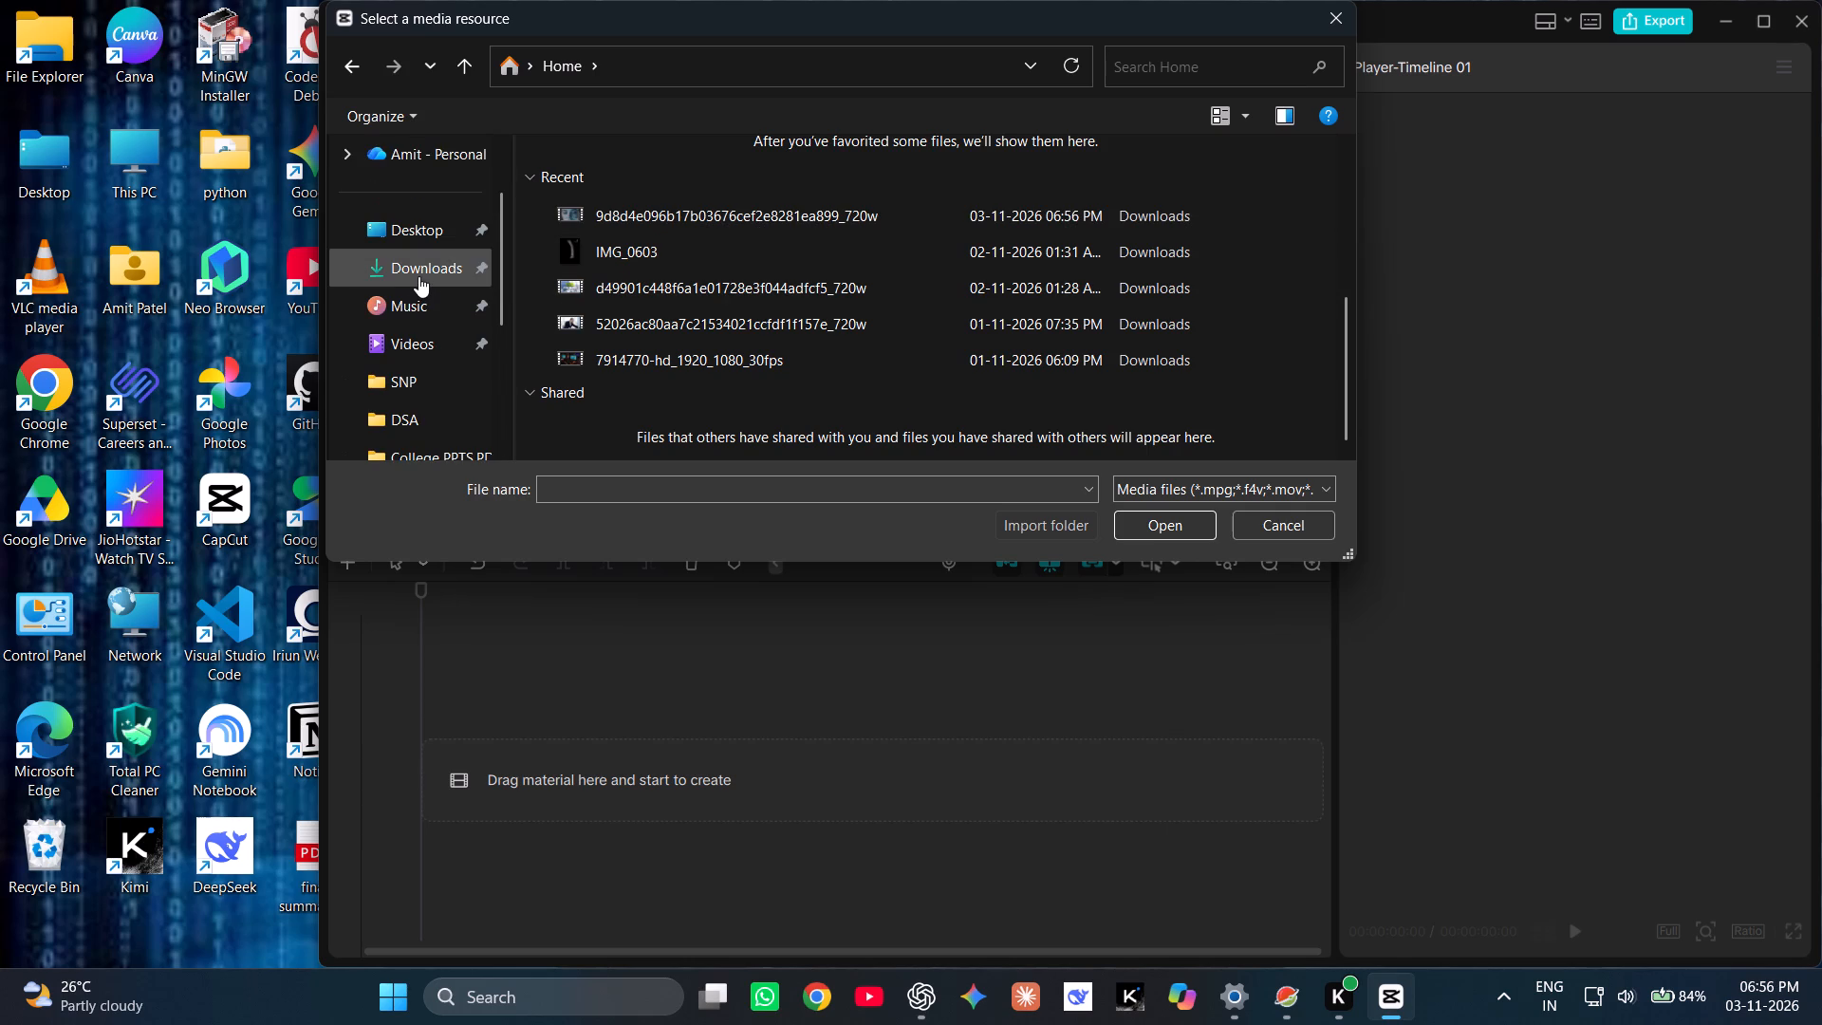
left_click(418, 276)
scroll(640, 244, "up", 1)
scroll(640, 244, "down", 1)
scroll(640, 244, "up", 1)
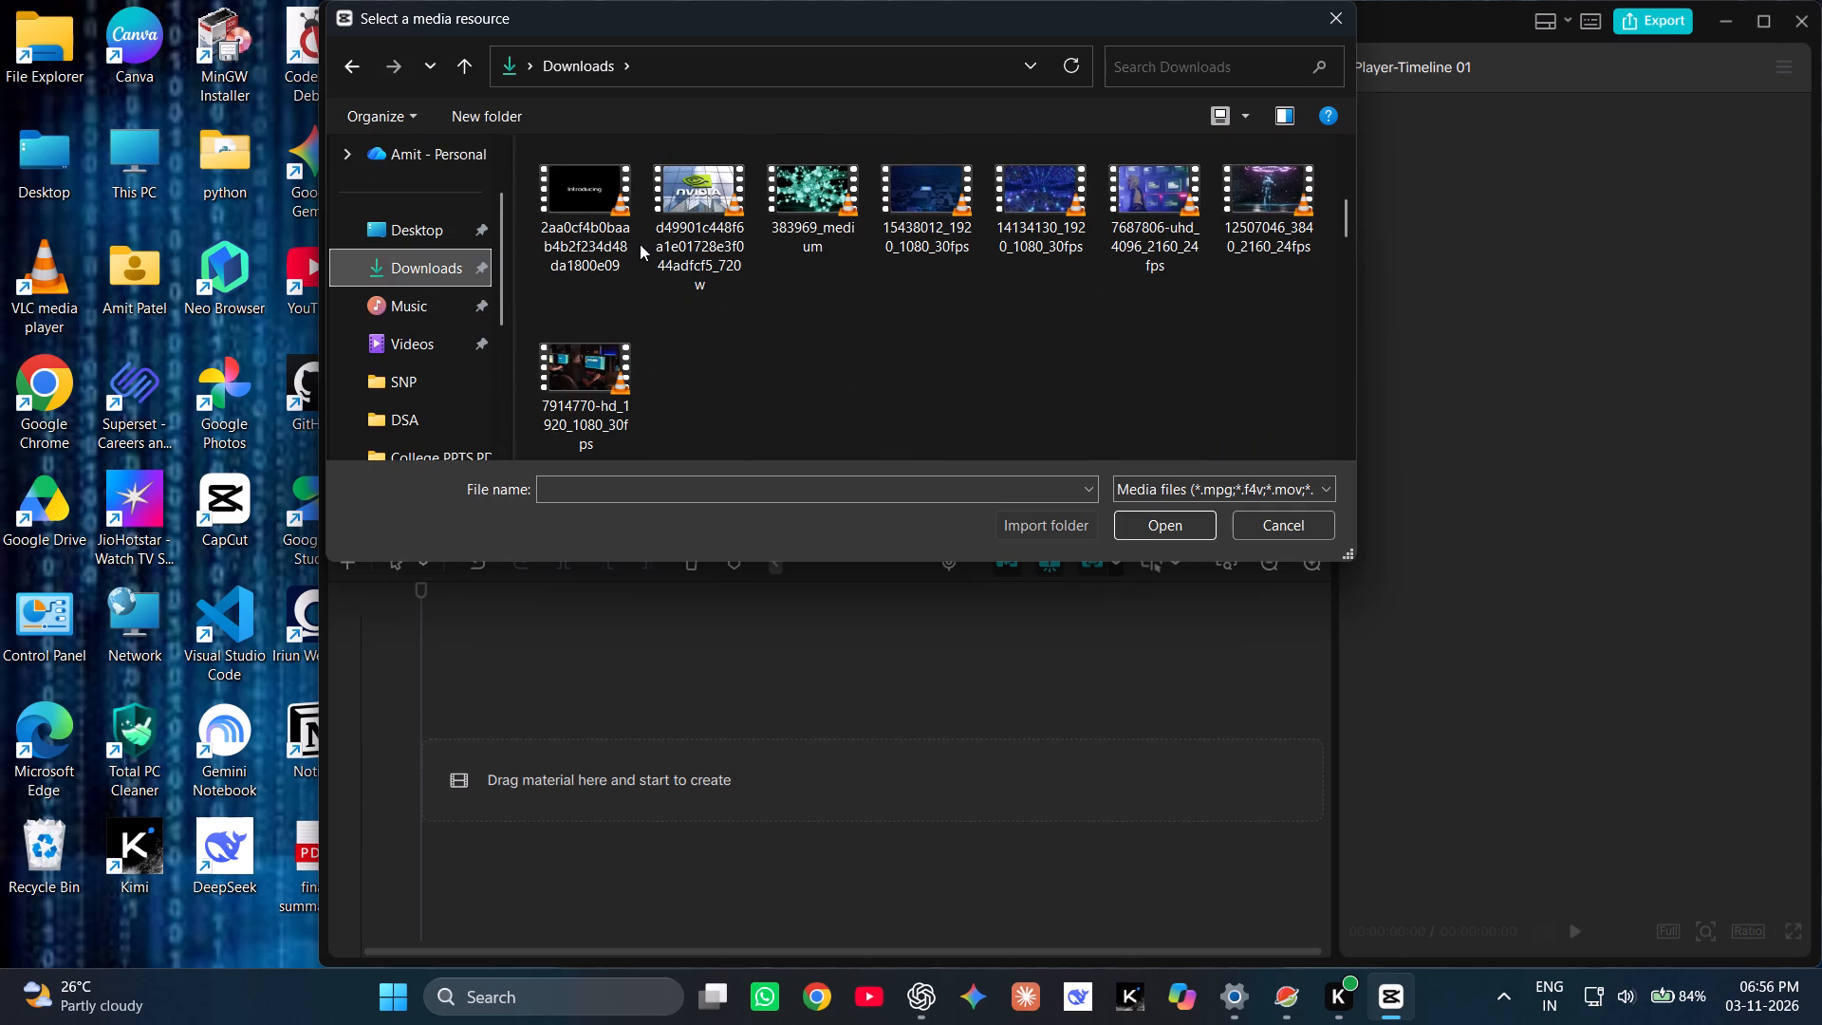
scroll(640, 244, "up", 1)
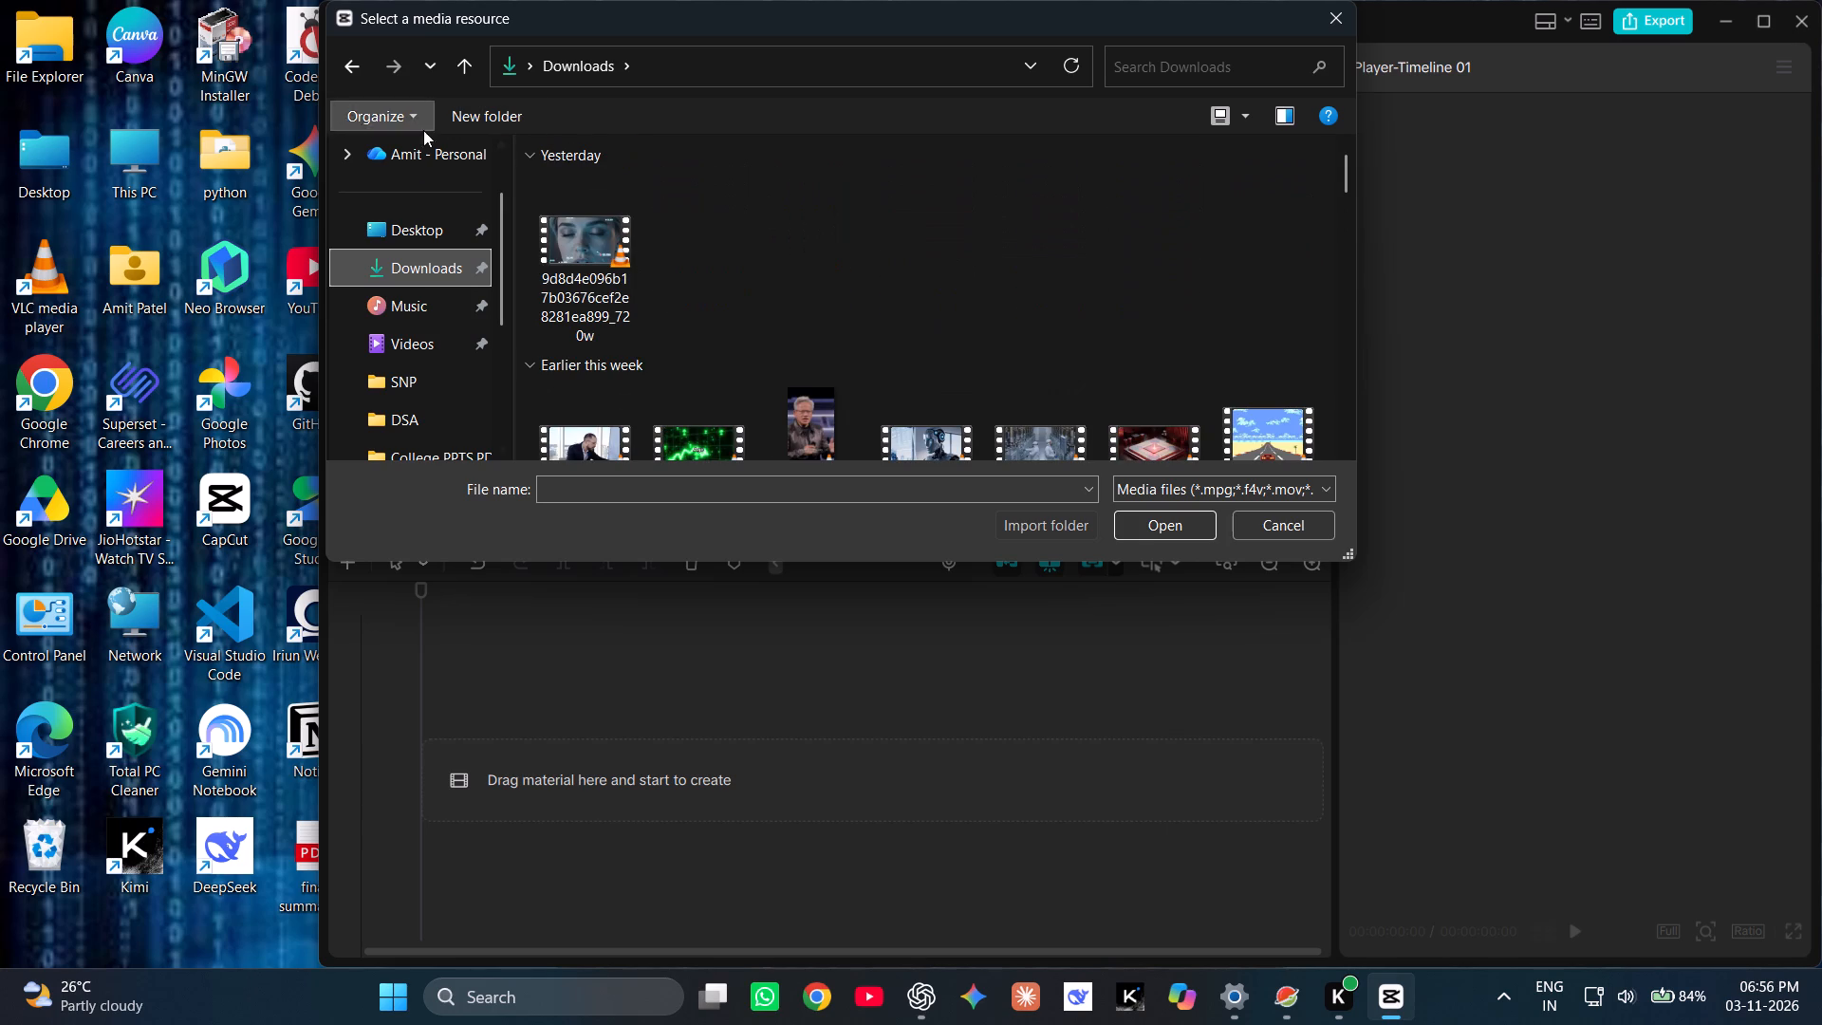
scroll(409, 227, "up", 3)
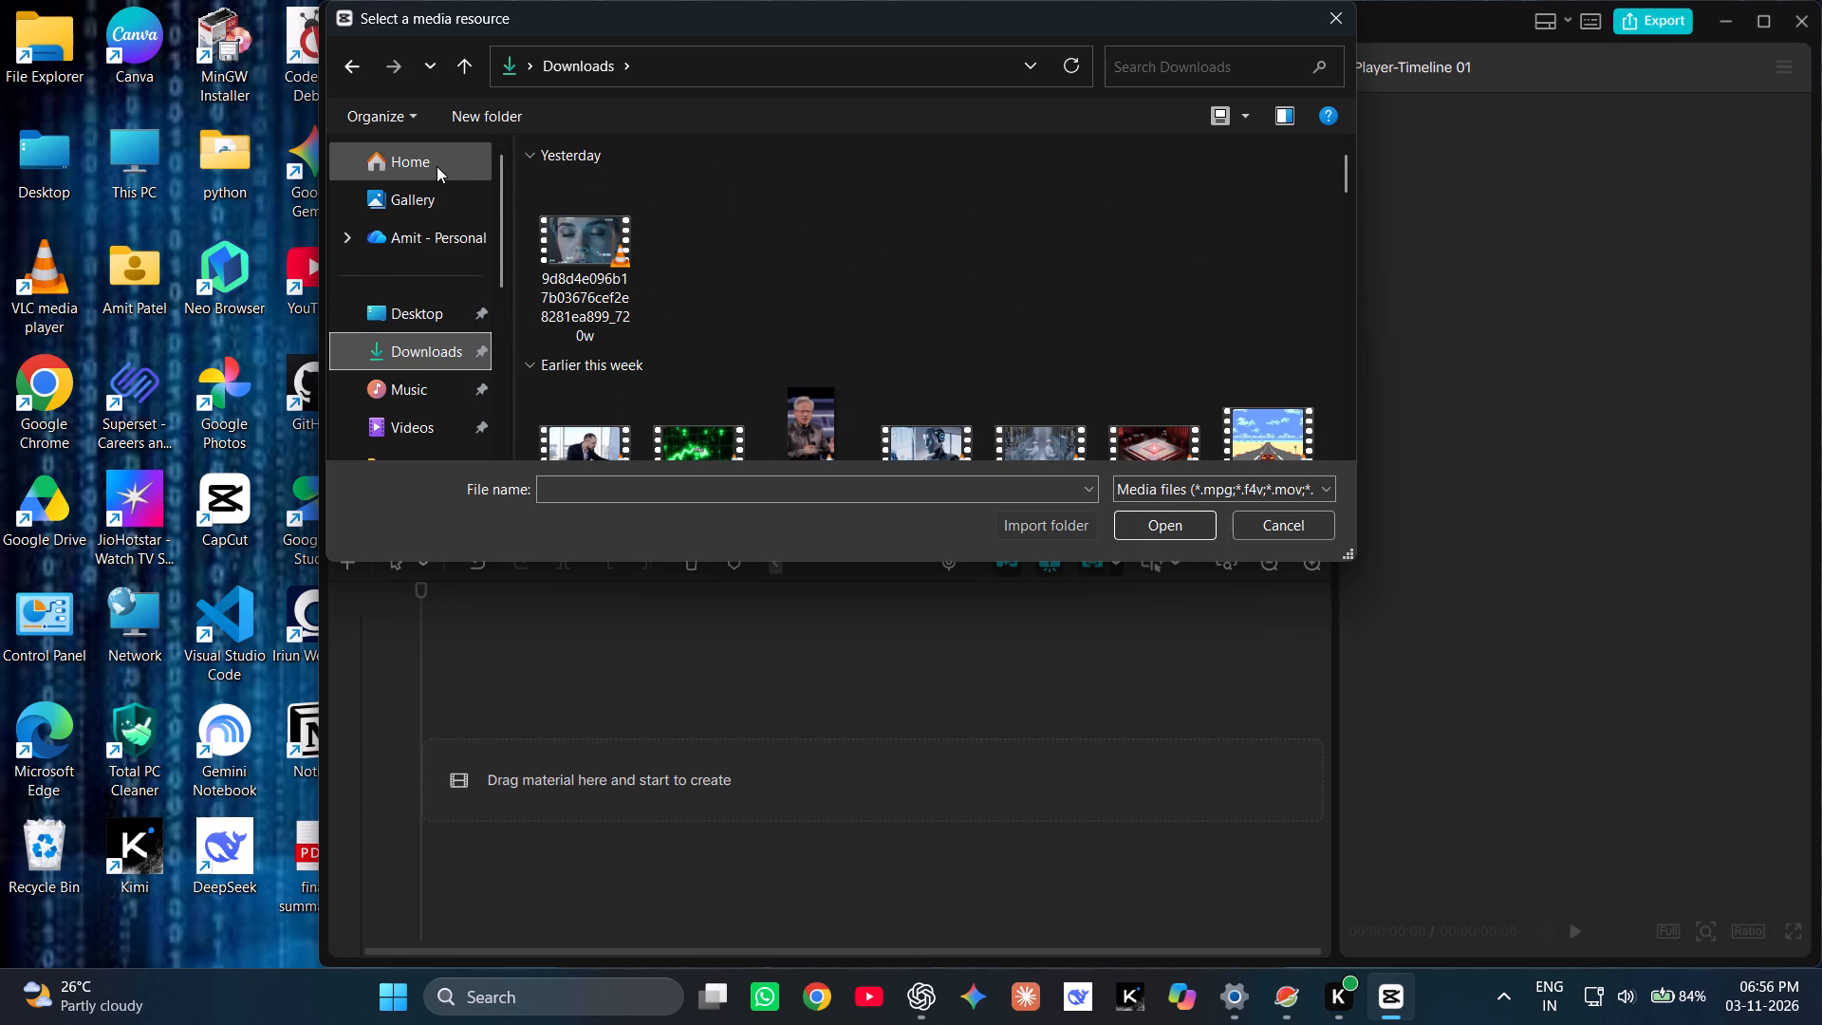
left_click(437, 166)
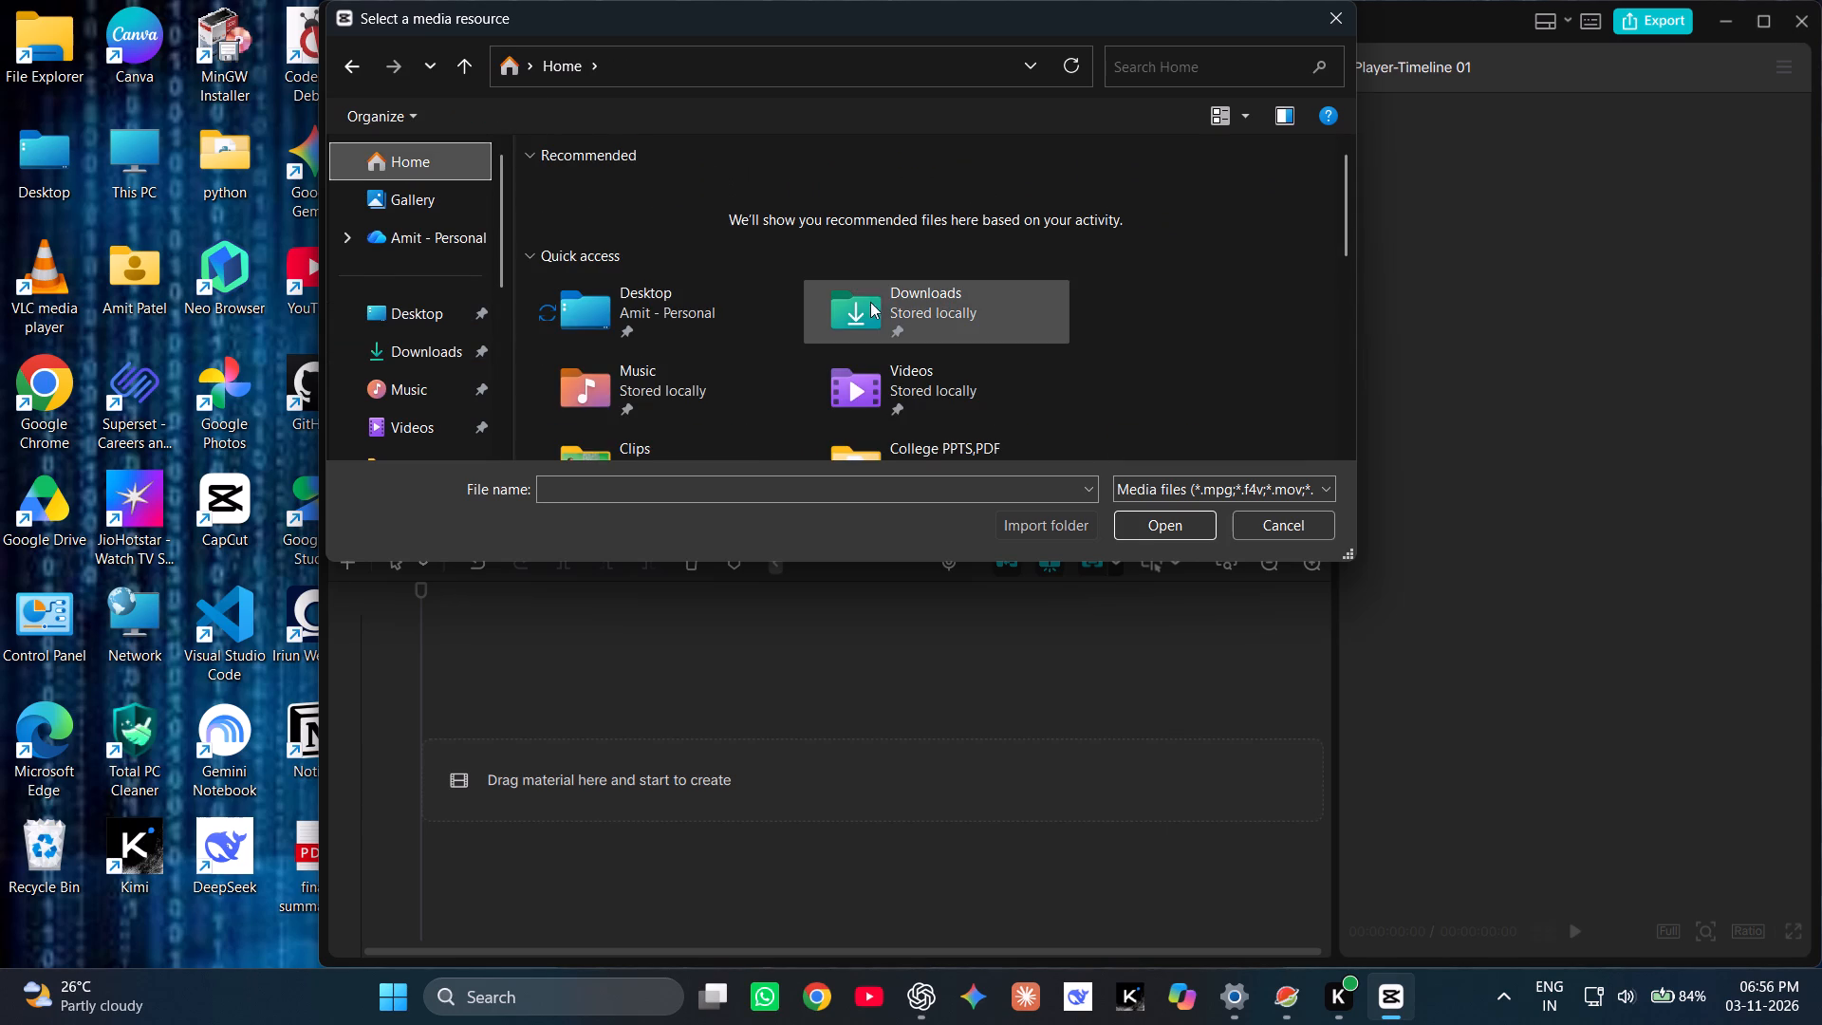
left_click(878, 307)
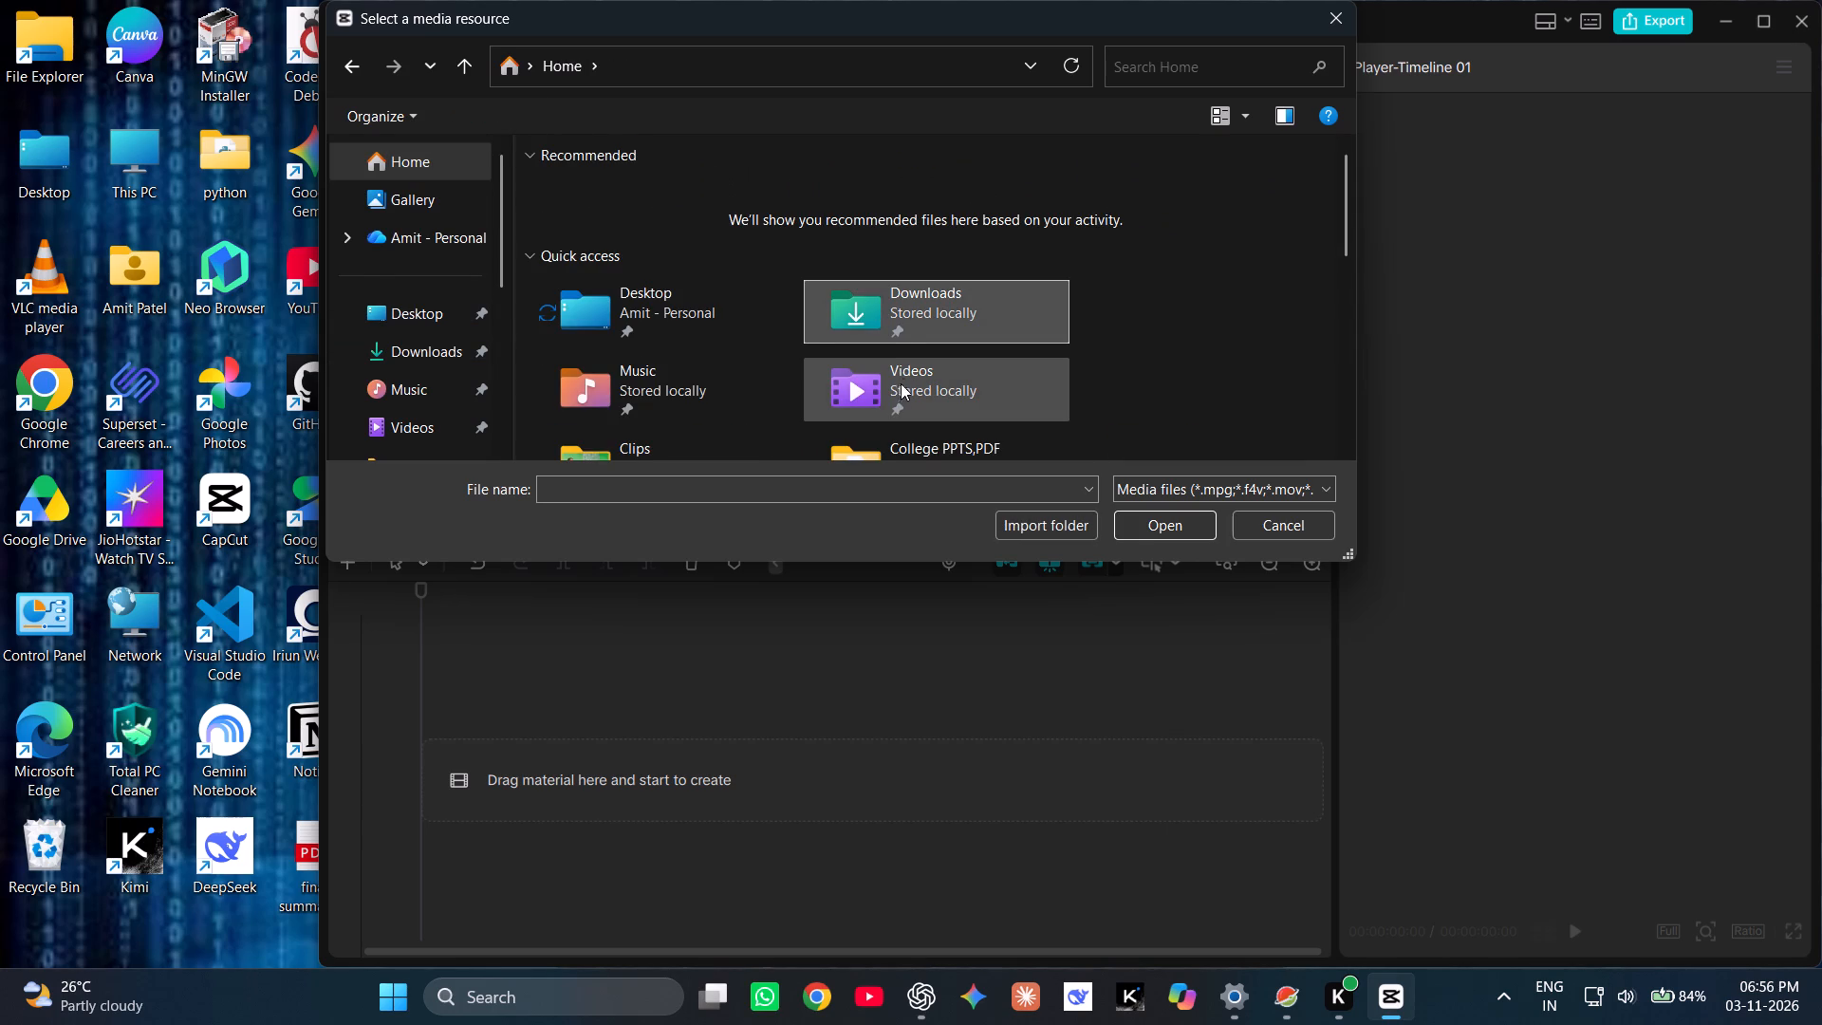
double_click(898, 390)
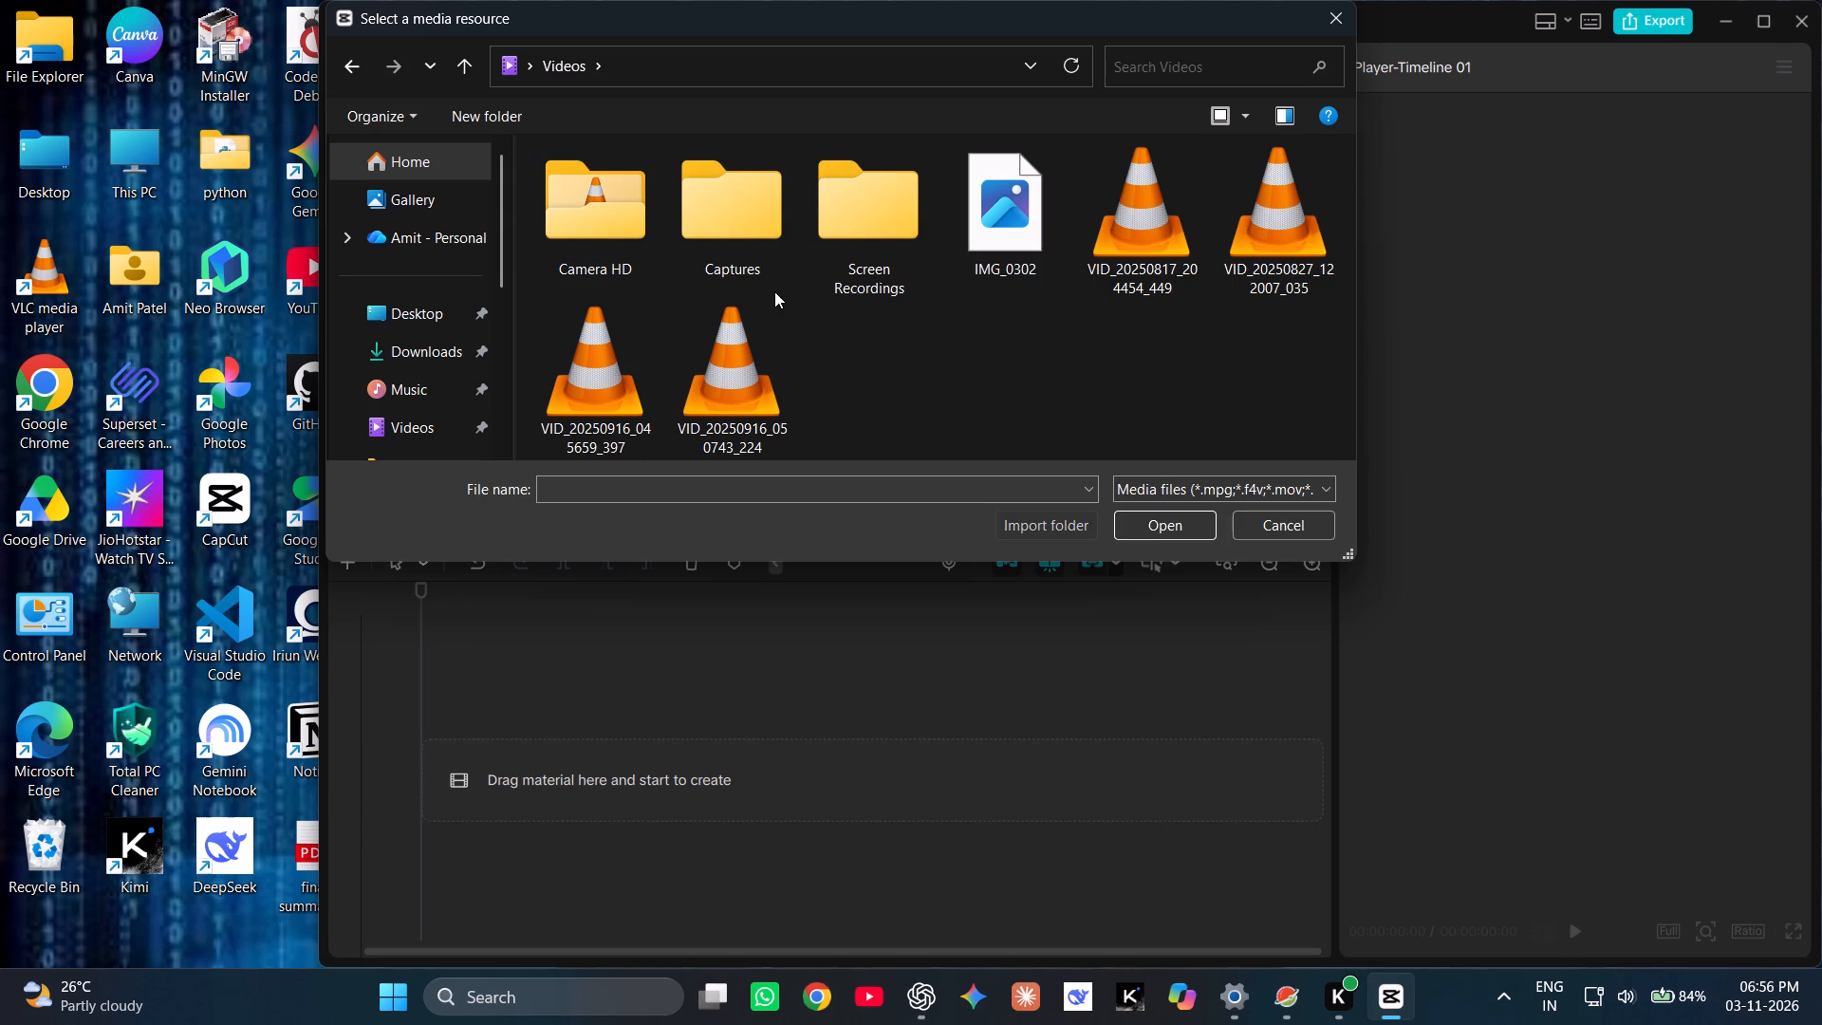
double_click(565, 217)
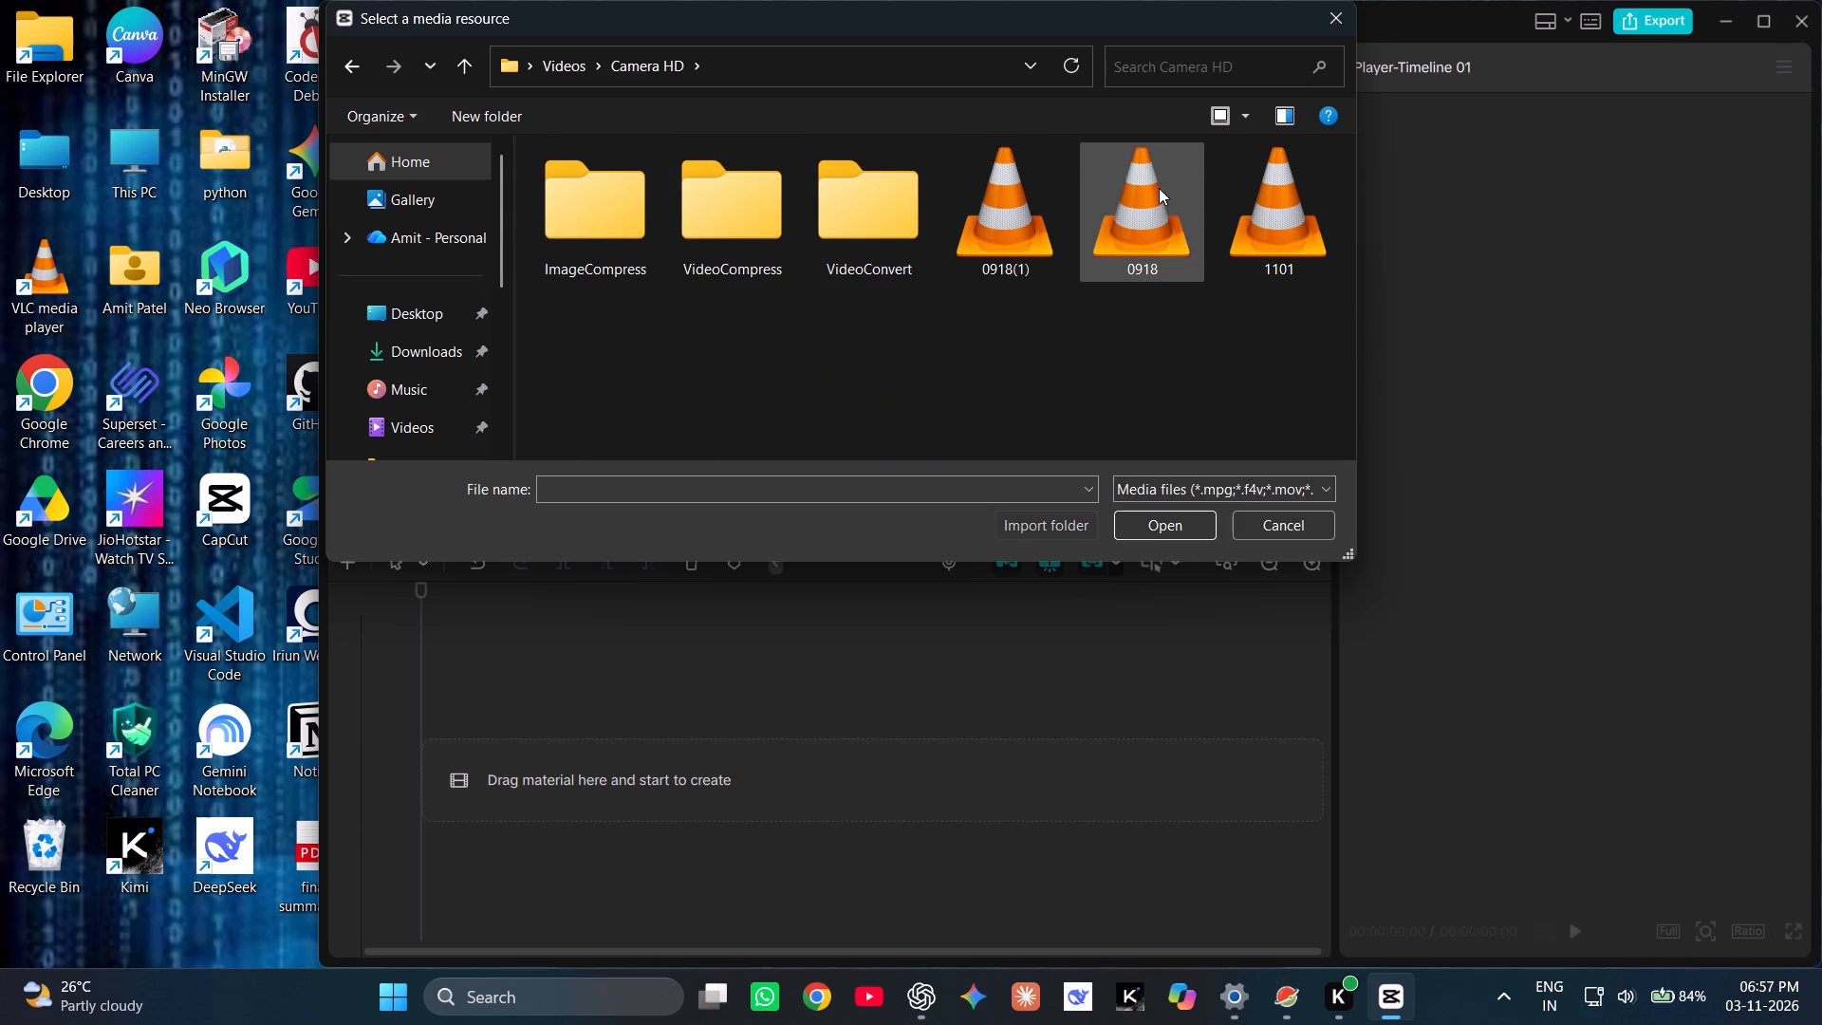
double_click(1311, 215)
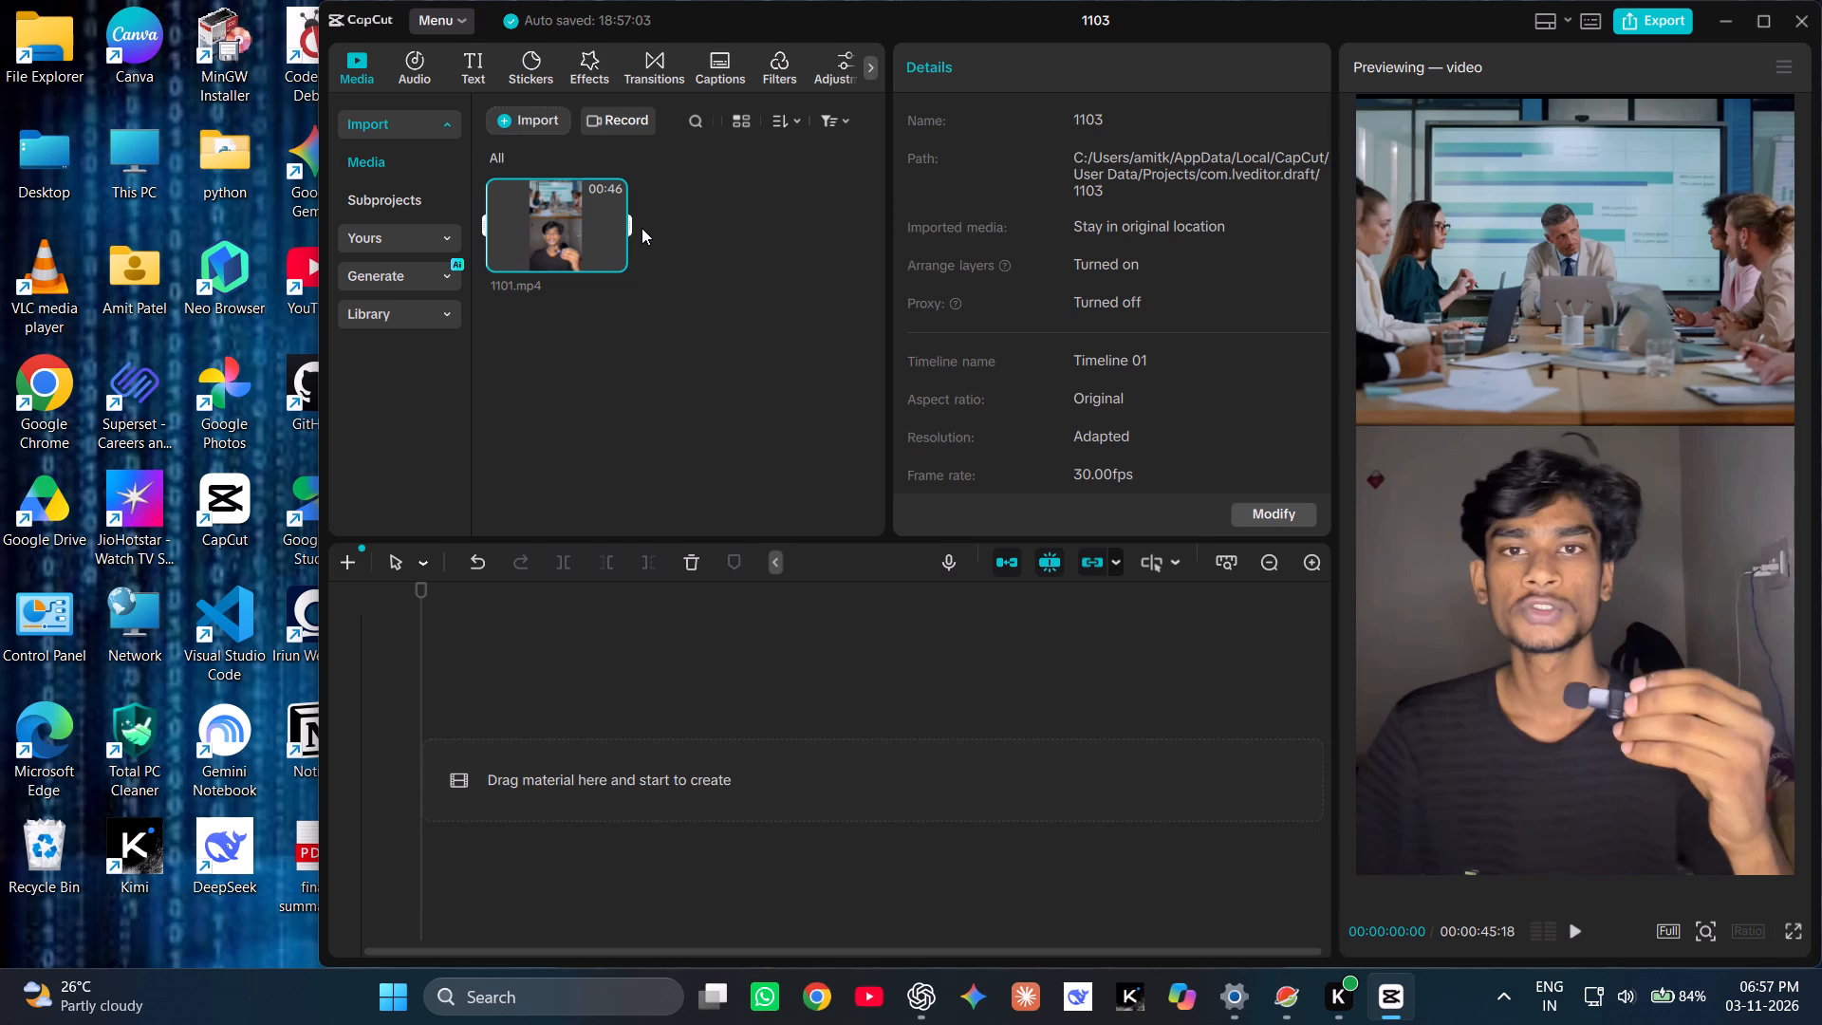
Play the imported 1101.mp4 video in the preview.
key("space")
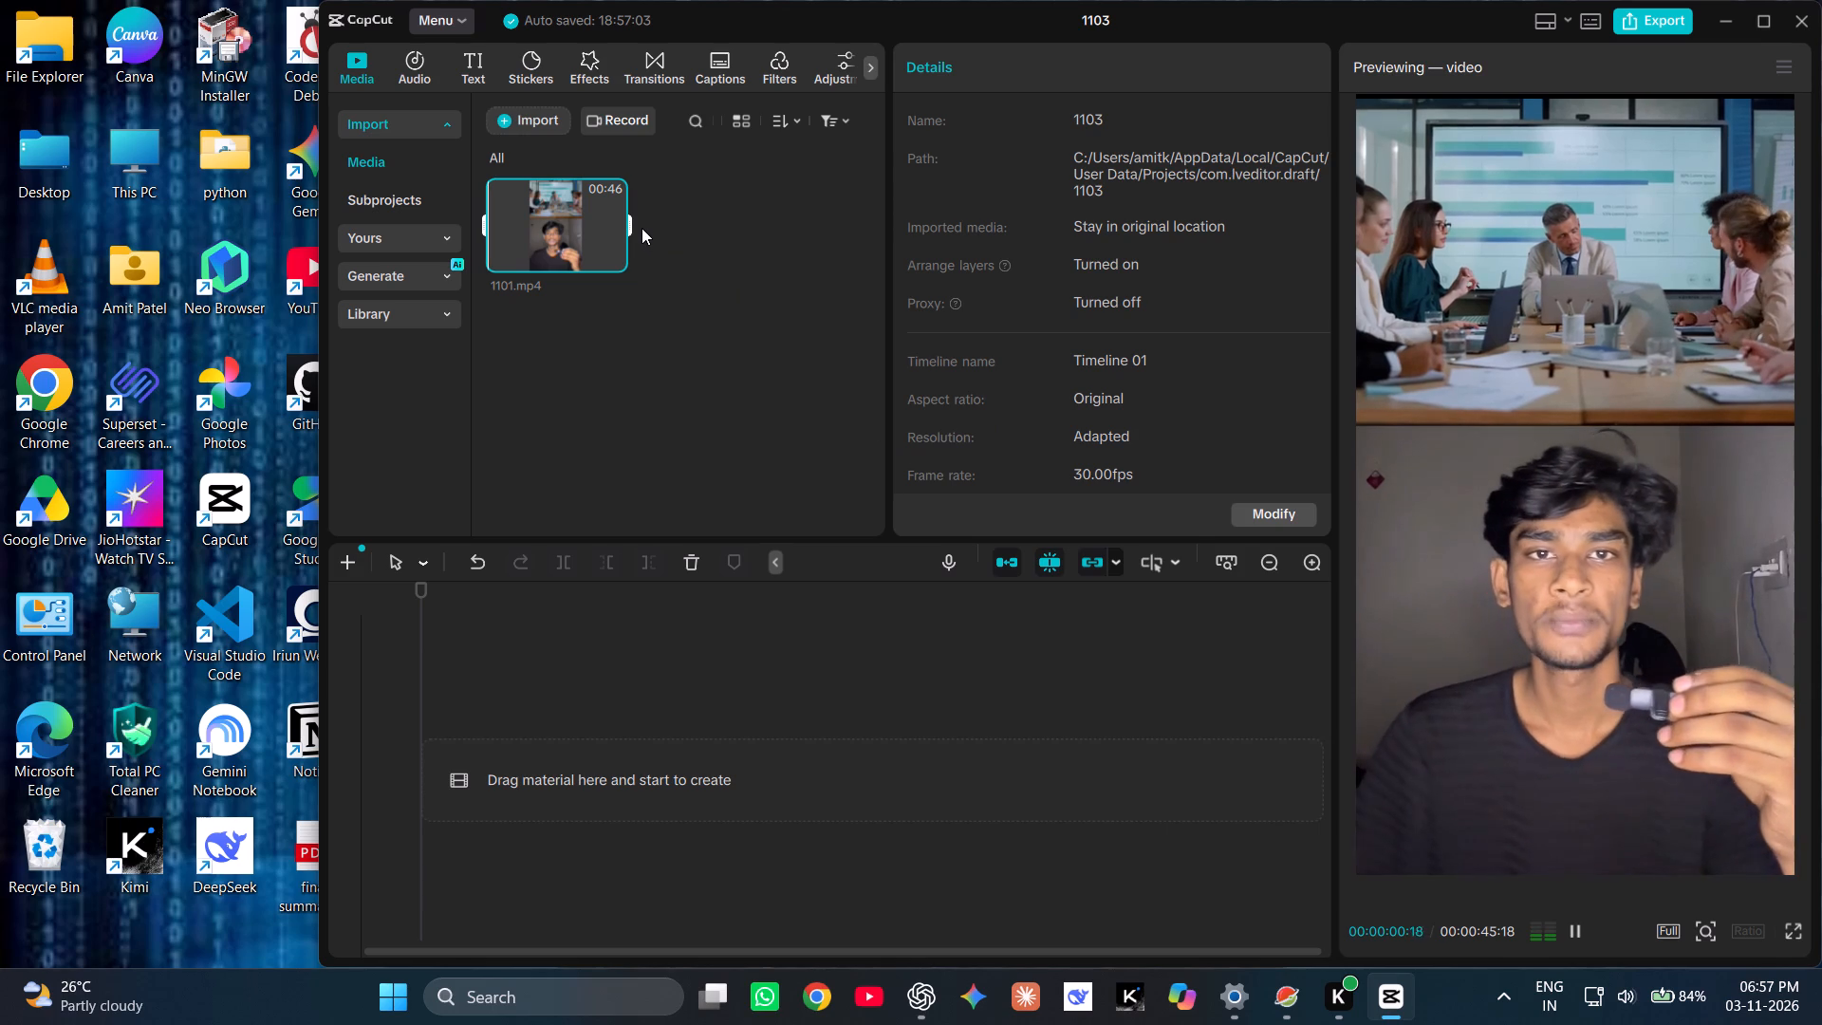
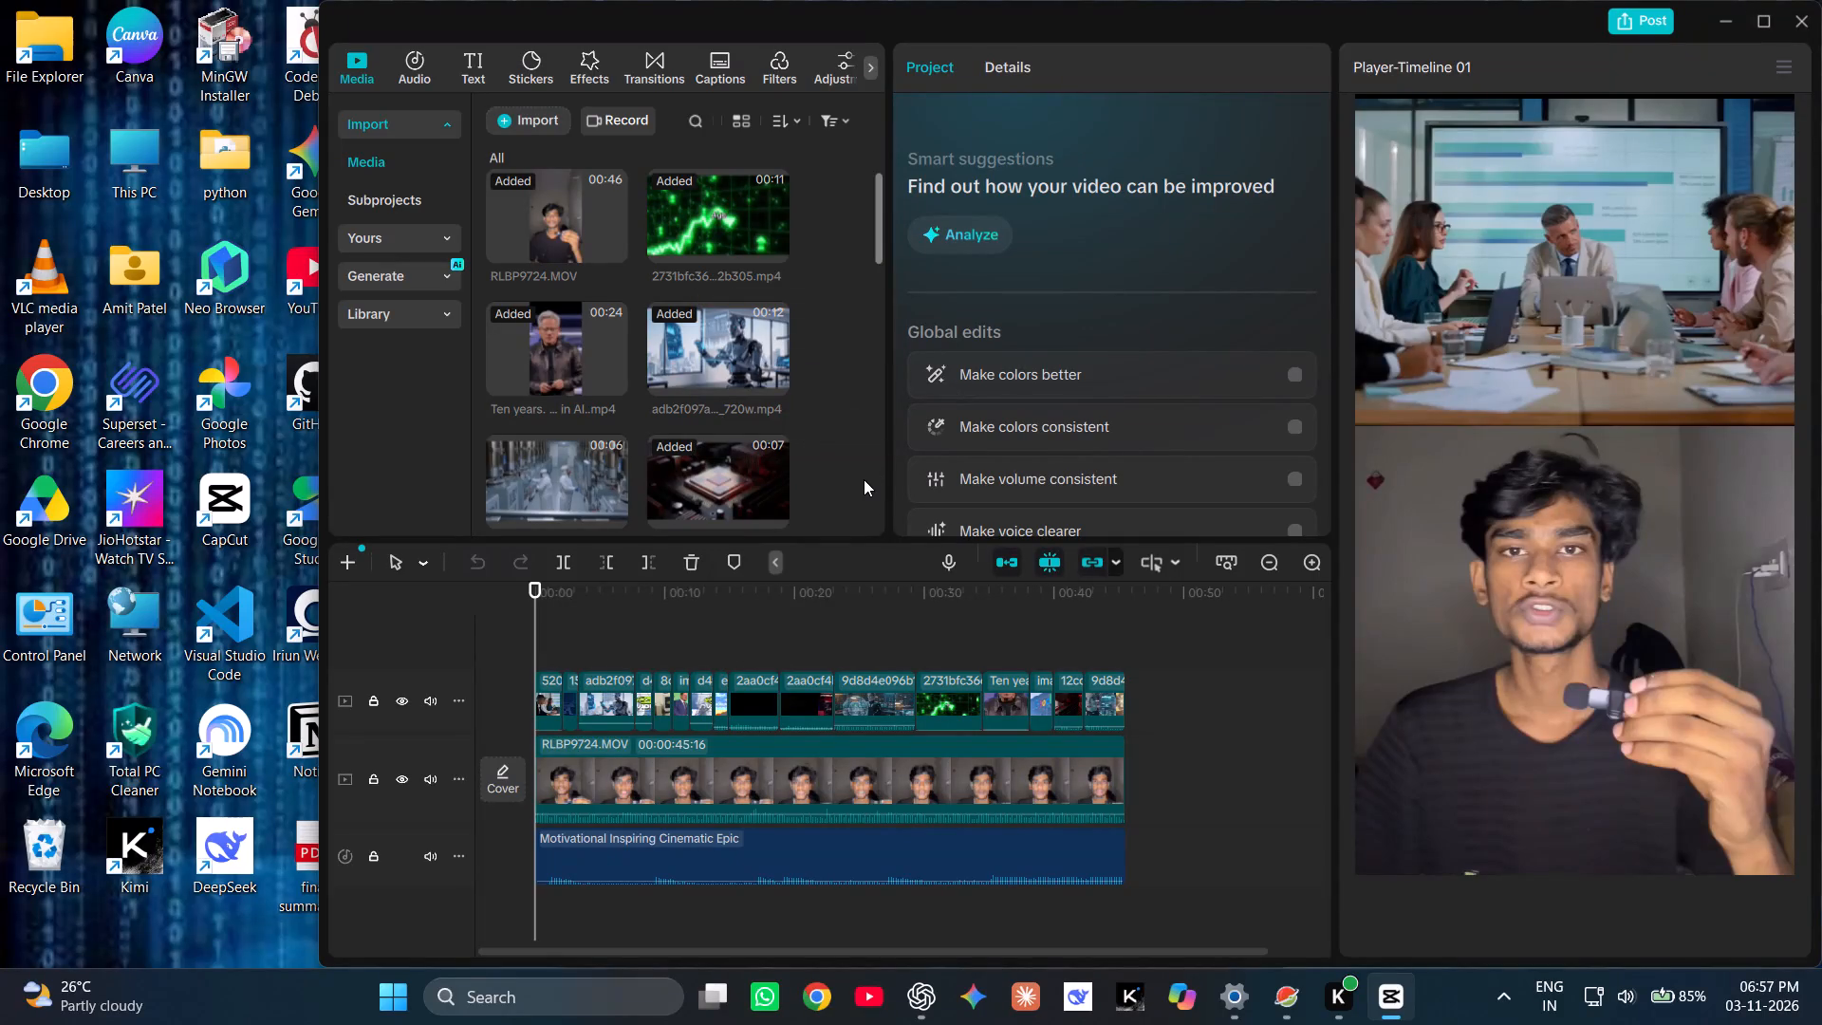
Play project 1101's full timeline through in the preview, then start it over from the beginning.
key("space")
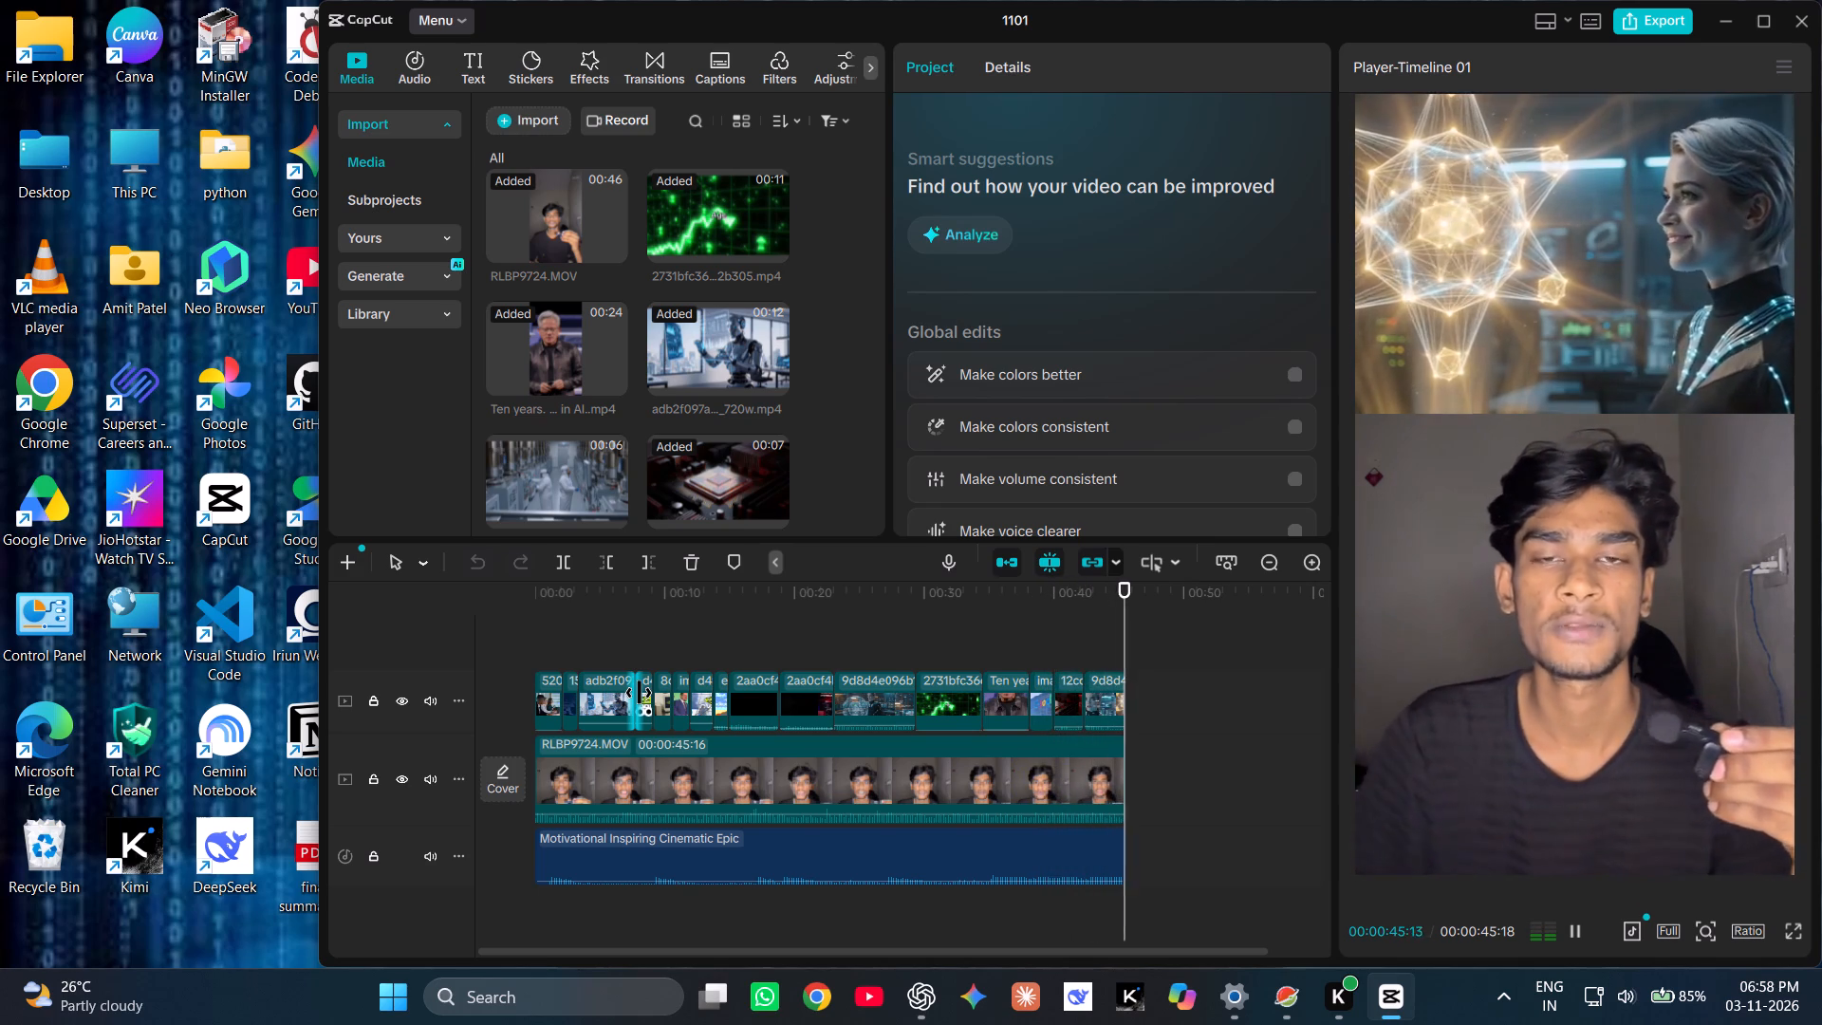
key("space")
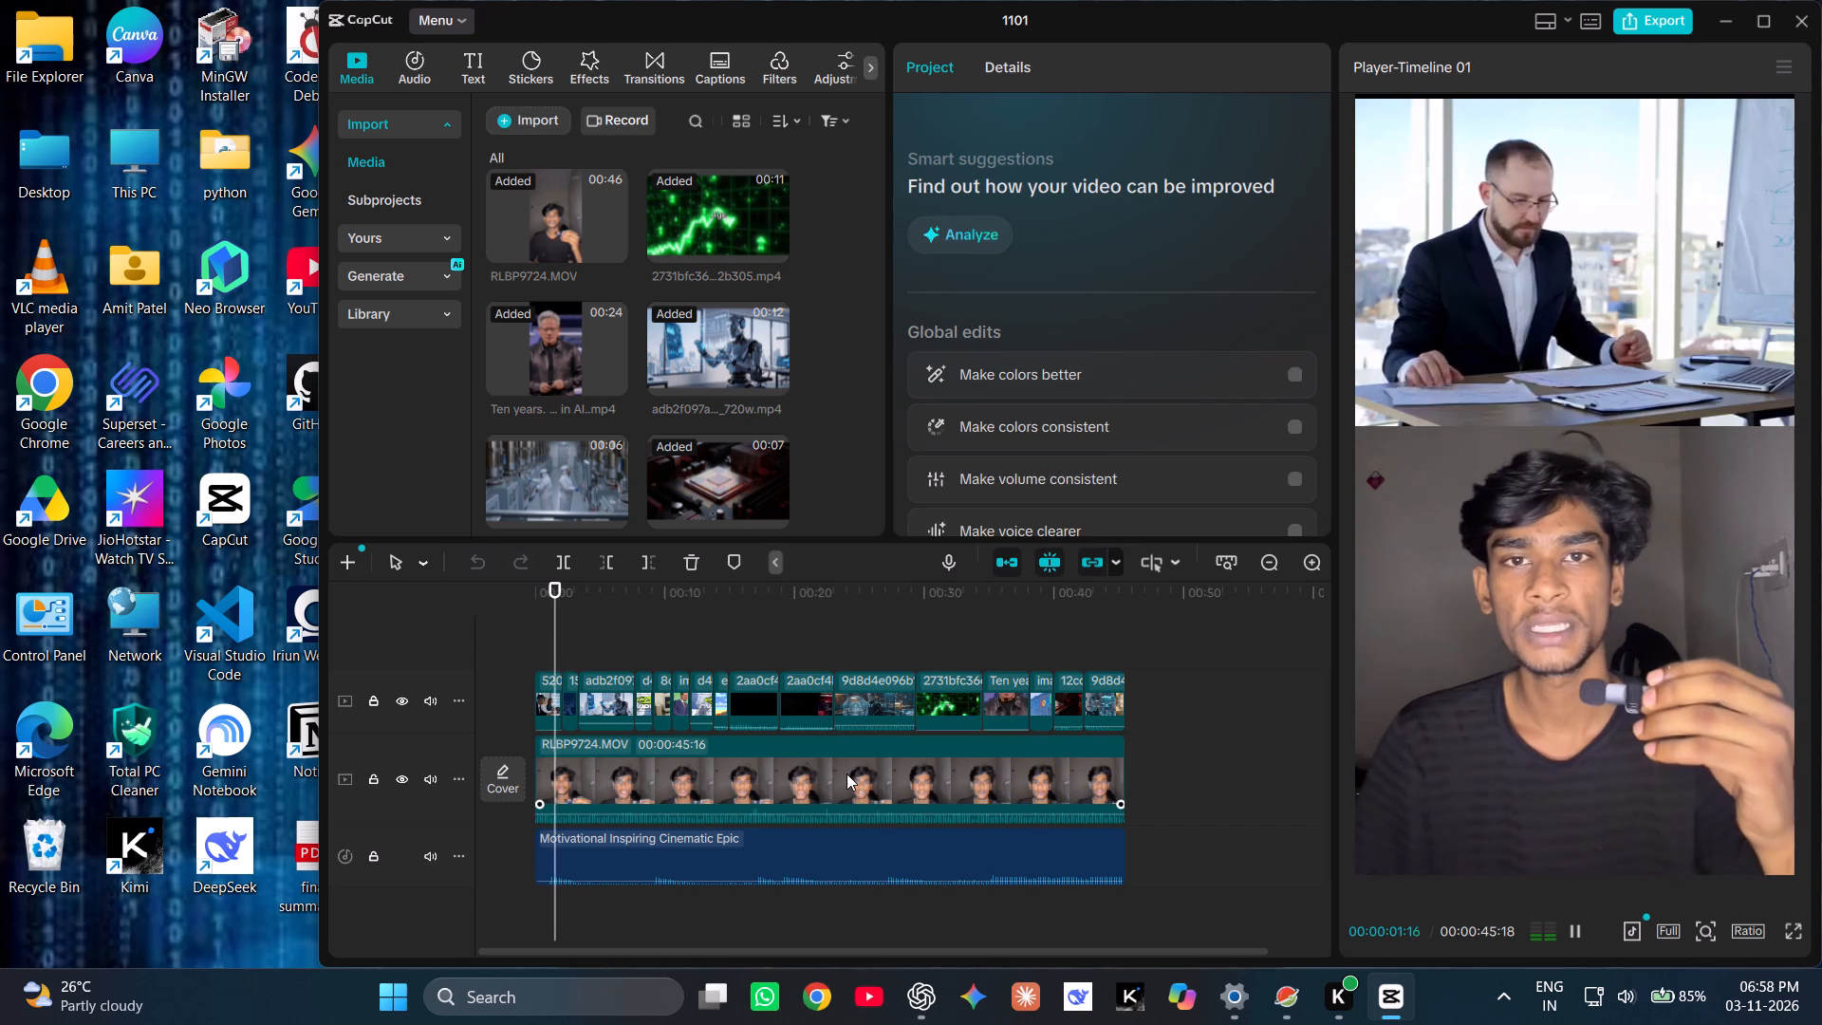
Turn on Auto adjust in the basic adjustments of the talking-head clip RLBP9724.MOV on the timeline.
left_click(846, 773)
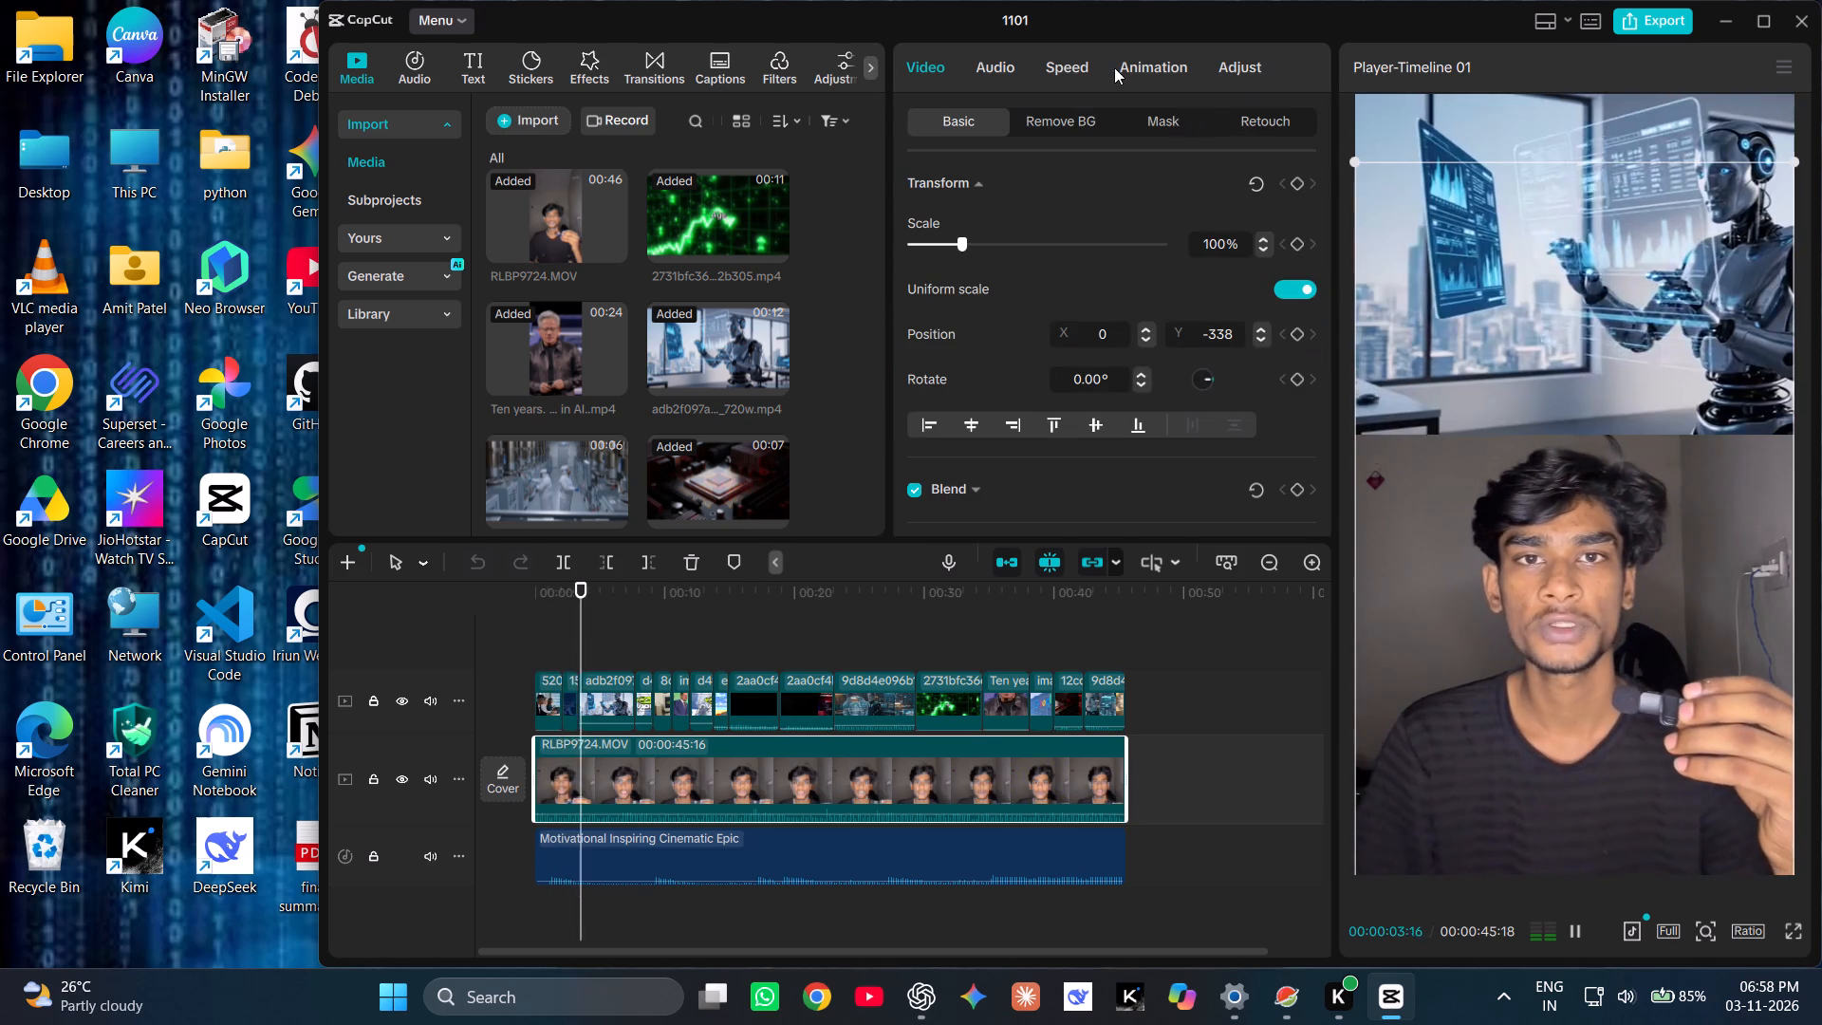
left_click(1016, 61)
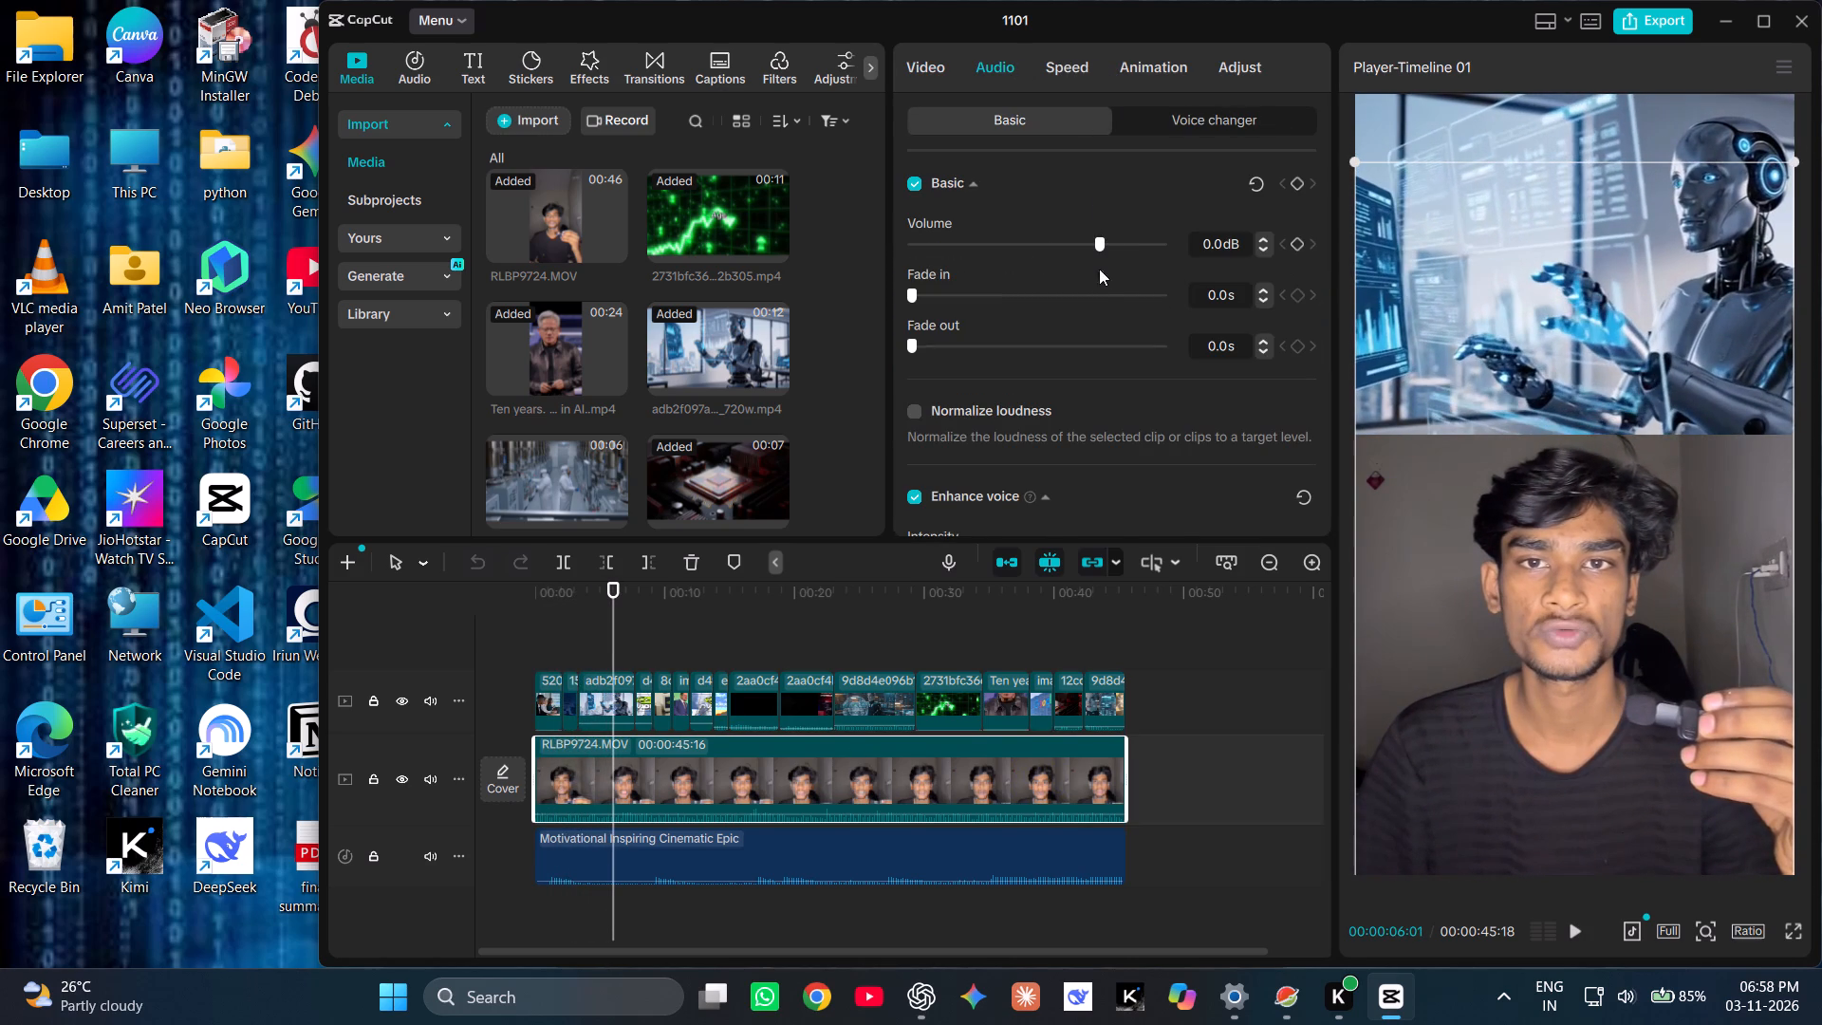
scroll(1105, 297, "down", 9)
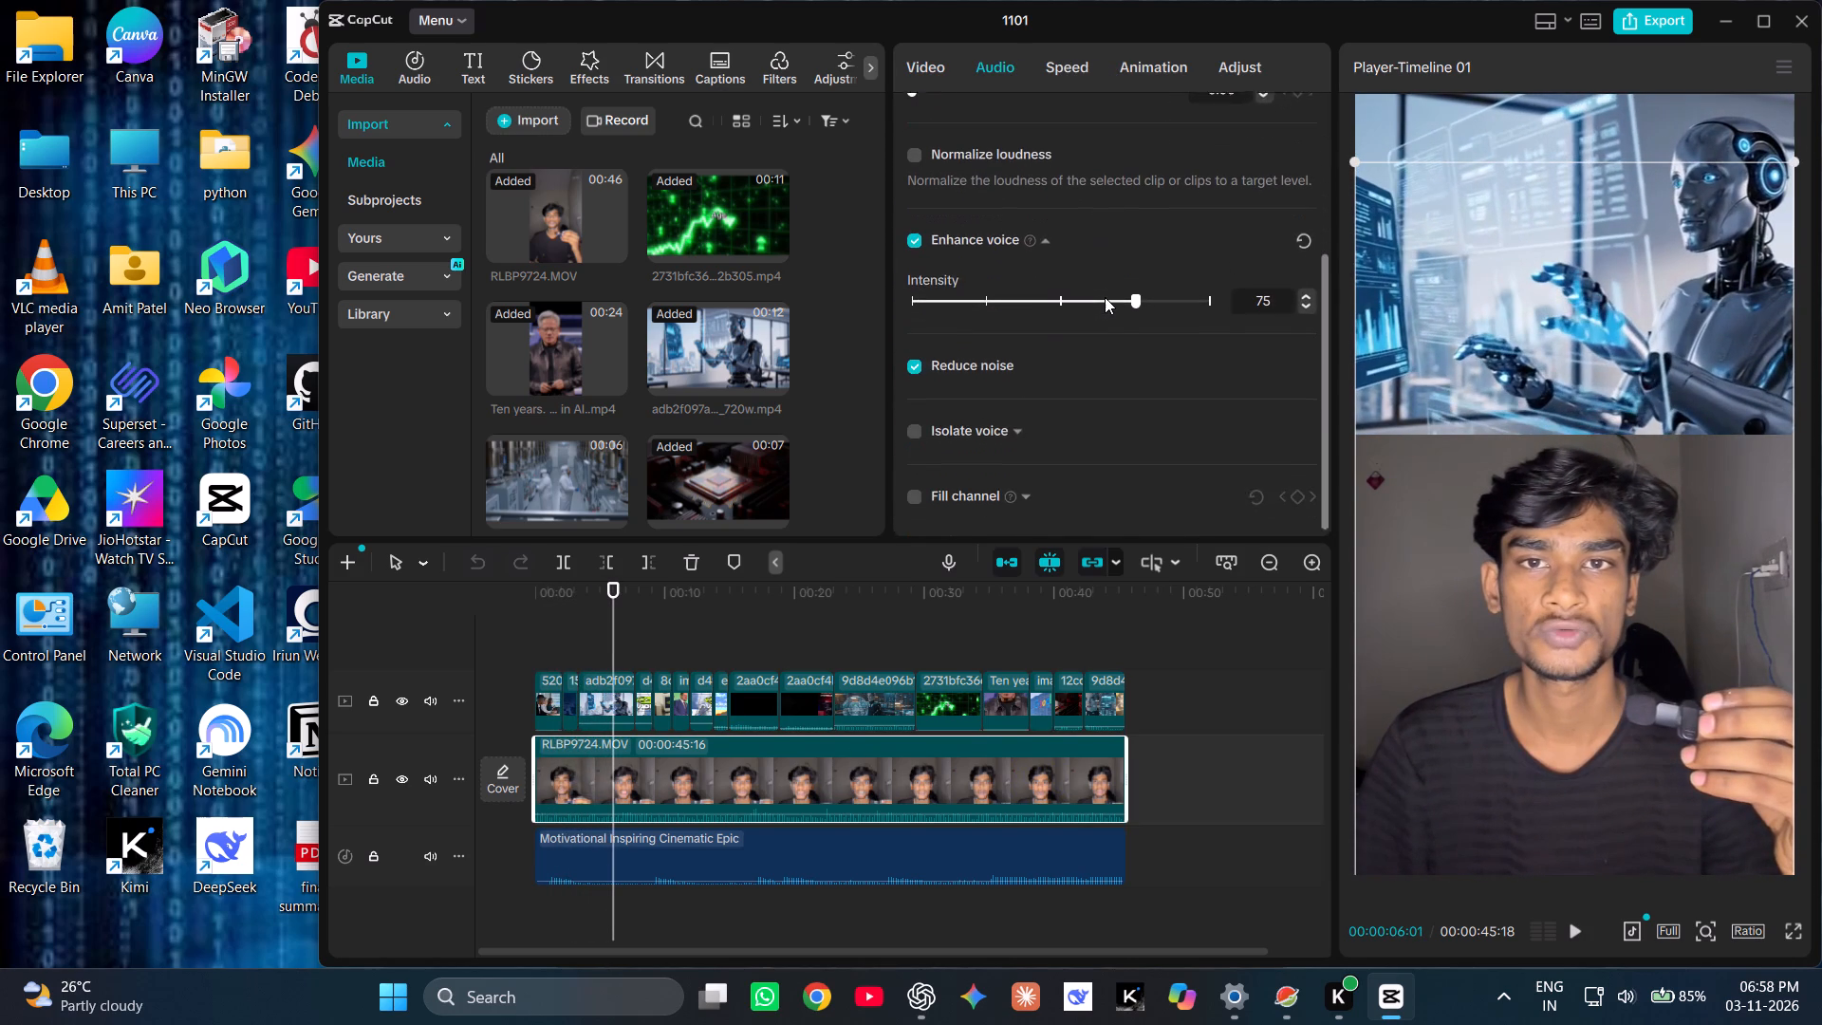
scroll(1105, 297, "down", 1)
left_click(1169, 75)
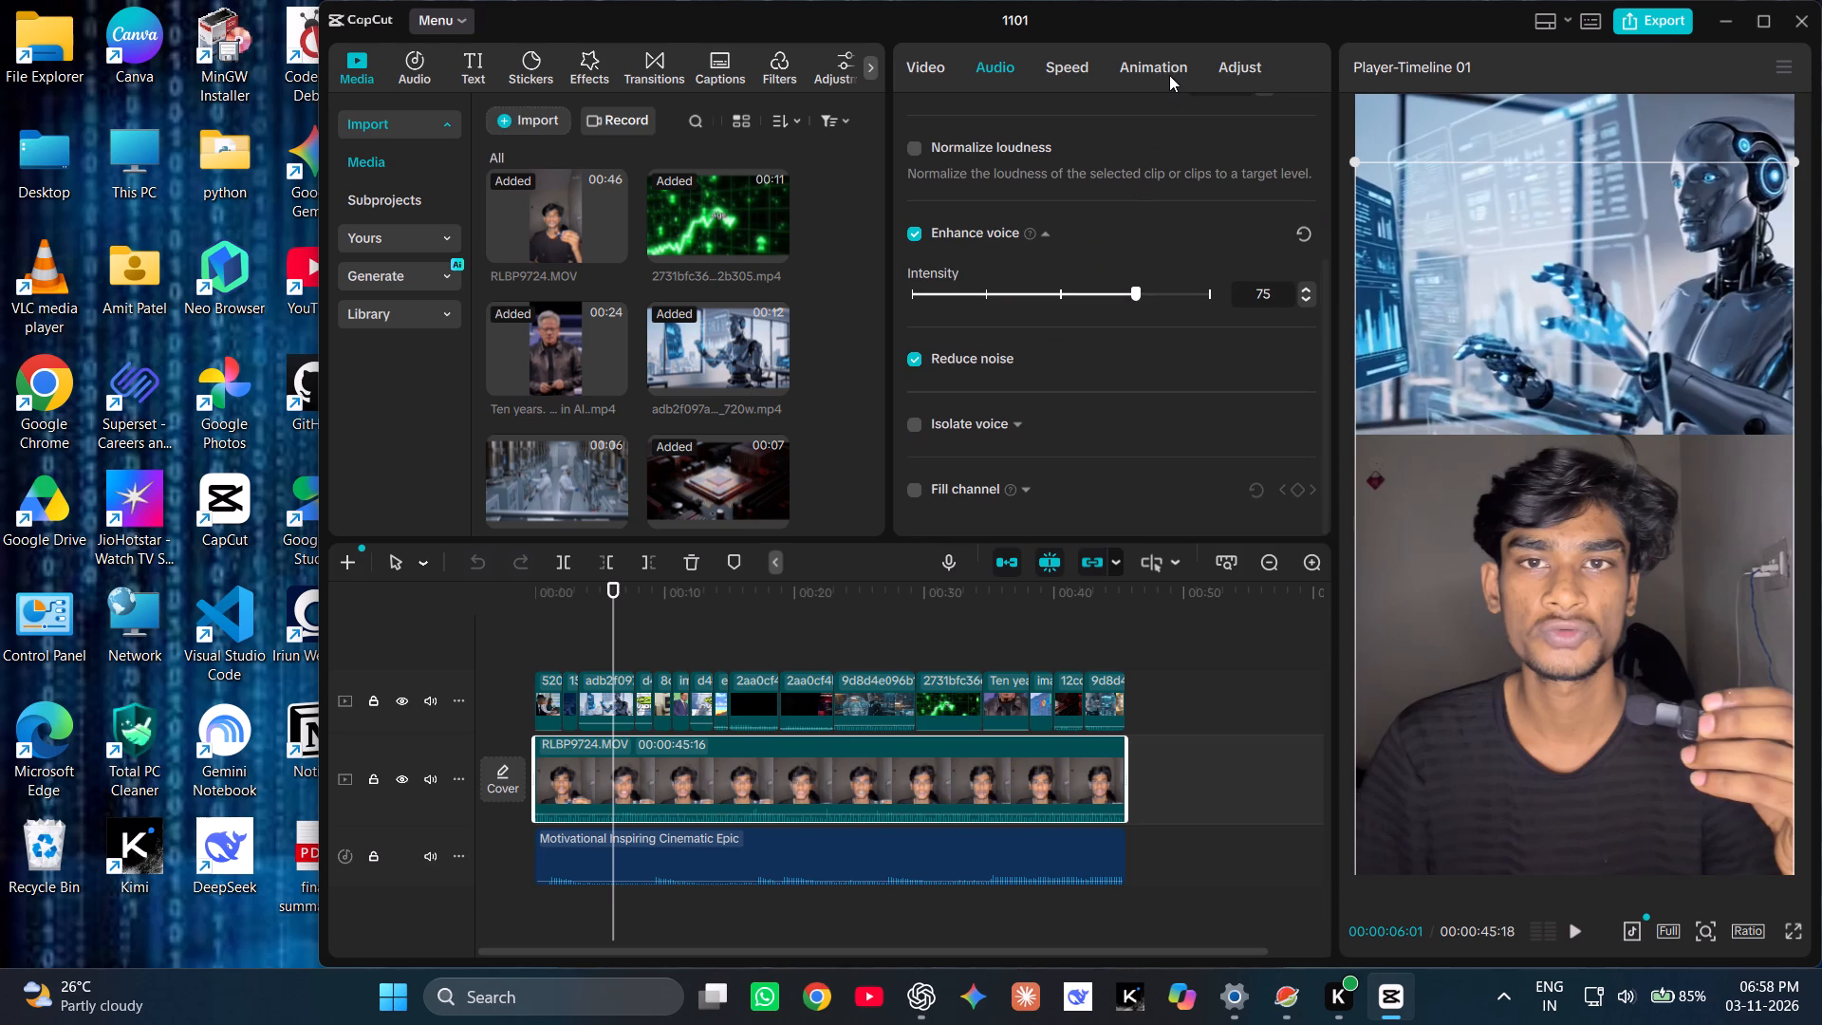
left_click(1230, 62)
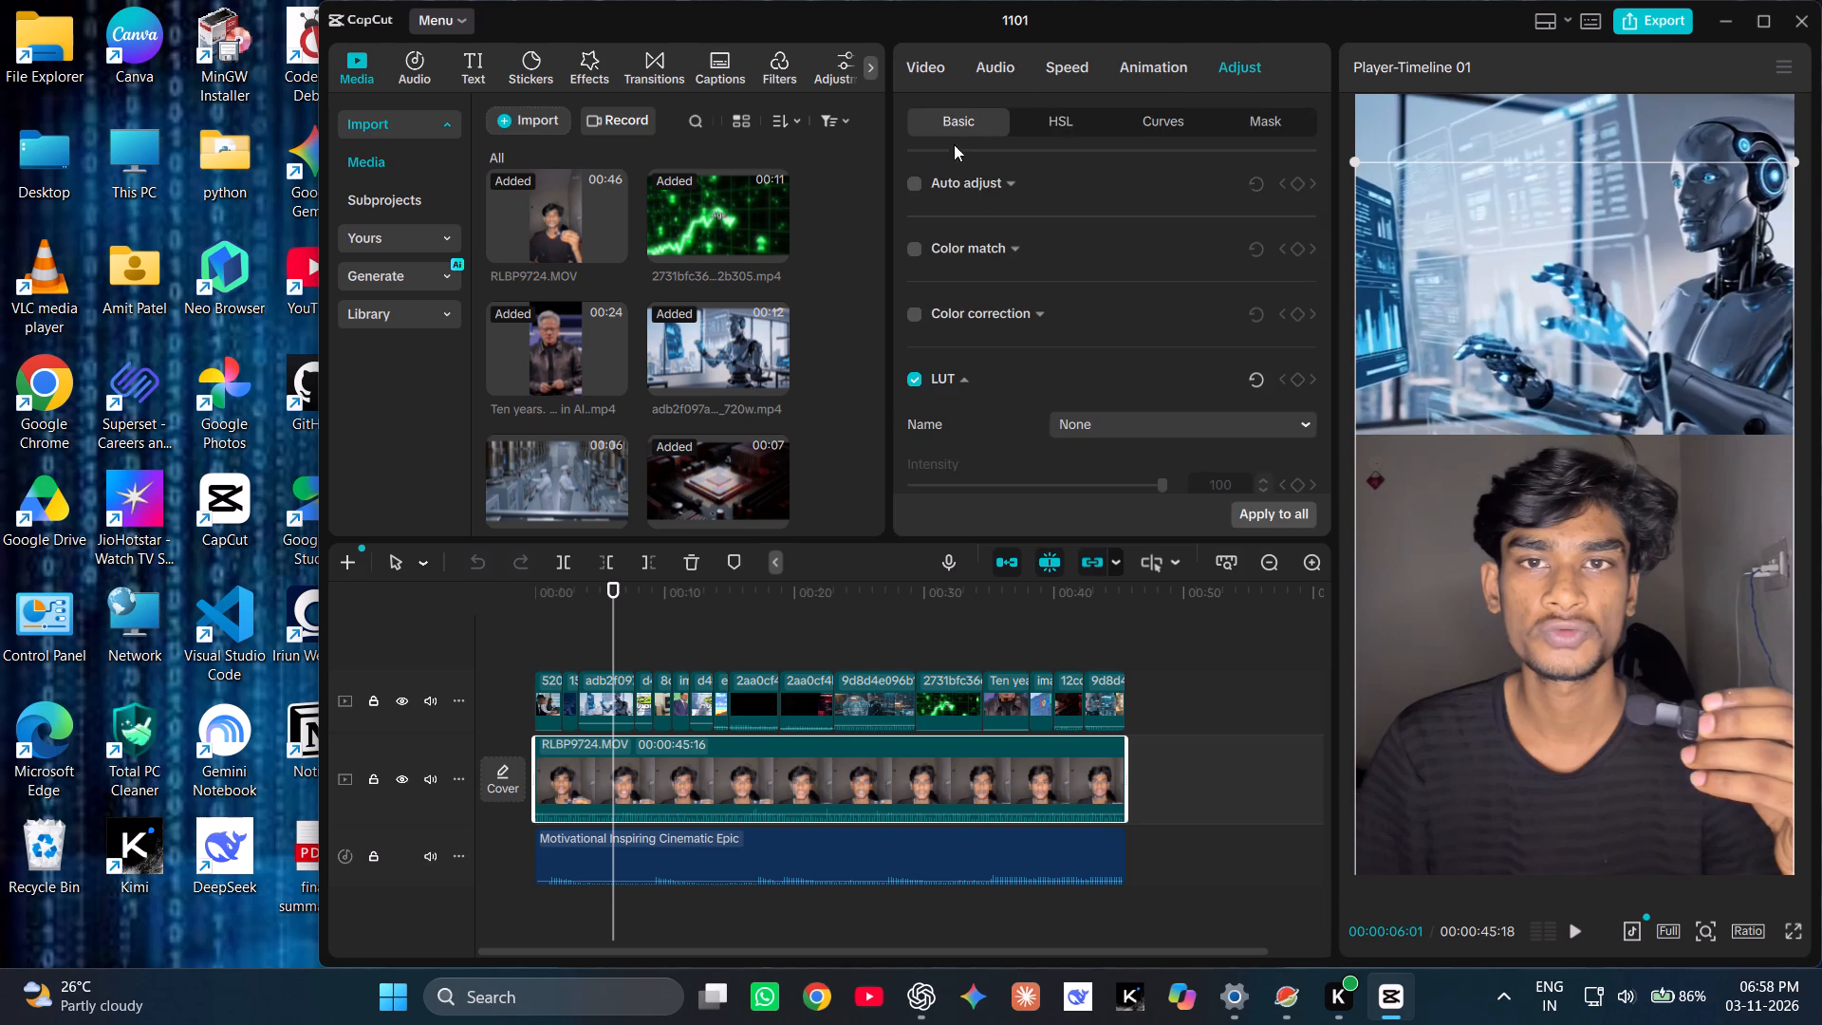
left_click(918, 179)
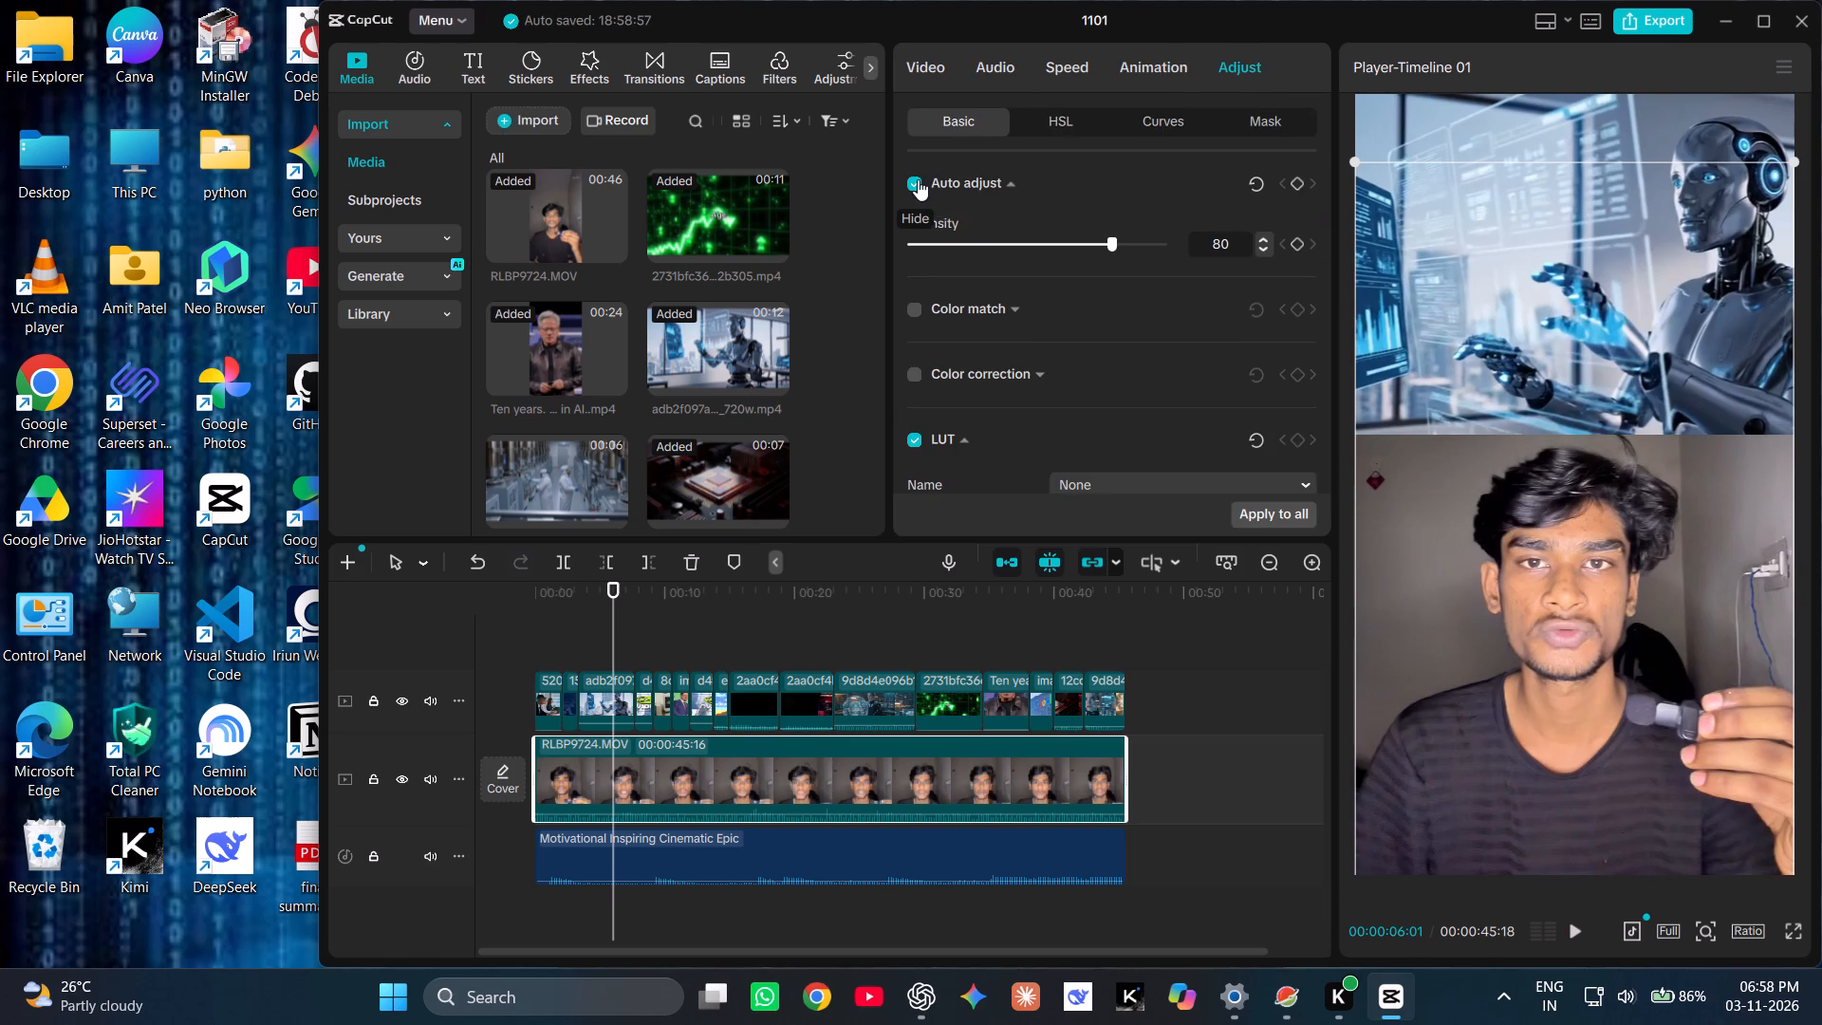
Play the adjusted video while checking the RLBP9724.MOV clip's colour adjustment, animation and audio enhancement settings.
key("space")
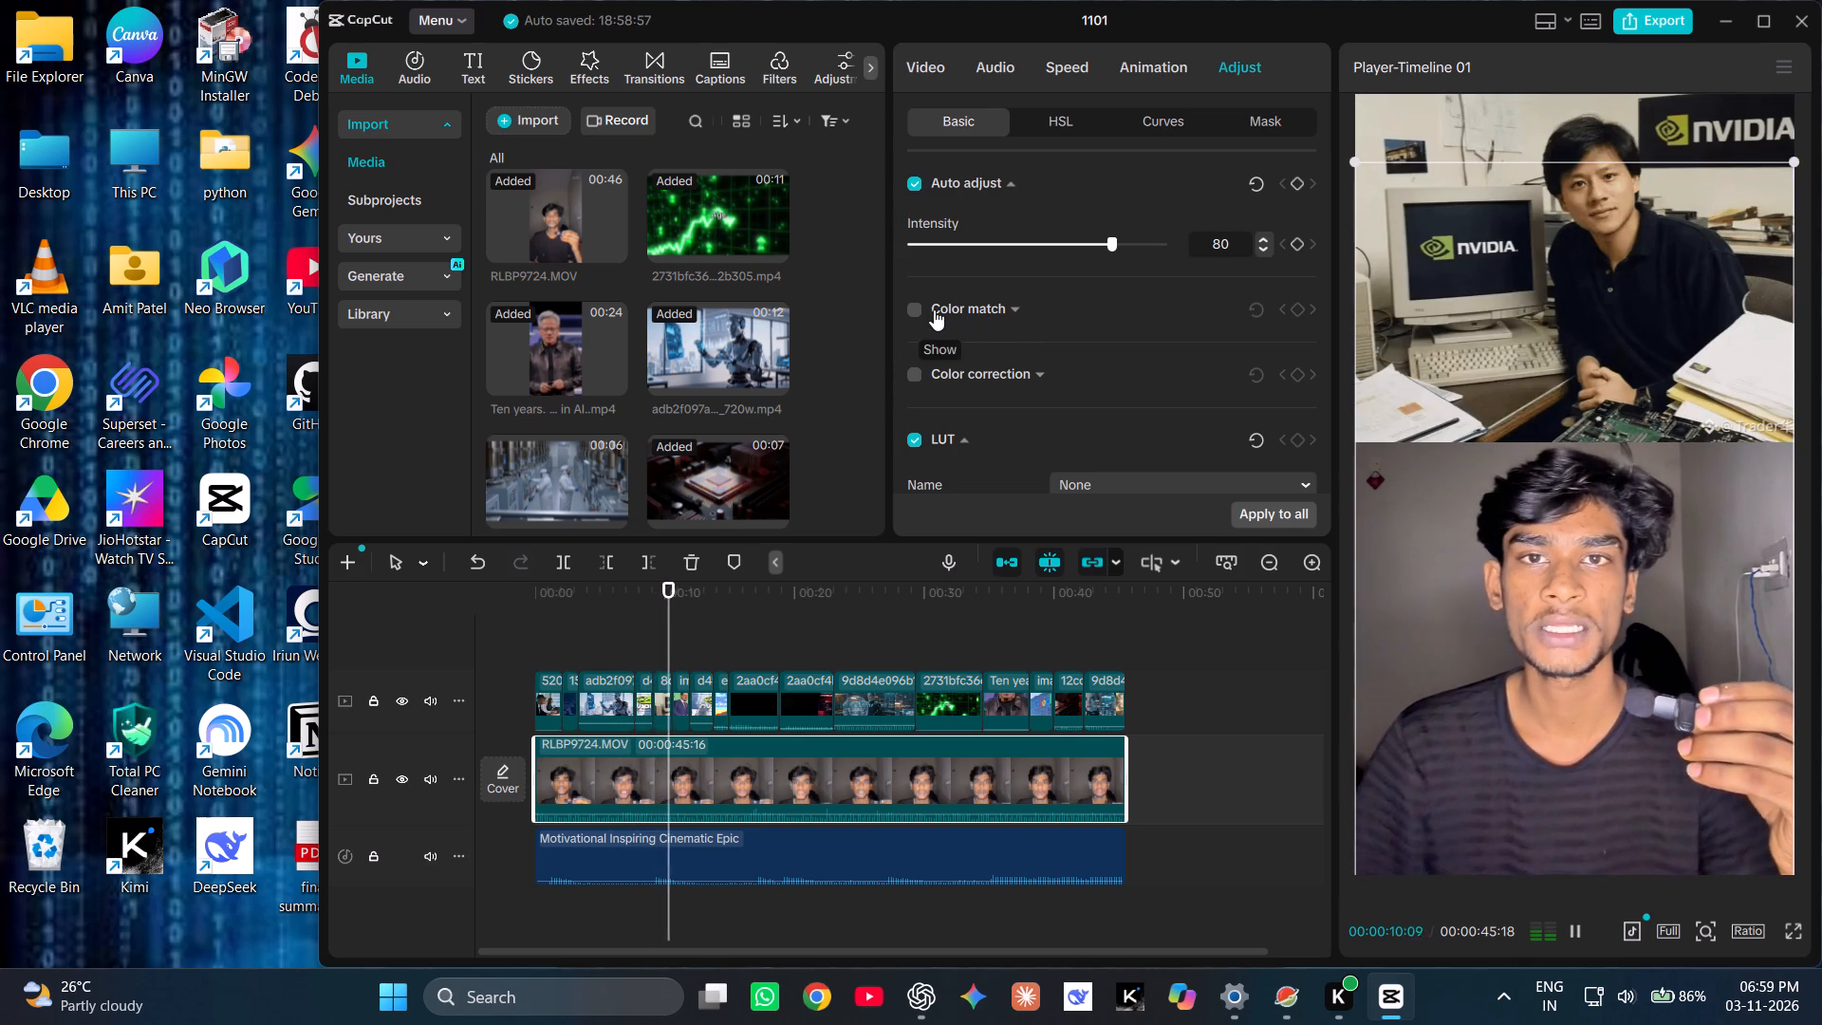
scroll(1016, 281, "down", 2)
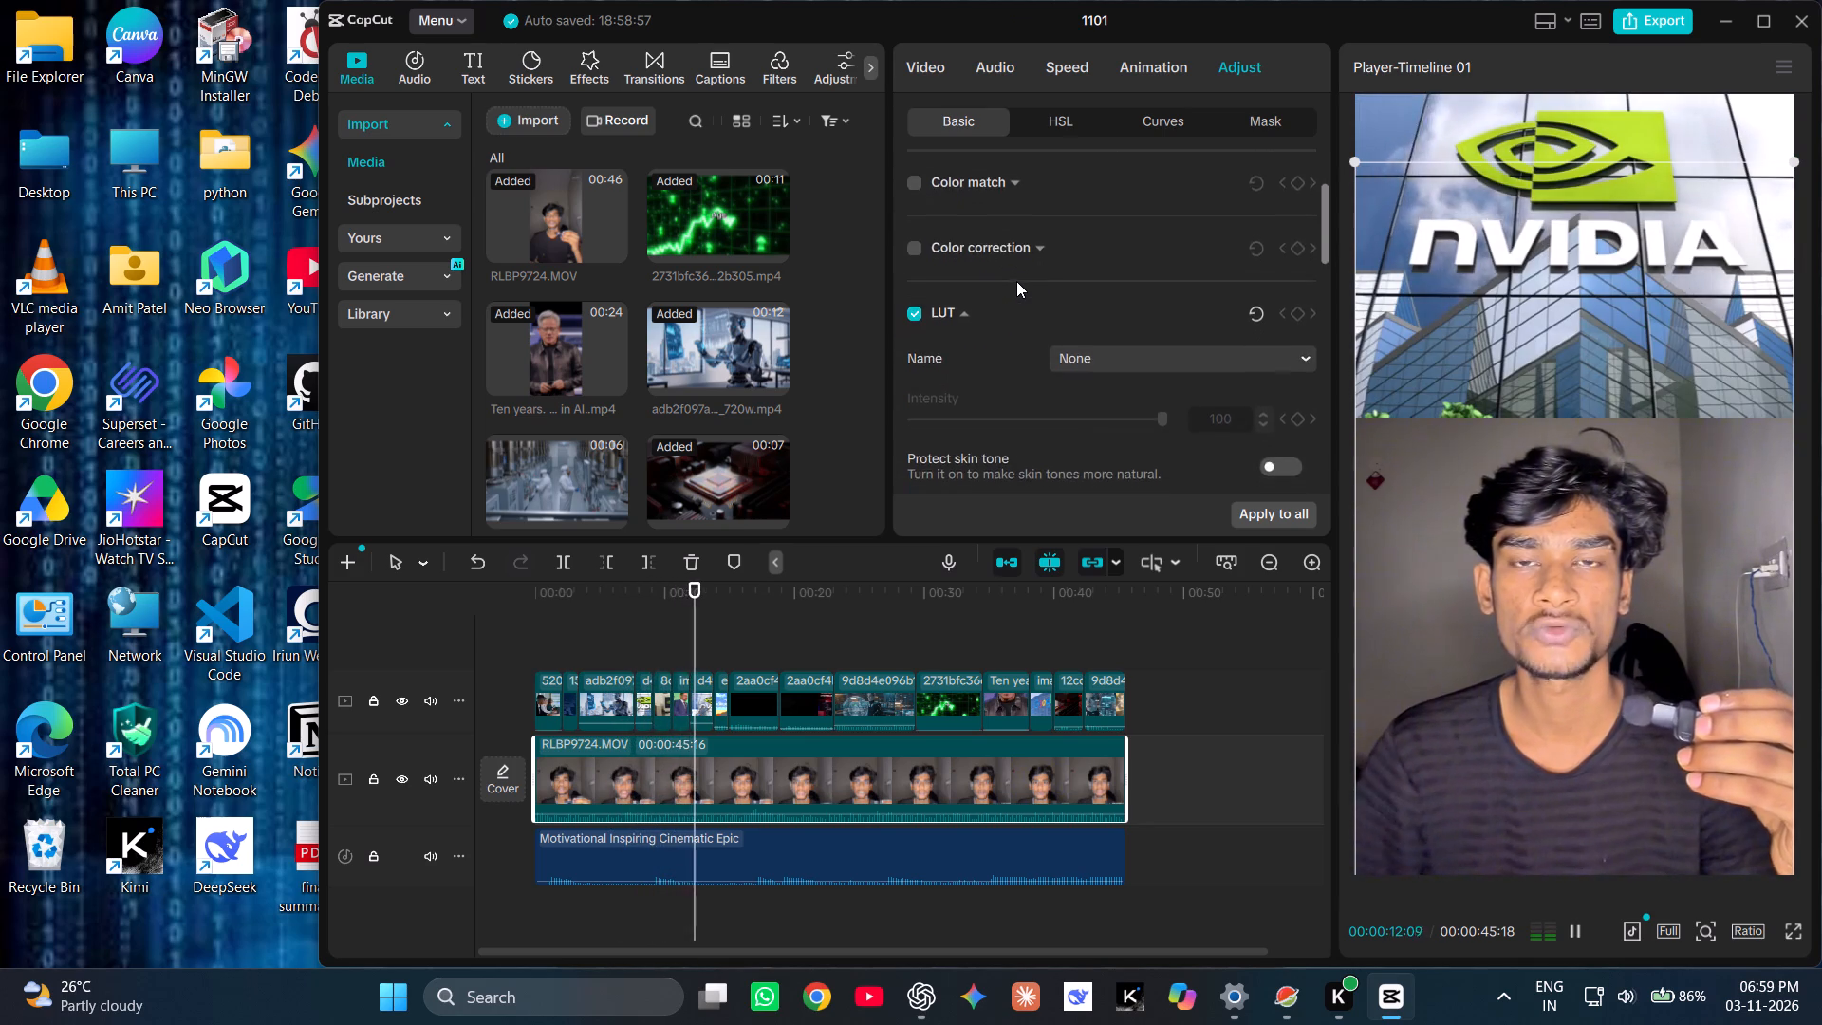
scroll(1016, 281, "down", 1)
scroll(1016, 281, "up", 1)
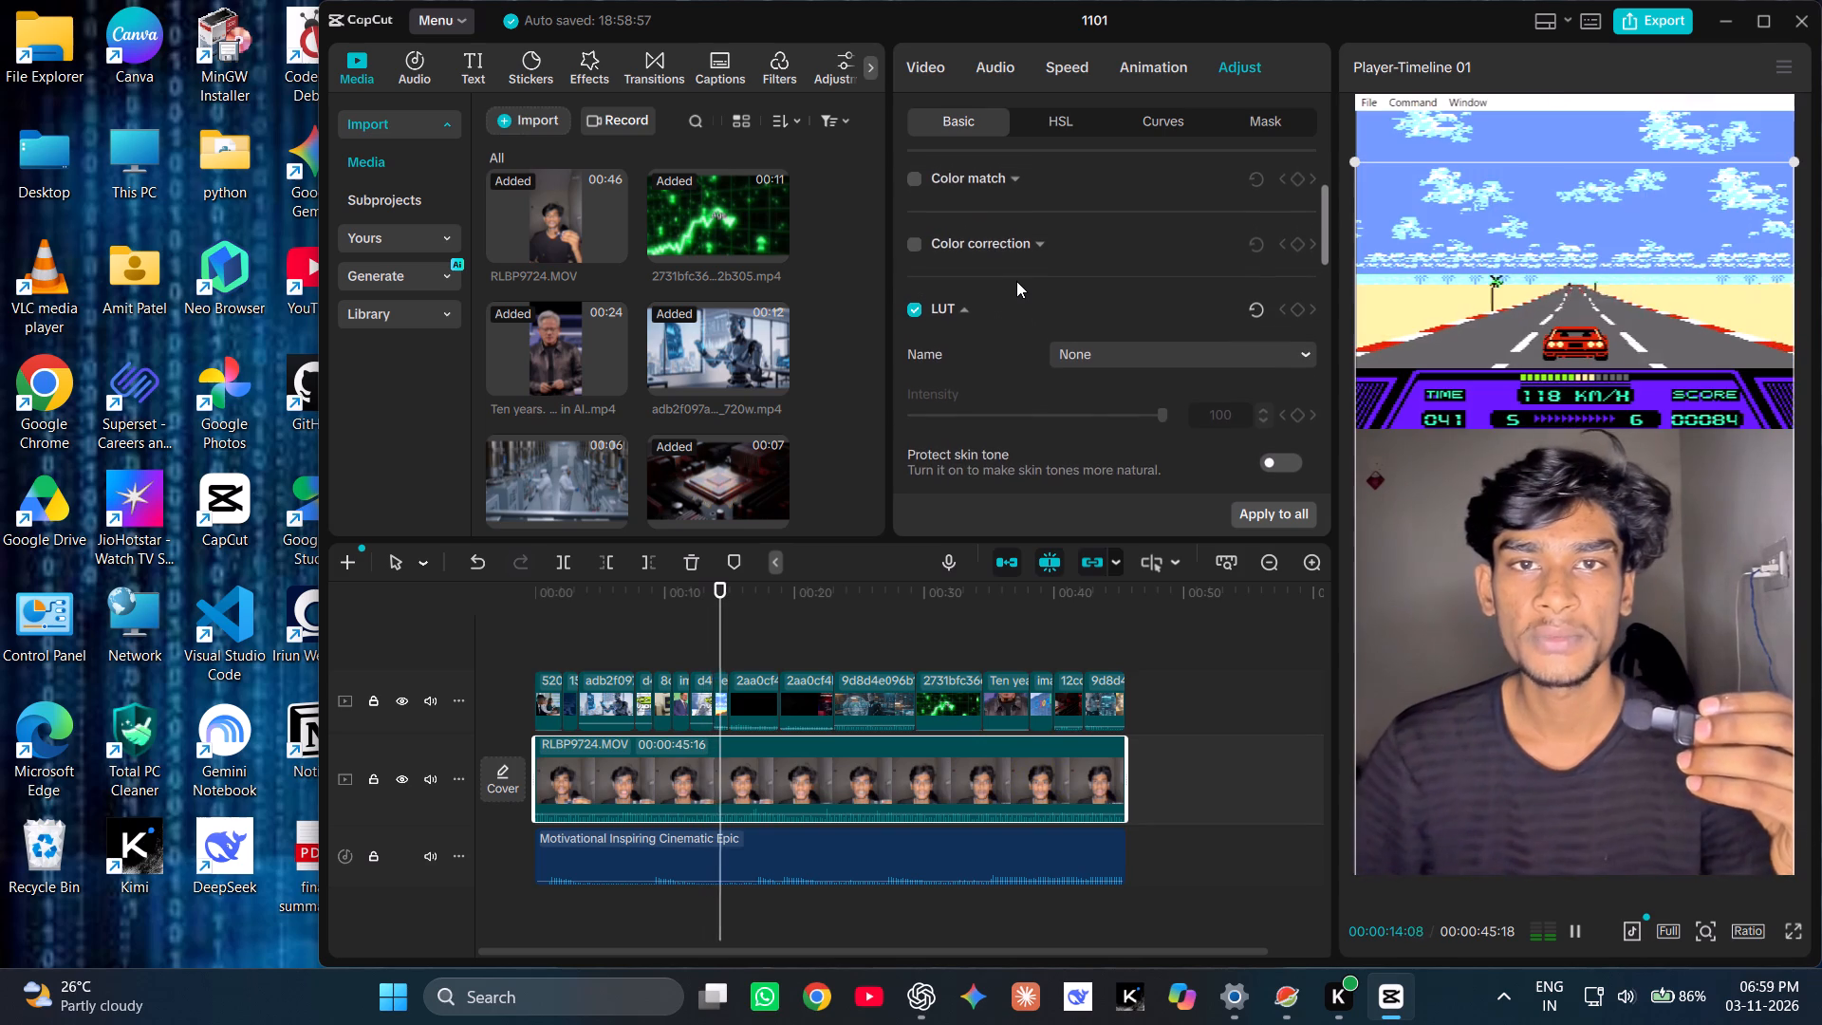
scroll(1016, 281, "up", 1)
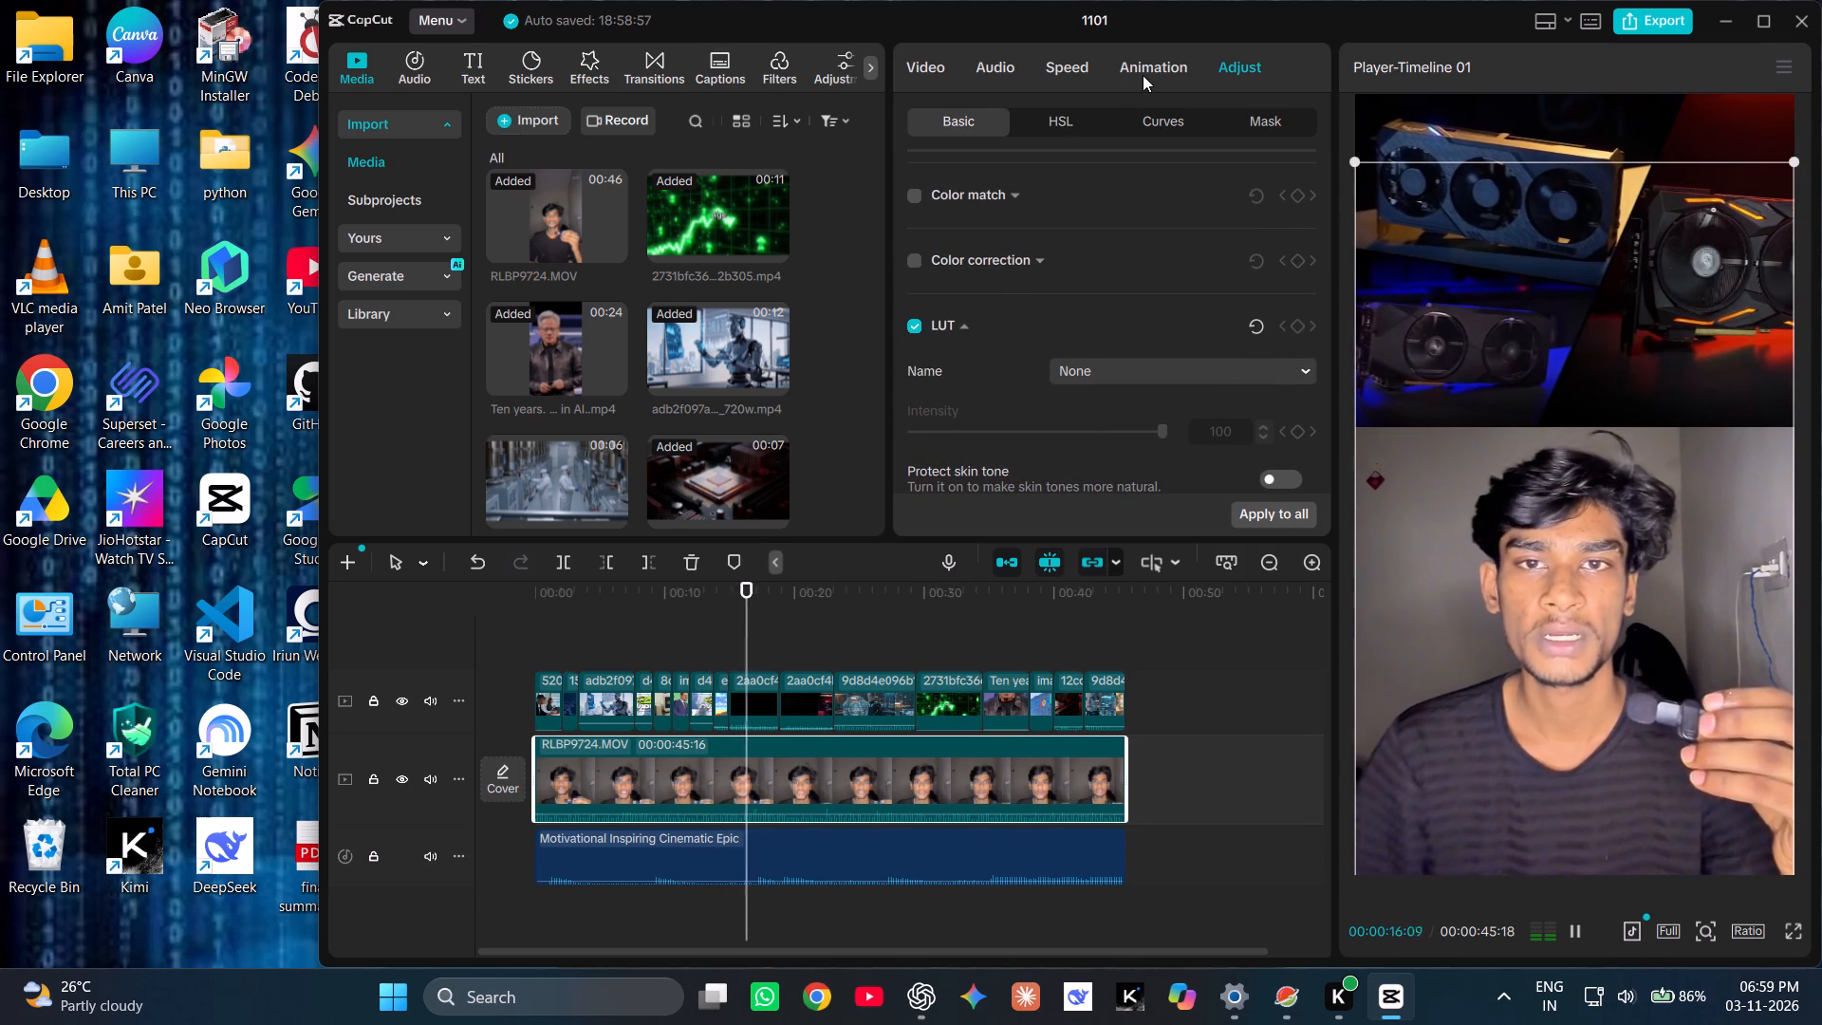
scroll(1043, 205, "up", 9)
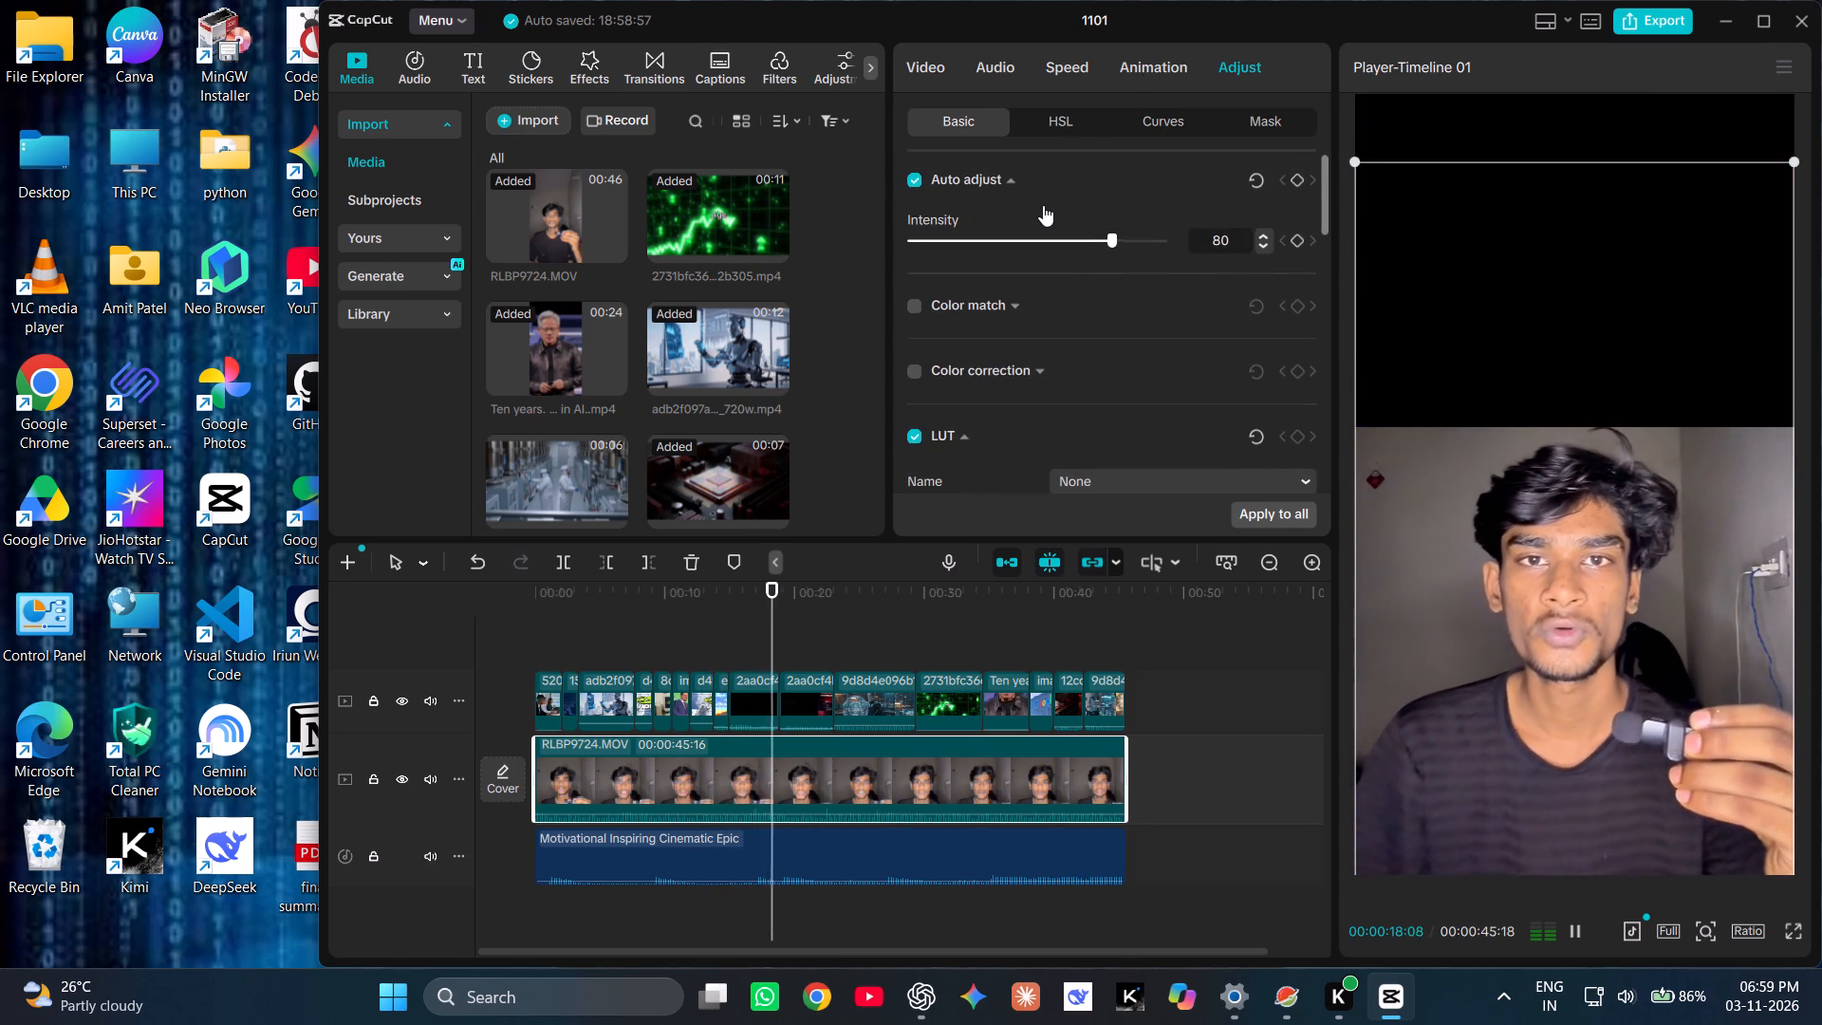
scroll(1043, 205, "down", 4)
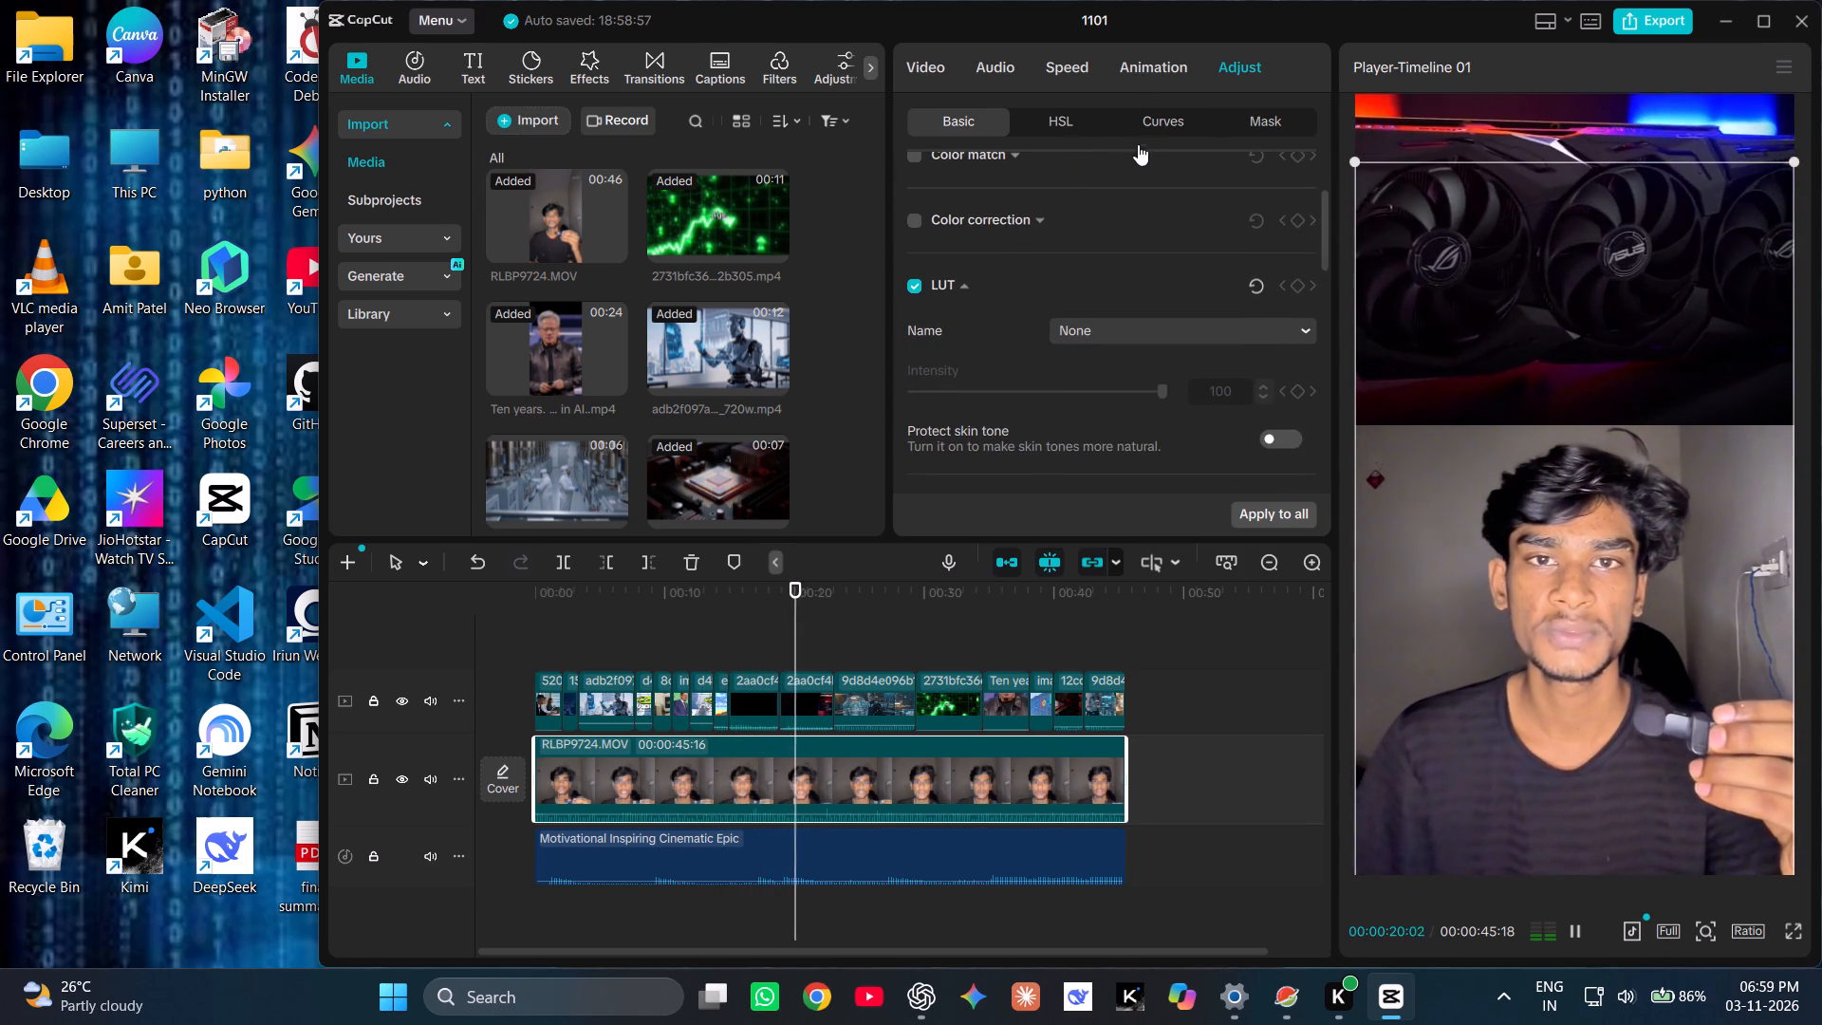
left_click(1156, 69)
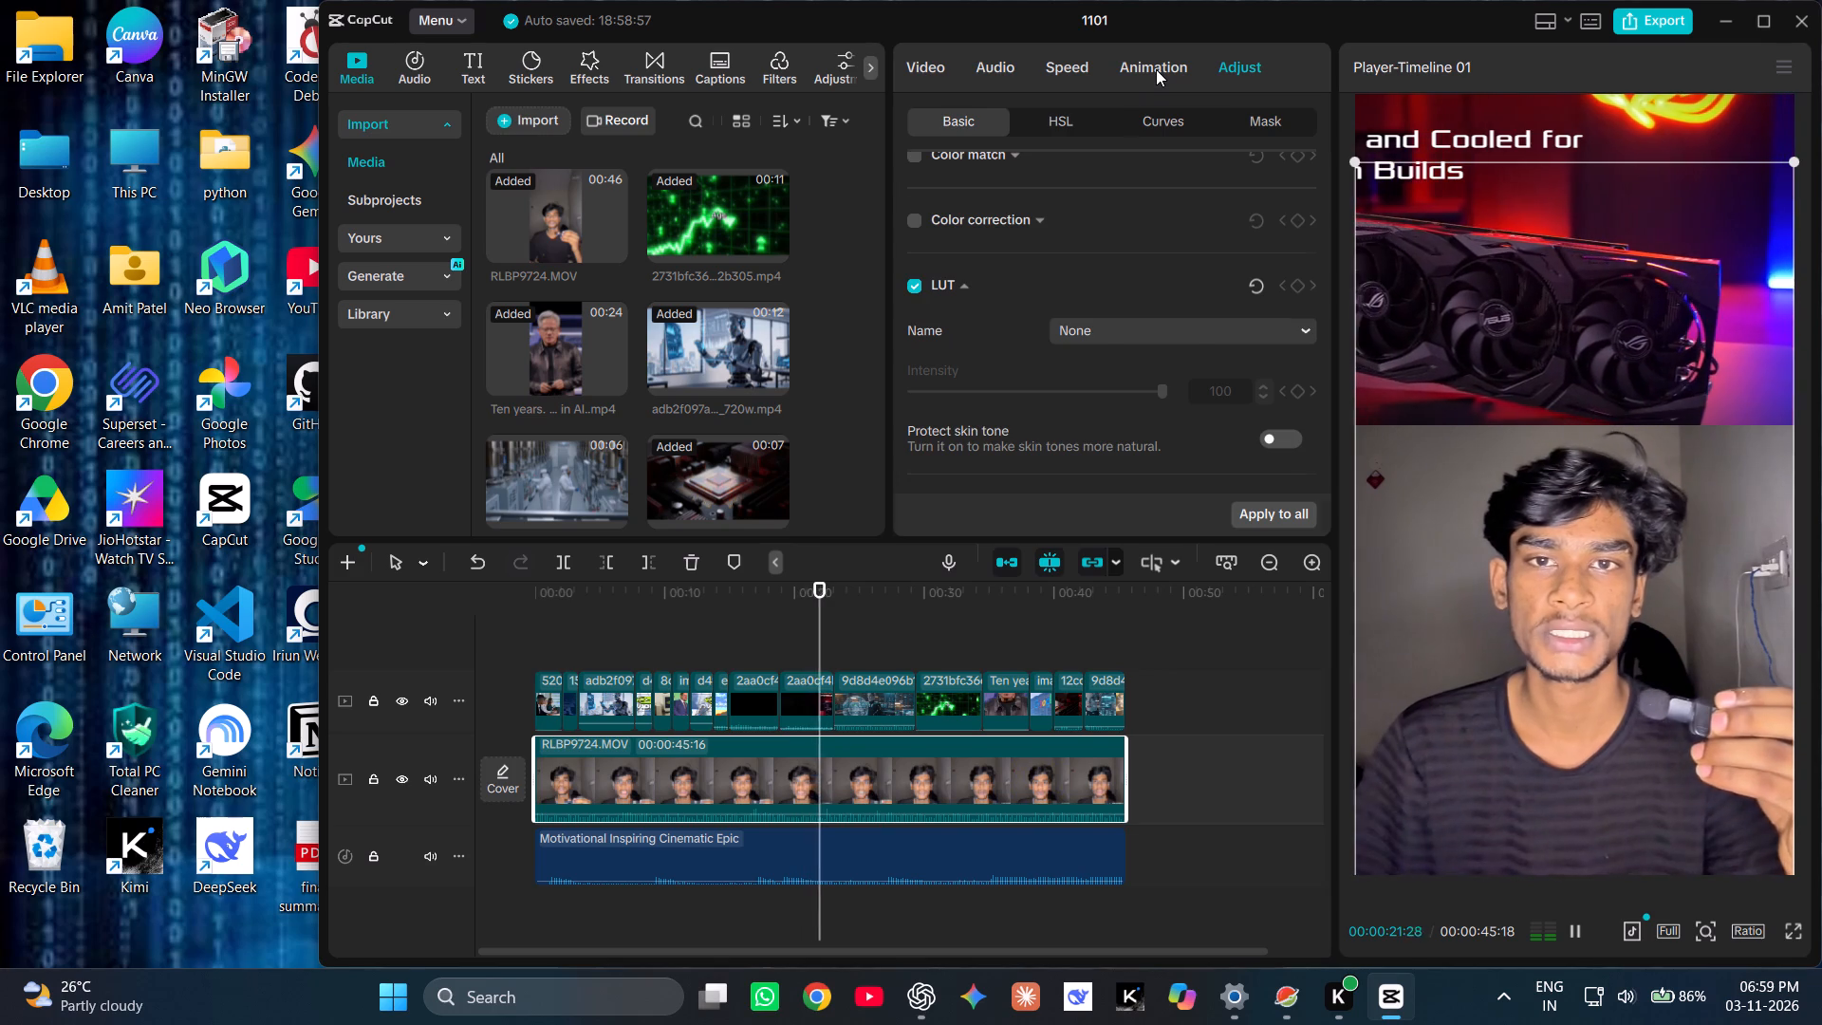
left_click(1007, 66)
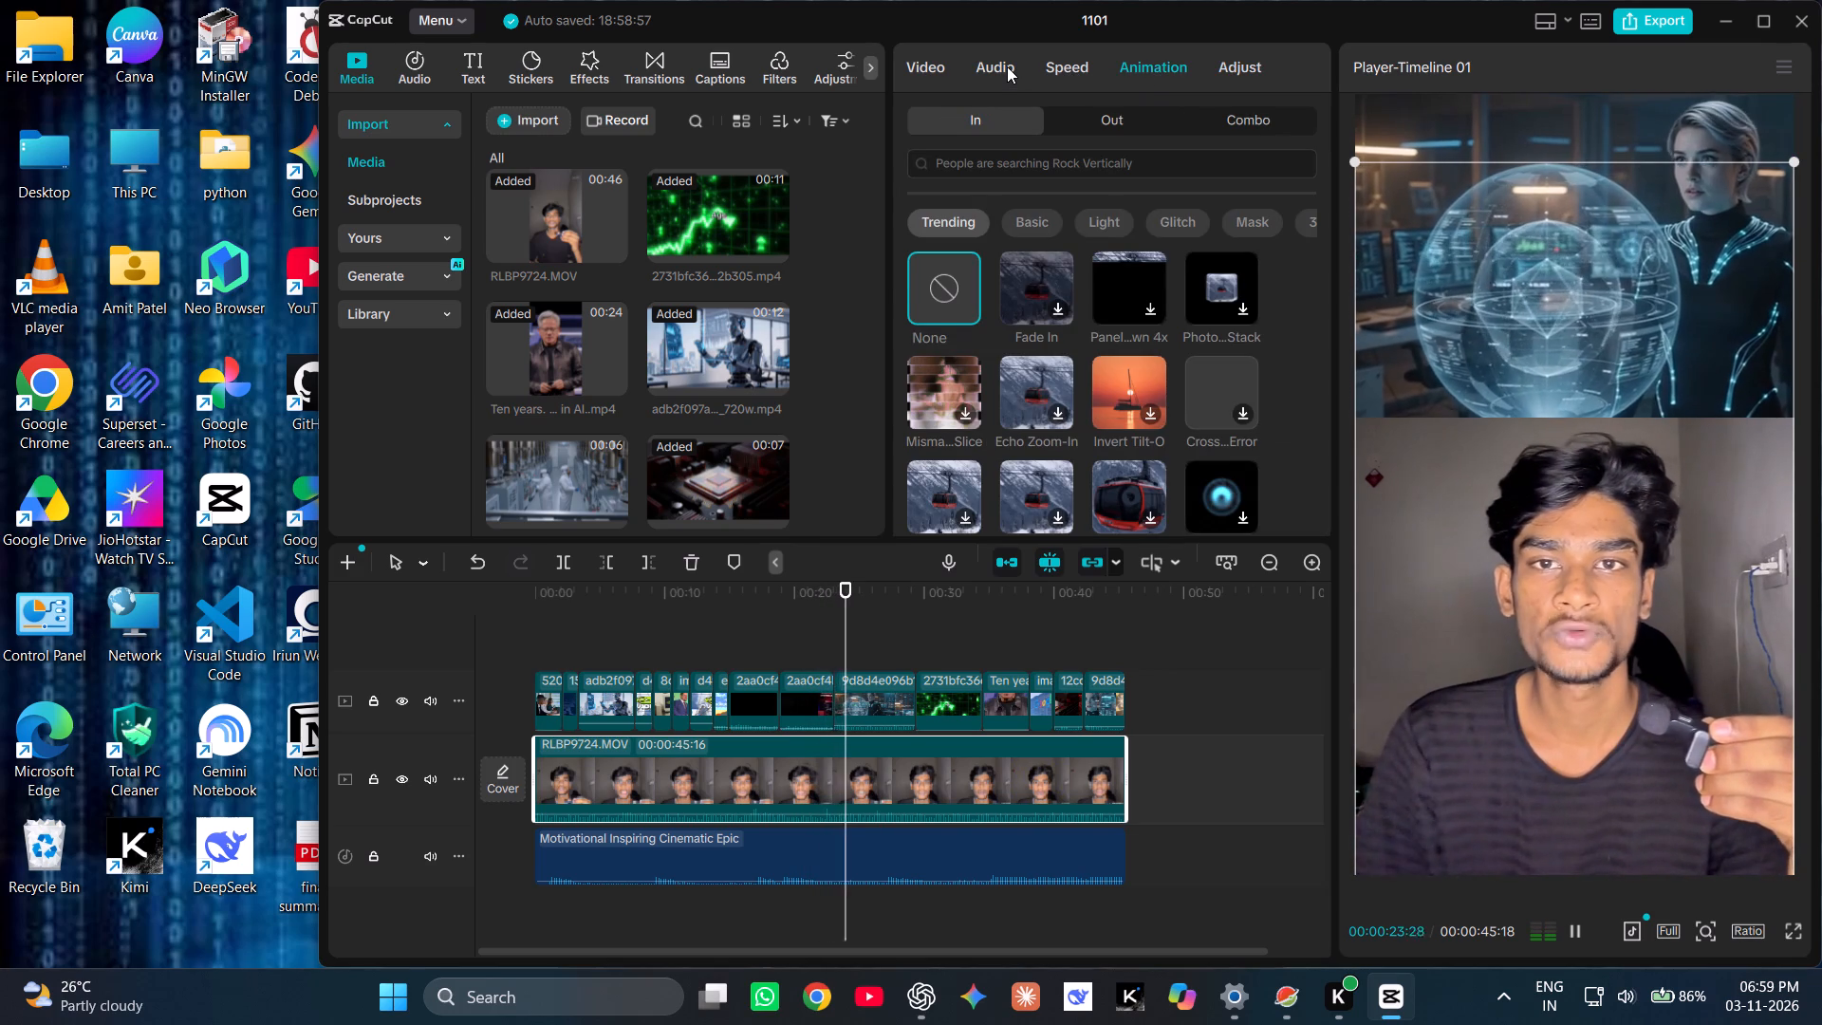
scroll(1034, 344, "down", 1)
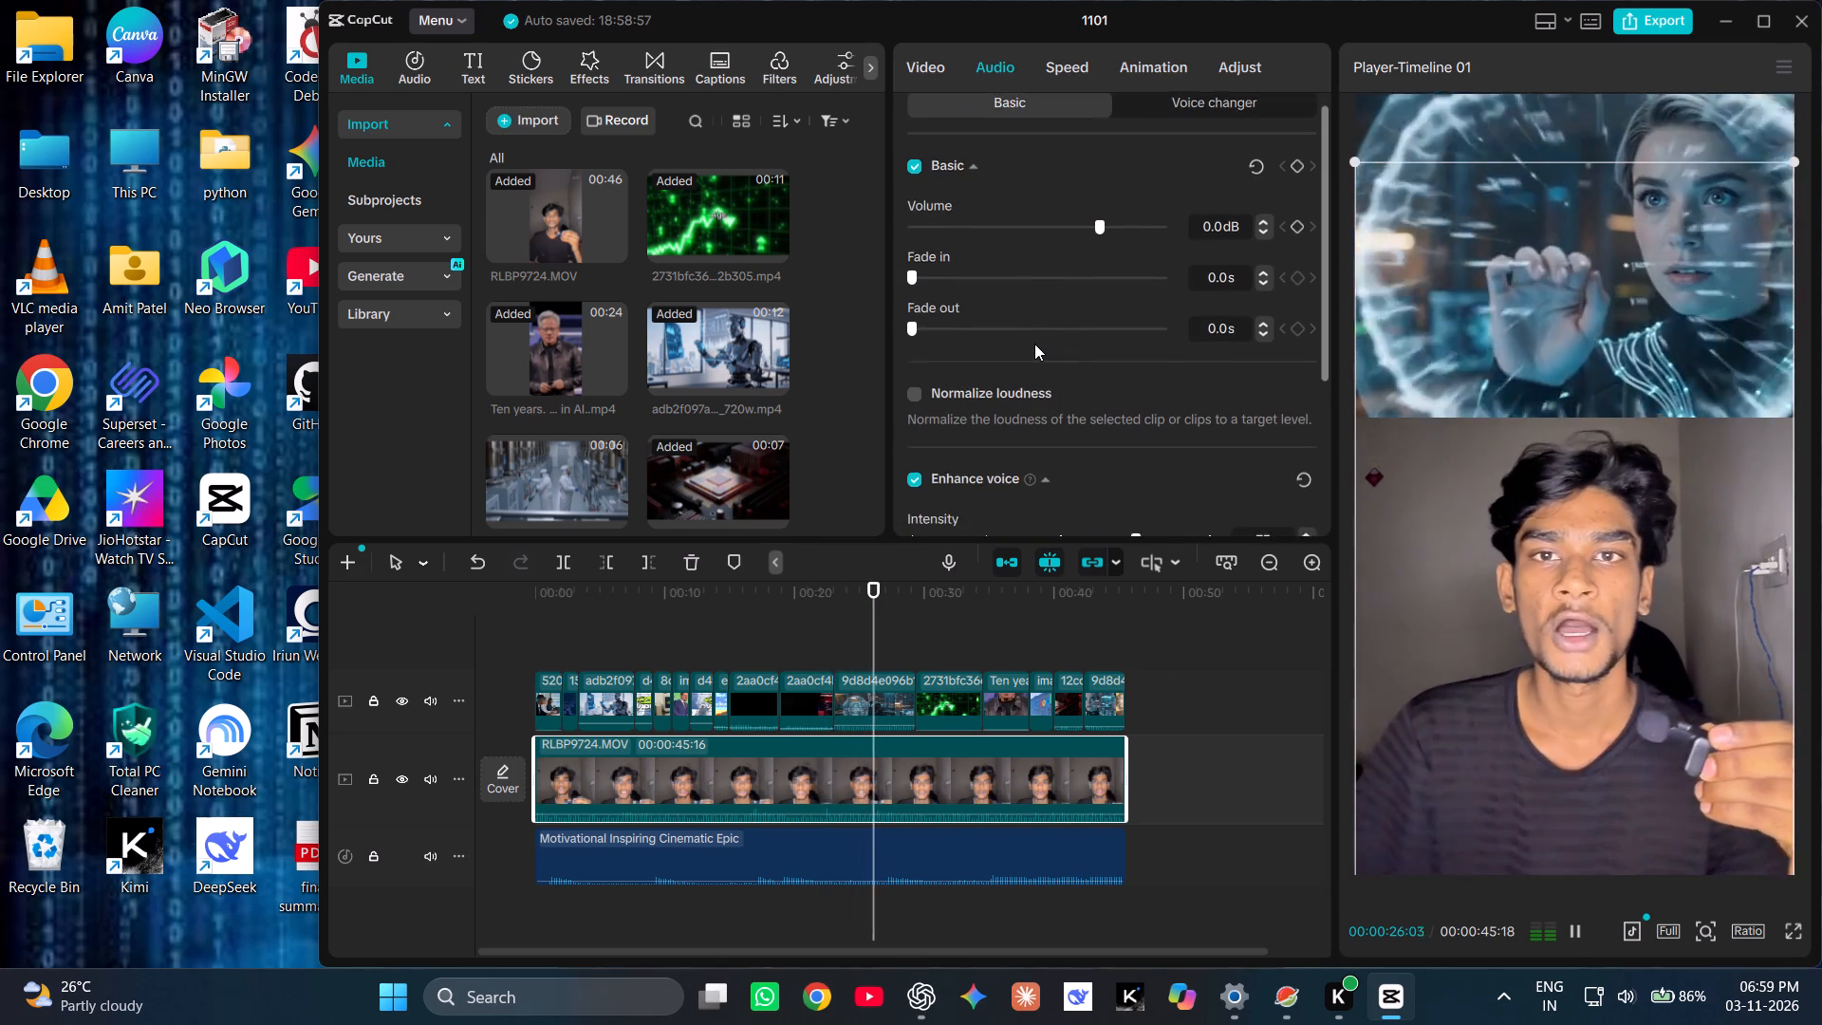
scroll(1034, 344, "down", 3)
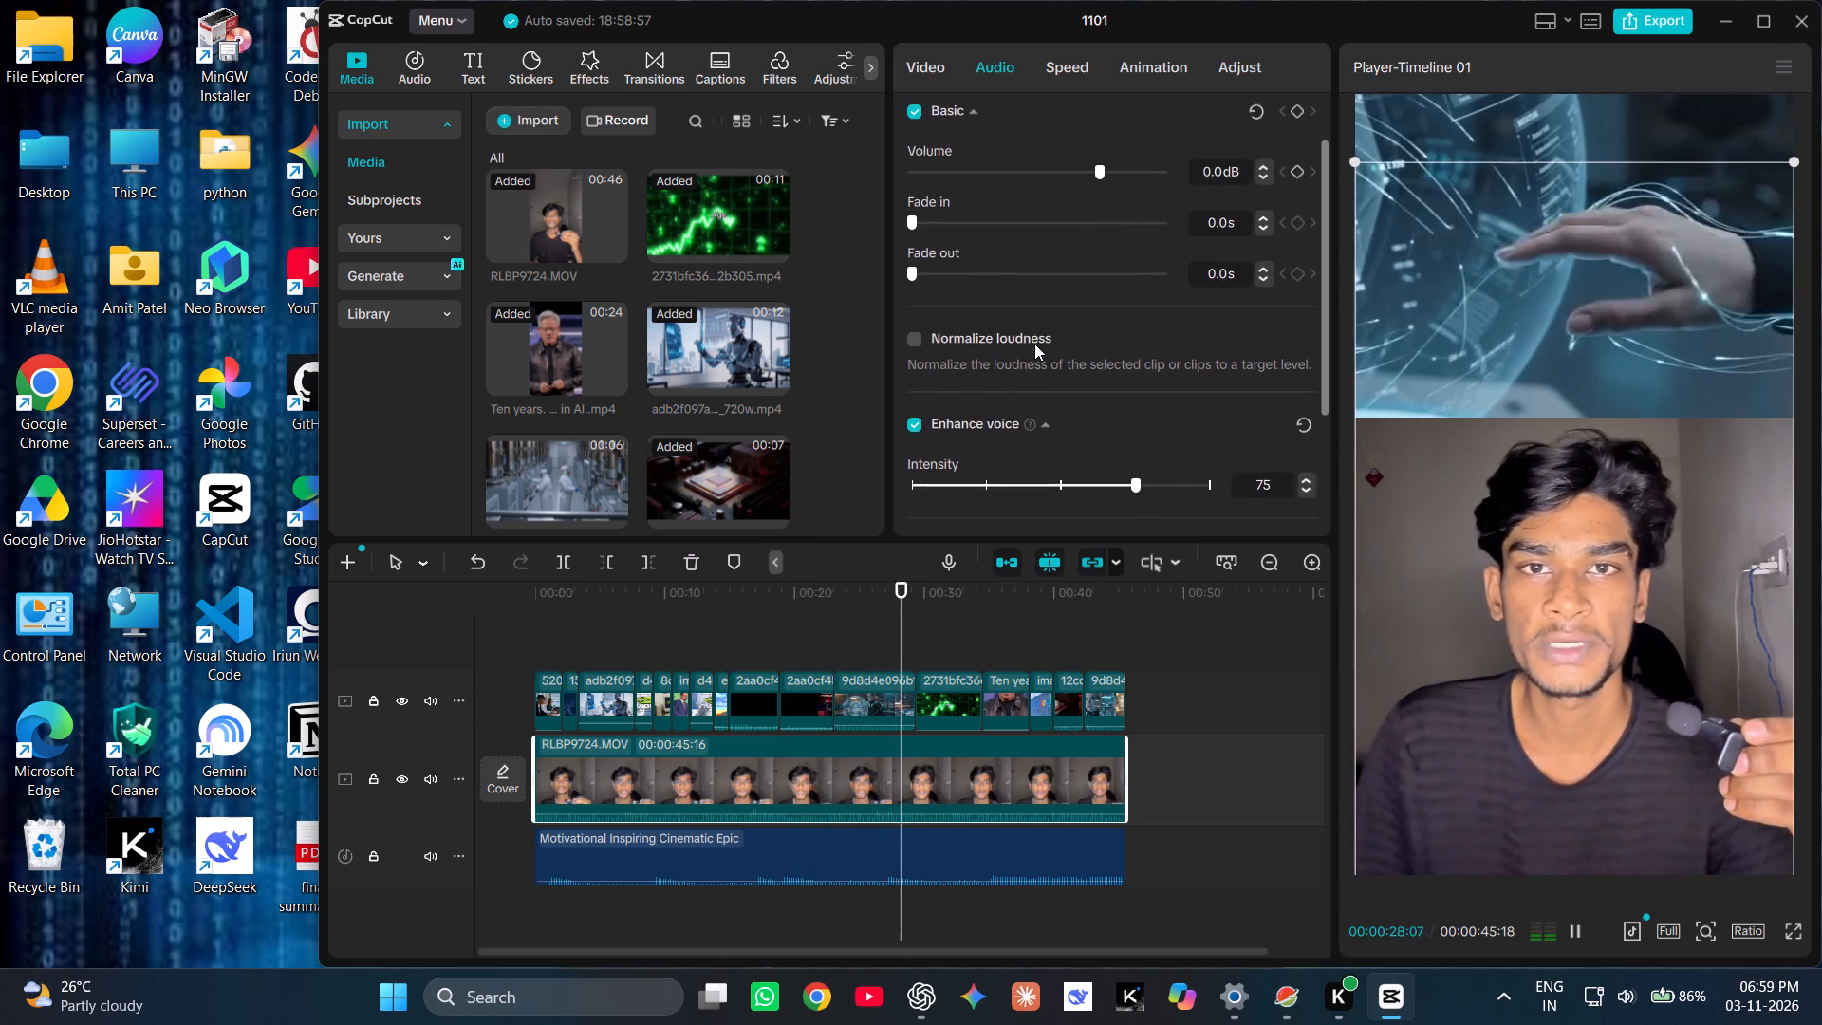
scroll(1034, 344, "down", 1)
scroll(1034, 344, "up", 1)
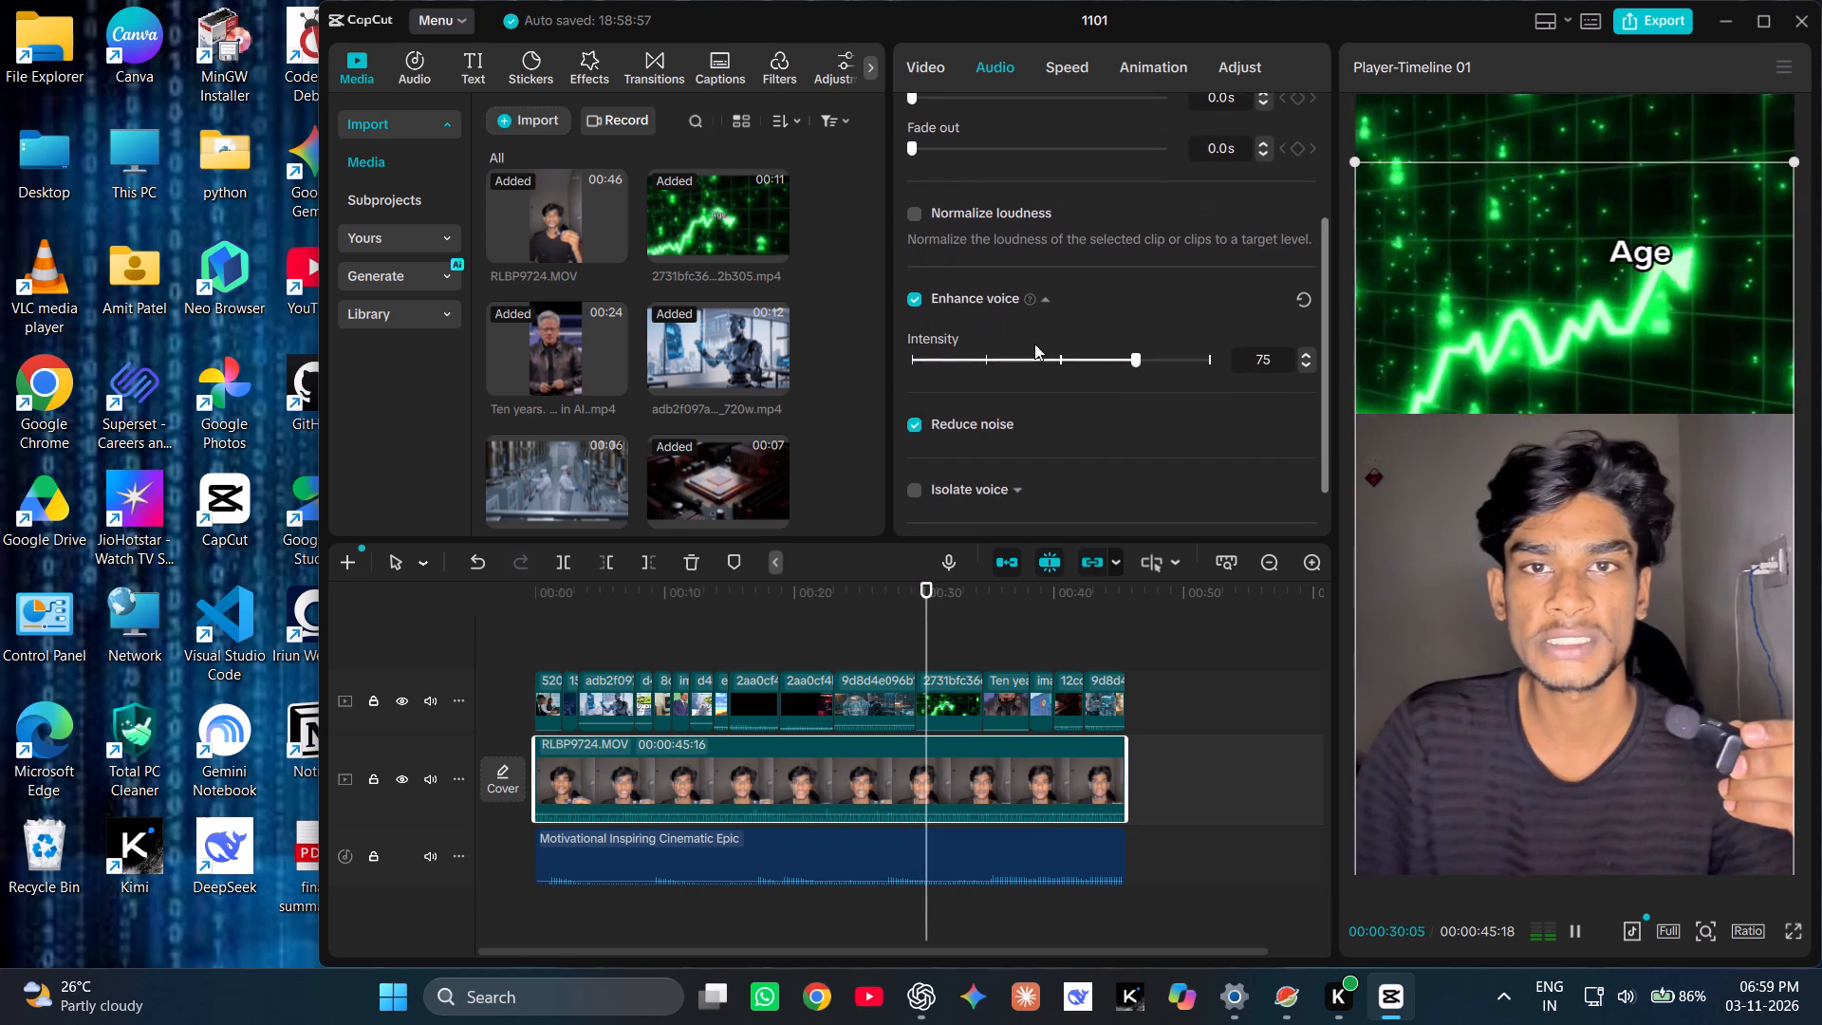
scroll(1034, 344, "up", 1)
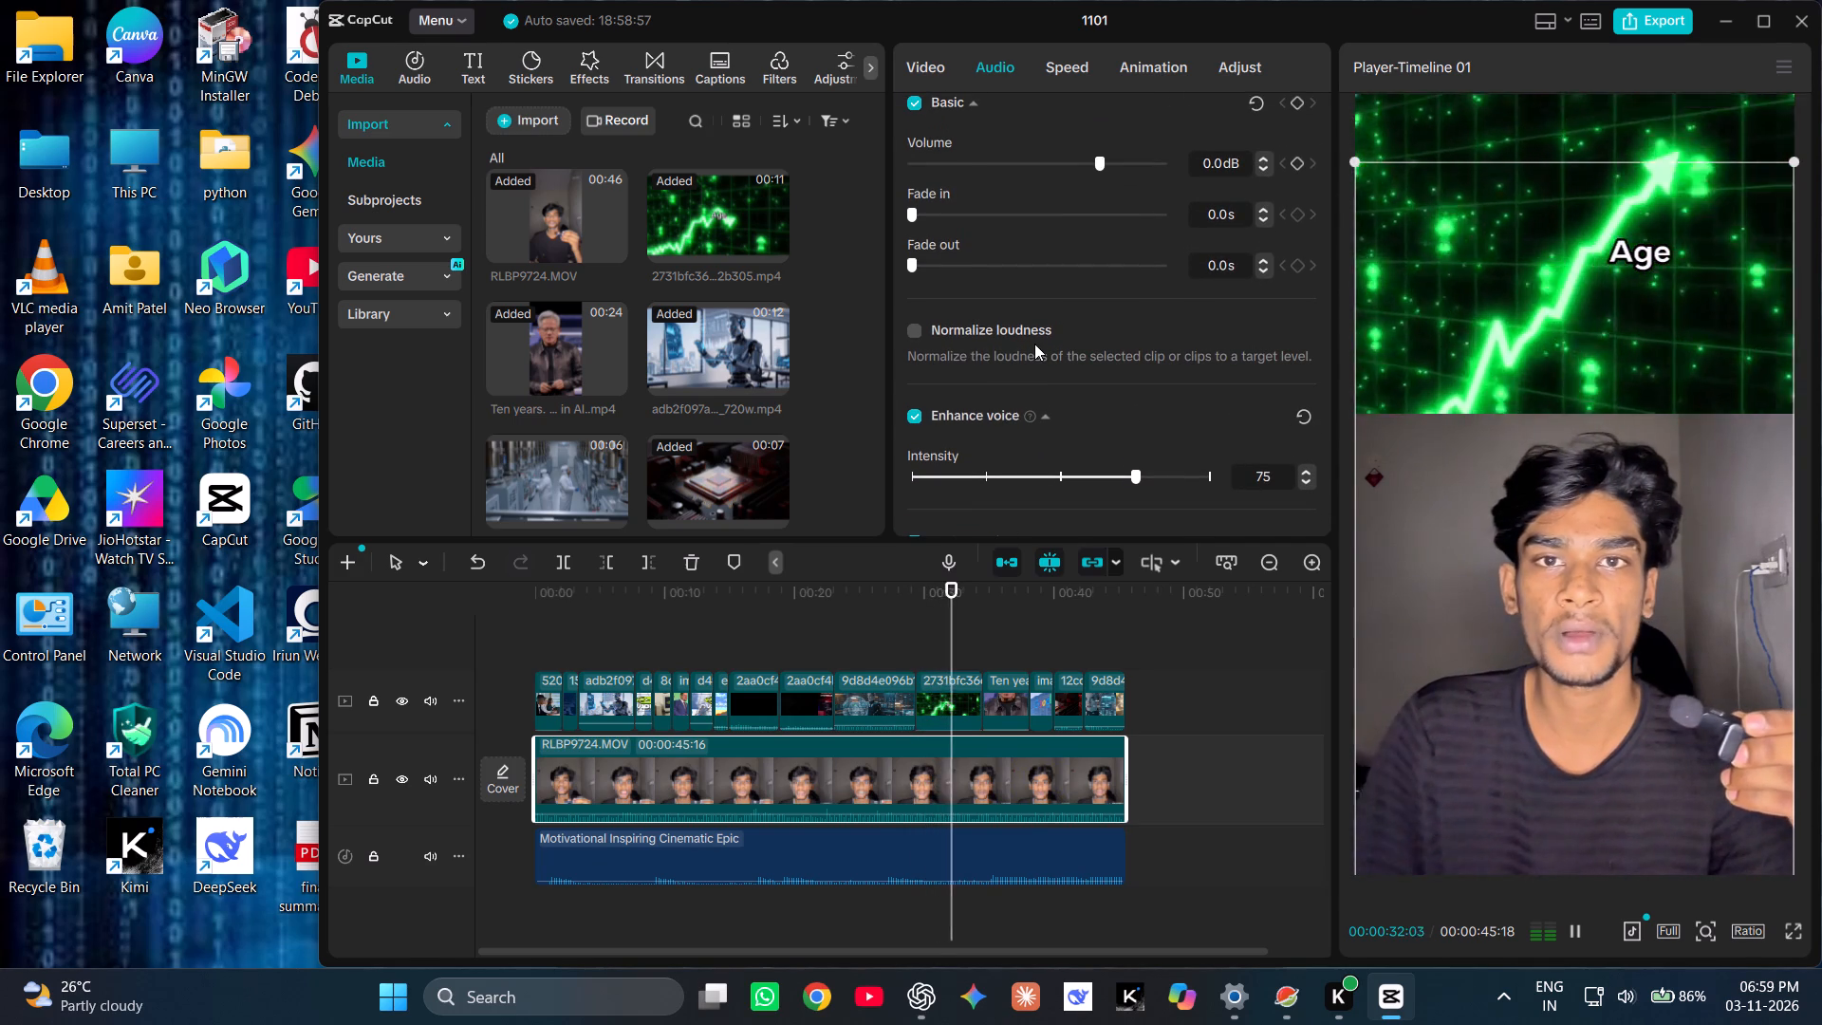
Export the 1101 video with its resolution set to 1080P.
left_click(1665, 24)
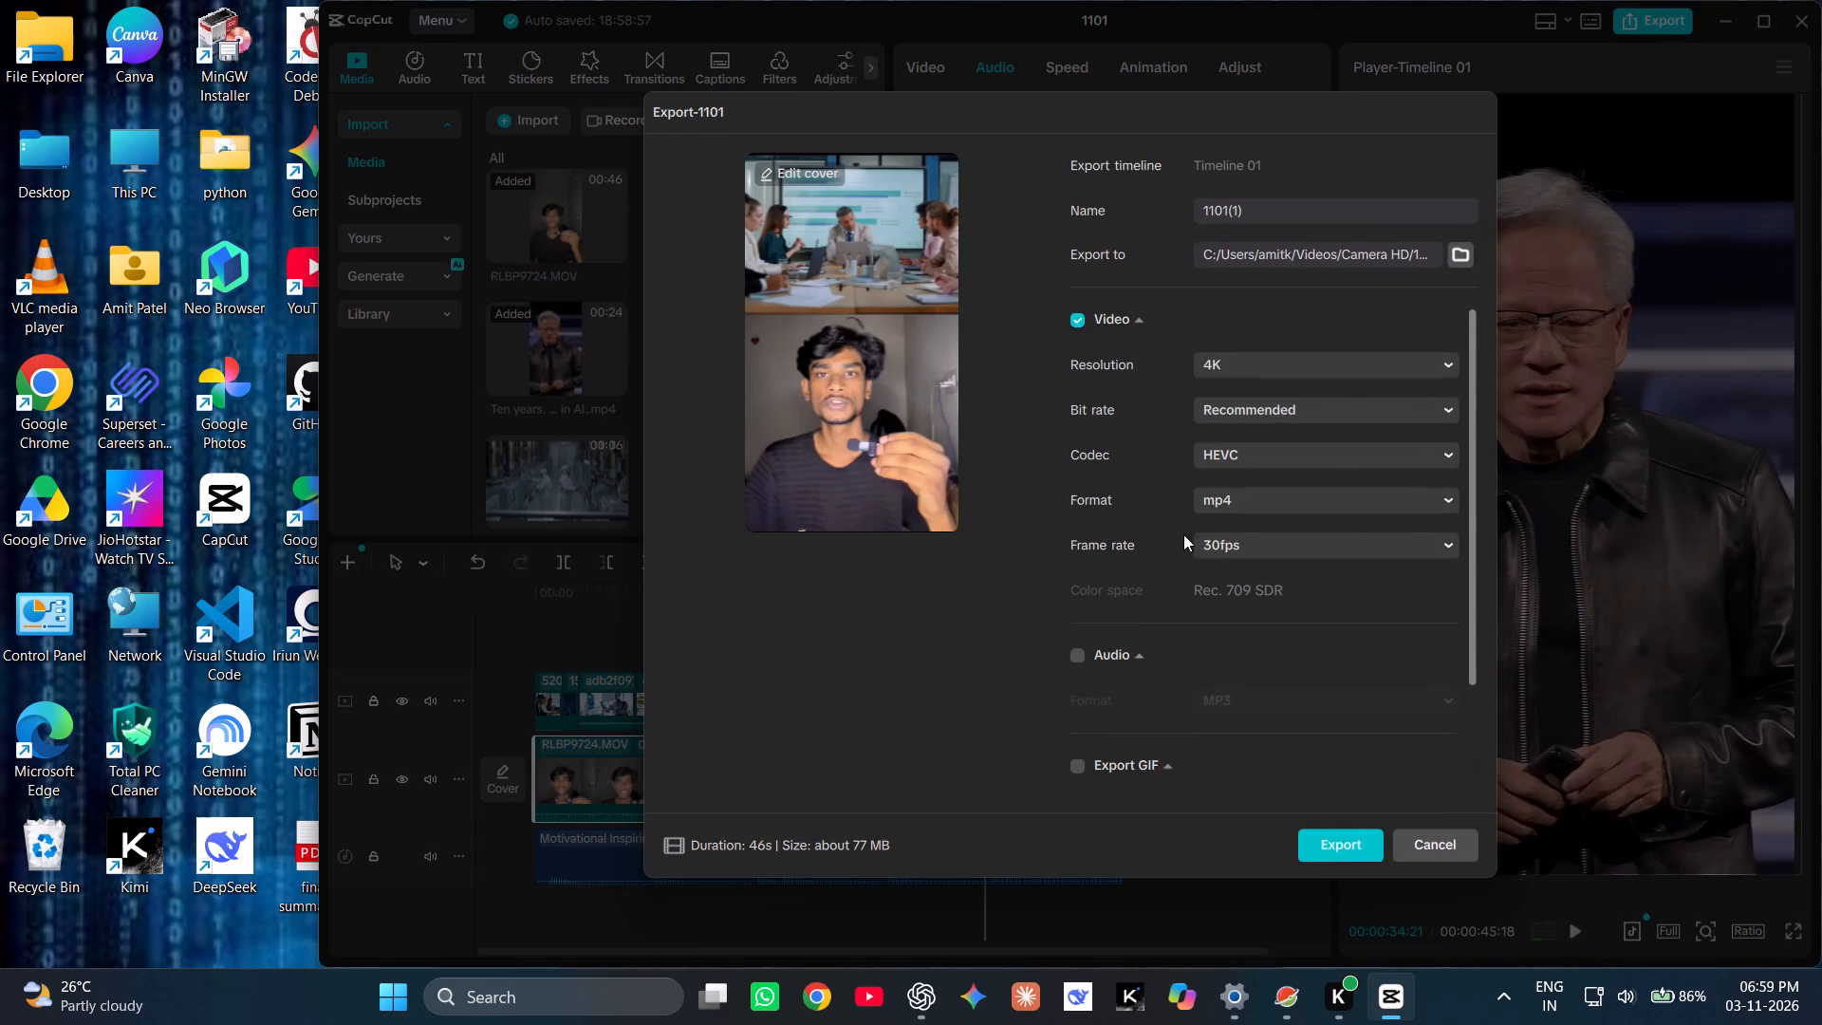
left_click(1379, 365)
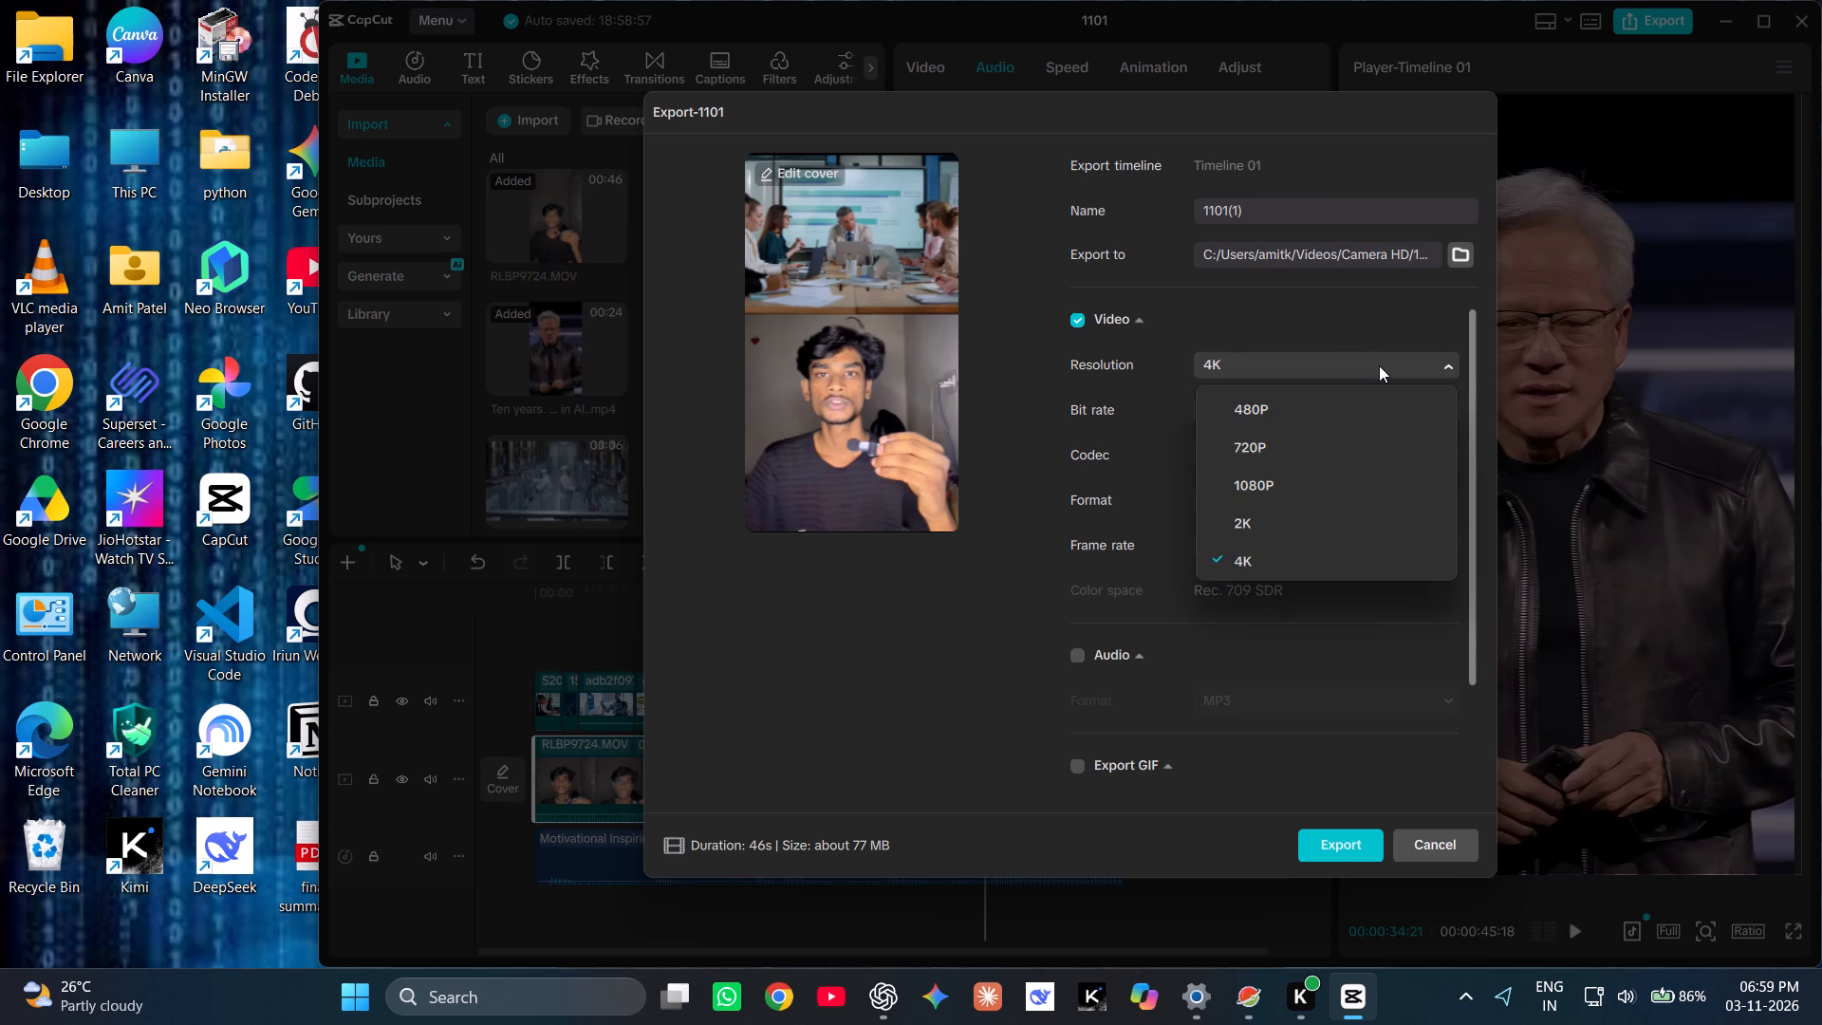
left_click(1286, 483)
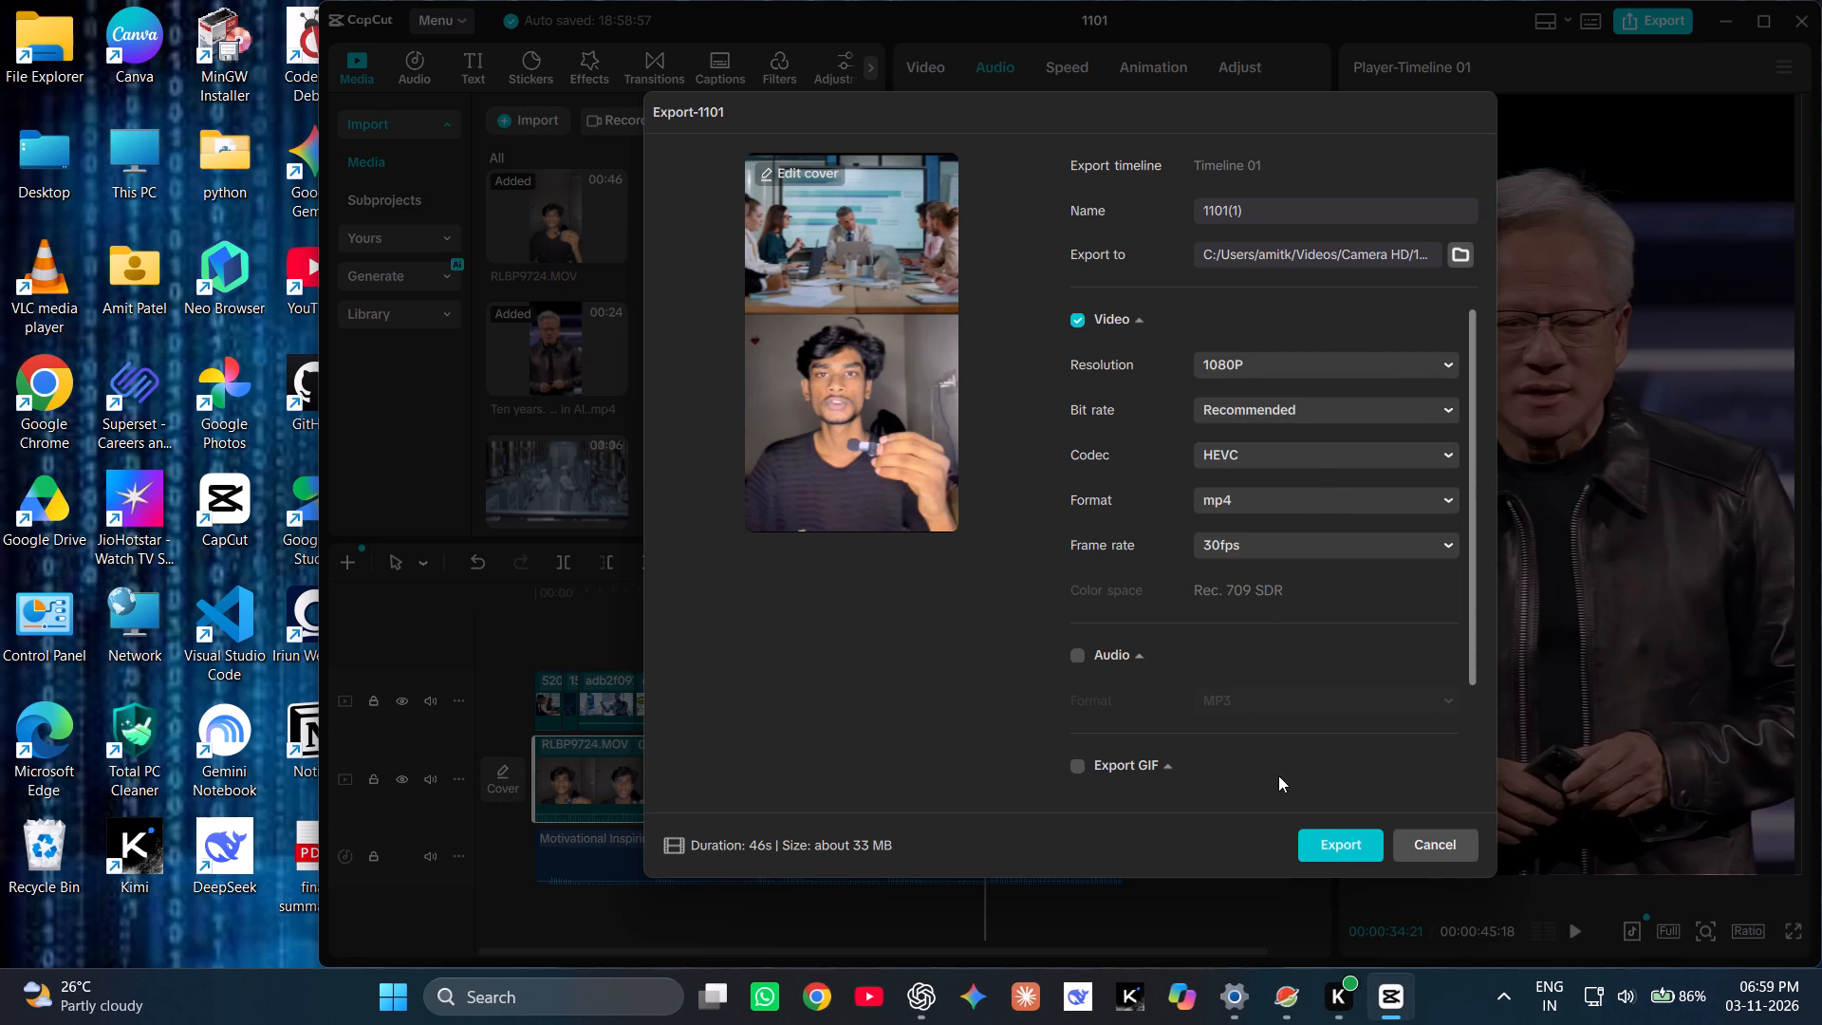
left_click(1329, 842)
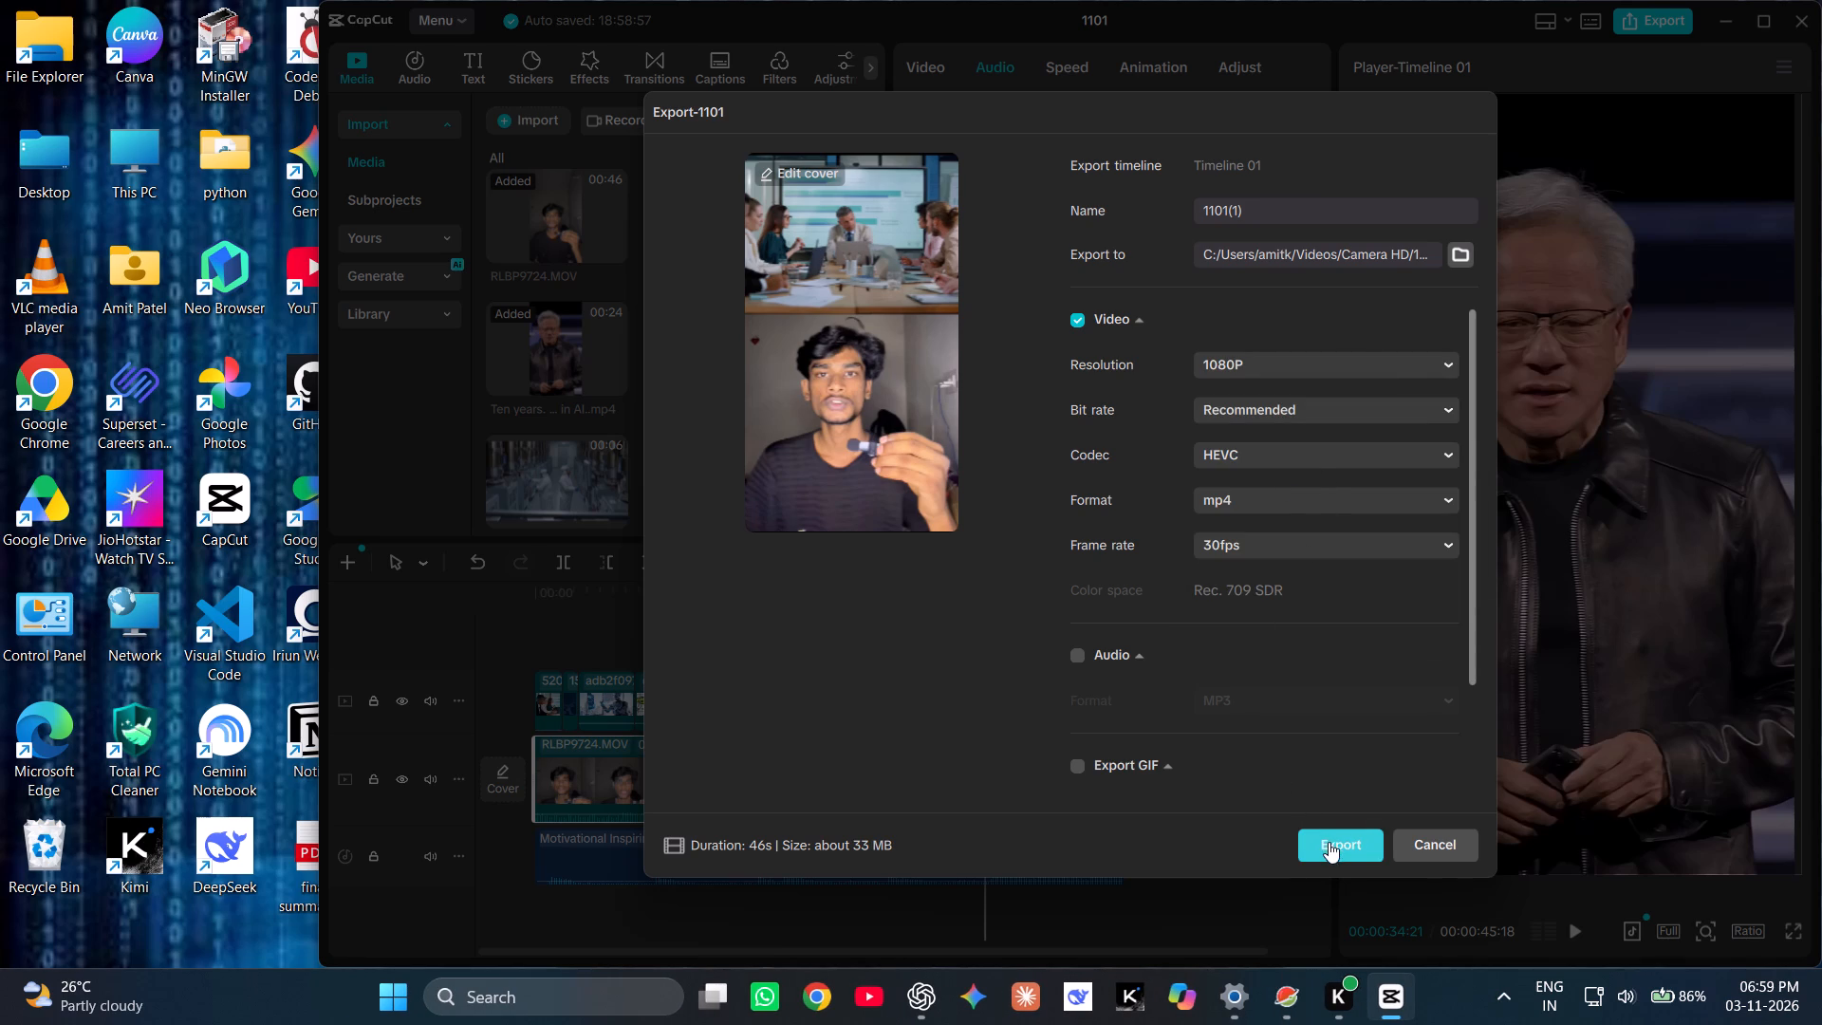
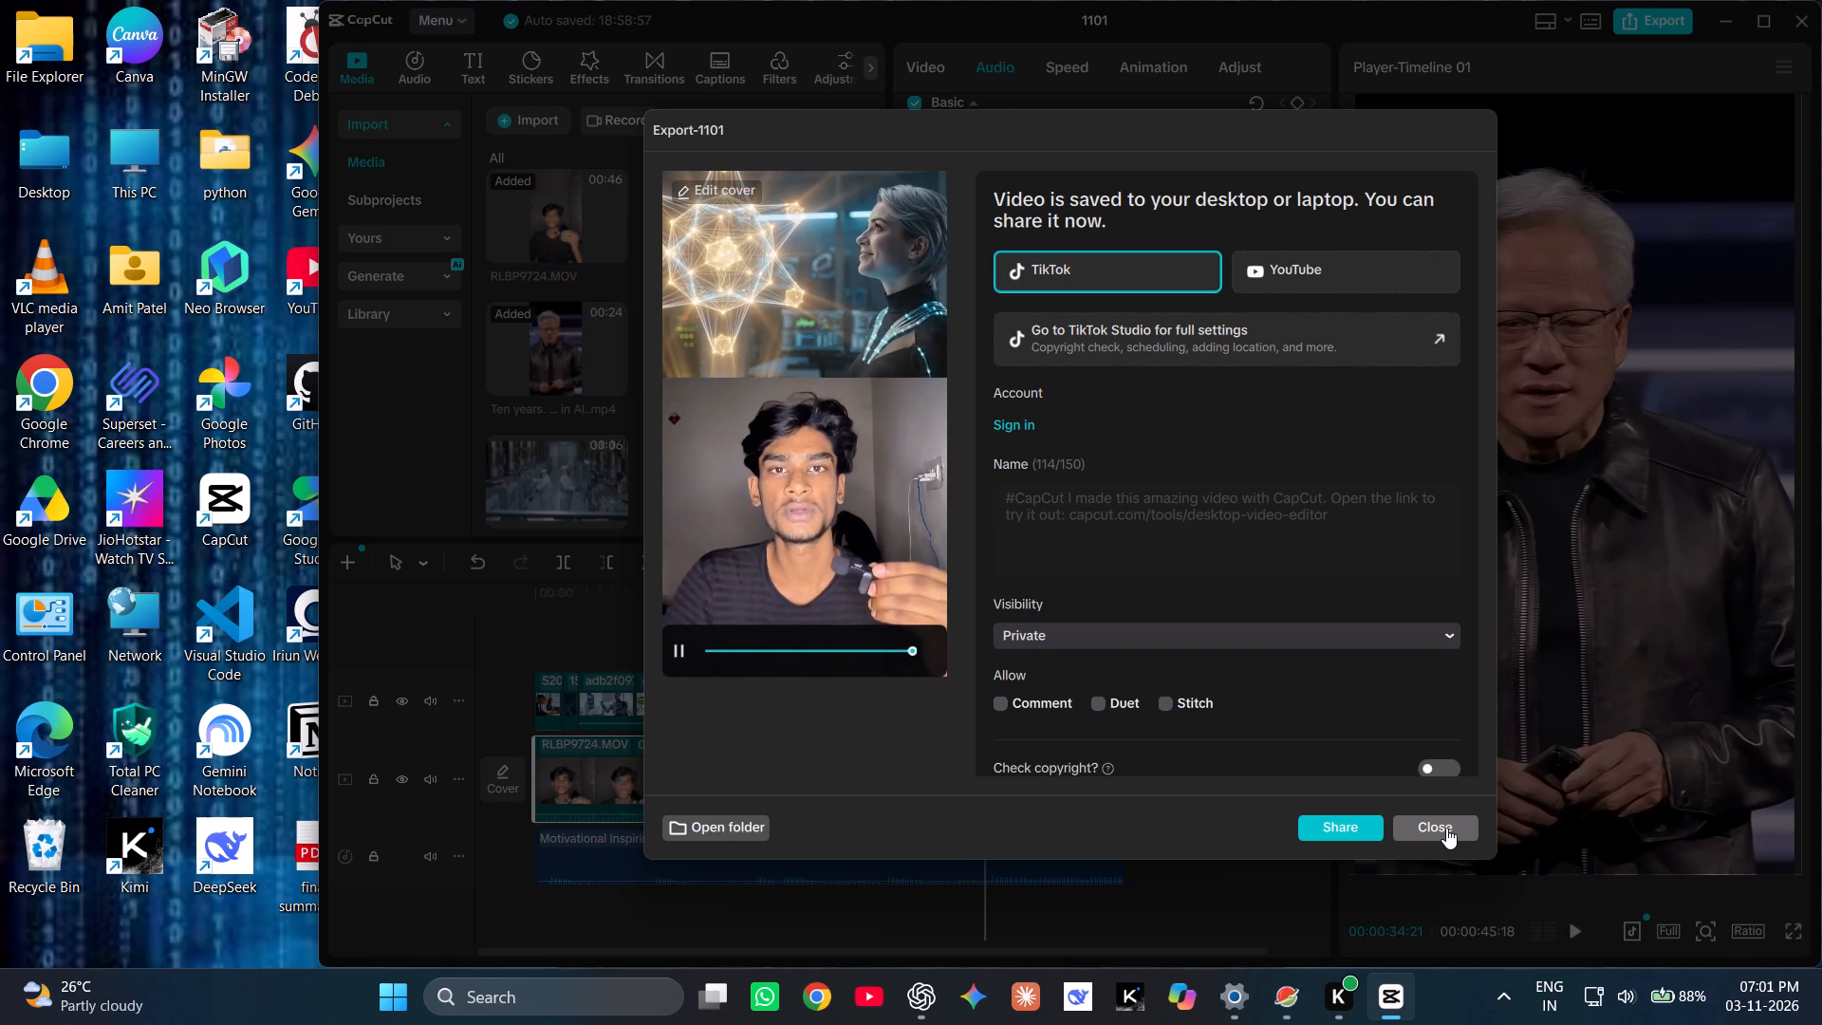
Dismiss the finished Export-1101 window without sharing the video, returning to the project timeline.
left_click(1446, 828)
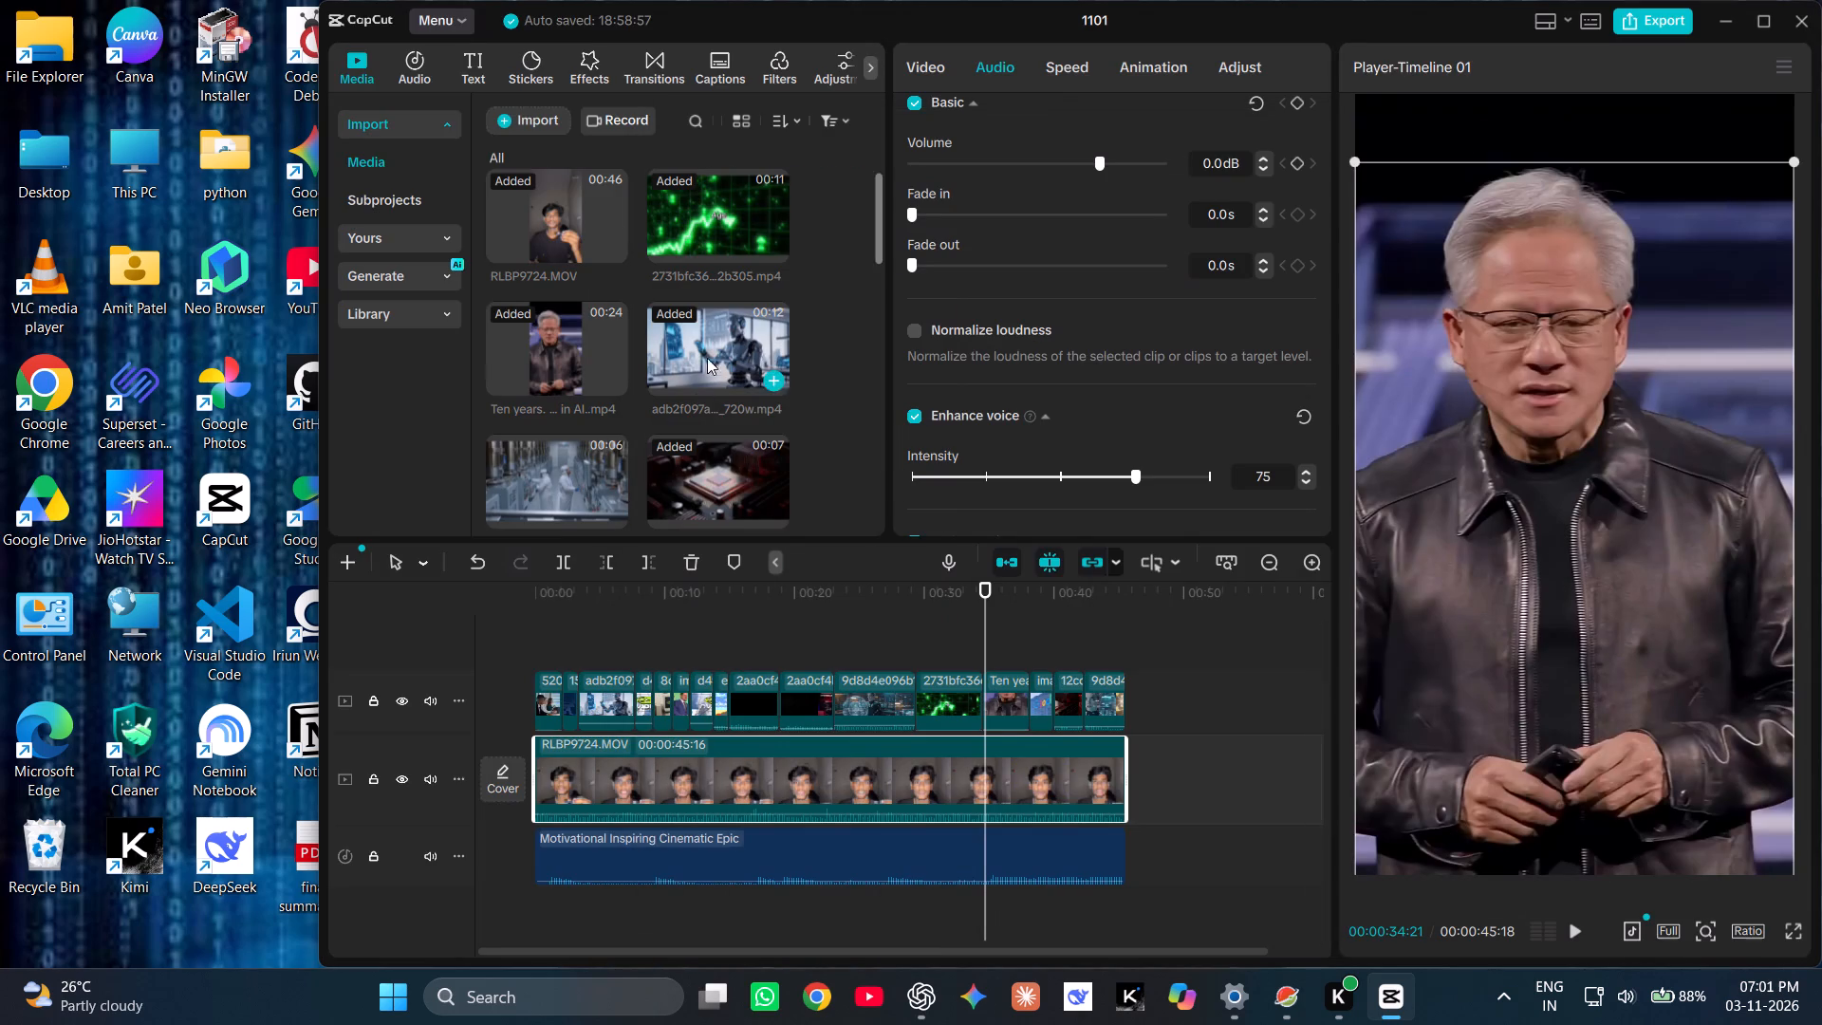